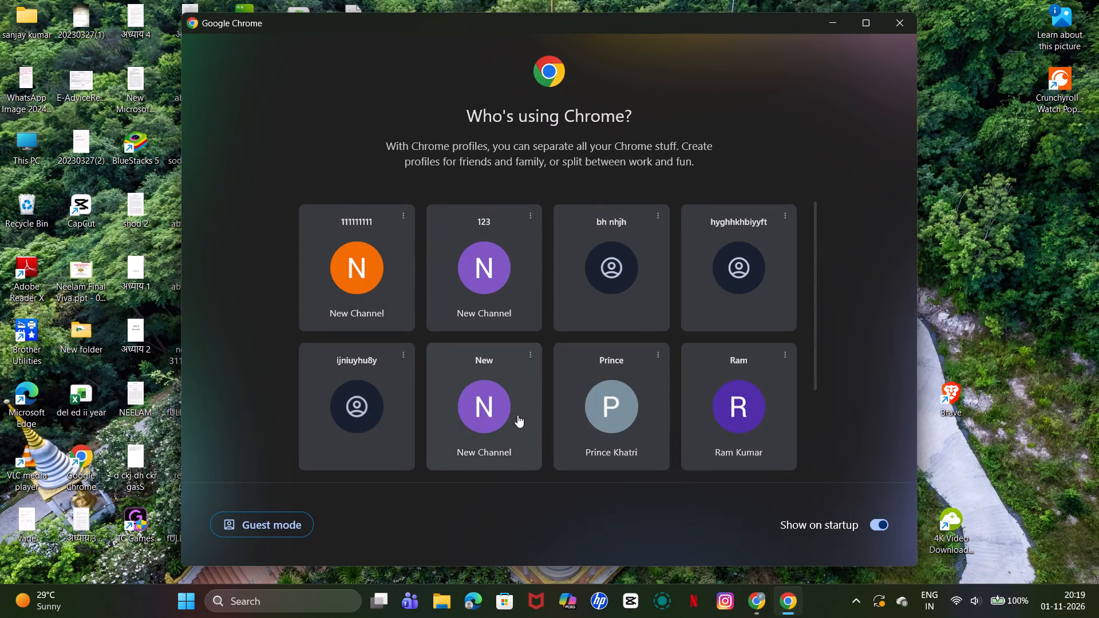
Open Chrome with the profile named New and maximise its window.
{"action": "left_click", "coordinate": [517, 415]}
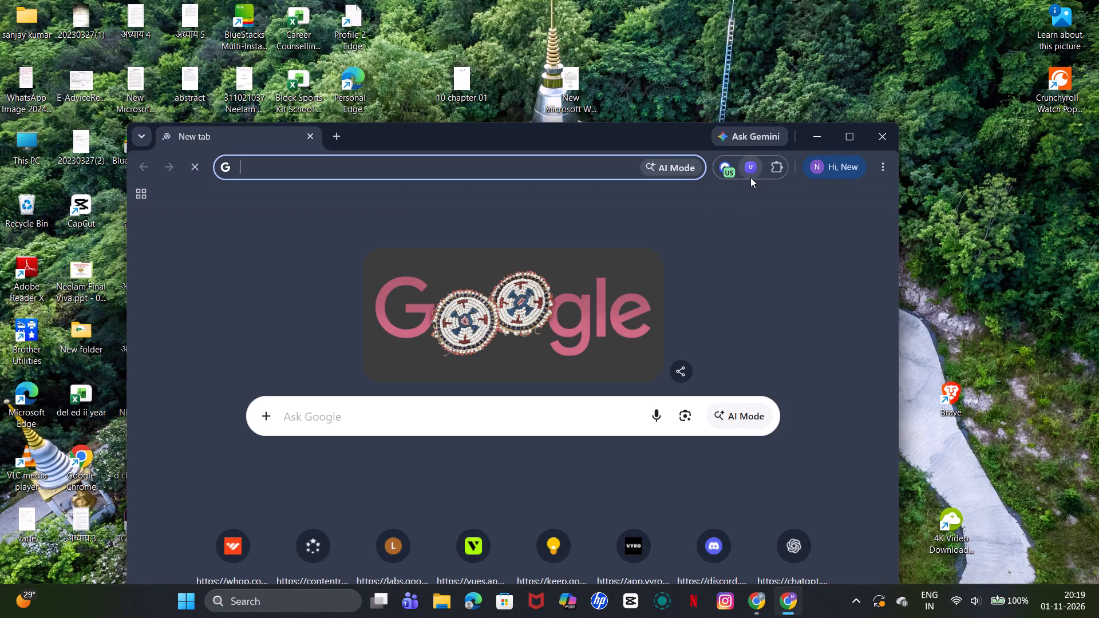
{"action": "left_click", "coordinate": [834, 132]}
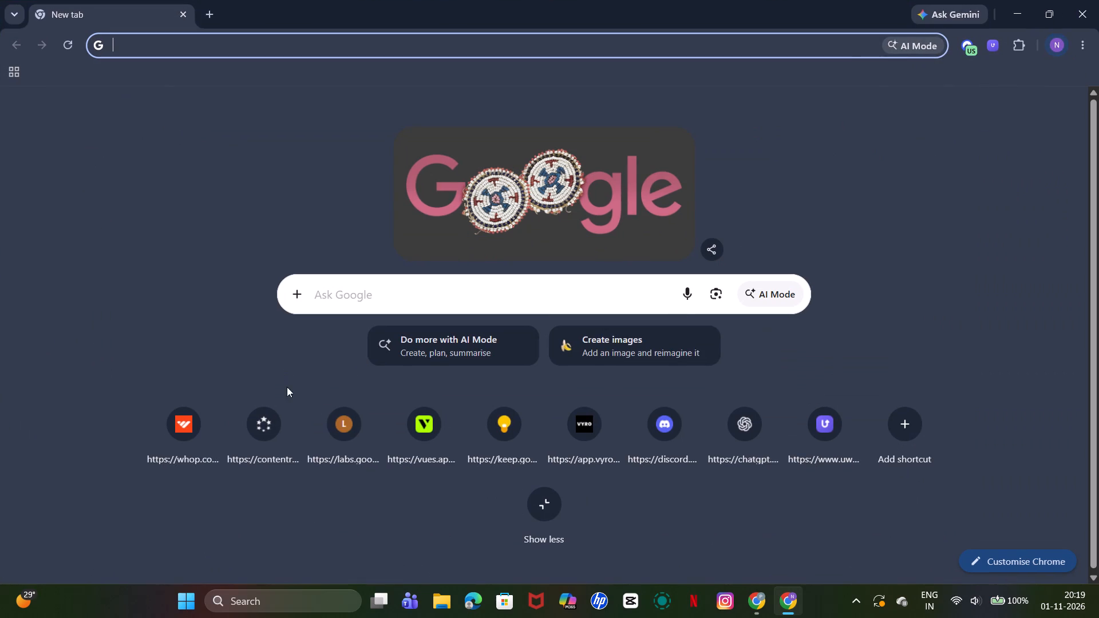
Open the Content Rewards discover page (contentrewards.com/discover) from the new tab's shortcuts.
{"action": "left_click", "coordinate": [274, 419]}
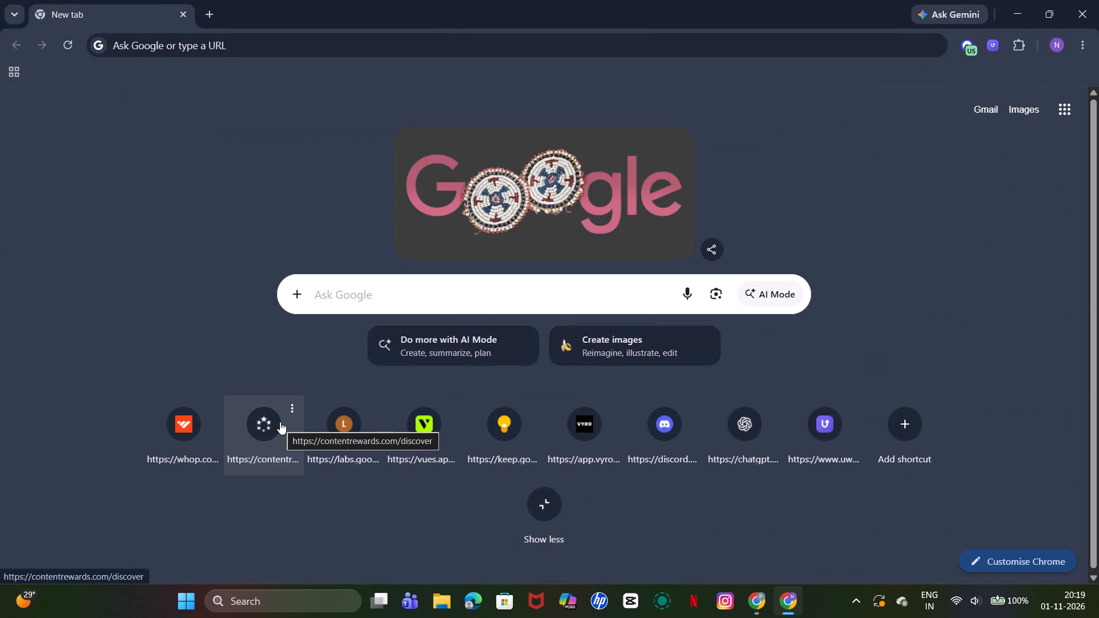
{"action": "left_click", "coordinate": [273, 428]}
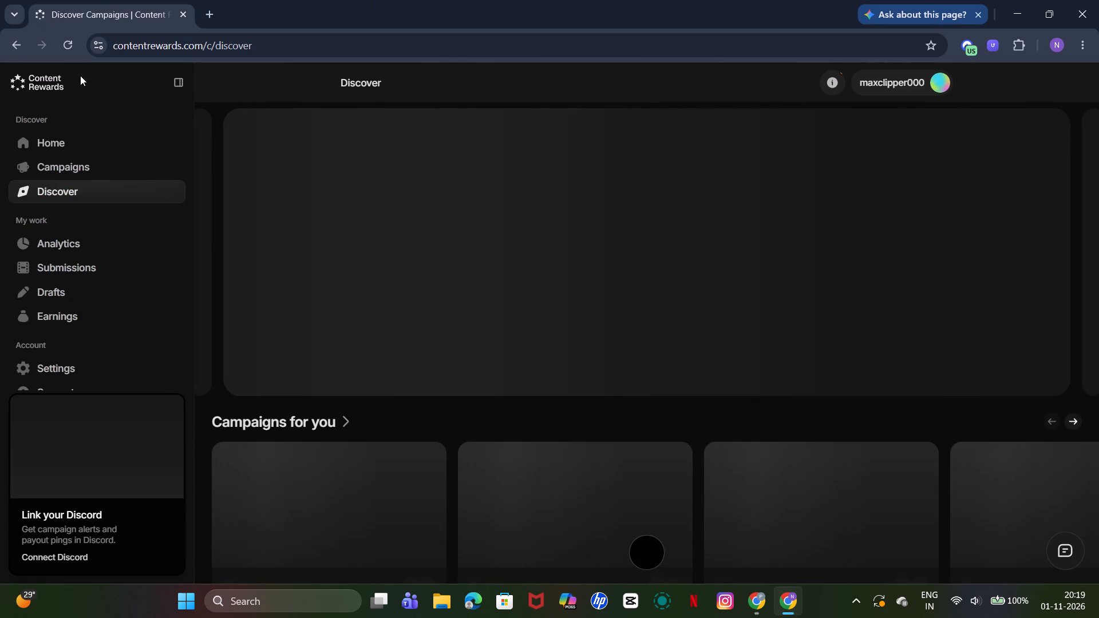
Browse the Campaigns for you carousel on the Discover page, examining each campaign's topic, platforms and payout rate.
{"action": "scroll", "coordinate": [839, 317], "scroll_direction": "down", "scroll_amount": 1}
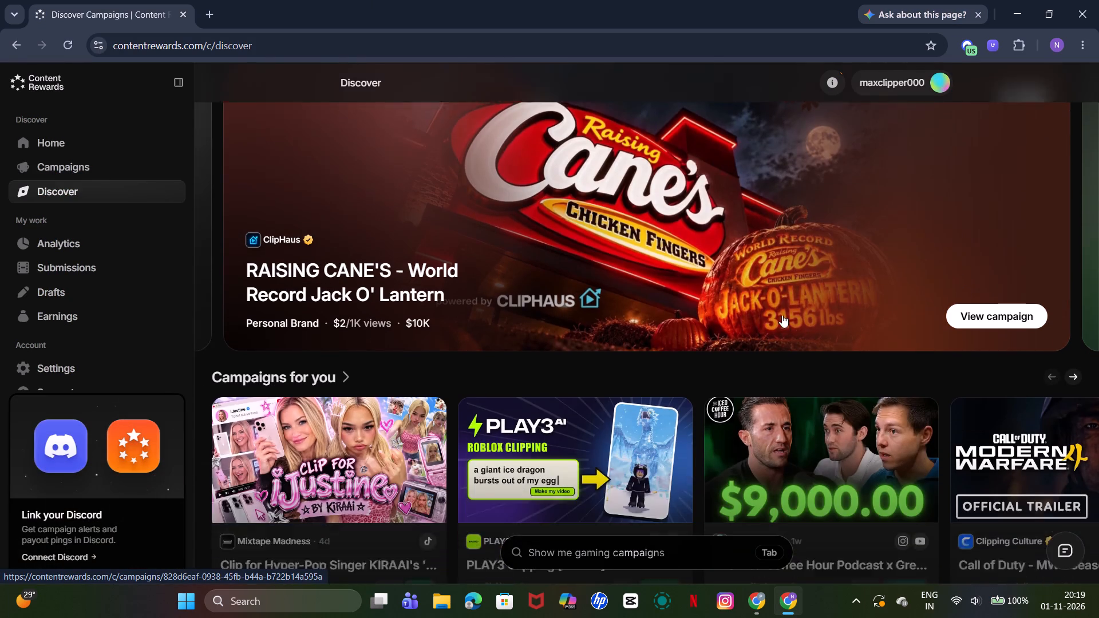
{"action": "scroll", "coordinate": [384, 386], "scroll_direction": "down", "scroll_amount": 2}
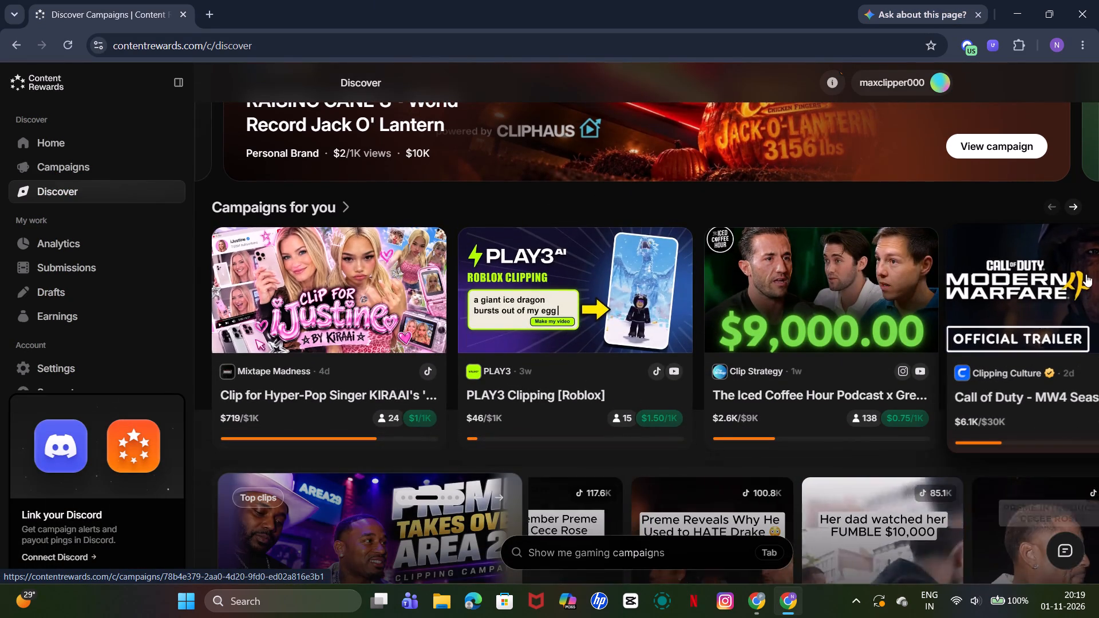
{"action": "left_click", "coordinate": [1079, 206]}
{"action": "left_click", "coordinate": [1079, 206]}
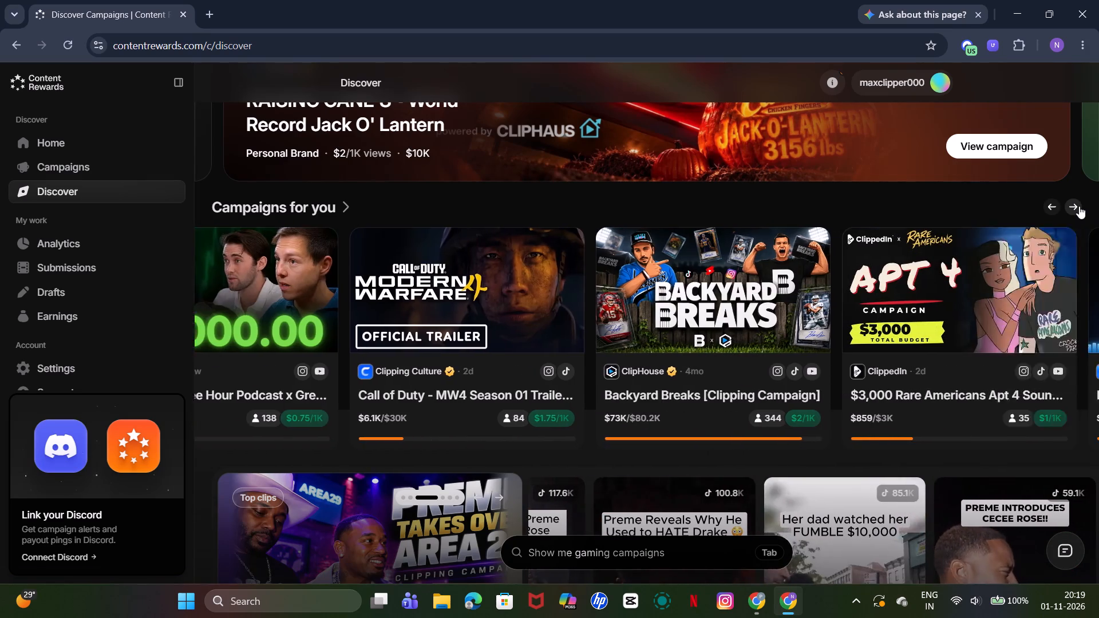
{"action": "left_click", "coordinate": [1079, 206]}
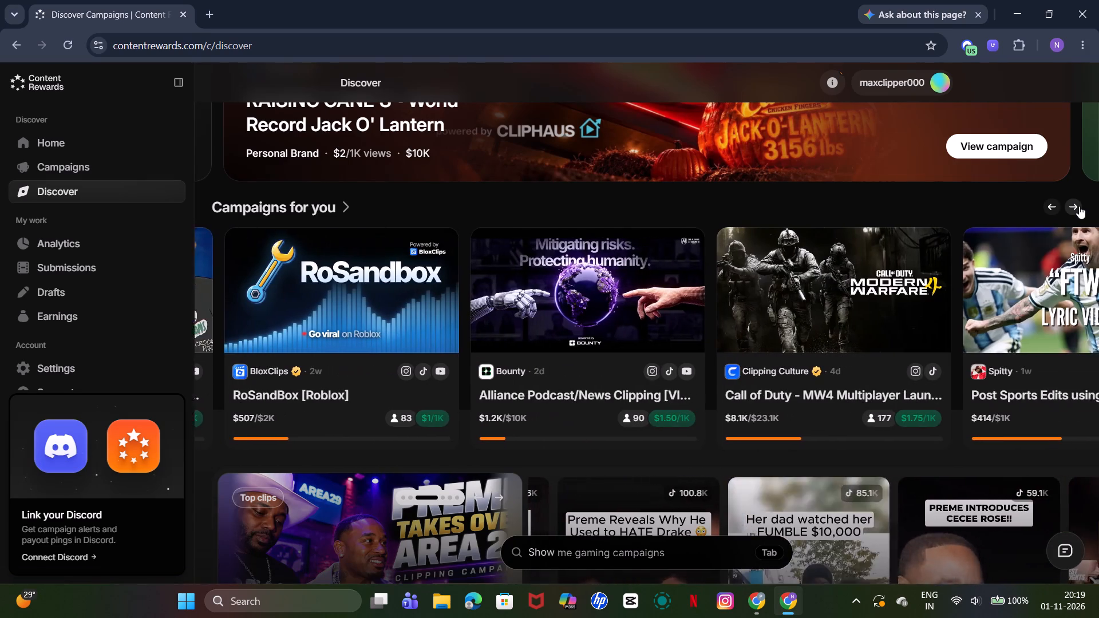
{"action": "double_click", "coordinate": [1079, 206]}
{"action": "left_click", "coordinate": [1079, 206]}
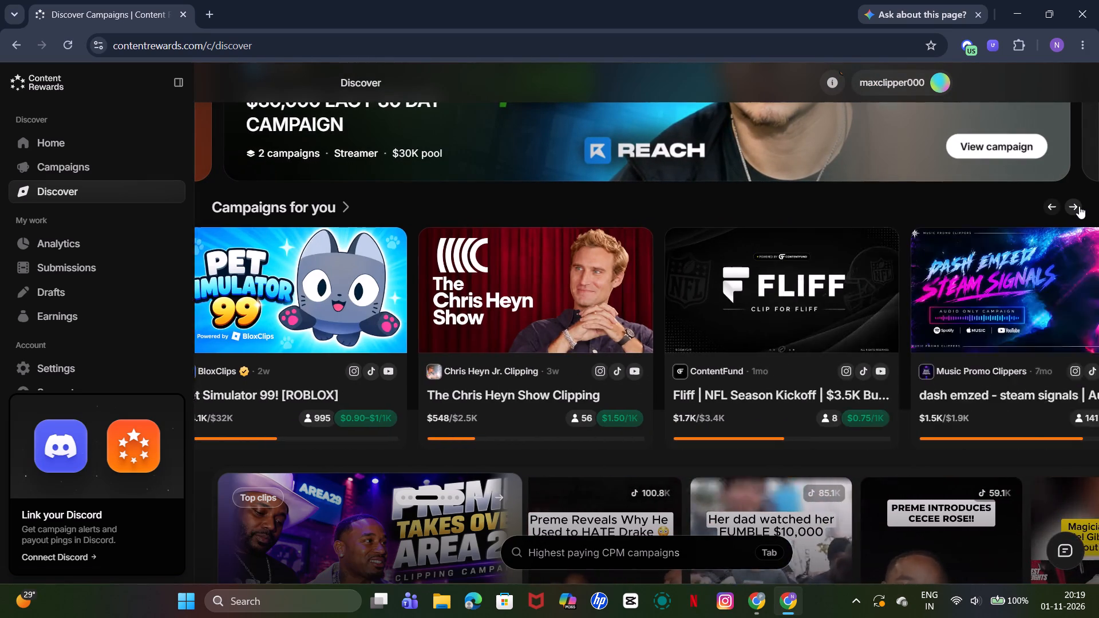
{"action": "left_click", "coordinate": [1078, 205]}
{"action": "left_click", "coordinate": [1077, 207]}
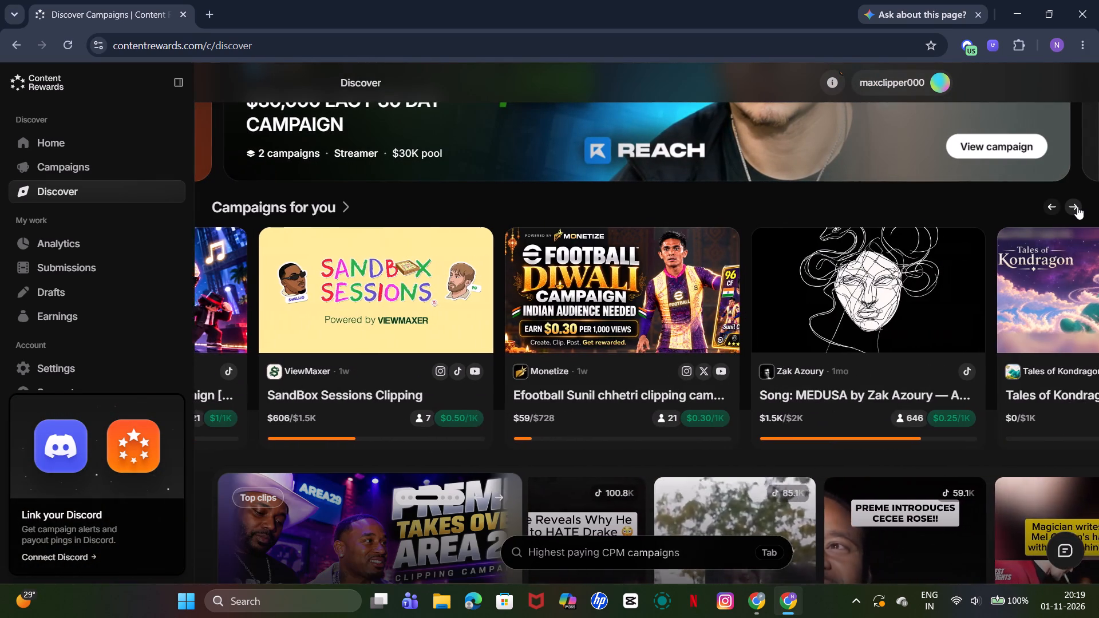
{"action": "left_click", "coordinate": [1077, 207]}
{"action": "left_click", "coordinate": [1077, 207]}
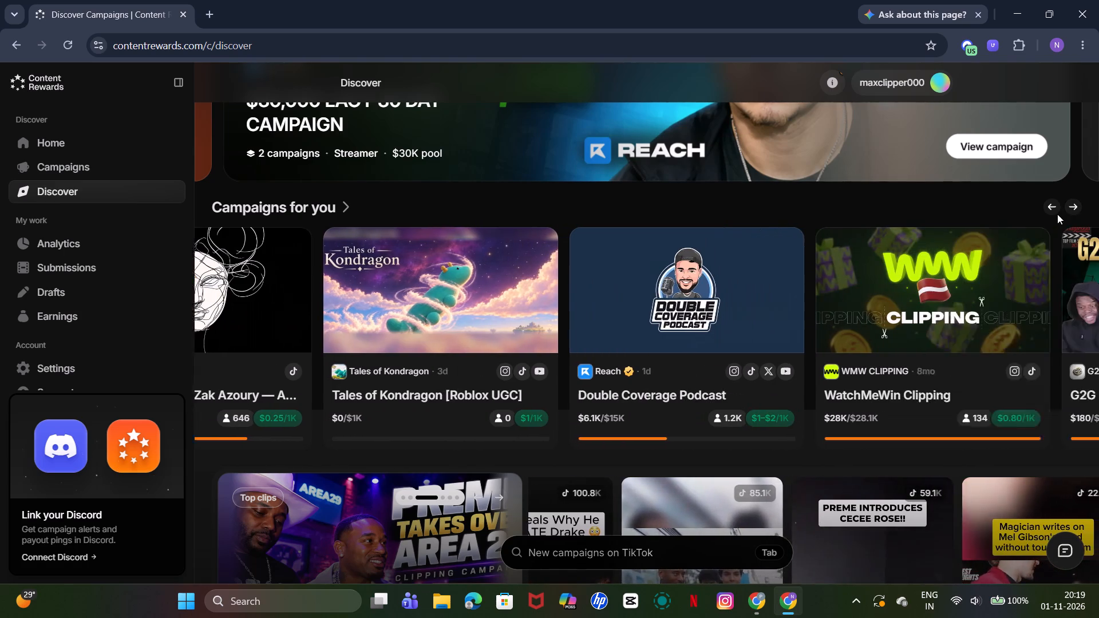
{"action": "double_click", "coordinate": [1057, 213]}
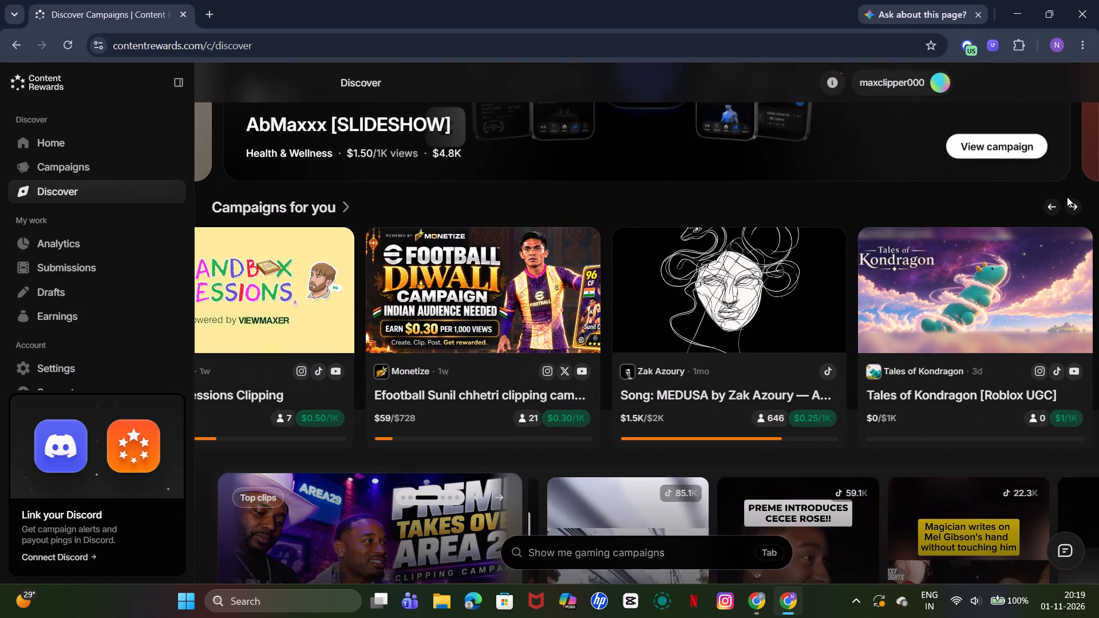
{"action": "left_click", "coordinate": [1067, 197]}
{"action": "left_click", "coordinate": [1069, 202]}
{"action": "left_click", "coordinate": [1069, 202]}
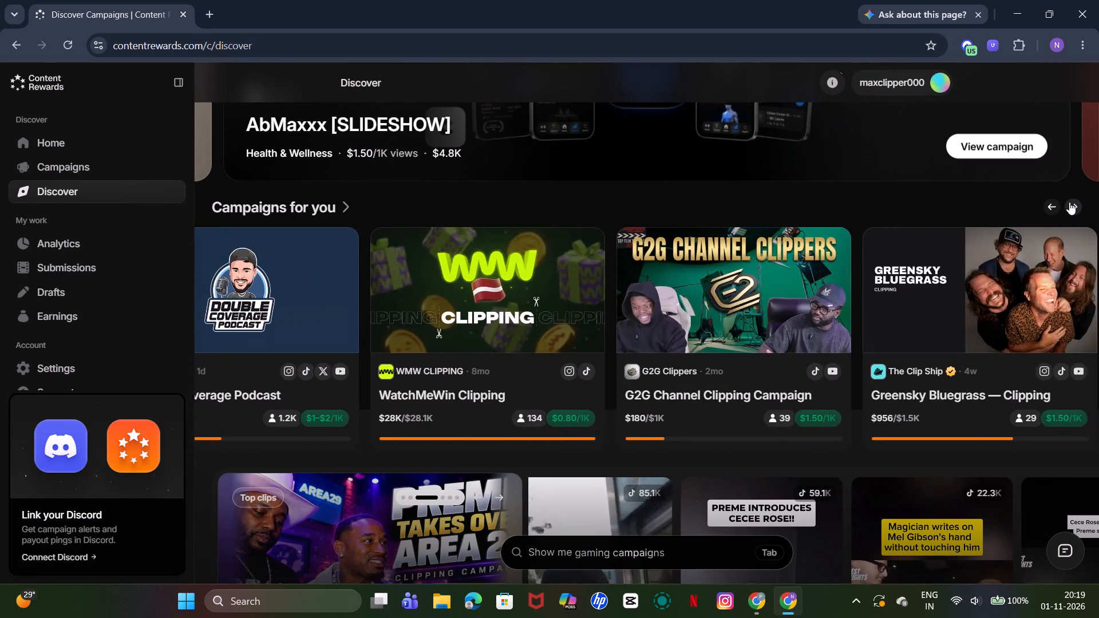
{"action": "left_click", "coordinate": [1069, 202]}
{"action": "left_click", "coordinate": [1069, 202]}
{"action": "left_click", "coordinate": [1069, 202]}
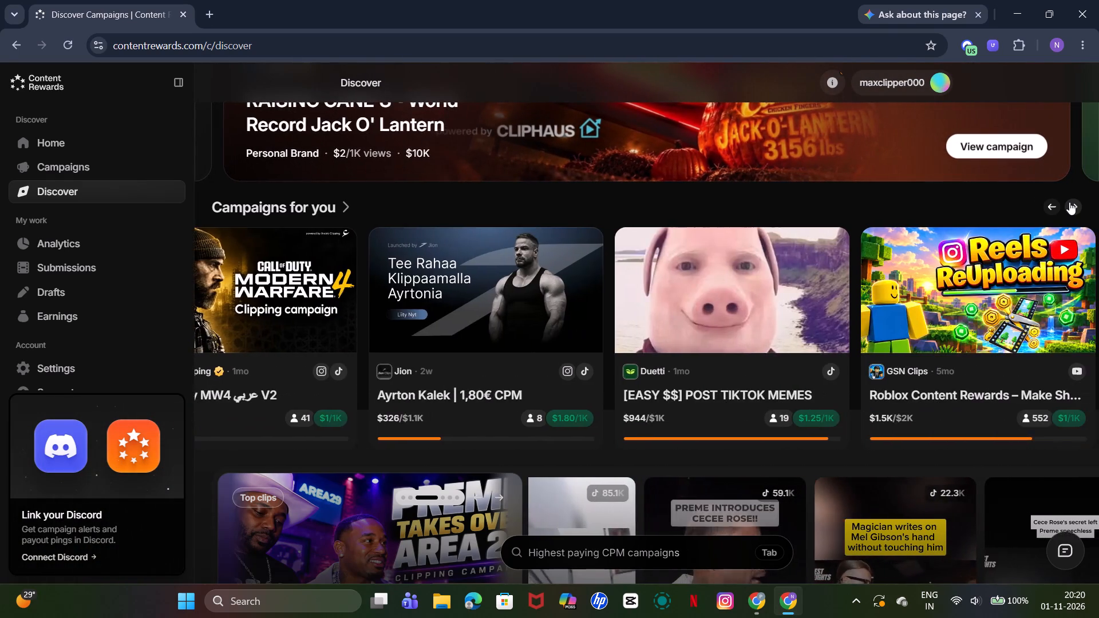
{"action": "left_click", "coordinate": [1069, 202]}
{"action": "left_click", "coordinate": [1069, 202]}
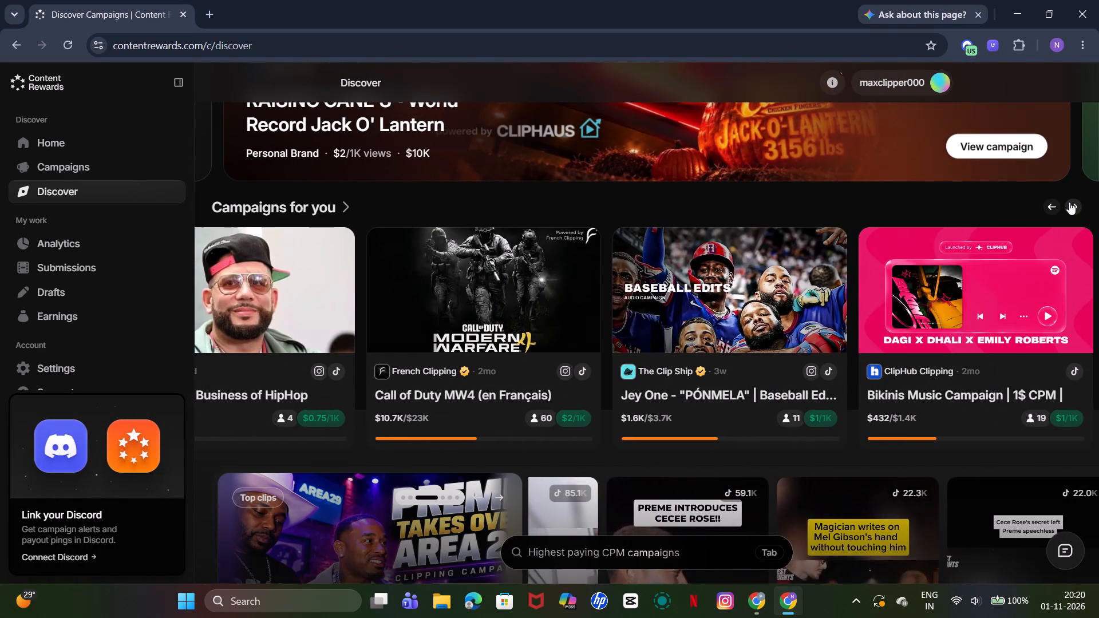
{"action": "left_click", "coordinate": [1069, 202]}
{"action": "left_click", "coordinate": [1069, 202]}
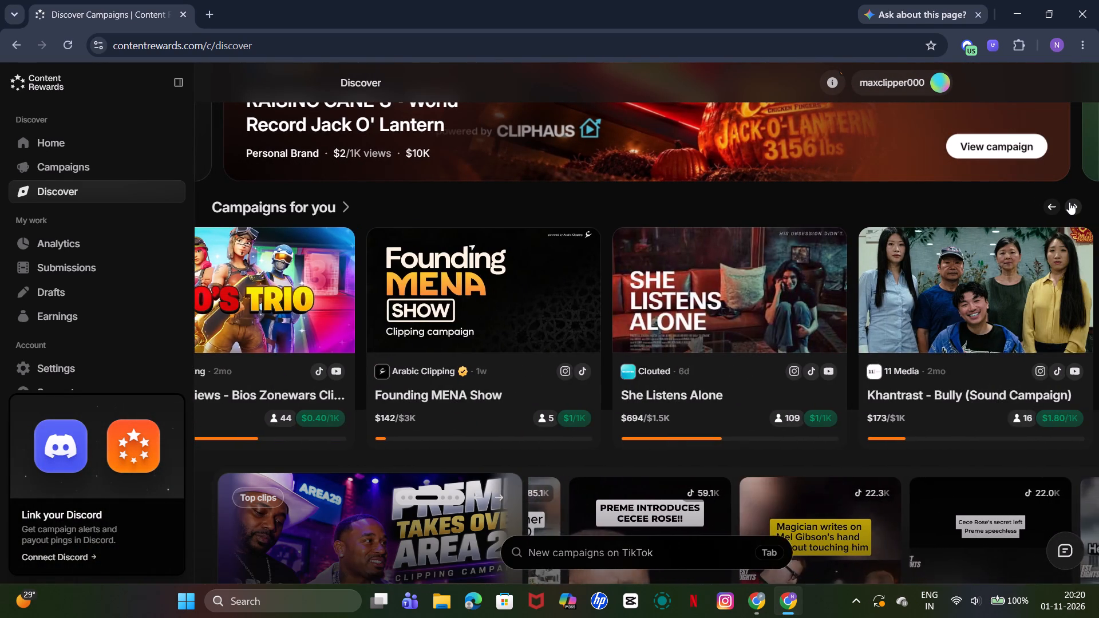
{"action": "left_click", "coordinate": [1069, 202]}
{"action": "left_click", "coordinate": [1069, 202]}
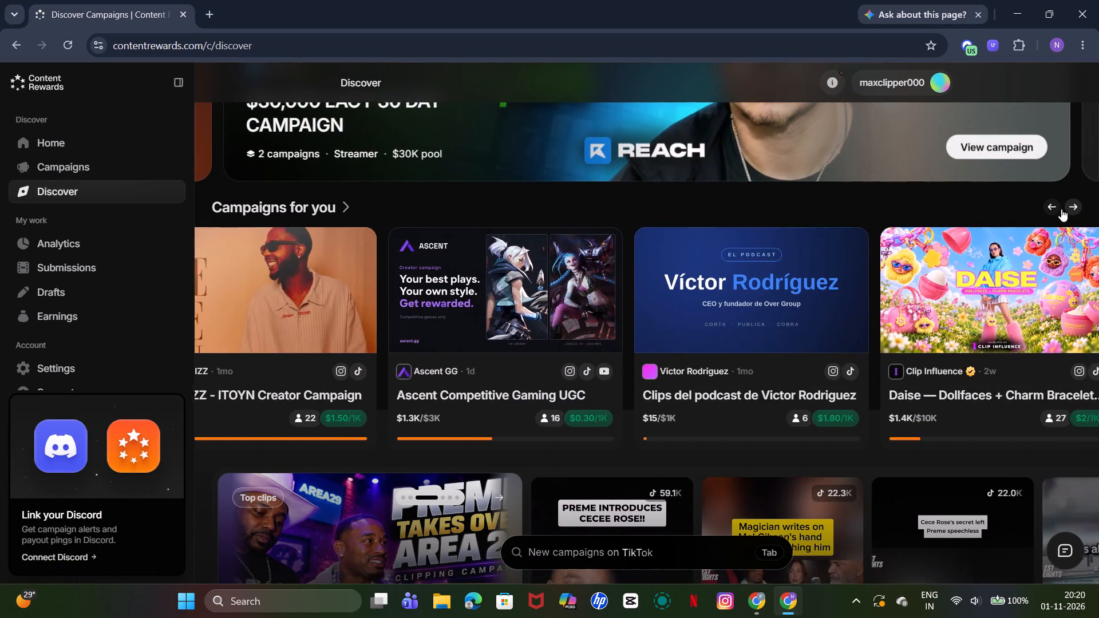
Advance the Top clips showcase to the $9,000 Jason Pool Campaign and open its campaign page.
{"action": "scroll", "coordinate": [765, 284], "scroll_direction": "down", "scroll_amount": 2}
{"action": "left_click", "coordinate": [497, 358]}
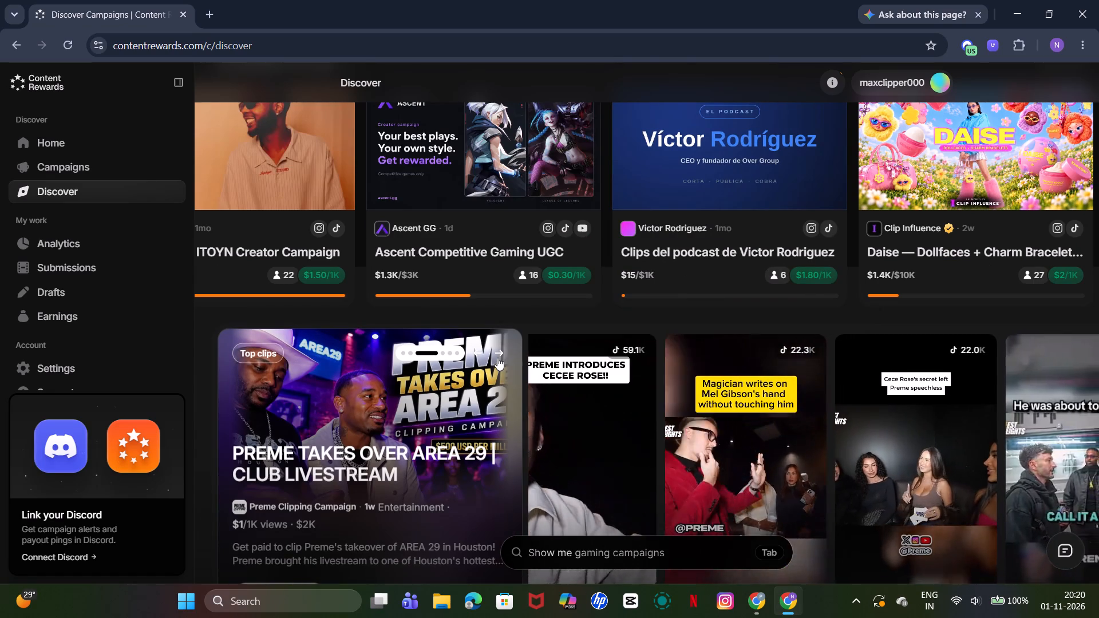
{"action": "left_click", "coordinate": [497, 358]}
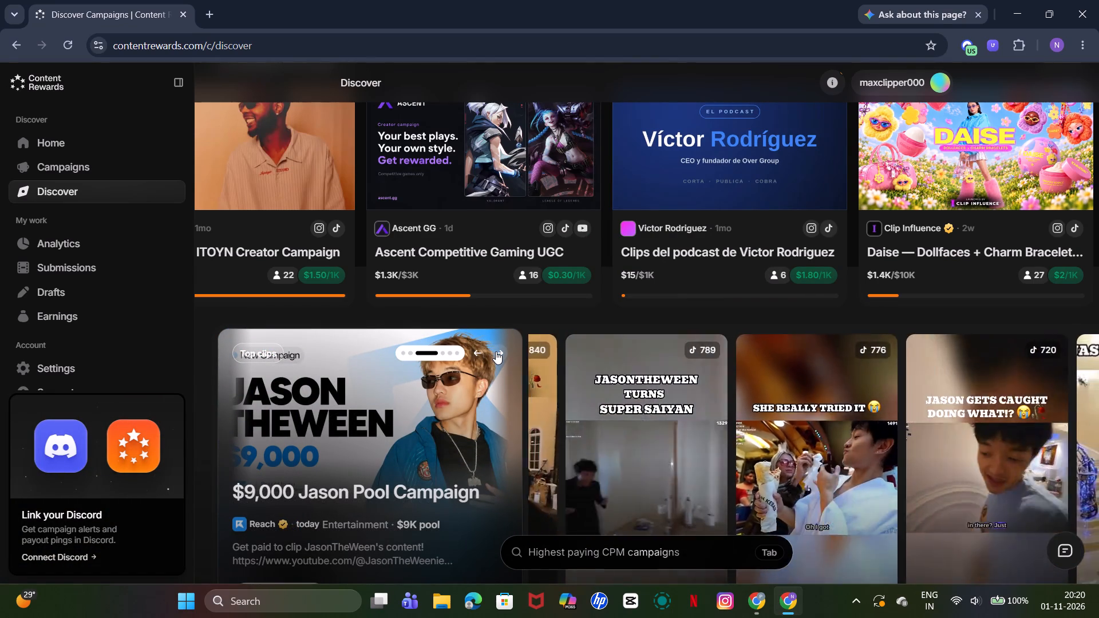
{"action": "scroll", "coordinate": [496, 351], "scroll_direction": "down", "scroll_amount": 1}
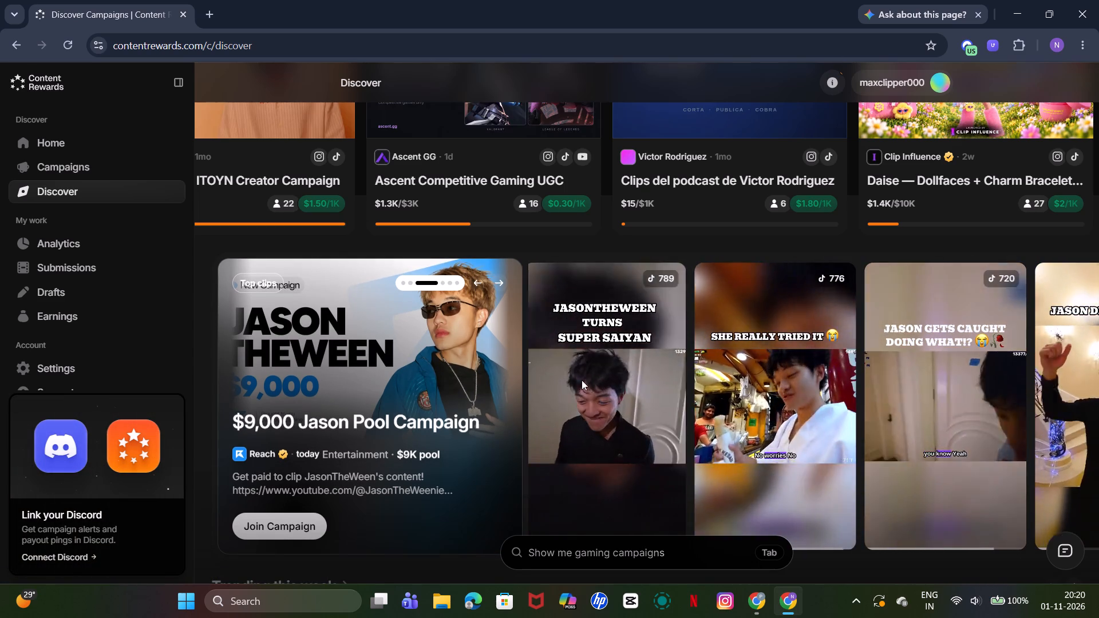
{"action": "left_click", "coordinate": [403, 380]}
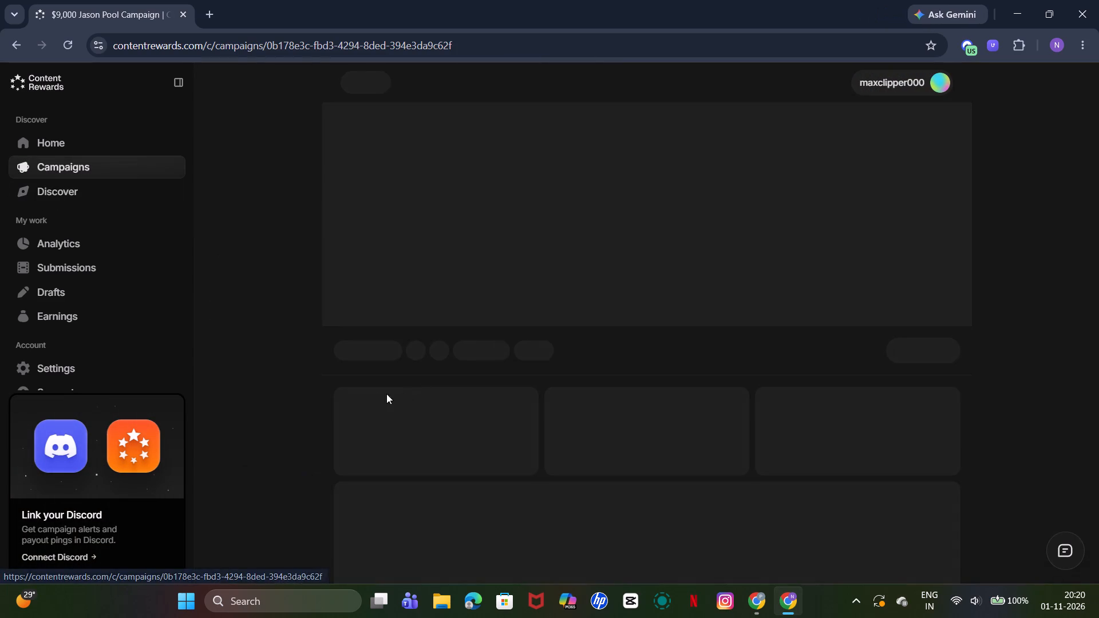
Join the $9,000 Jason Pool Campaign.
{"action": "left_click", "coordinate": [895, 351]}
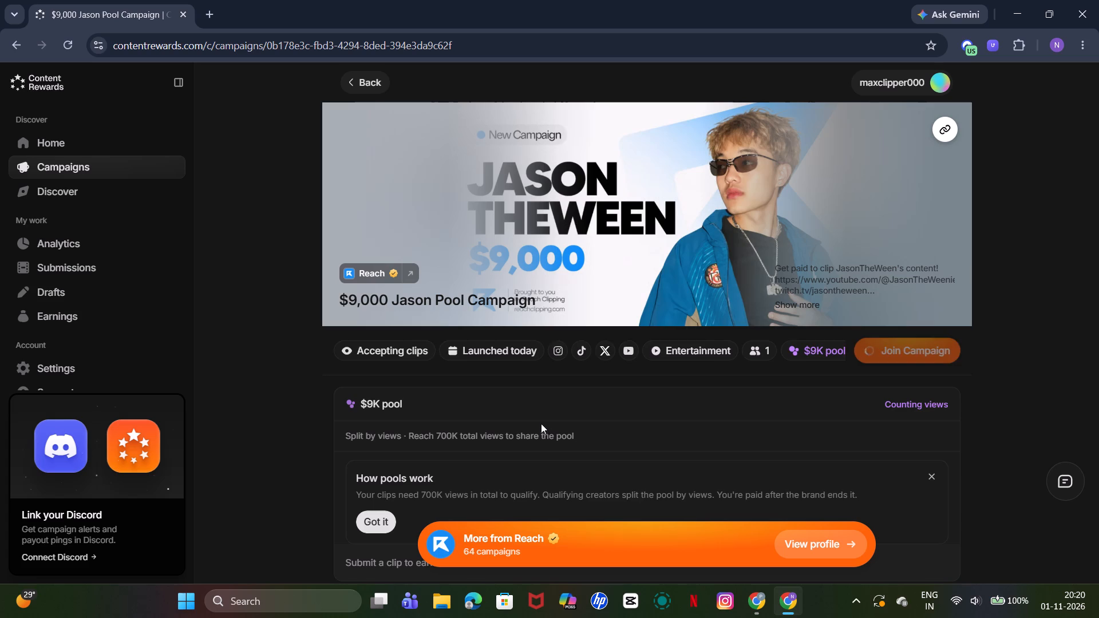
Examine the campaign's pool terms, including the total-views requirement, how the pool is split, and when it is paid.
{"action": "scroll", "coordinate": [662, 390], "scroll_direction": "down", "scroll_amount": 4}
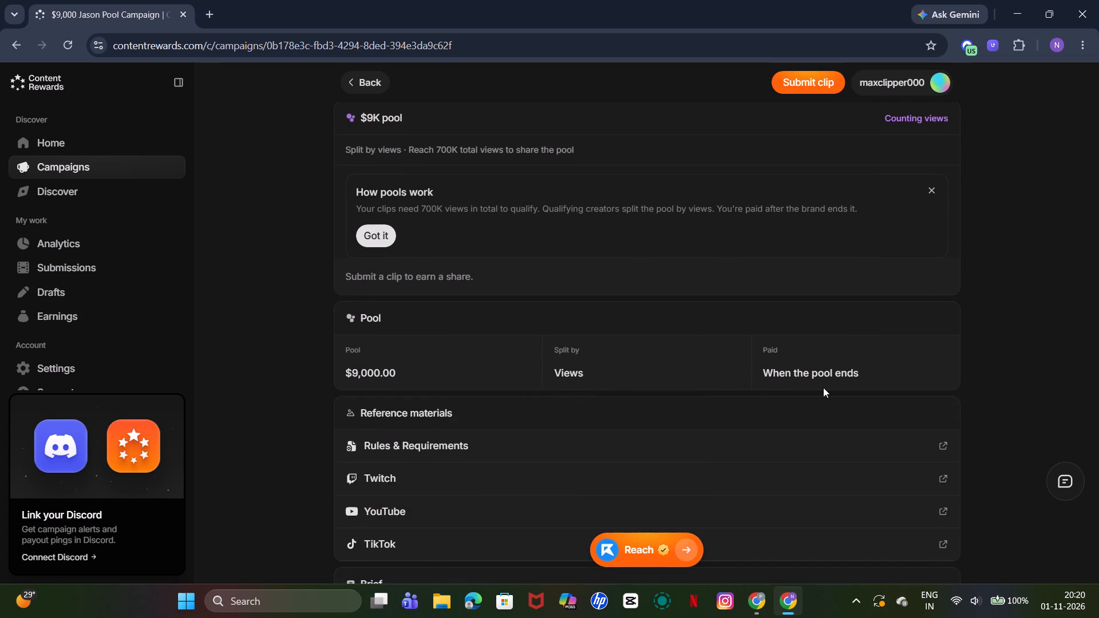
{"action": "left_click_drag", "start_coordinate": [758, 365], "coordinate": [758, 367]}
{"action": "left_click_drag", "start_coordinate": [758, 367], "coordinate": [879, 367]}
{"action": "left_click", "coordinate": [885, 364]}
{"action": "scroll", "coordinate": [533, 378], "scroll_direction": "up", "scroll_amount": 2}
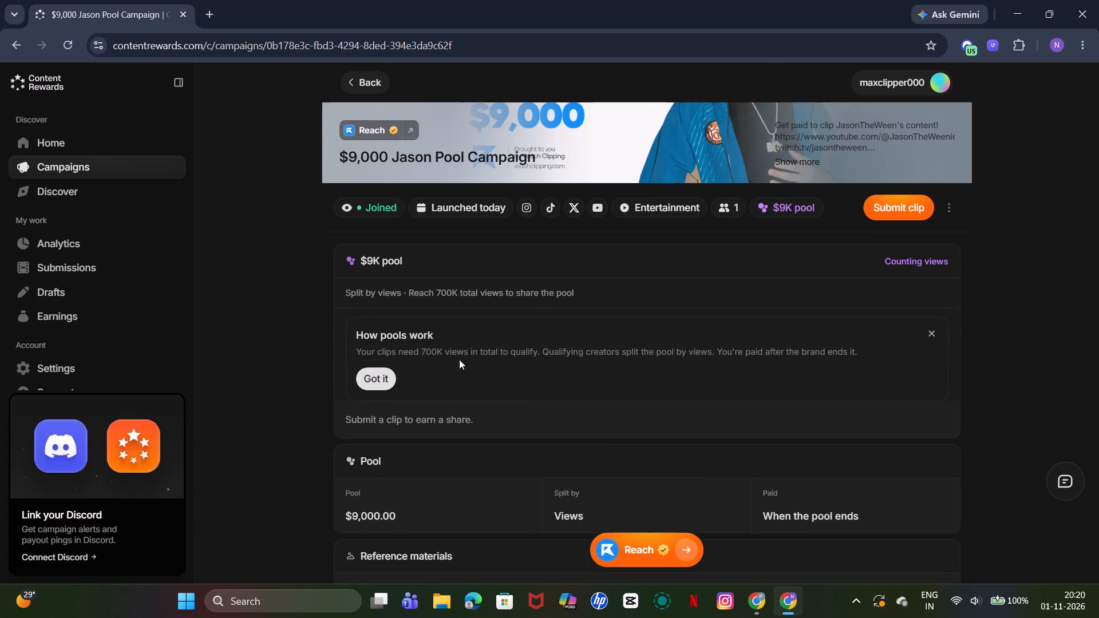
{"action": "left_click_drag", "start_coordinate": [404, 291], "coordinate": [612, 284]}
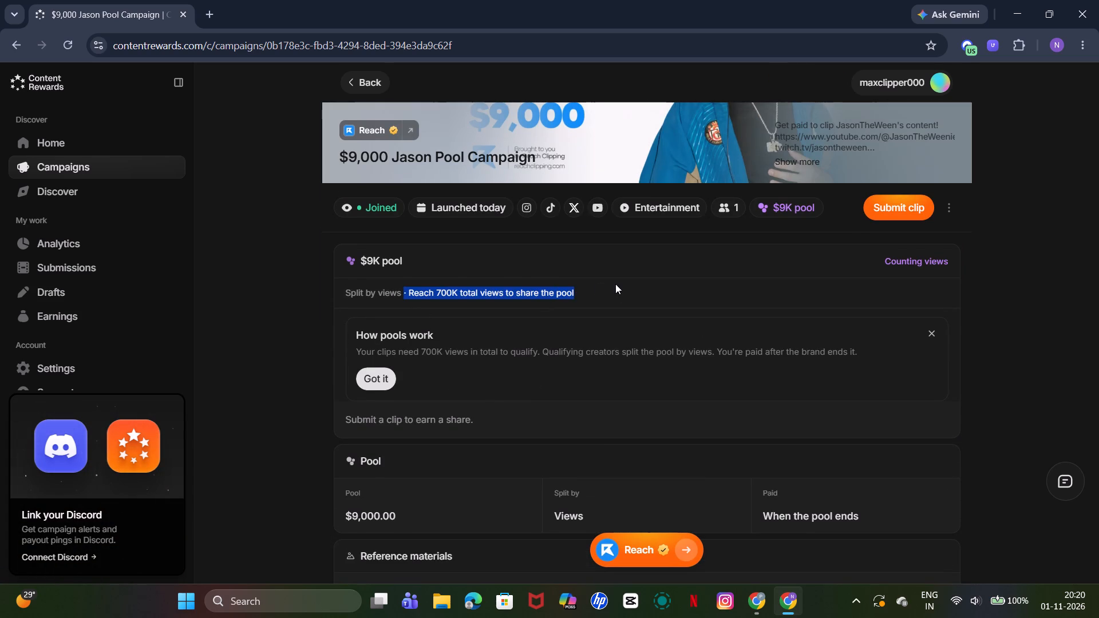
{"action": "left_click", "coordinate": [615, 284]}
{"action": "left_click_drag", "start_coordinate": [406, 292], "coordinate": [615, 292]}
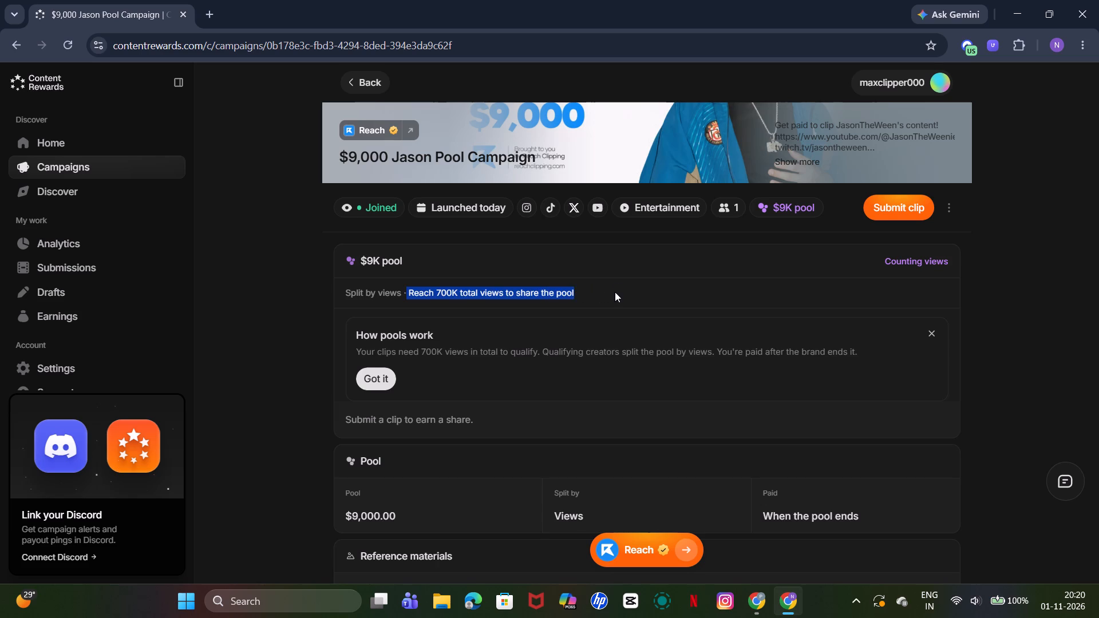
{"action": "left_click_drag", "start_coordinate": [615, 292], "coordinate": [615, 292]}
{"action": "left_click", "coordinate": [615, 292]}
{"action": "scroll", "coordinate": [612, 308], "scroll_direction": "down", "scroll_amount": 1}
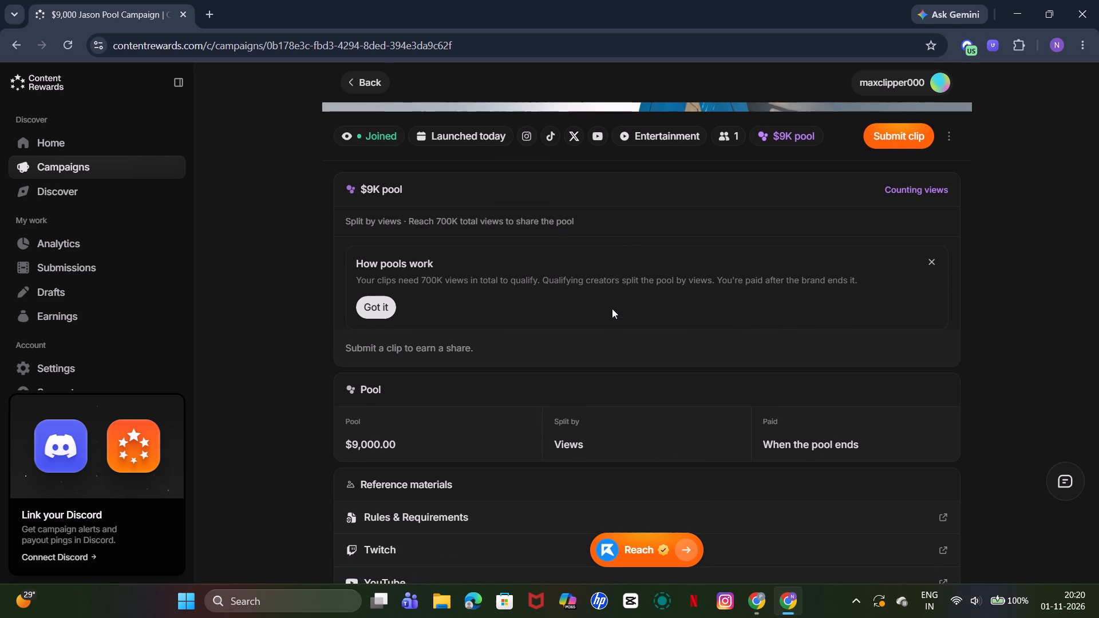
{"action": "scroll", "coordinate": [583, 358], "scroll_direction": "down", "scroll_amount": 3}
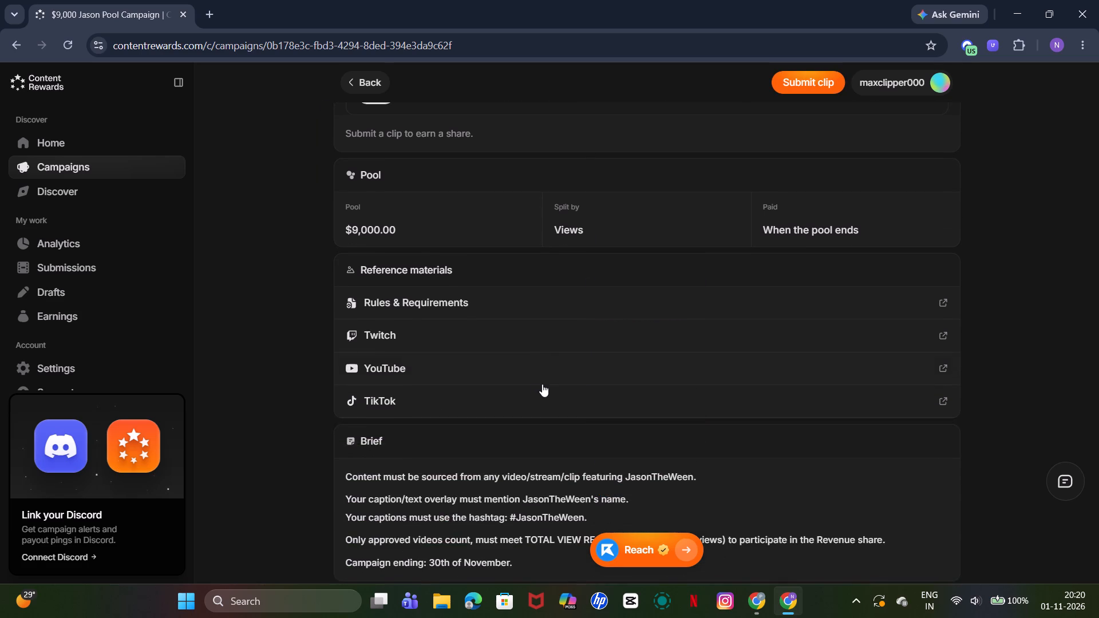
{"action": "scroll", "coordinate": [538, 386], "scroll_direction": "up", "scroll_amount": 4}
{"action": "left_click_drag", "start_coordinate": [336, 290], "coordinate": [523, 303]}
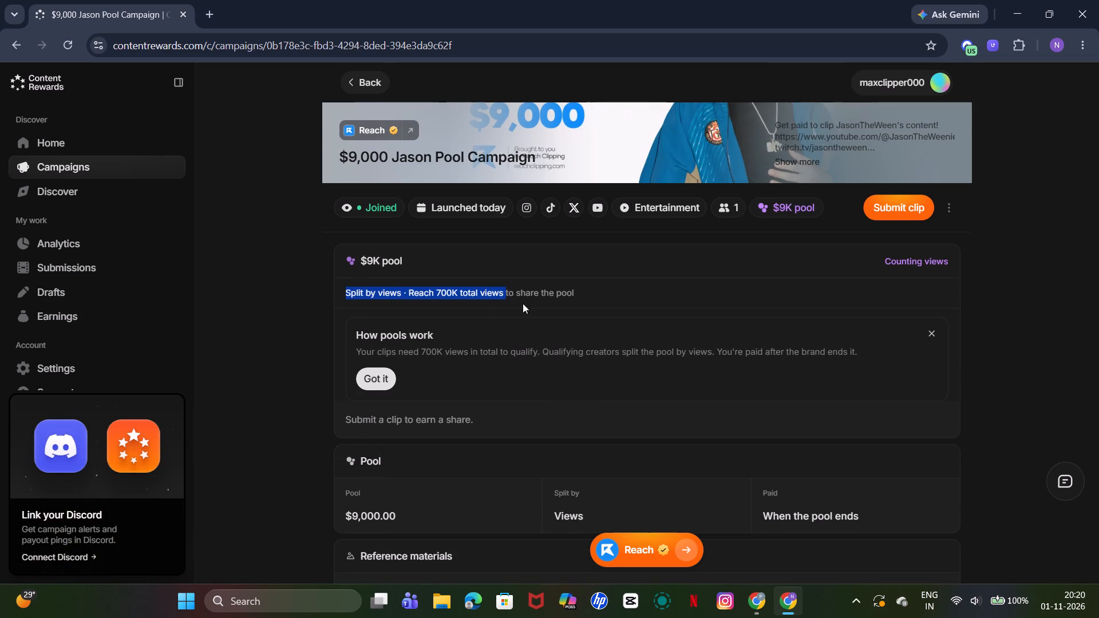
{"action": "left_click_drag", "start_coordinate": [523, 303], "coordinate": [621, 298]}
{"action": "left_click", "coordinate": [622, 296]}
{"action": "left_click_drag", "start_coordinate": [582, 291], "coordinate": [582, 291]}
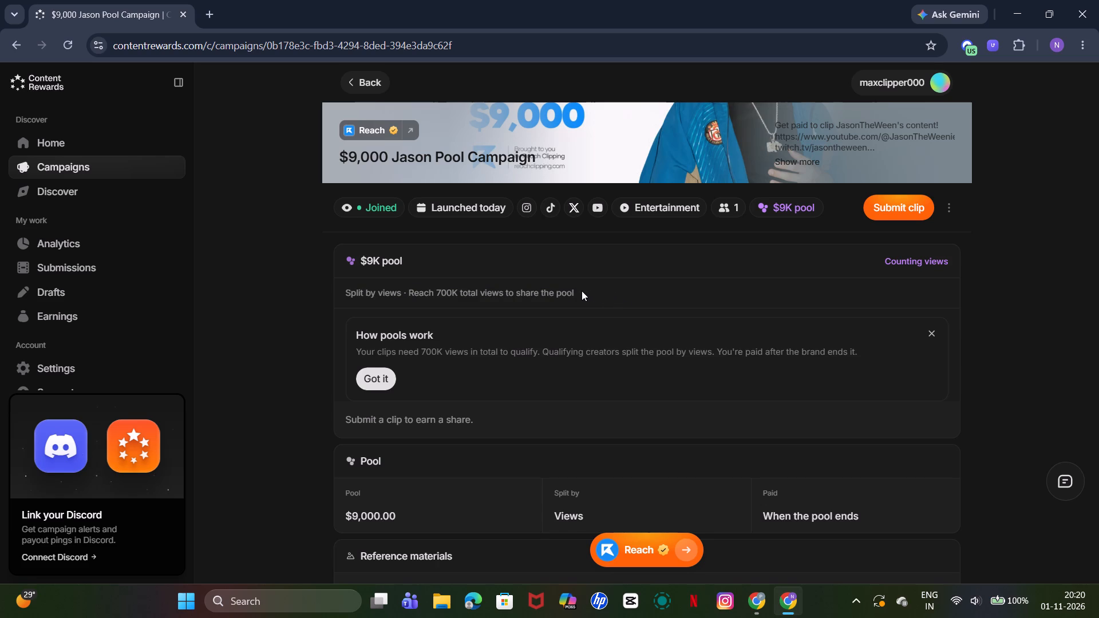
{"action": "left_click_drag", "start_coordinate": [582, 291], "coordinate": [339, 295]}
{"action": "left_click", "coordinate": [329, 297]}
Open the Rules & Requirements page from the campaign's reference materials.
{"action": "scroll", "coordinate": [523, 360], "scroll_direction": "down", "scroll_amount": 3}
{"action": "scroll", "coordinate": [523, 360], "scroll_direction": "up", "scroll_amount": 2}
{"action": "scroll", "coordinate": [523, 360], "scroll_direction": "down", "scroll_amount": 3}
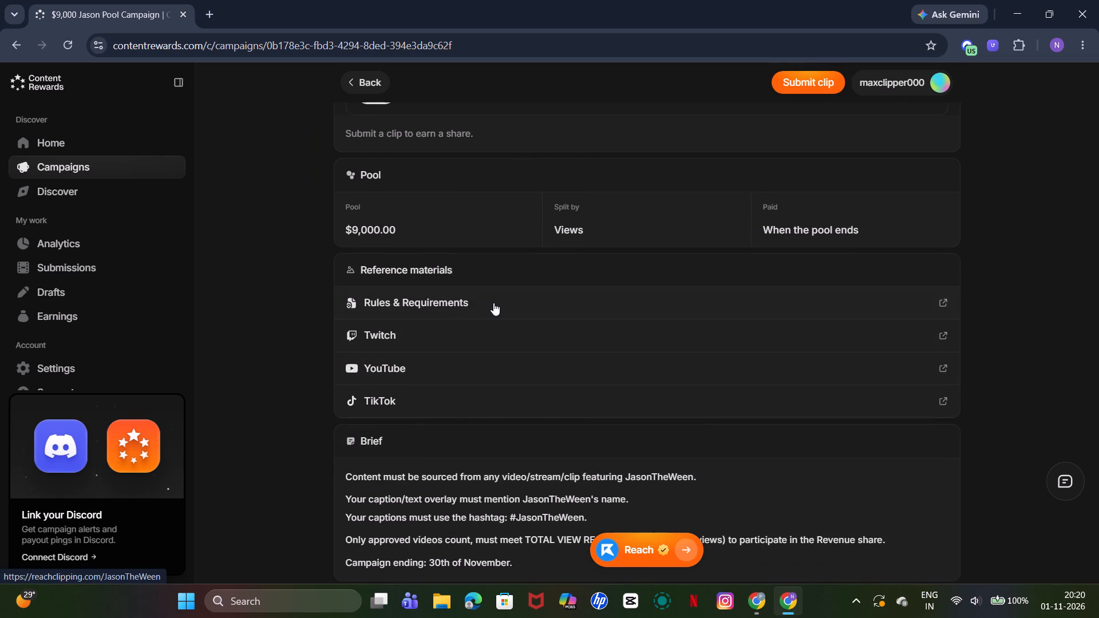
{"action": "left_click", "coordinate": [520, 300]}
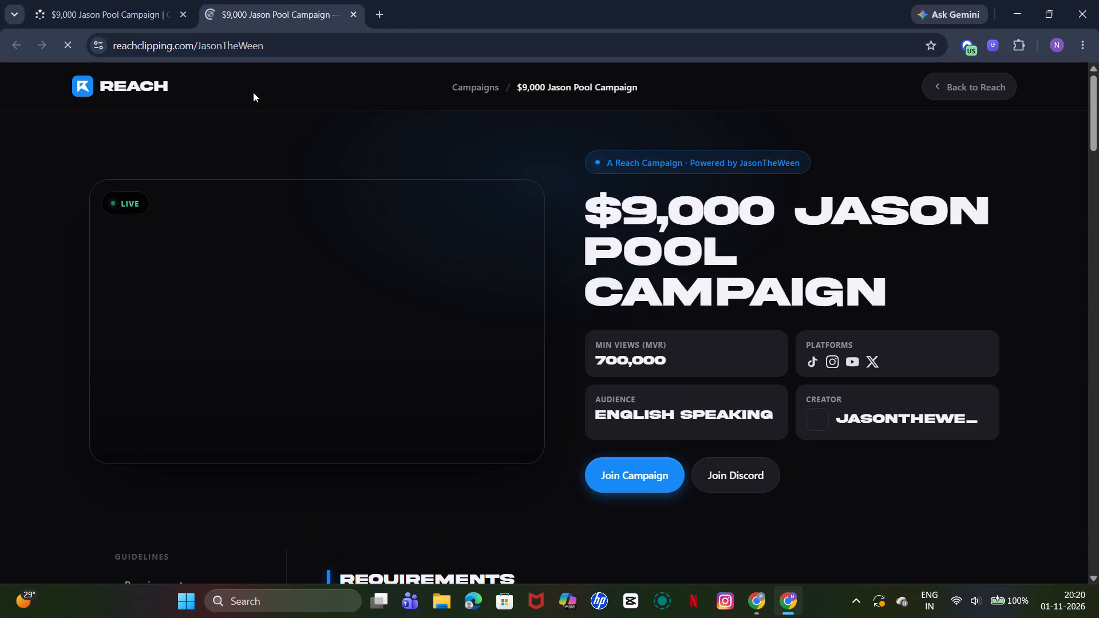
Examine the campaign requirements on permitted content sources, the primary focus of the video, and allowed posting platforms.
{"action": "scroll", "coordinate": [607, 413], "scroll_direction": "down", "scroll_amount": 5}
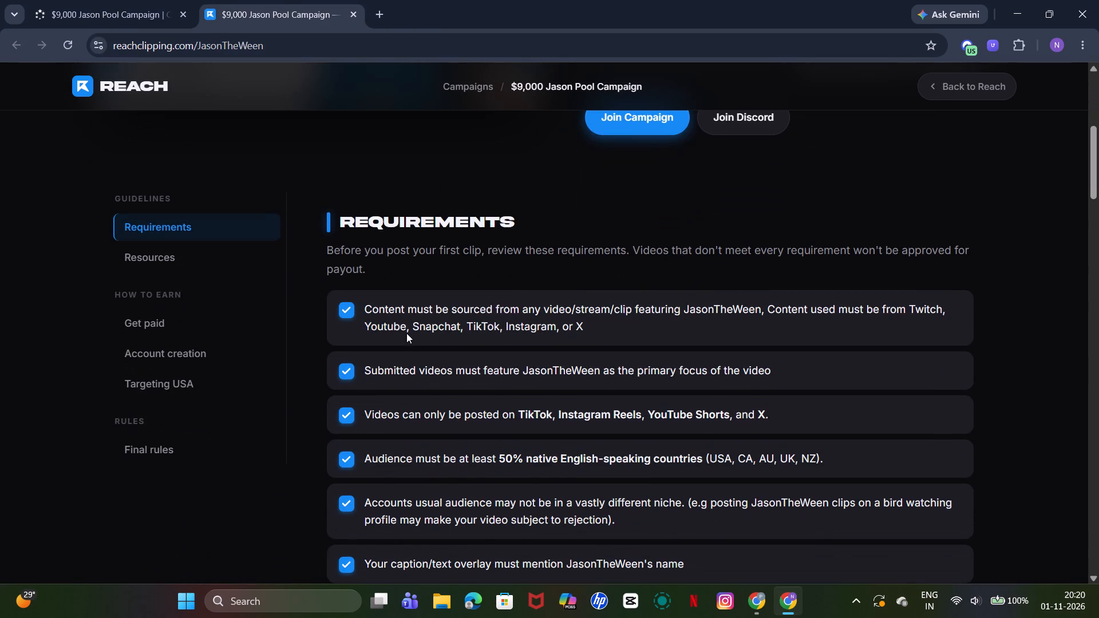
{"action": "left_click_drag", "start_coordinate": [455, 304], "coordinate": [667, 330]}
{"action": "left_click", "coordinate": [667, 330]}
{"action": "left_click_drag", "start_coordinate": [390, 364], "coordinate": [781, 387]}
{"action": "left_click", "coordinate": [788, 385]}
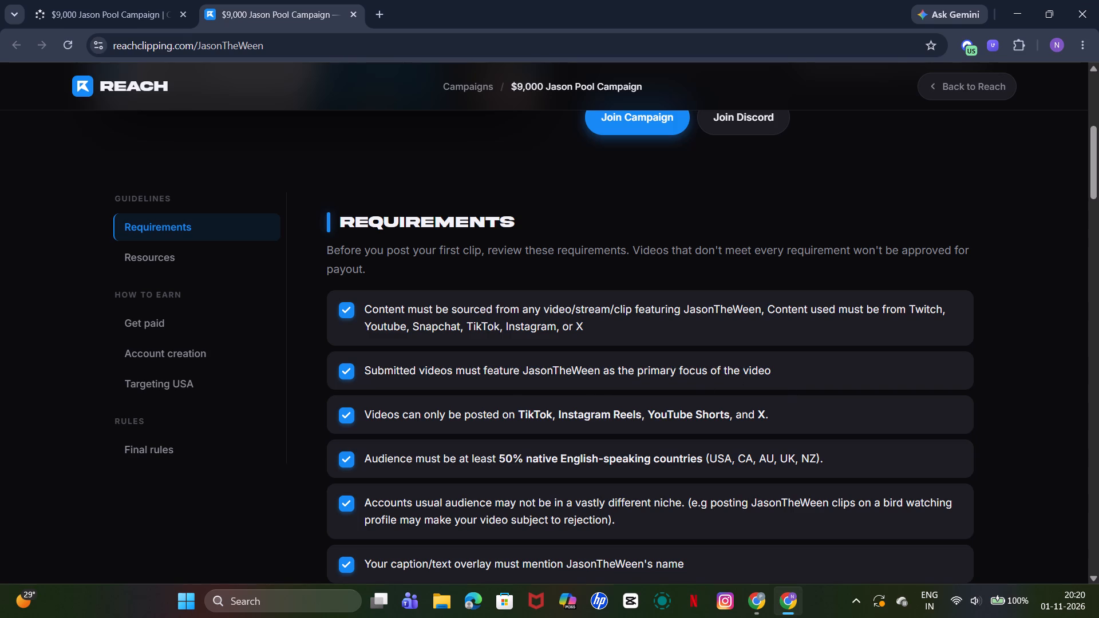
{"action": "left_click_drag", "start_coordinate": [429, 314], "coordinate": [618, 322]}
{"action": "left_click", "coordinate": [618, 322]}
{"action": "scroll", "coordinate": [618, 322], "scroll_direction": "down", "scroll_amount": 1}
{"action": "left_click_drag", "start_coordinate": [367, 340], "coordinate": [648, 336]}
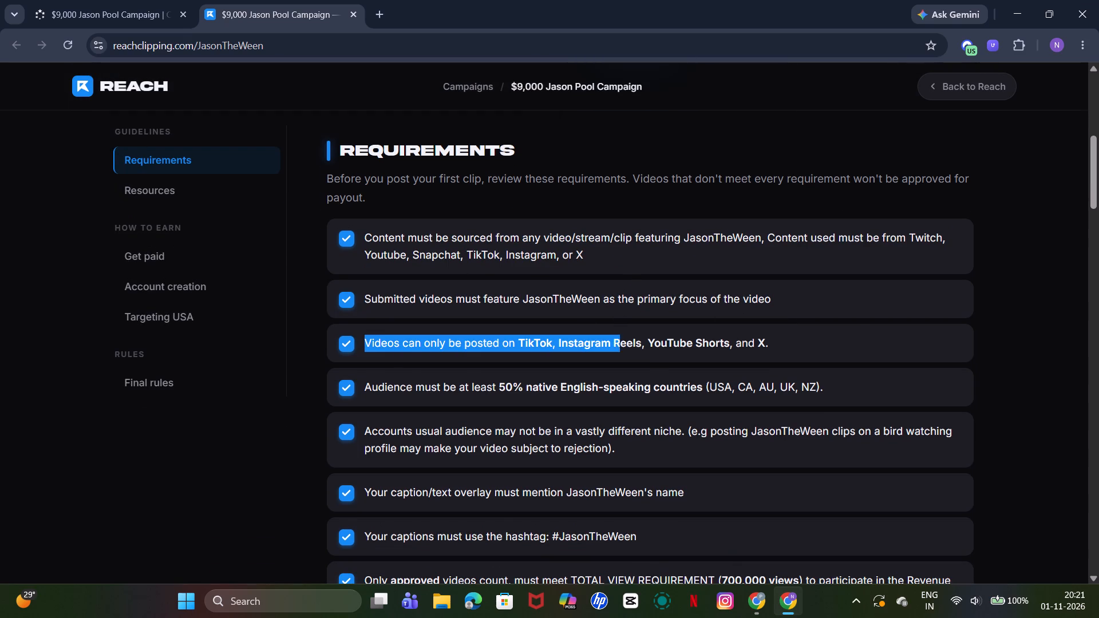
{"action": "left_click_drag", "start_coordinate": [648, 336], "coordinate": [859, 327]}
{"action": "left_click", "coordinate": [859, 327]}
{"action": "left_click", "coordinate": [545, 376]}
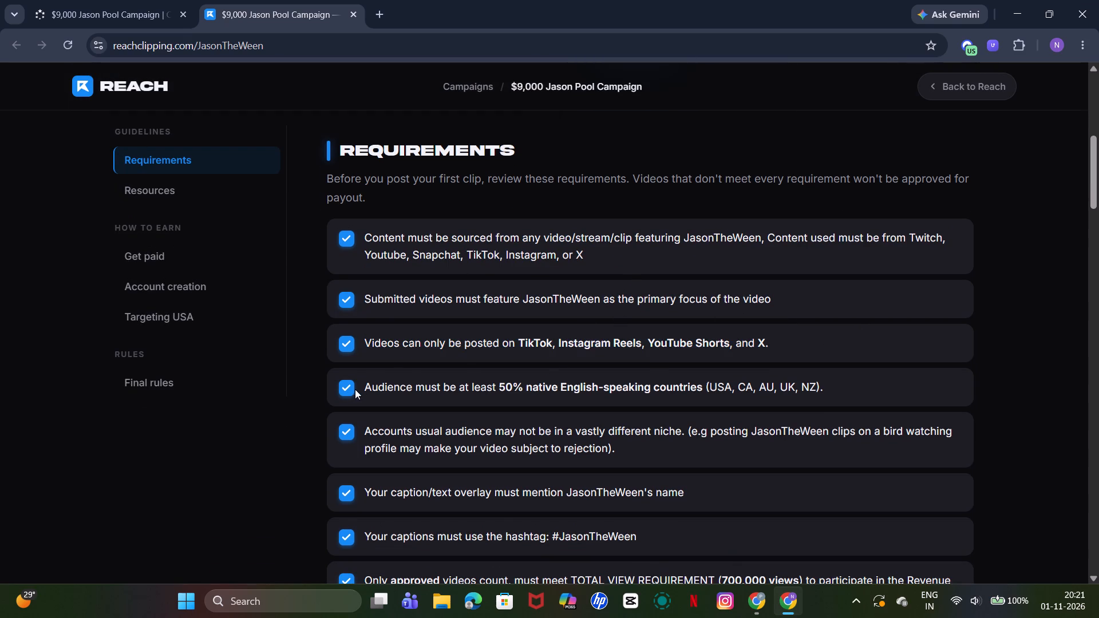
Examine the campaign requirements on audience countries, account niche, and what the caption or text overlay must mention.
{"action": "left_click_drag", "start_coordinate": [353, 391], "coordinate": [603, 406]}
{"action": "left_click", "coordinate": [612, 402]}
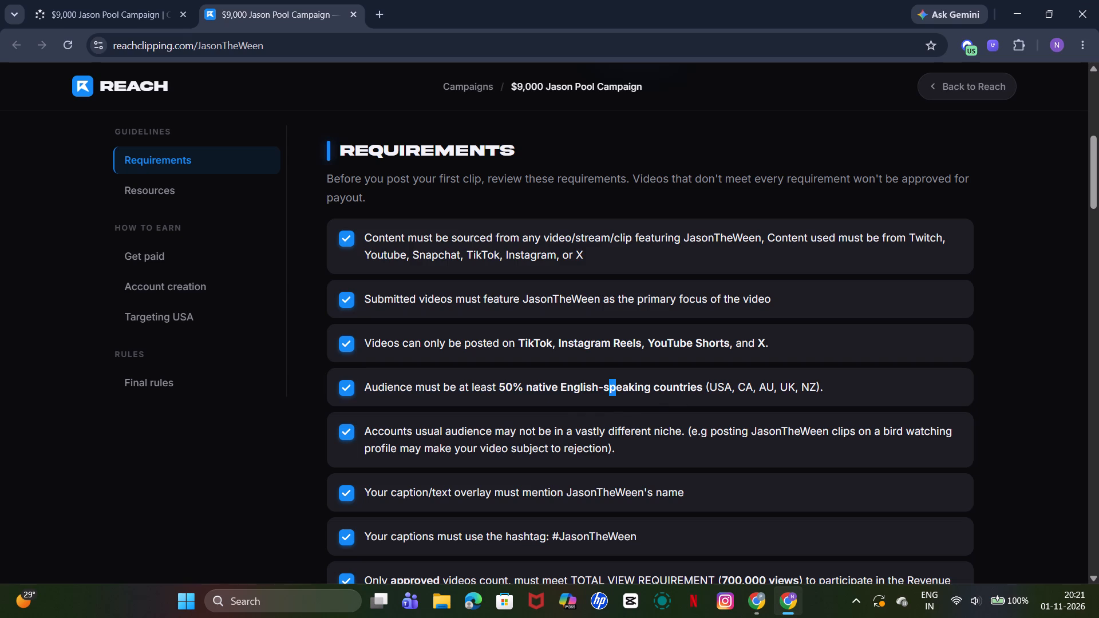
{"action": "left_click_drag", "start_coordinate": [702, 386], "coordinate": [819, 386]}
{"action": "left_click", "coordinate": [851, 383]}
{"action": "scroll", "coordinate": [482, 380], "scroll_direction": "down", "scroll_amount": 1}
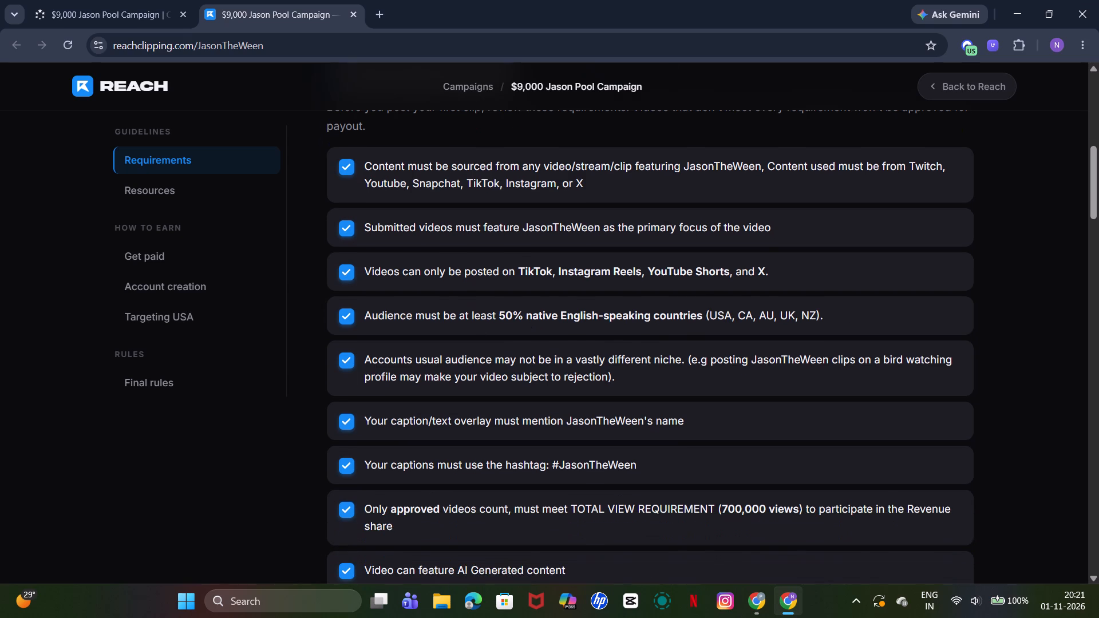
{"action": "left_click_drag", "start_coordinate": [362, 358], "coordinate": [643, 393]}
{"action": "left_click", "coordinate": [645, 389]}
{"action": "left_click_drag", "start_coordinate": [495, 363], "coordinate": [632, 381]}
{"action": "left_click", "coordinate": [634, 381]}
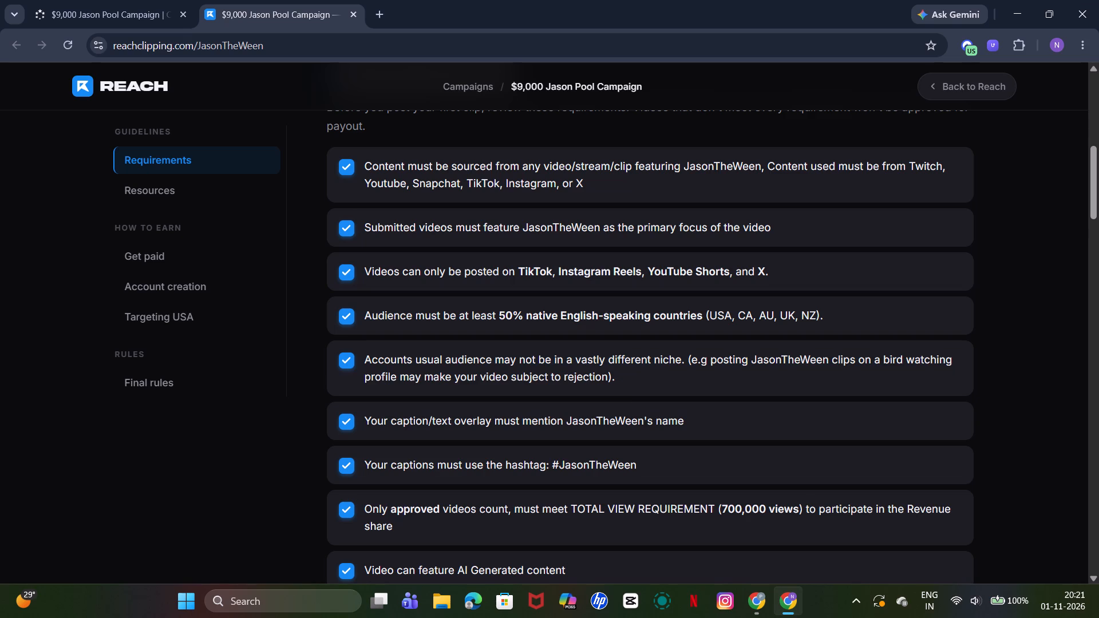
{"action": "scroll", "coordinate": [652, 402], "scroll_direction": "down", "scroll_amount": 1}
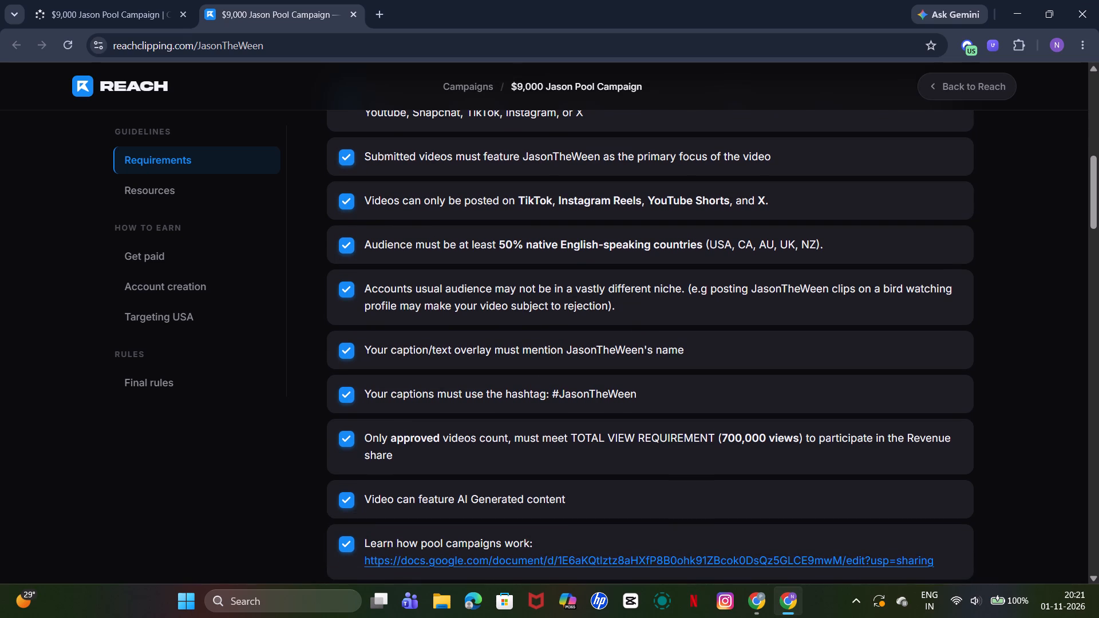
{"action": "left_click_drag", "start_coordinate": [388, 354], "coordinate": [702, 358]}
{"action": "left_click", "coordinate": [702, 358]}
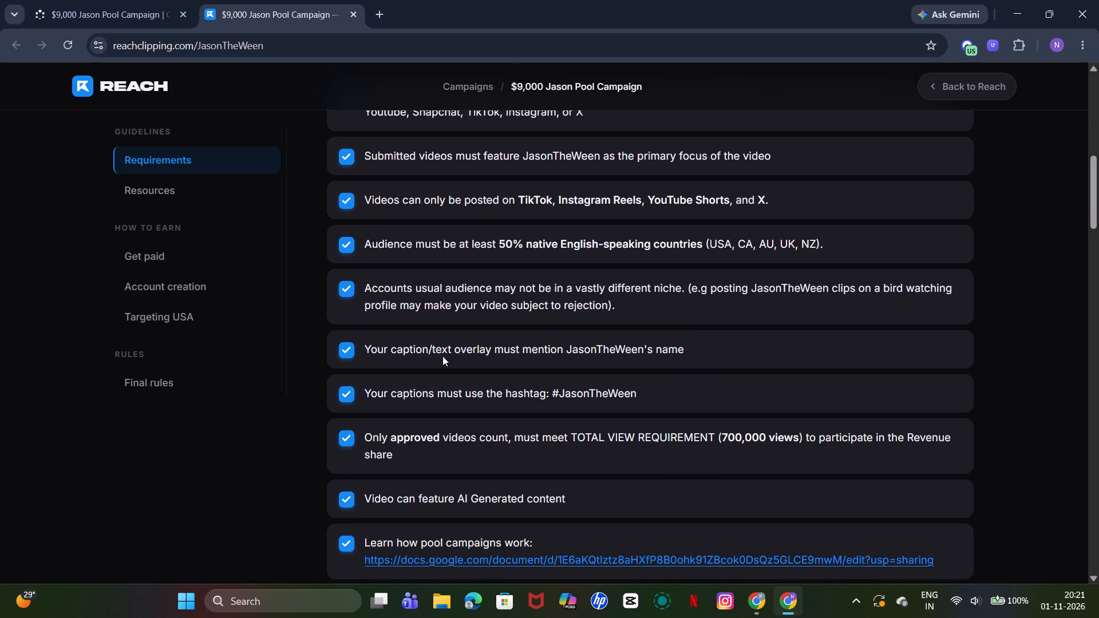
Examine the campaign requirements on mentioning JasonTheWeen's name, the caption hashtag, the total view requirement, and AI-generated content.
{"action": "left_click_drag", "start_coordinate": [432, 348], "coordinate": [501, 355]}
{"action": "left_click_drag", "start_coordinate": [513, 355], "coordinate": [518, 355]}
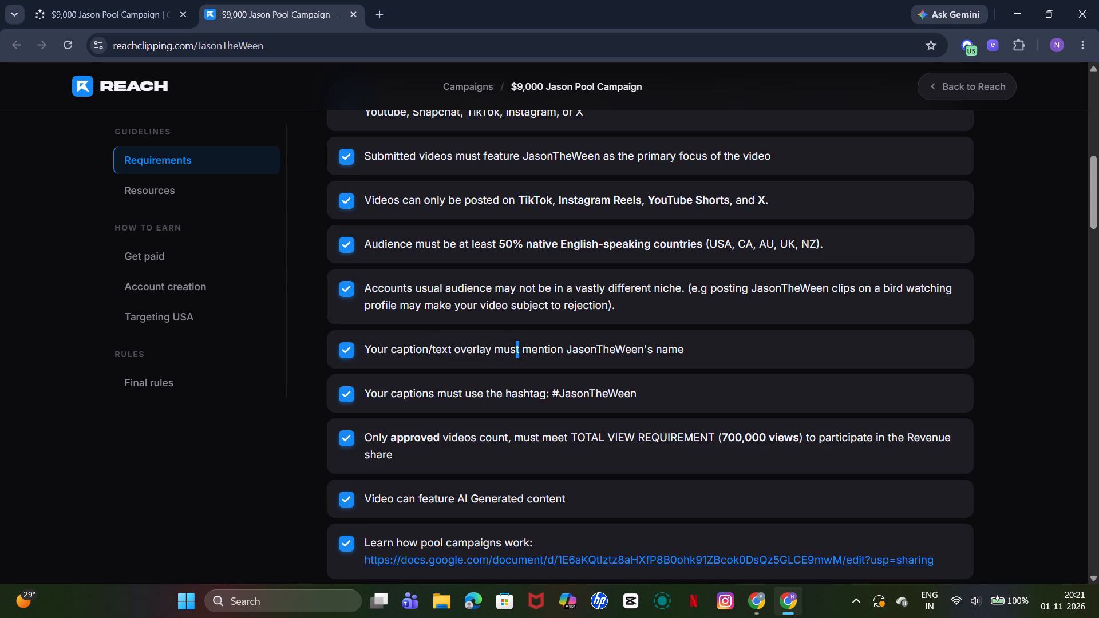
{"action": "left_click_drag", "start_coordinate": [535, 354], "coordinate": [689, 347]}
{"action": "left_click", "coordinate": [707, 344]}
{"action": "scroll", "coordinate": [720, 365], "scroll_direction": "down", "scroll_amount": 1}
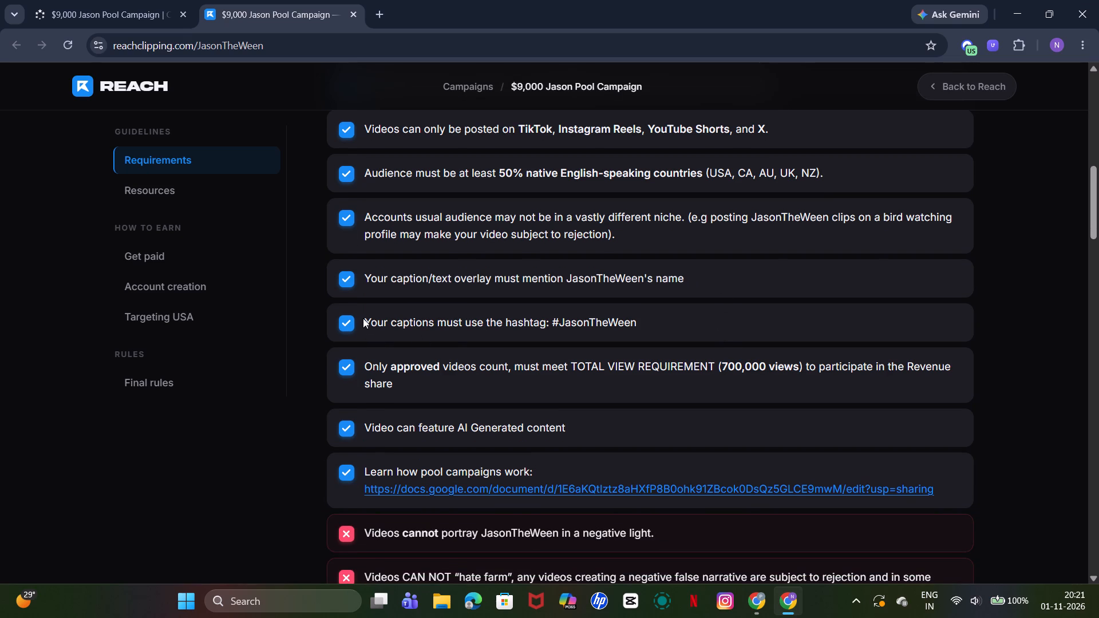
{"action": "left_click_drag", "start_coordinate": [363, 318], "coordinate": [560, 315]}
{"action": "left_click", "coordinate": [561, 315]}
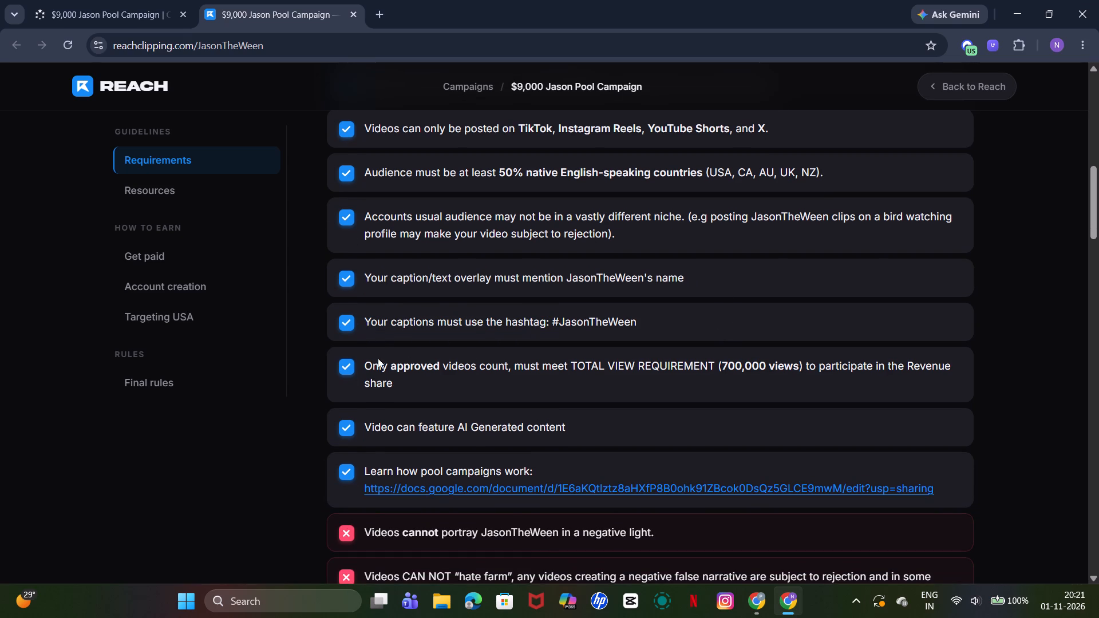
{"action": "left_click_drag", "start_coordinate": [363, 362], "coordinate": [415, 387]}
{"action": "left_click", "coordinate": [425, 382]}
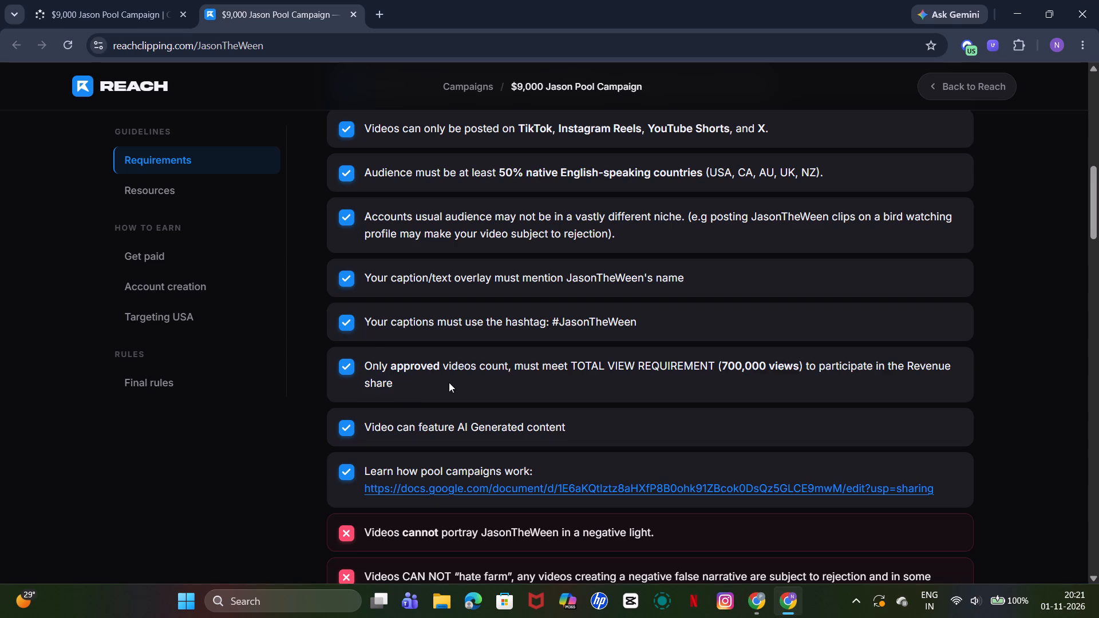
{"action": "scroll", "coordinate": [450, 382], "scroll_direction": "down", "scroll_amount": 1}
{"action": "left_click_drag", "start_coordinate": [361, 352], "coordinate": [581, 351]}
{"action": "left_click", "coordinate": [595, 354]}
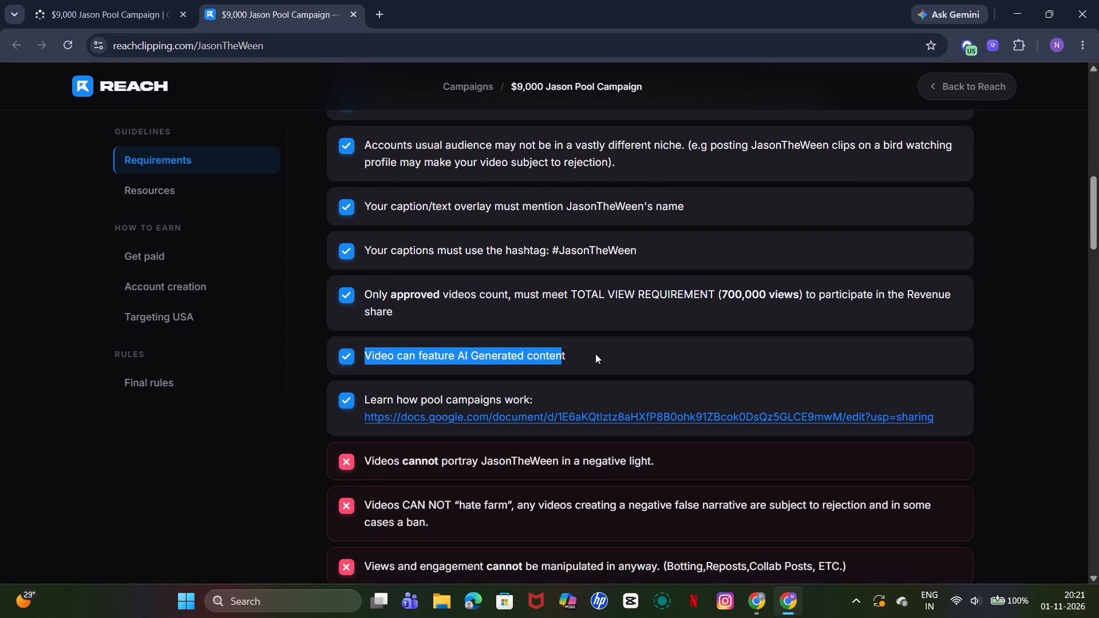
Open JasonTheWeen's YouTube channel from the campaign's resources in a new browser tab.
{"action": "scroll", "coordinate": [568, 469], "scroll_direction": "down", "scroll_amount": 3}
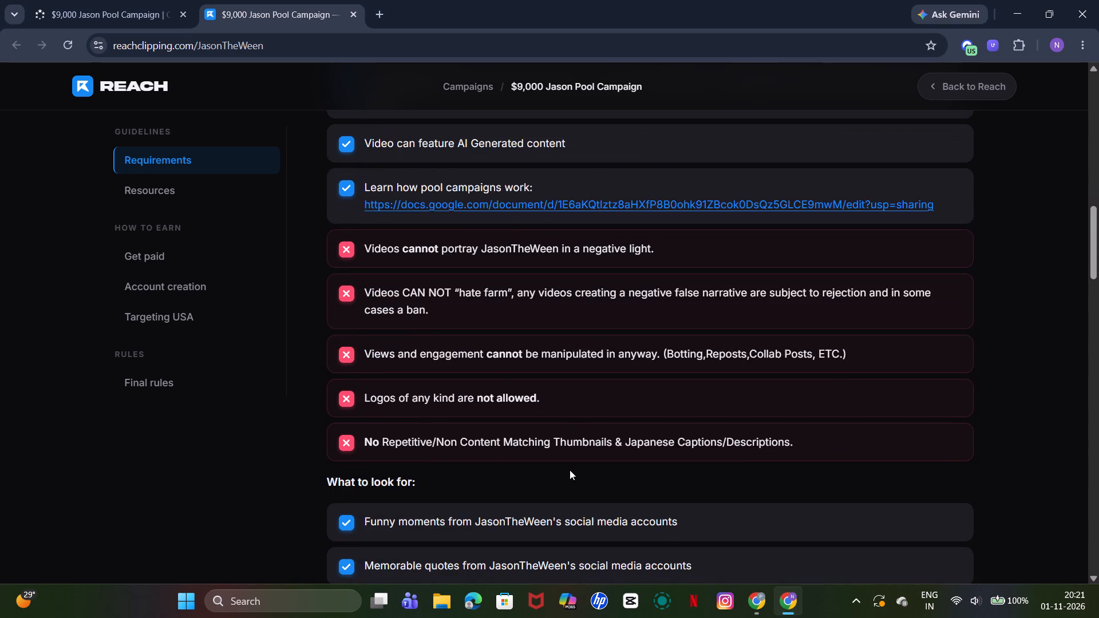
{"action": "scroll", "coordinate": [570, 470], "scroll_direction": "down", "scroll_amount": 4}
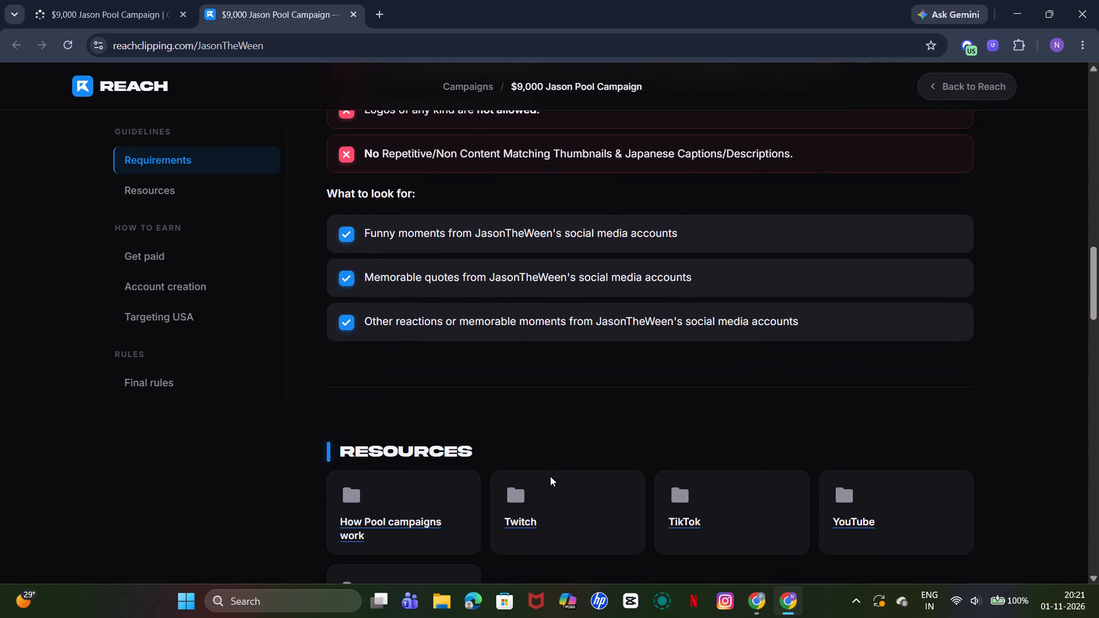
{"action": "scroll", "coordinate": [549, 476], "scroll_direction": "down", "scroll_amount": 3}
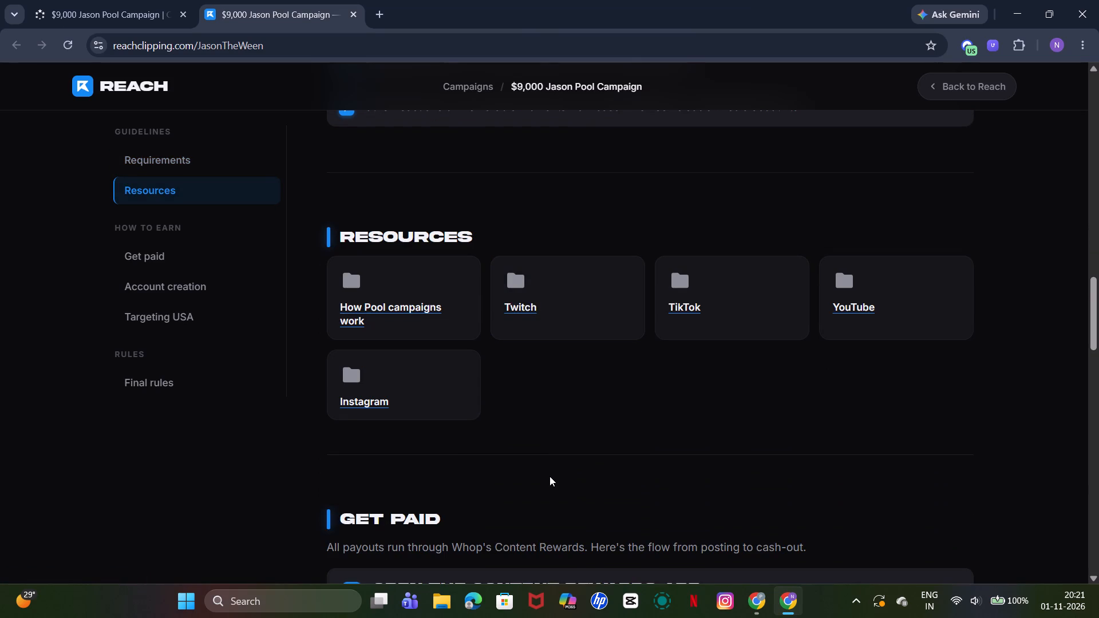
{"action": "scroll", "coordinate": [544, 484], "scroll_direction": "up", "scroll_amount": 2}
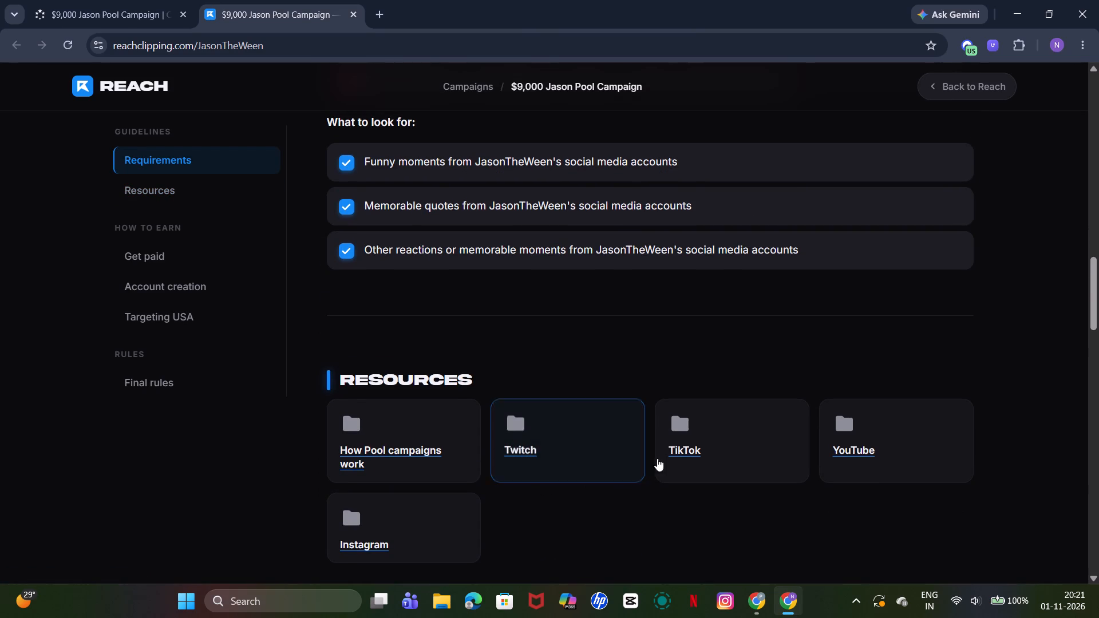
{"action": "left_click_drag", "start_coordinate": [856, 447], "coordinate": [761, 121]}
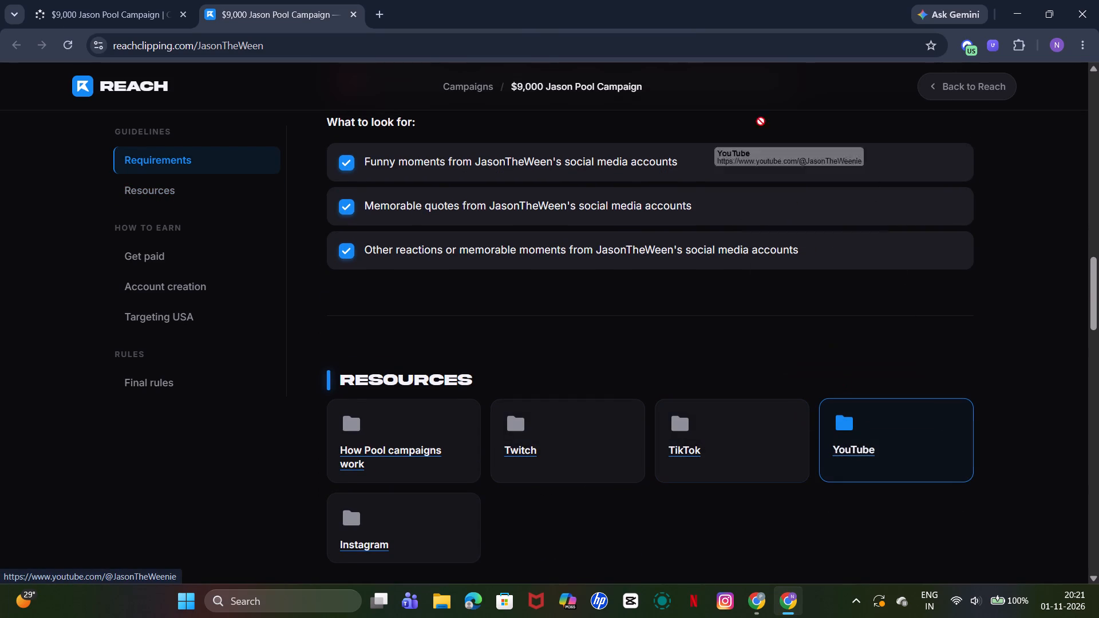
{"action": "left_click_drag", "start_coordinate": [761, 121], "coordinate": [636, 7]}
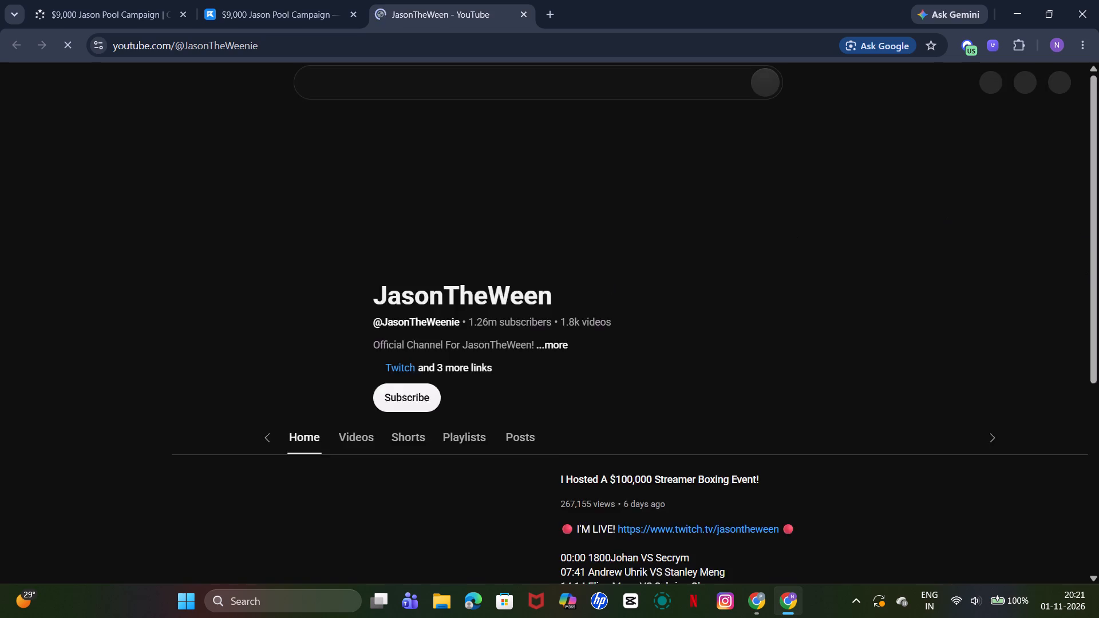
Show the Videos list of the JasonTheWeen YouTube channel.
{"action": "scroll", "coordinate": [403, 394], "scroll_direction": "down", "scroll_amount": 1}
{"action": "left_click", "coordinate": [303, 332]}
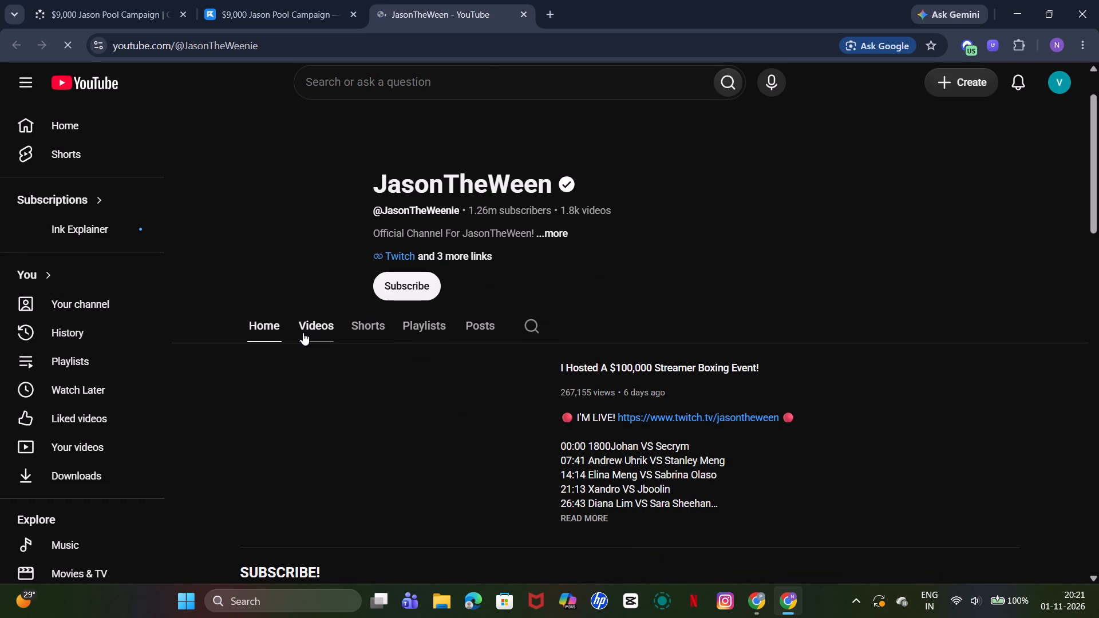
Copy the share link of the video "I Hosted A $100,000 Streamer Boxing Event!" from JasonTheWeen's YouTube videos.
{"action": "scroll", "coordinate": [634, 361], "scroll_direction": "down", "scroll_amount": 4}
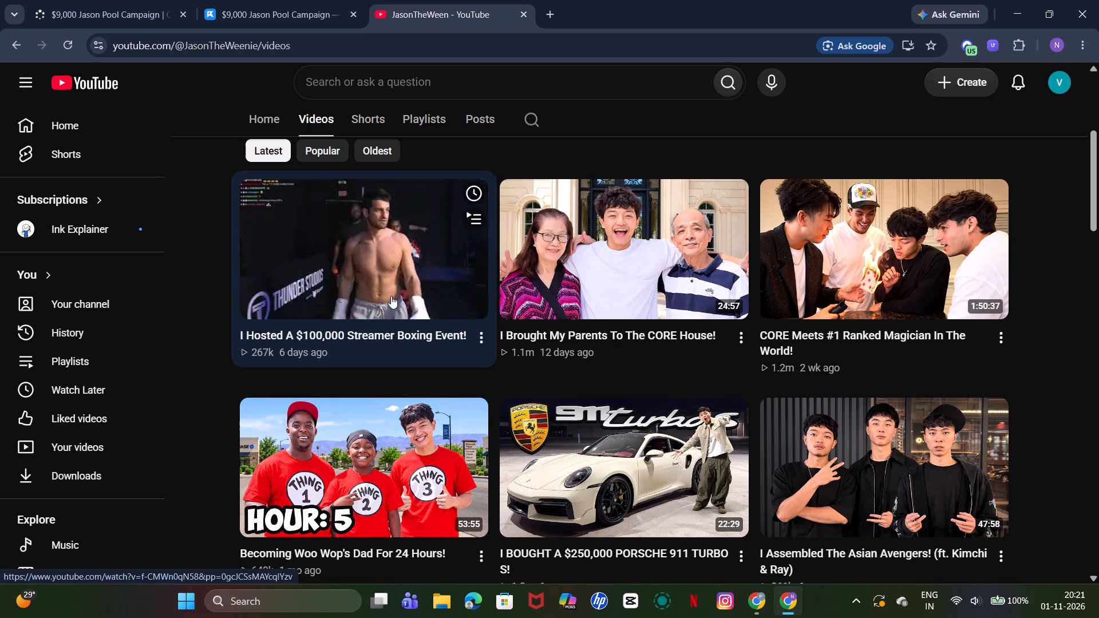
{"action": "left_click", "coordinate": [477, 334]}
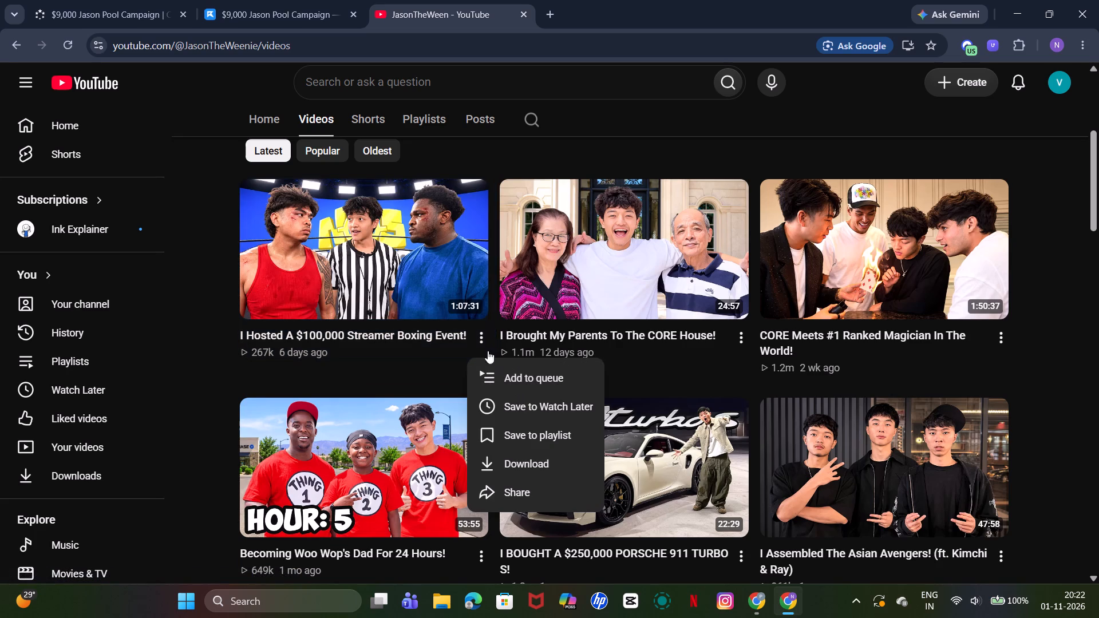
{"action": "left_click", "coordinate": [525, 484]}
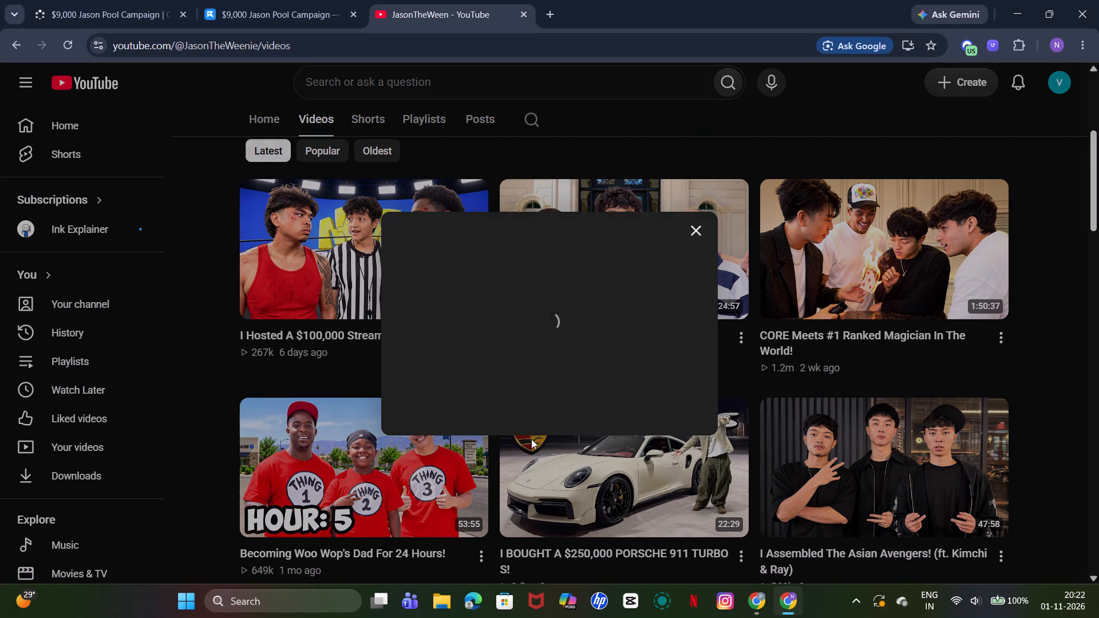
{"action": "left_click", "coordinate": [662, 352]}
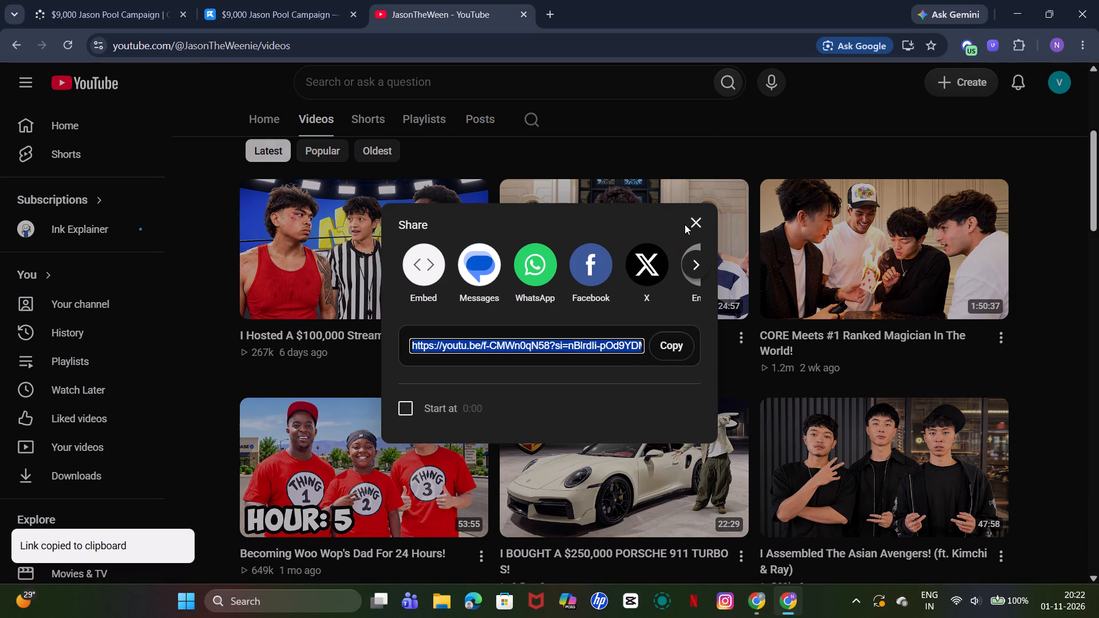
{"action": "left_click", "coordinate": [701, 225]}
Minimize the browser and launch NOVA Local from the desktop.
{"action": "left_click", "coordinate": [1014, 7]}
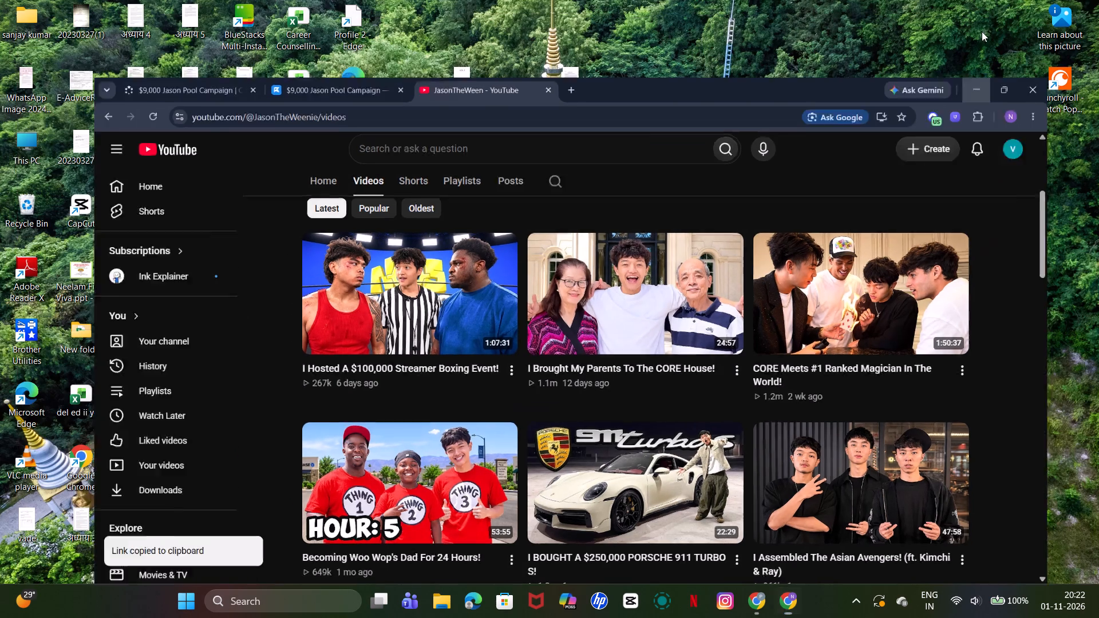
{"action": "double_click", "coordinate": [359, 521]}
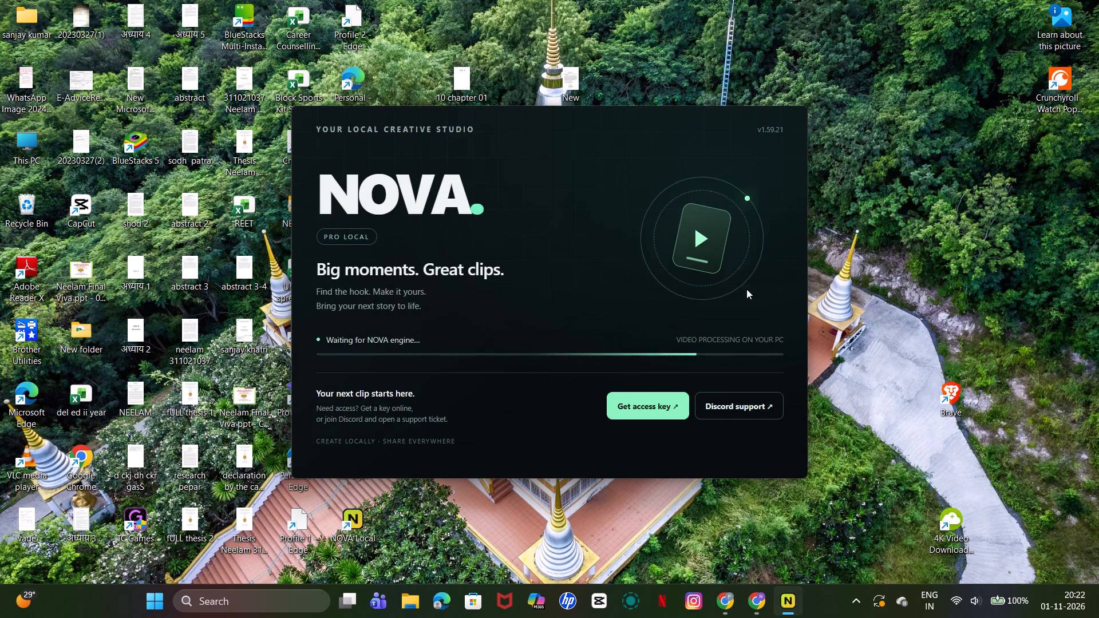
{"action": "scroll", "coordinate": [436, 295], "scroll_direction": "down", "scroll_amount": 1}
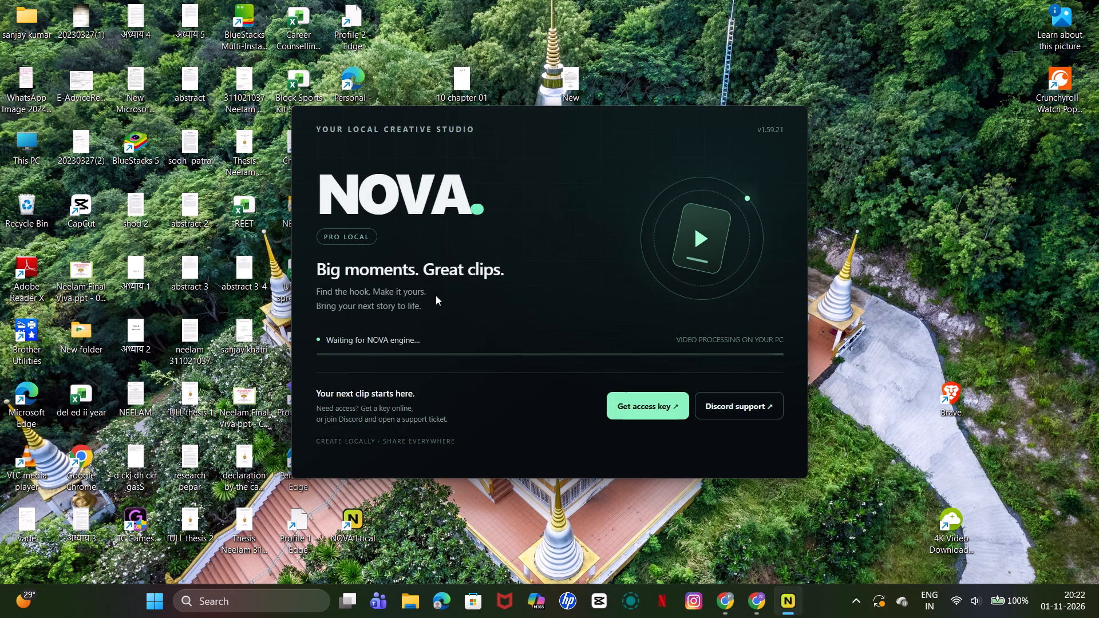
{"action": "scroll", "coordinate": [436, 295], "scroll_direction": "down", "scroll_amount": 2}
{"action": "scroll", "coordinate": [436, 295], "scroll_direction": "up", "scroll_amount": 3}
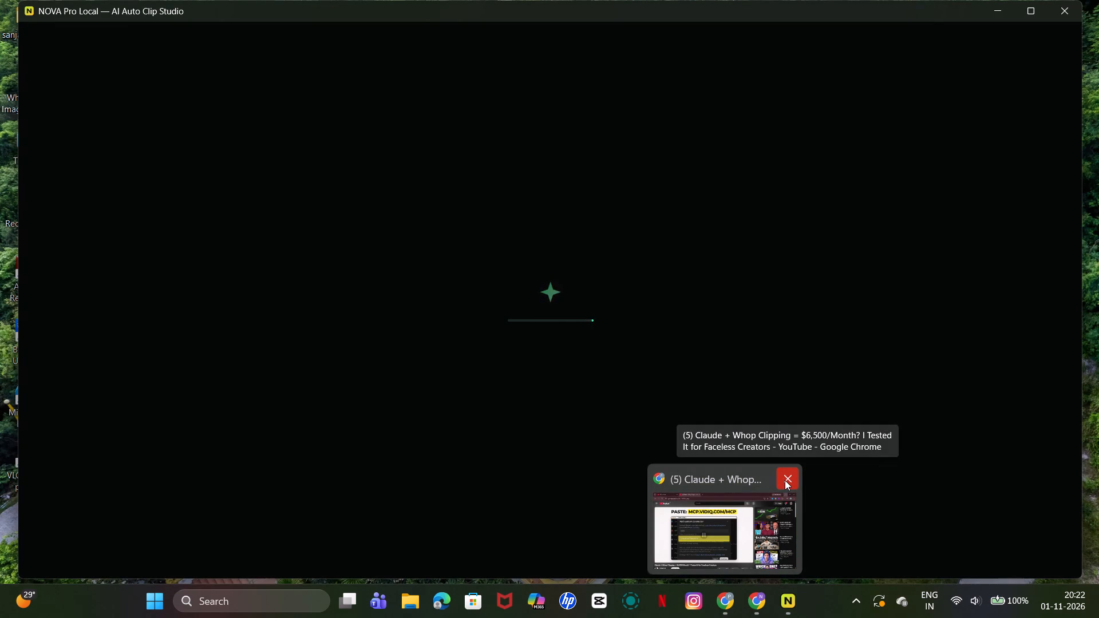
Close the separate browser window showing the "Claude + Whop Clipping" YouTube video.
{"action": "left_click", "coordinate": [785, 480]}
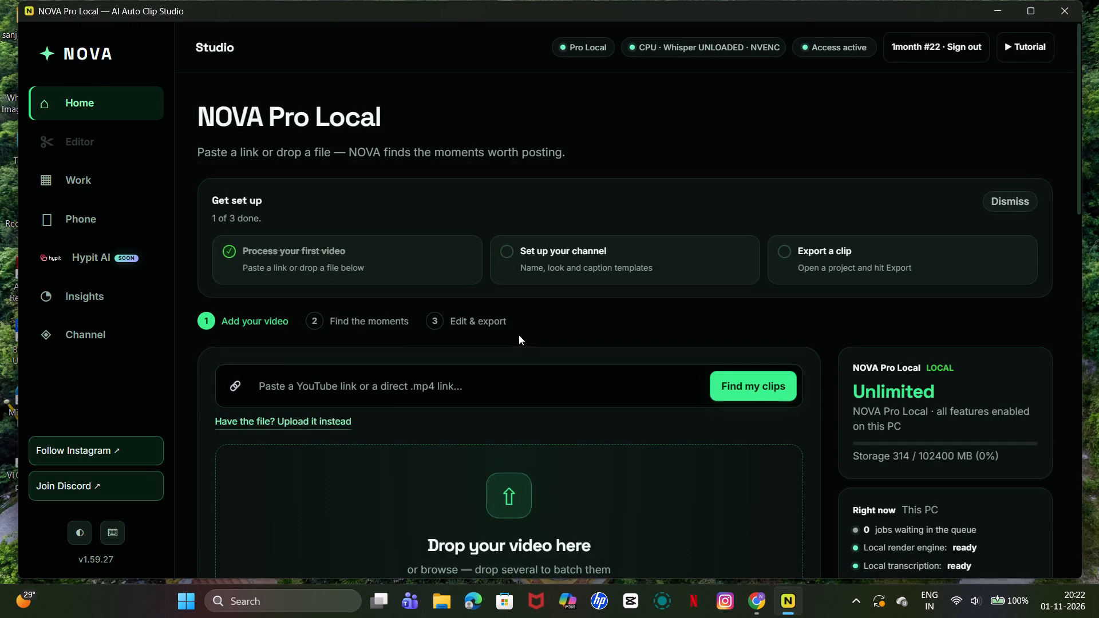
Paste the copied YouTube link into NOVA Pro Local as the source video and start finding clips.
{"action": "left_click", "coordinate": [301, 383]}
{"action": "right_click", "coordinate": [302, 383]}
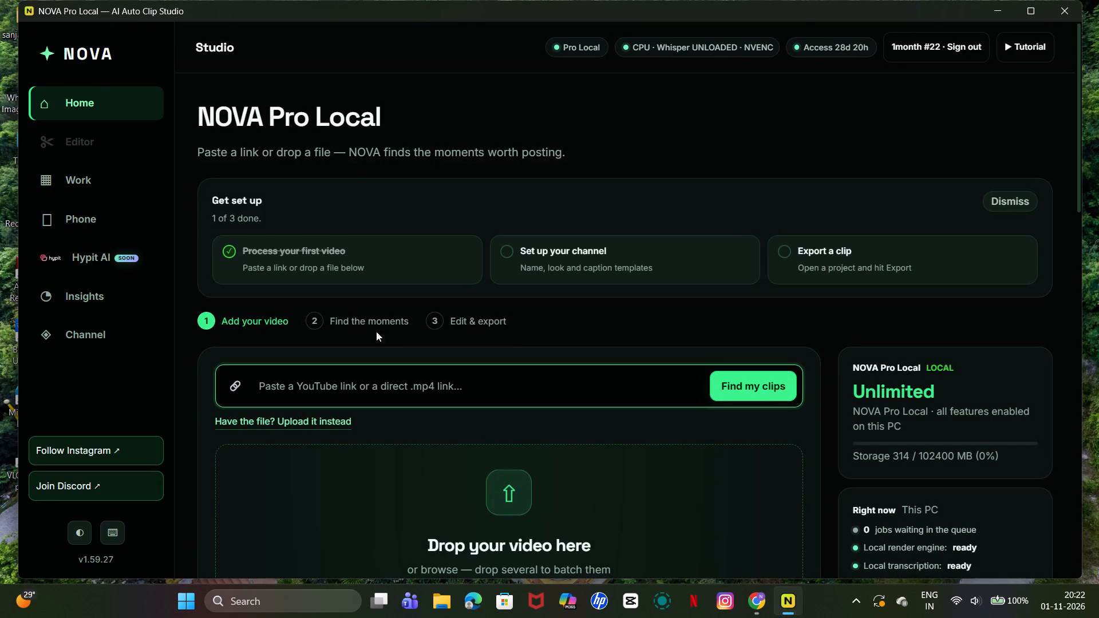
{"action": "right_click", "coordinate": [318, 389]}
{"action": "key", "text": "ctrl+v"}
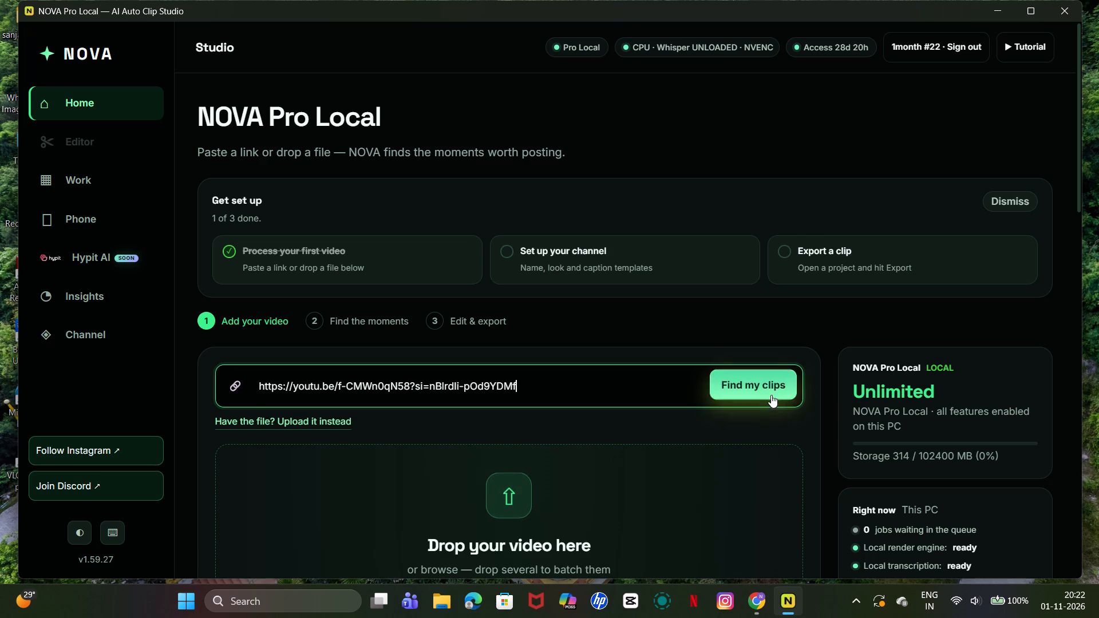
{"action": "left_click", "coordinate": [771, 394]}
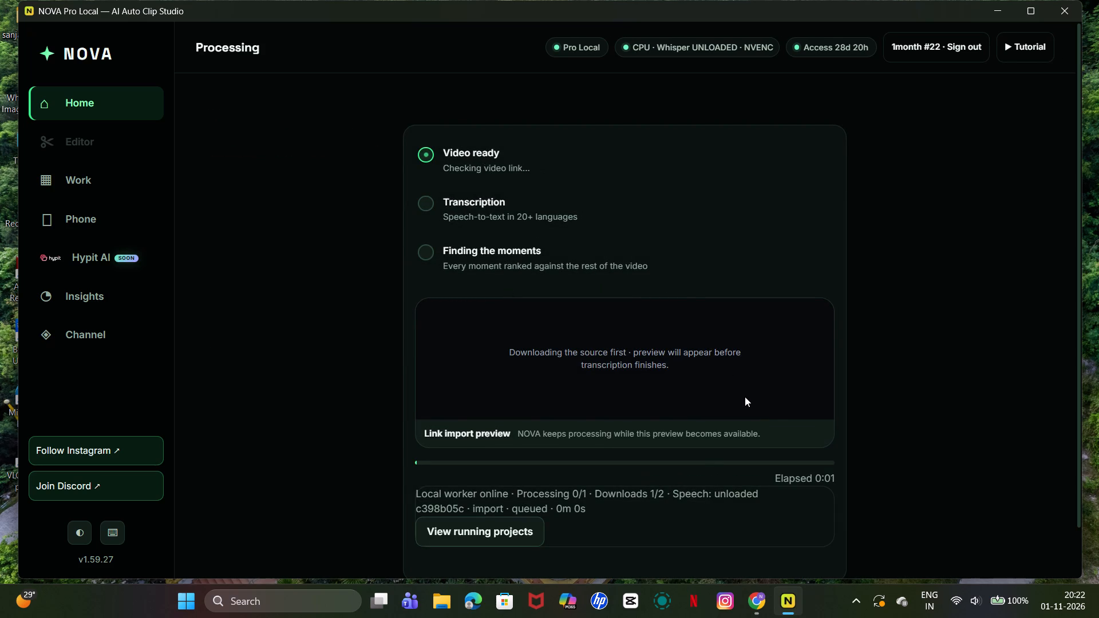
{"action": "scroll", "coordinate": [778, 428], "scroll_direction": "down", "scroll_amount": 1}
{"action": "scroll", "coordinate": [792, 498], "scroll_direction": "down", "scroll_amount": 2}
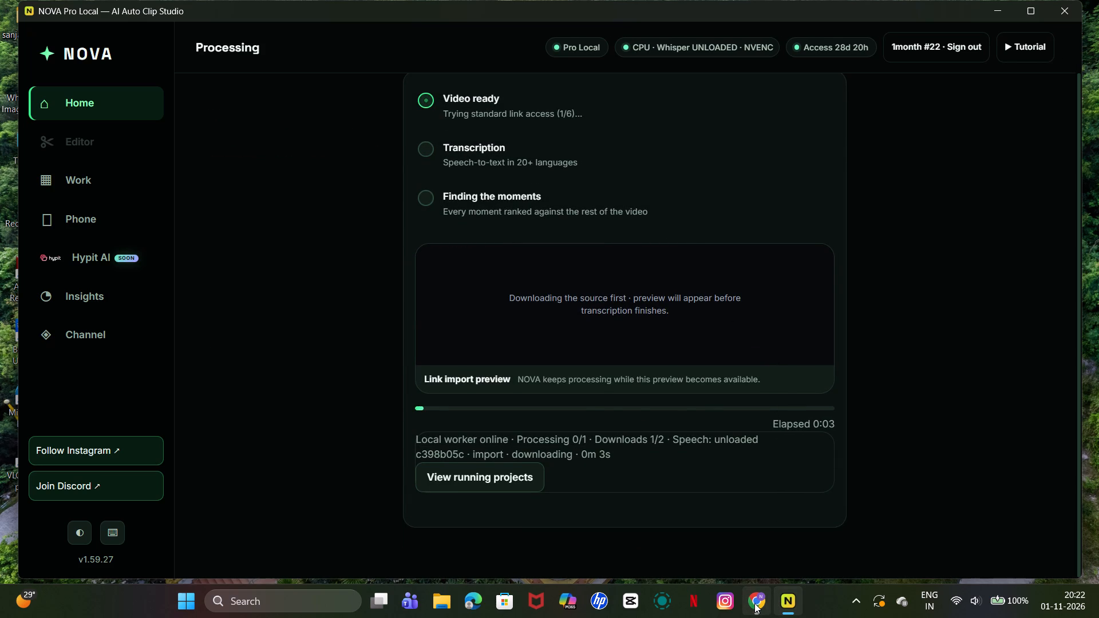
Switch back to the $9,000 Jason Pool Campaign page in Chrome and examine its brief, views chart, and pool details.
{"action": "left_click", "coordinate": [754, 603]}
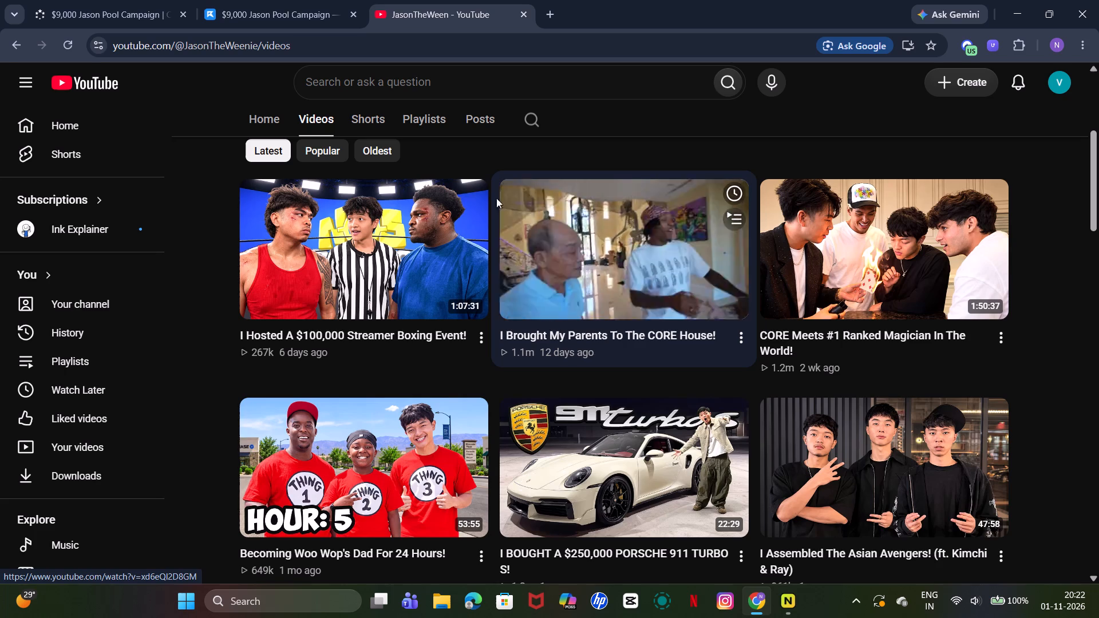
{"action": "left_click", "coordinate": [139, 21]}
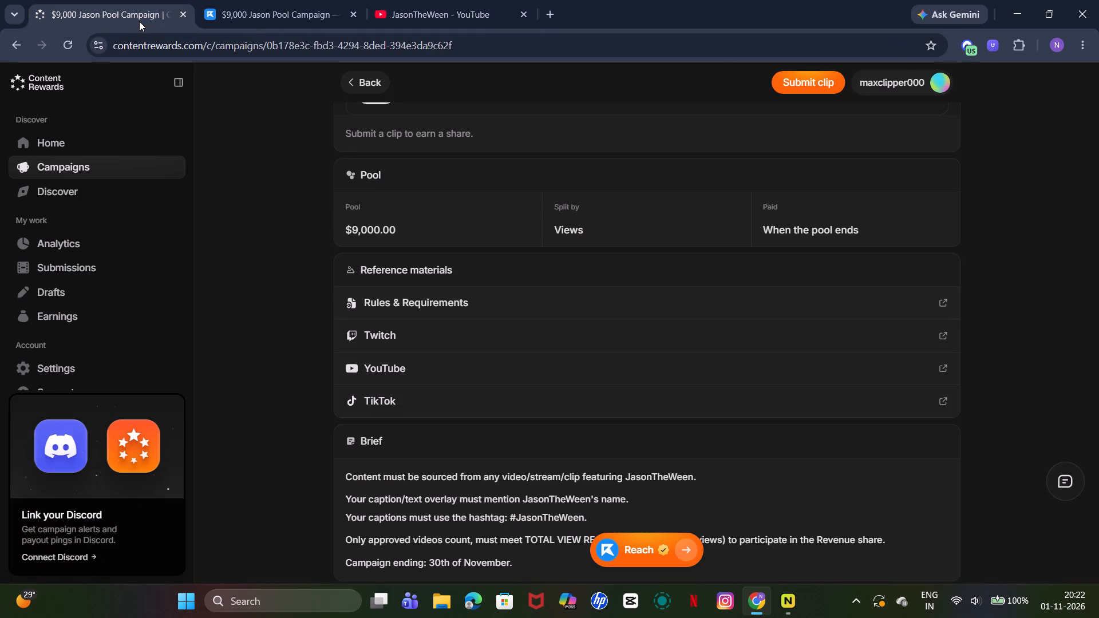
{"action": "scroll", "coordinate": [409, 290], "scroll_direction": "down", "scroll_amount": 2}
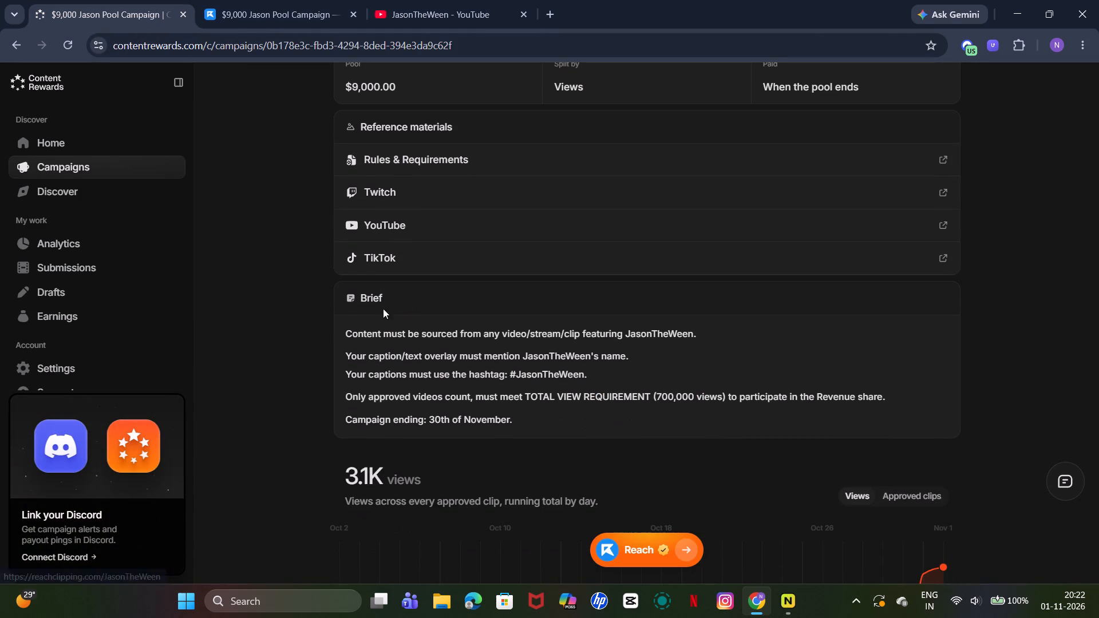
{"action": "left_click_drag", "start_coordinate": [347, 325], "coordinate": [379, 348]}
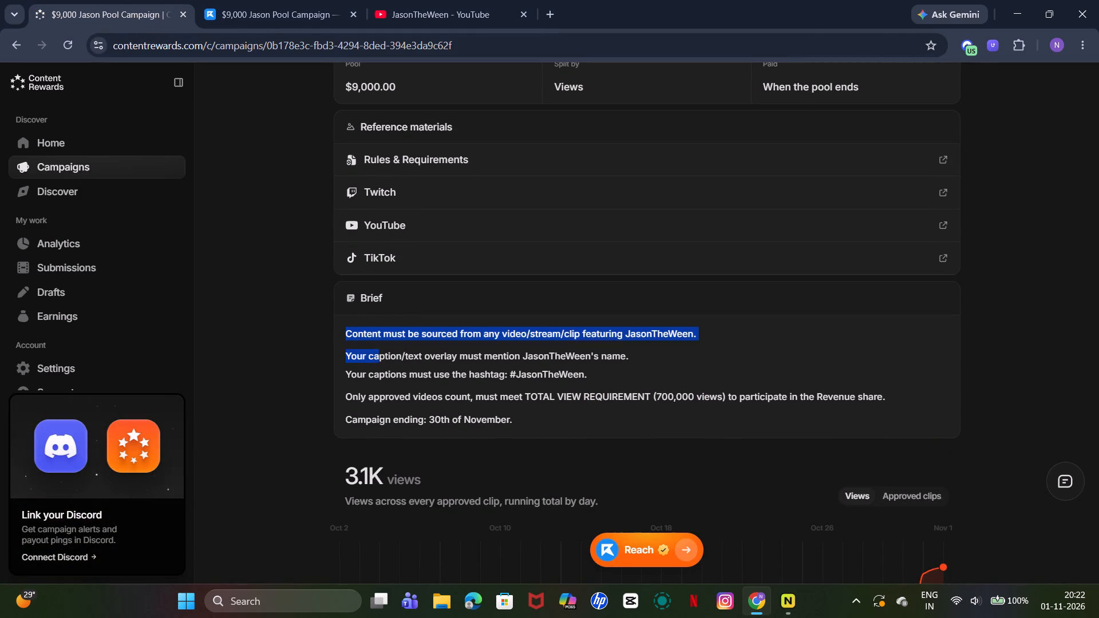
{"action": "left_click", "coordinate": [384, 358]}
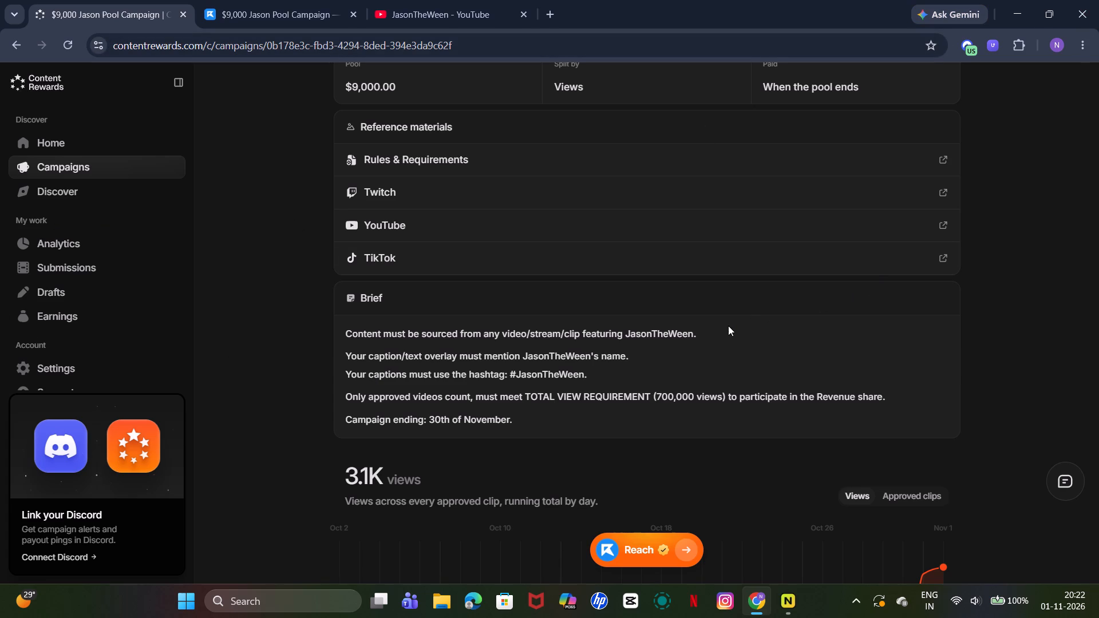
{"action": "scroll", "coordinate": [472, 414], "scroll_direction": "down", "scroll_amount": 5}
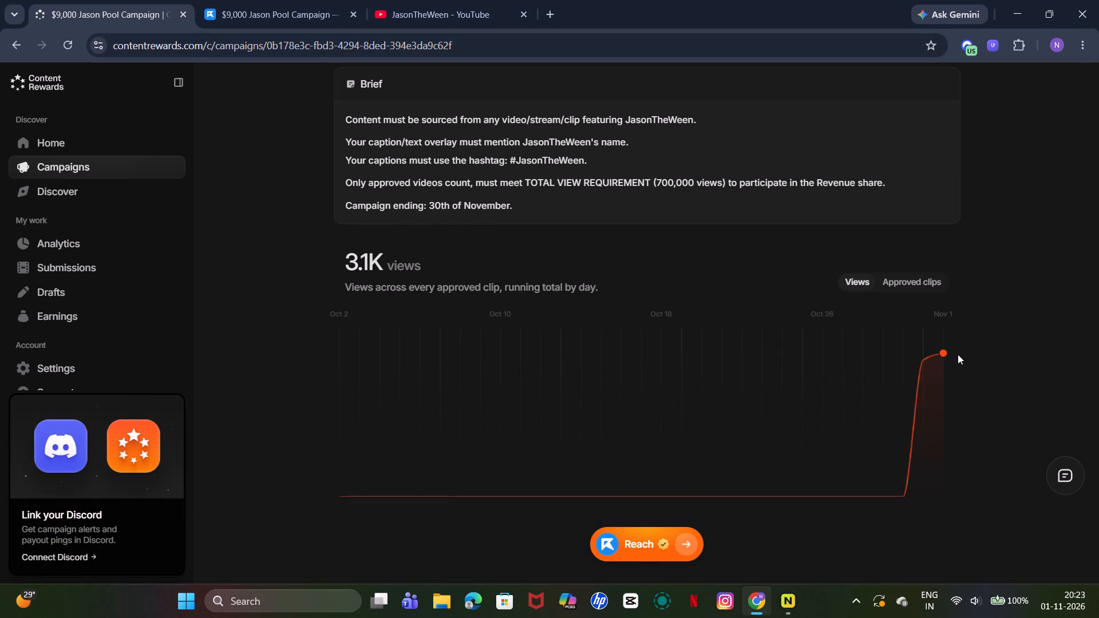
{"action": "scroll", "coordinate": [732, 345], "scroll_direction": "up", "scroll_amount": 14}
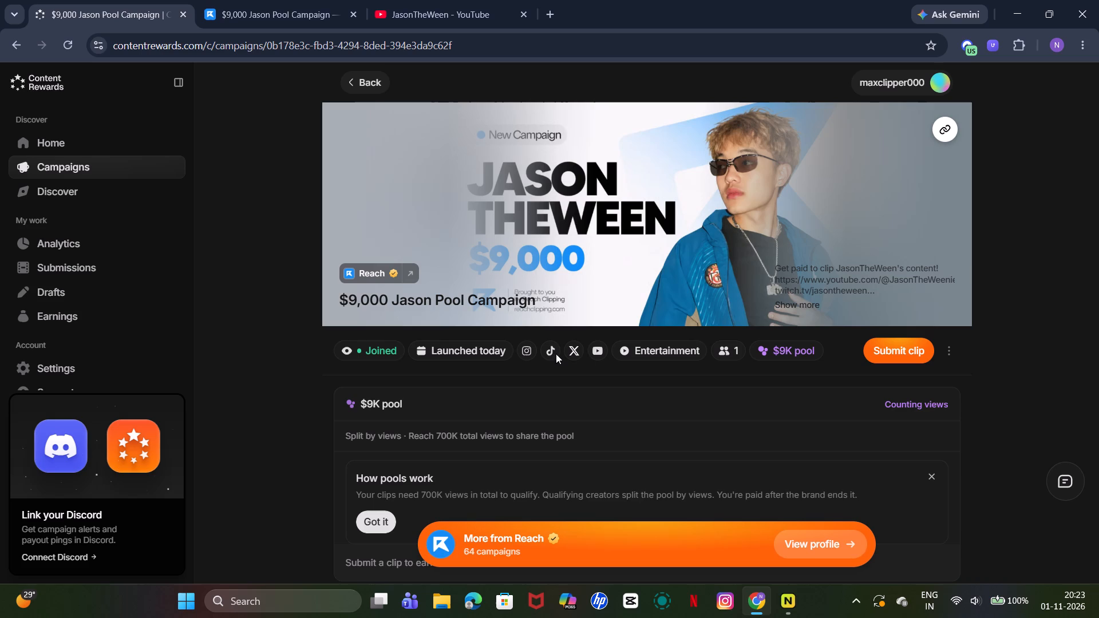
{"action": "scroll", "coordinate": [539, 358], "scroll_direction": "down", "scroll_amount": 2}
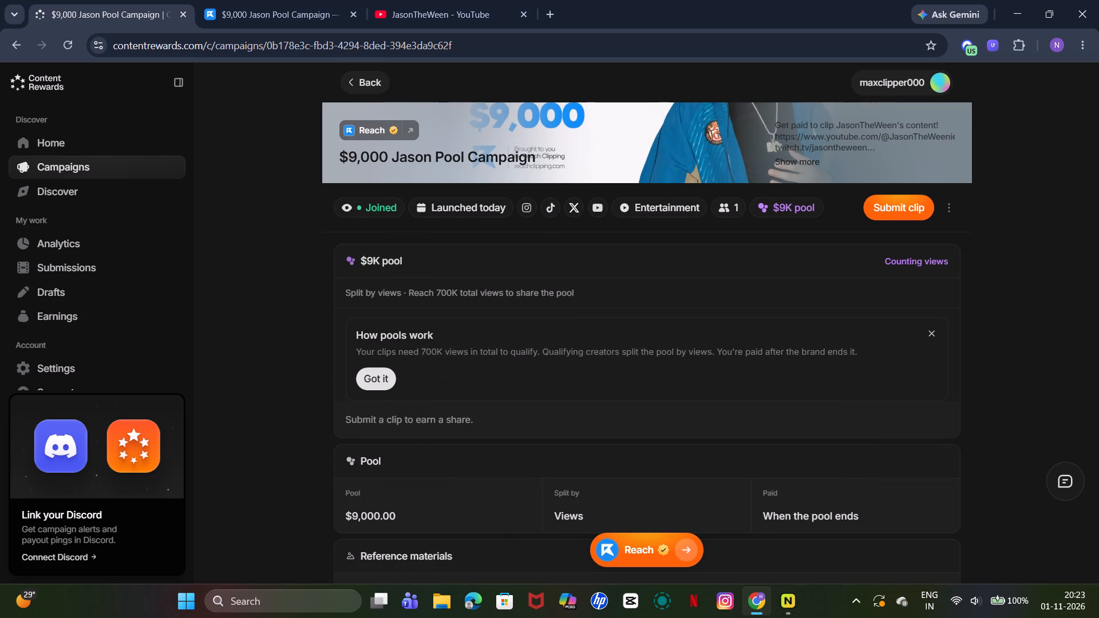
{"action": "scroll", "coordinate": [562, 356], "scroll_direction": "down", "scroll_amount": 2}
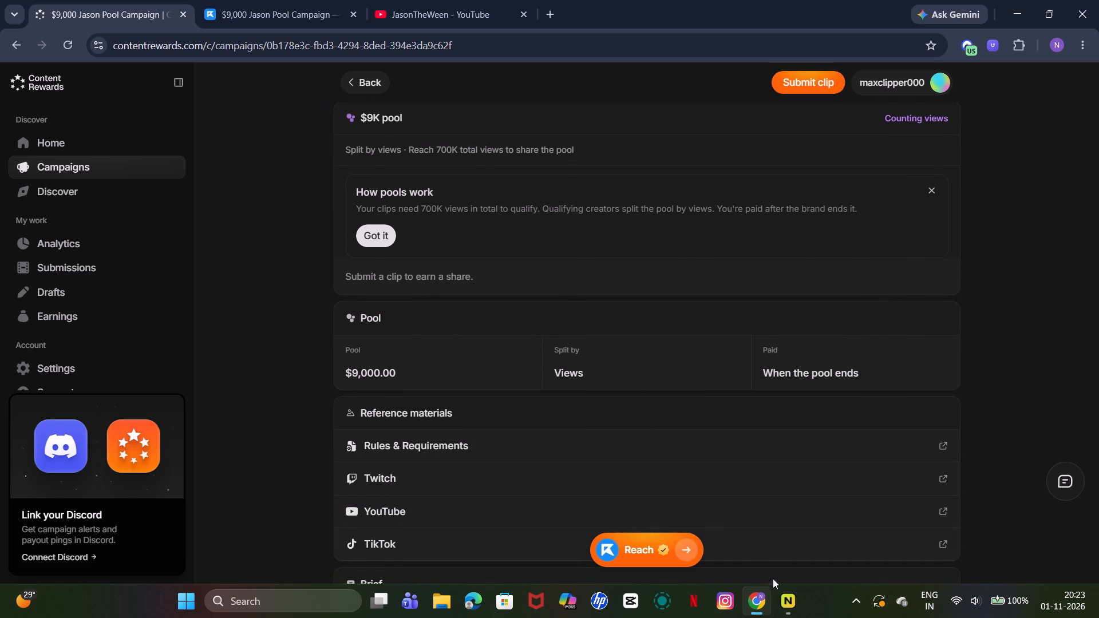
Switch to NOVA Pro Local and check the source video's processing progress.
{"action": "left_click", "coordinate": [780, 589]}
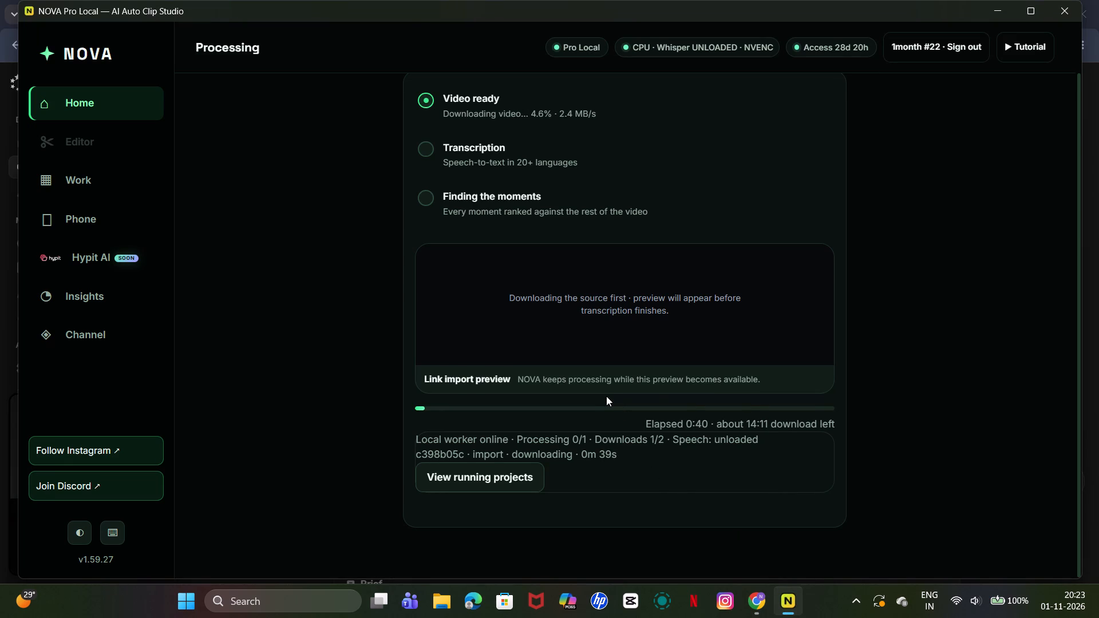
{"action": "scroll", "coordinate": [606, 396], "scroll_direction": "up", "scroll_amount": 4}
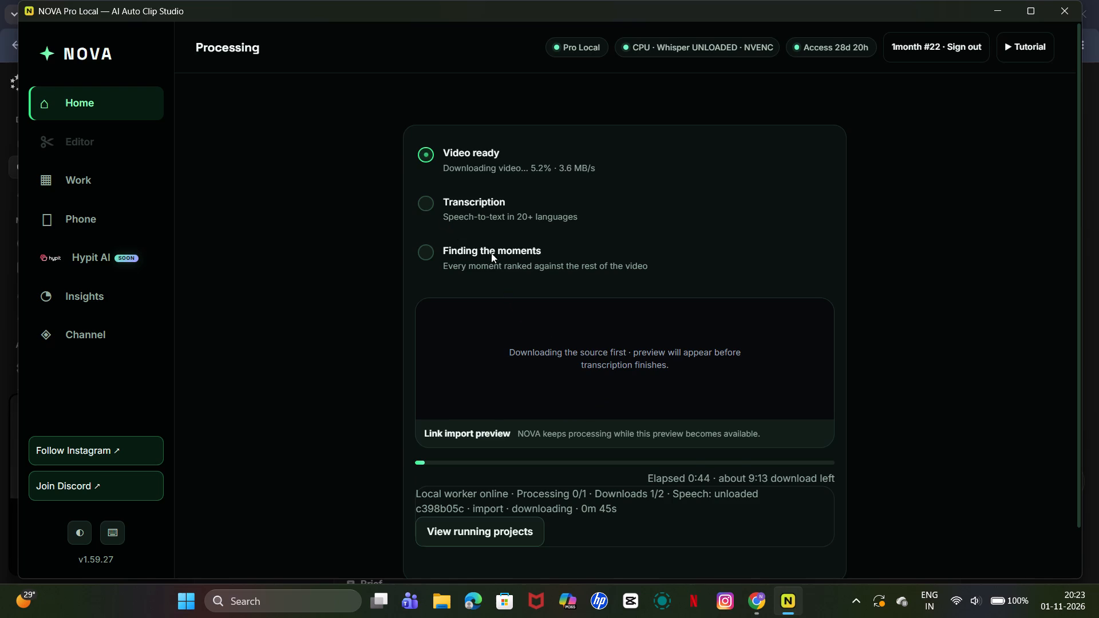
In Chrome, open the JasonTheWeen channel's Shorts and watch "KSI Speaks On Recent Hate!" and the two Shorts after it, pausing the last one.
{"action": "left_click", "coordinate": [753, 597]}
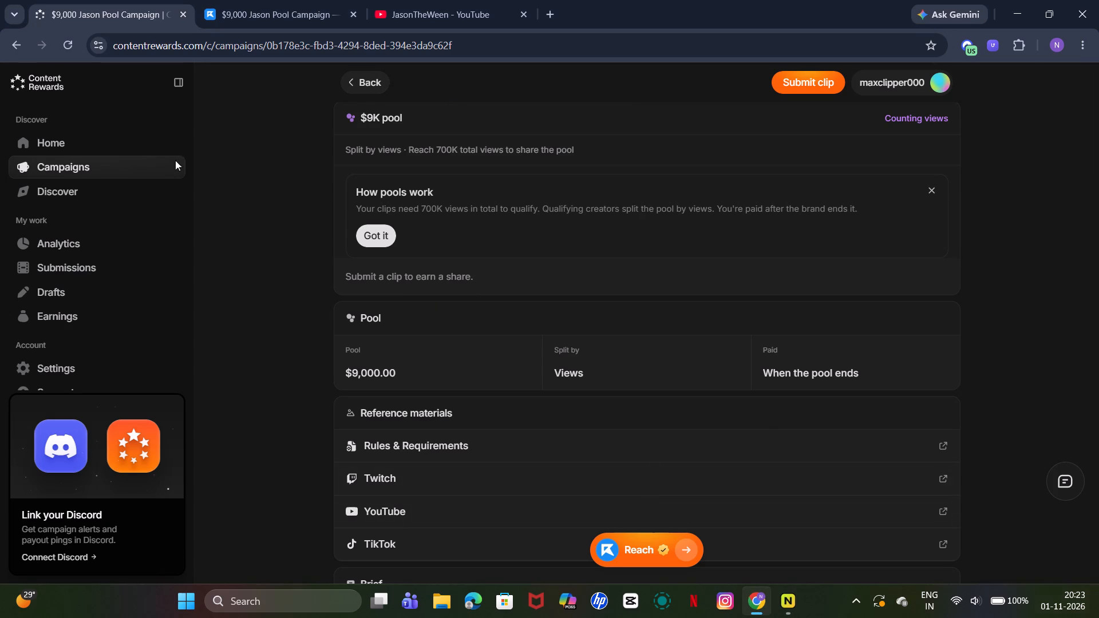
{"action": "left_click", "coordinate": [398, 14]}
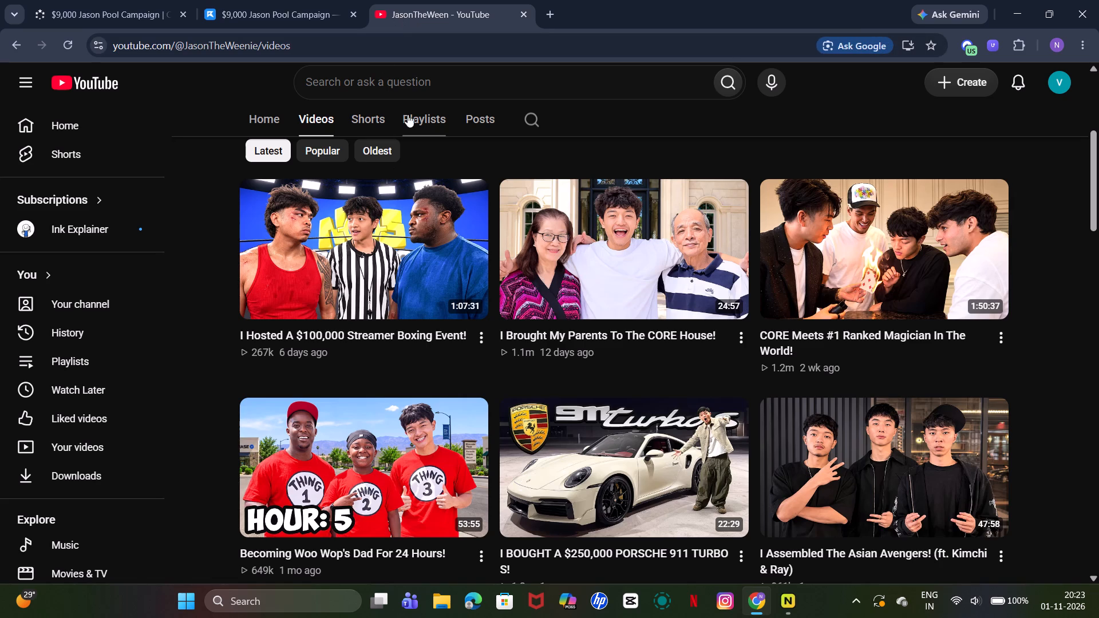
{"action": "left_click", "coordinate": [377, 120]}
{"action": "scroll", "coordinate": [440, 331], "scroll_direction": "down", "scroll_amount": 4}
{"action": "scroll", "coordinate": [531, 316], "scroll_direction": "down", "scroll_amount": 2}
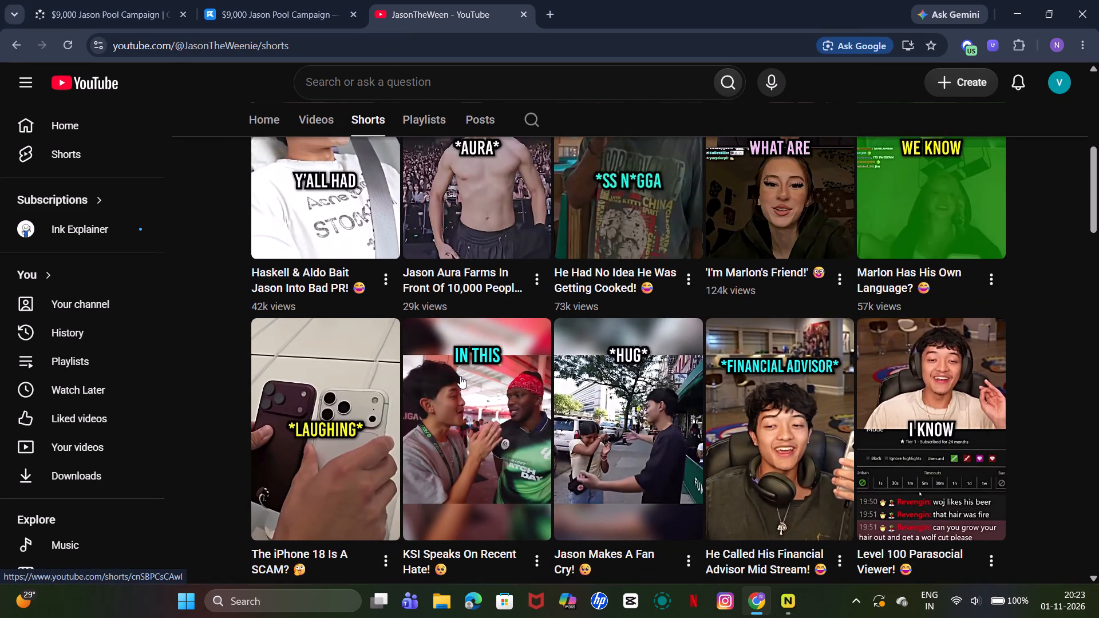
{"action": "left_click", "coordinate": [460, 383]}
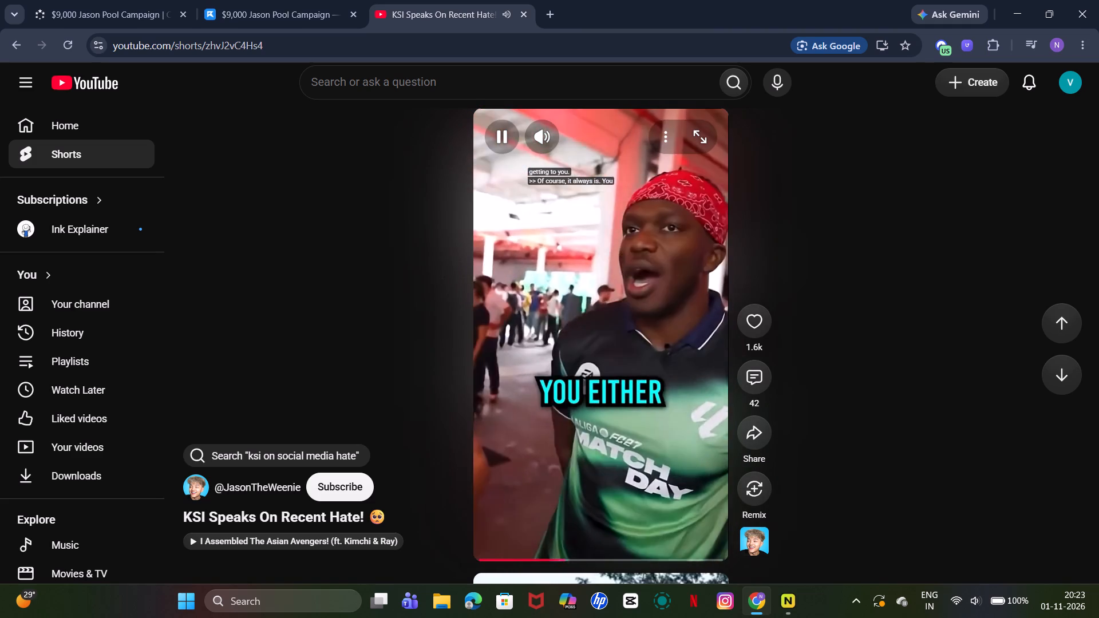
{"action": "right_click", "coordinate": [358, 510]}
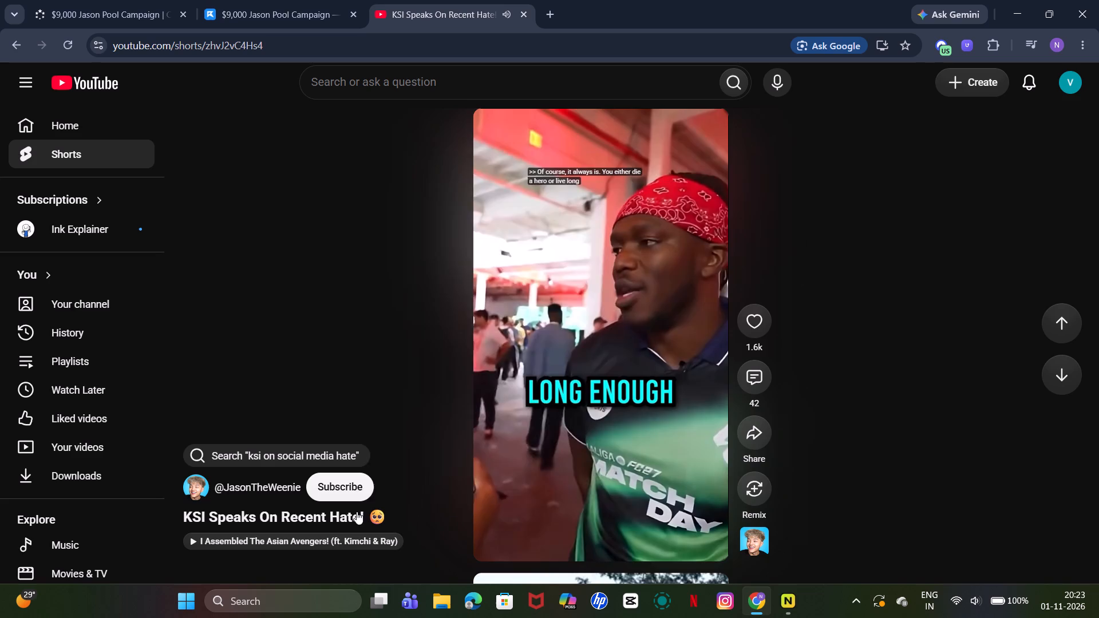
{"action": "left_click", "coordinate": [328, 393]}
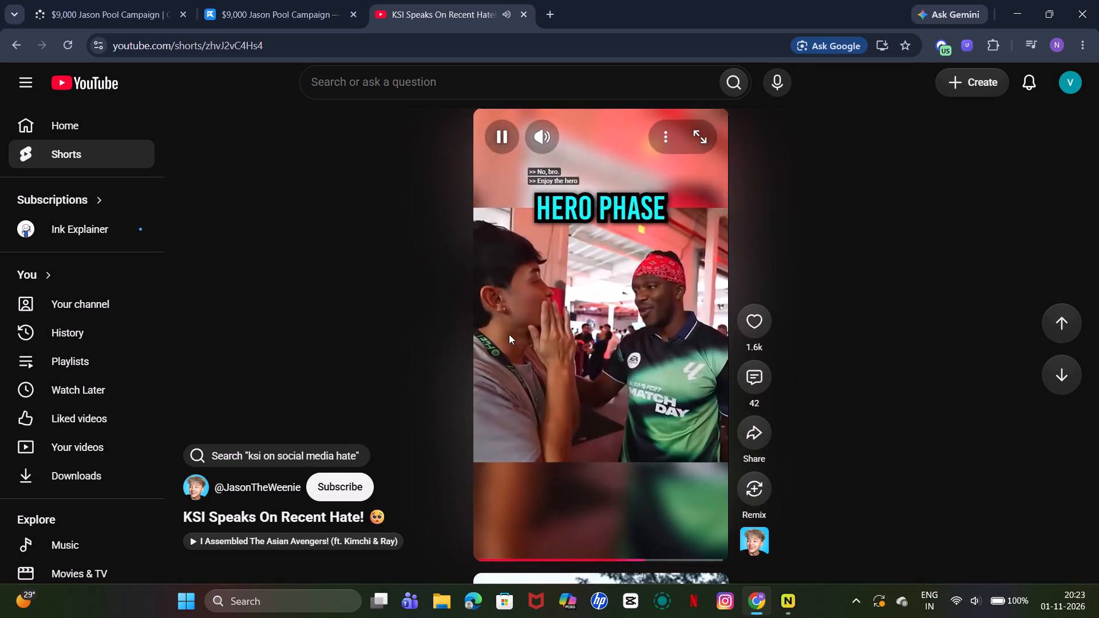
{"action": "scroll", "coordinate": [519, 353], "scroll_direction": "down", "scroll_amount": 1}
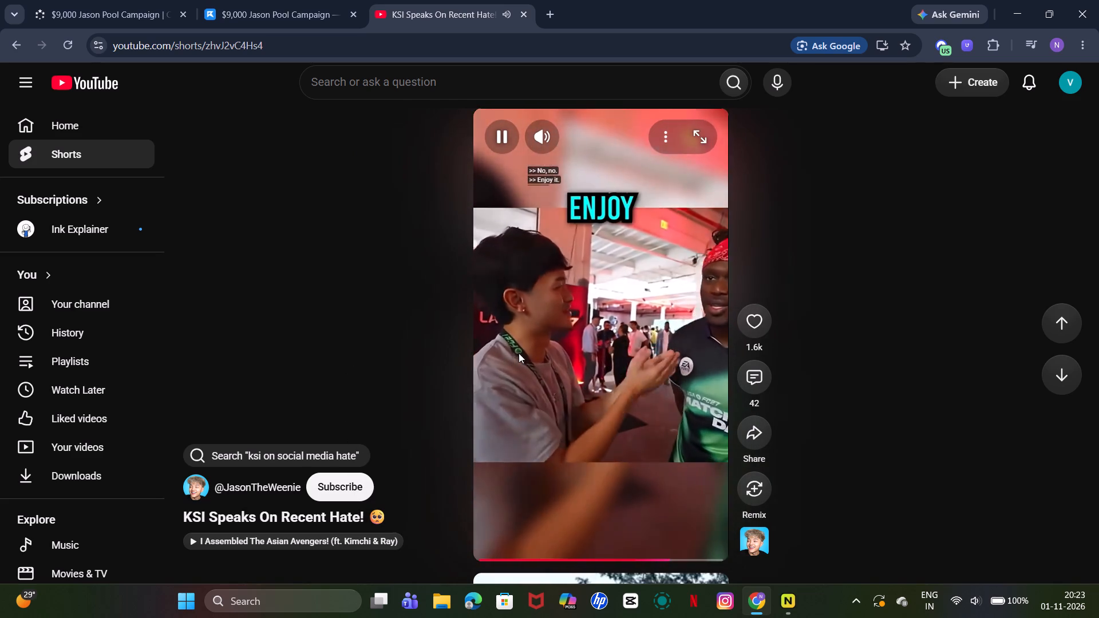
{"action": "scroll", "coordinate": [519, 353], "scroll_direction": "down", "scroll_amount": 2}
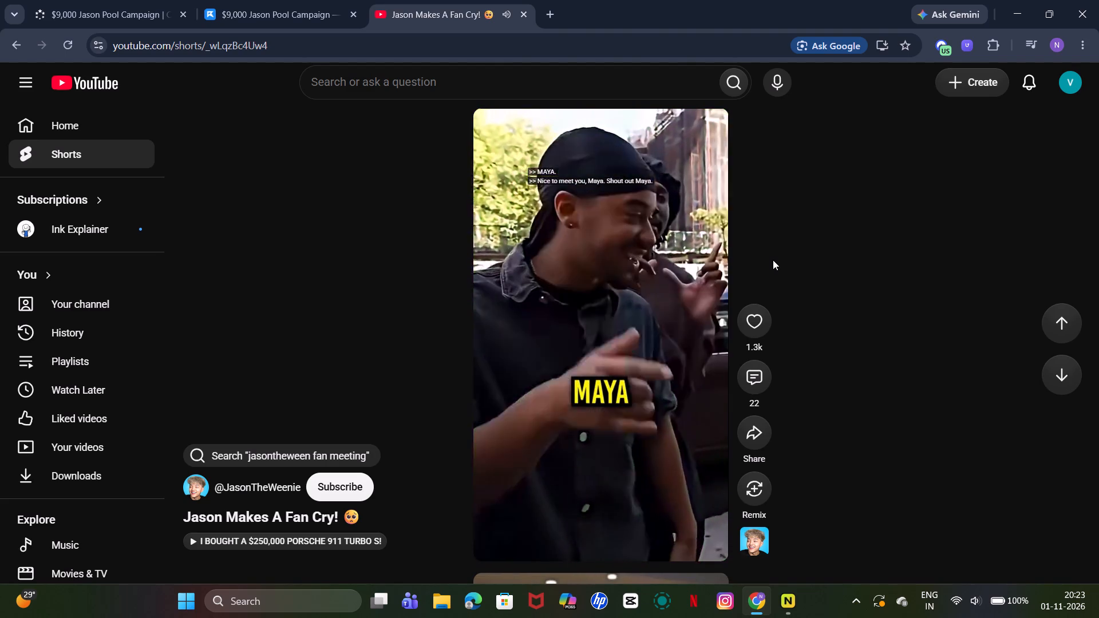
{"action": "scroll", "coordinate": [773, 260], "scroll_direction": "down", "scroll_amount": 1}
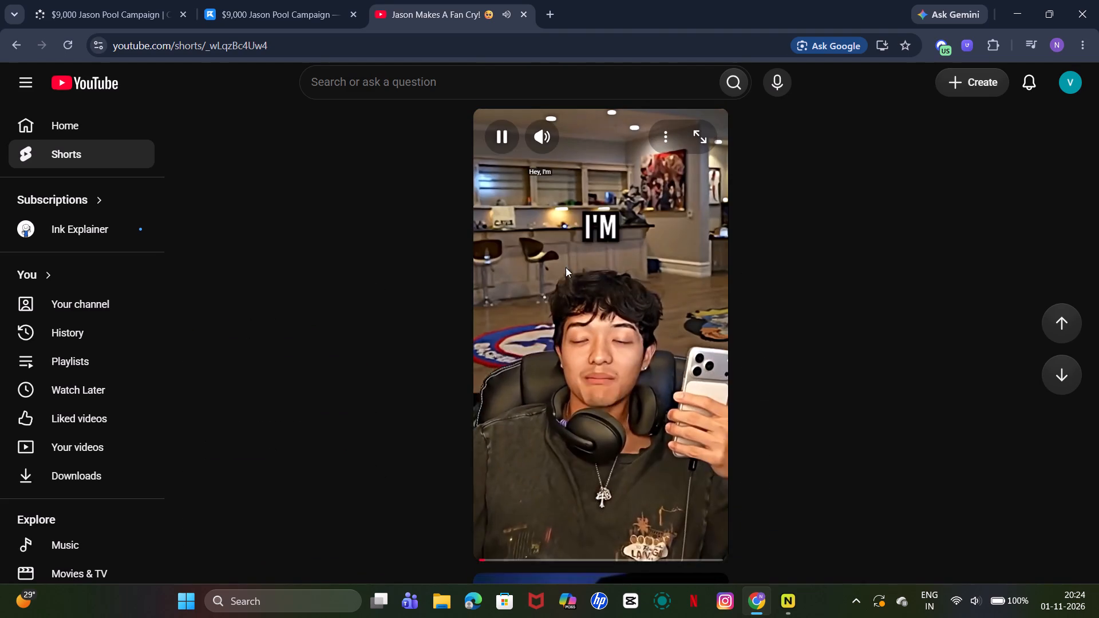
{"action": "left_click", "coordinate": [607, 267]}
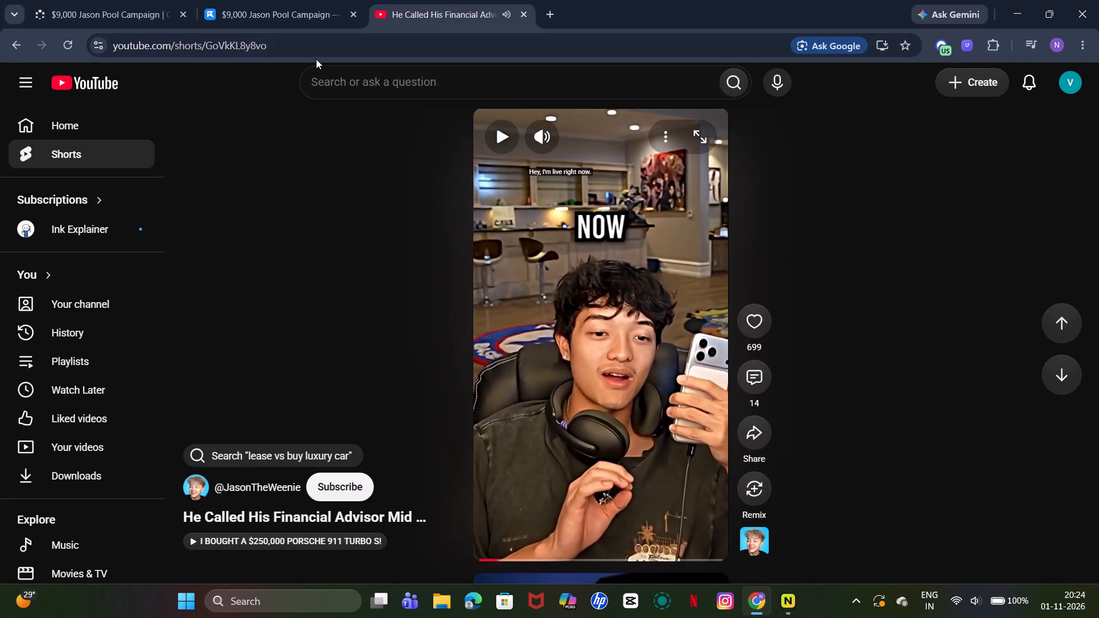
Glance at the Reach campaign page, and return from the Shorts player to the channel's Shorts list.
{"action": "left_click", "coordinate": [272, 15]}
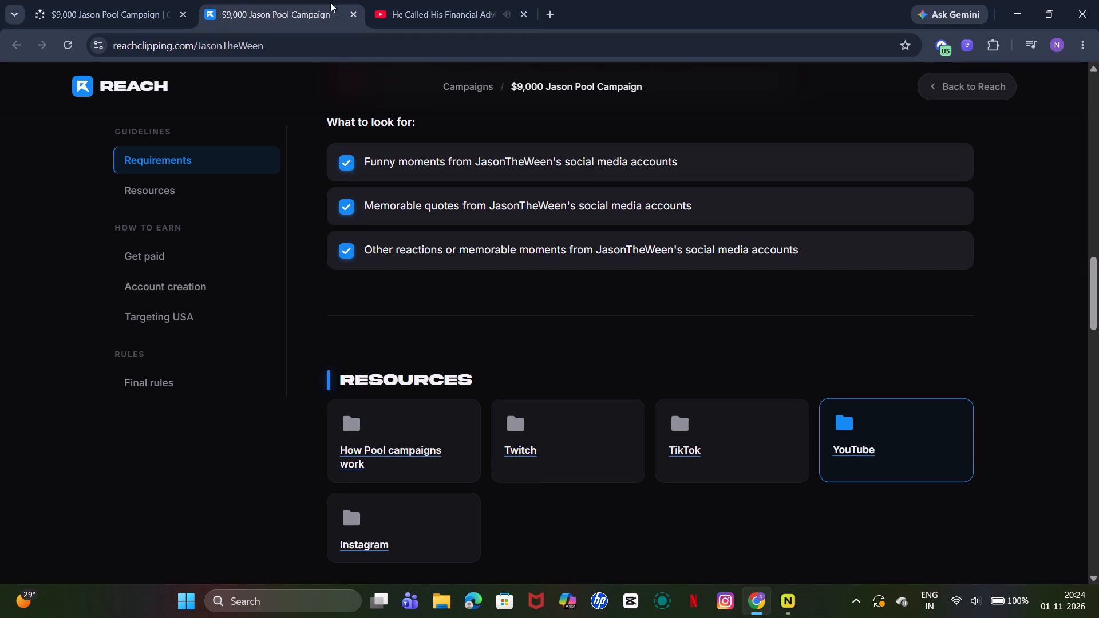
{"action": "left_click", "coordinate": [393, 5]}
{"action": "left_click", "coordinate": [19, 44]}
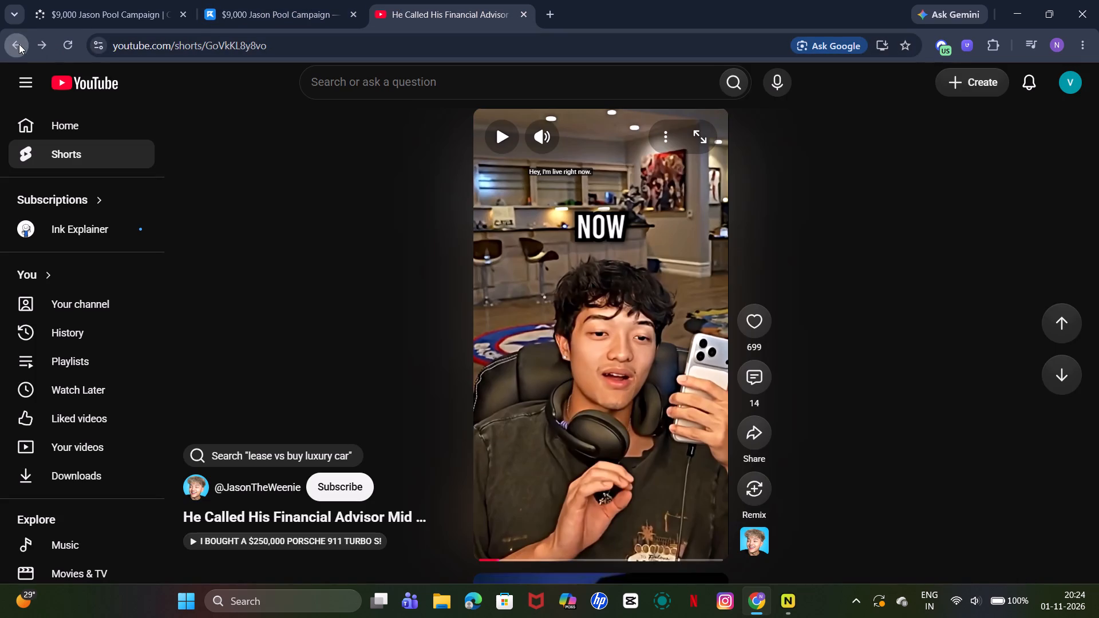
{"action": "scroll", "coordinate": [295, 200], "scroll_direction": "down", "scroll_amount": 4}
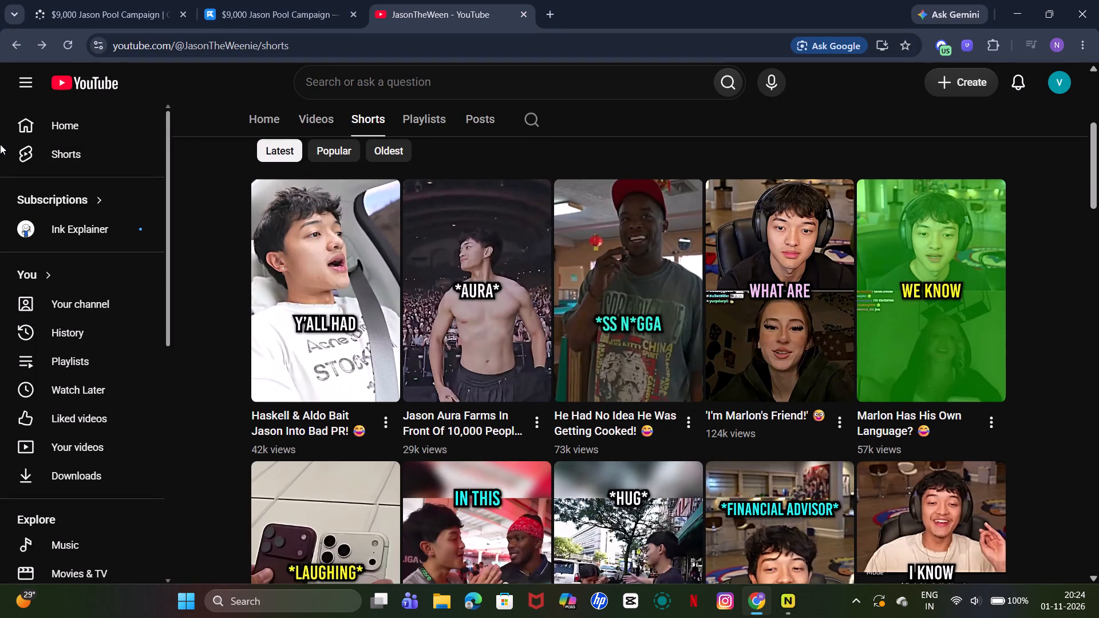
Switch to NOVA Pro Local and check the video download progress again.
{"action": "left_click", "coordinate": [791, 595]}
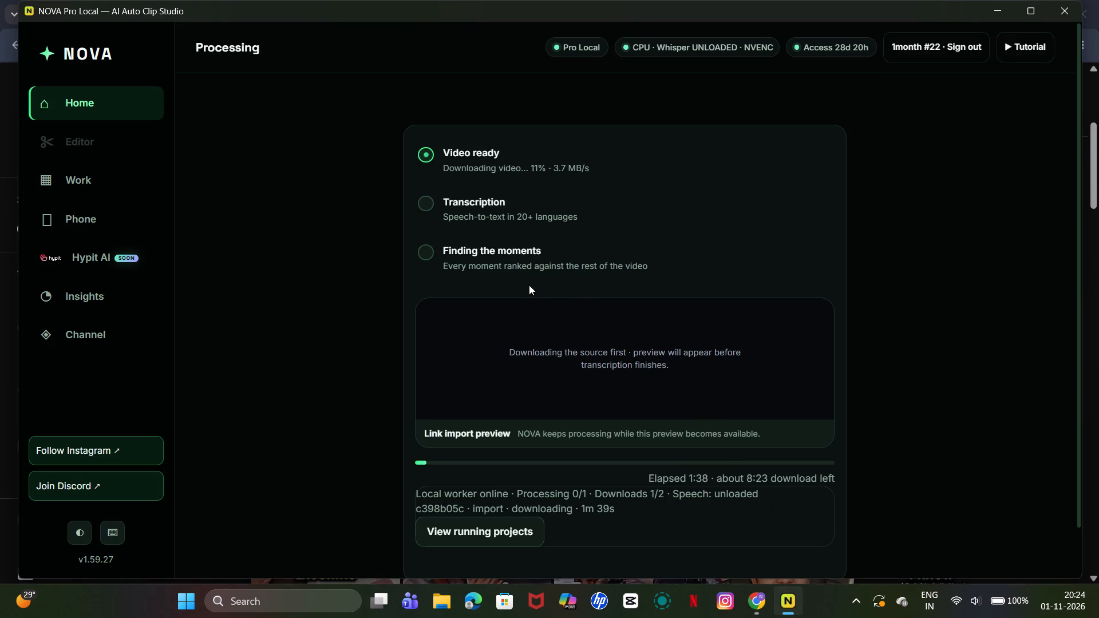
Return to Chrome and look through the long-form videos on the JasonTheWeen YouTube channel.
{"action": "left_click", "coordinate": [751, 593]}
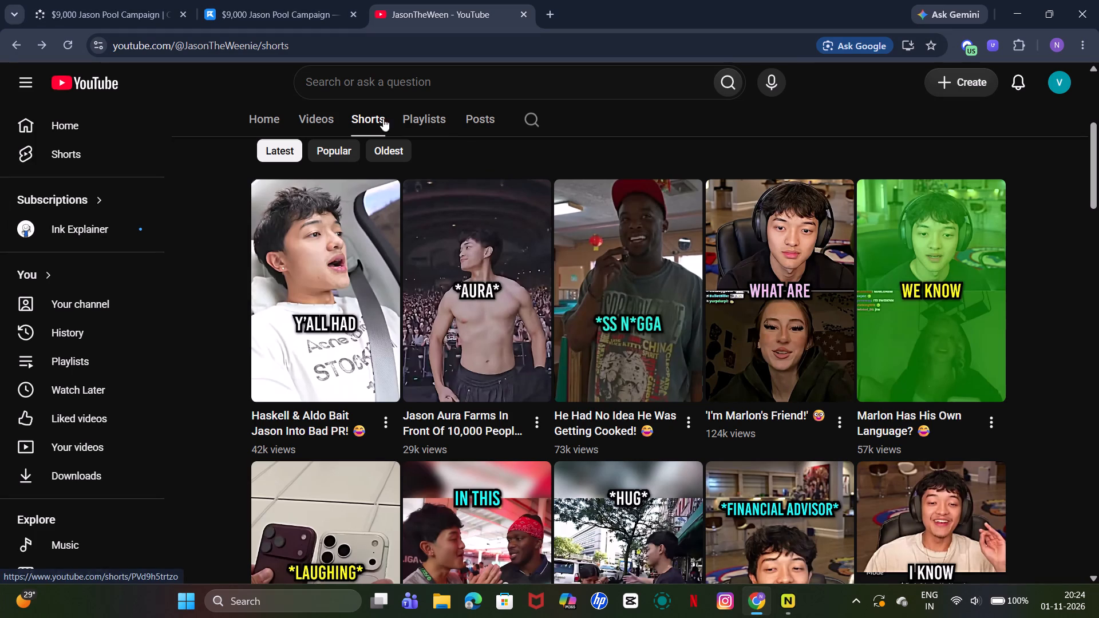
{"action": "left_click", "coordinate": [324, 120]}
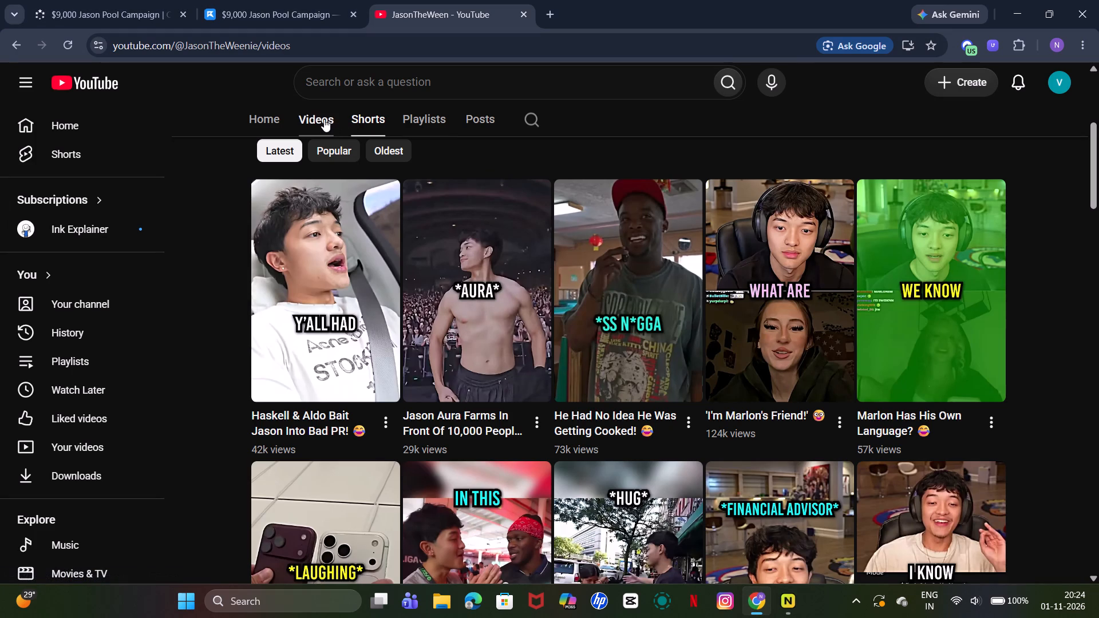
{"action": "scroll", "coordinate": [503, 193], "scroll_direction": "down", "scroll_amount": 4}
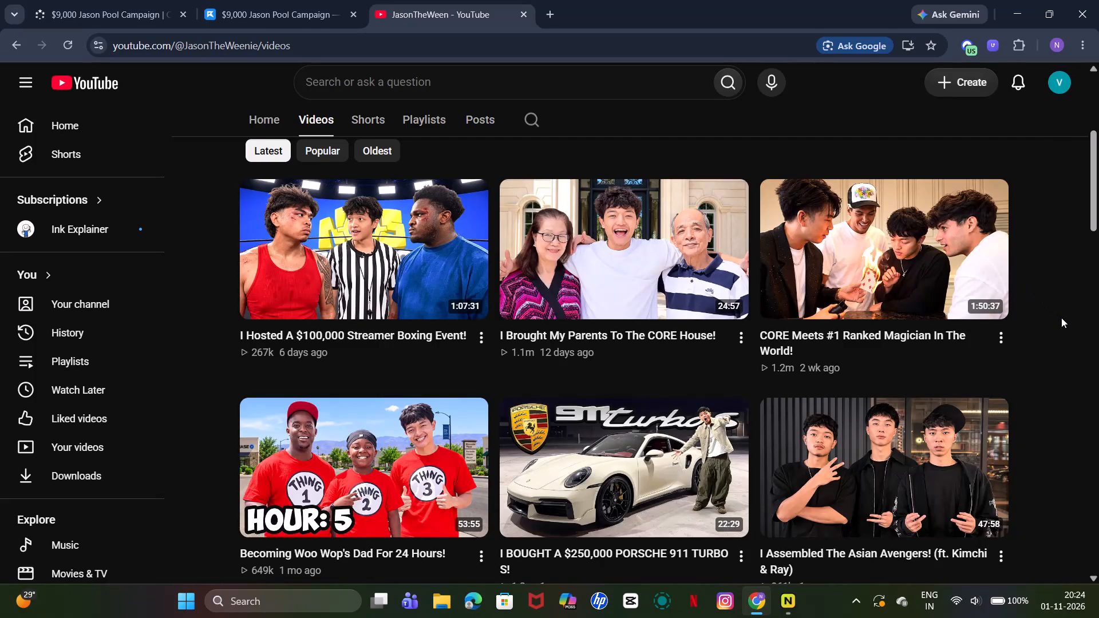
{"action": "scroll", "coordinate": [1061, 318], "scroll_direction": "down", "scroll_amount": 1}
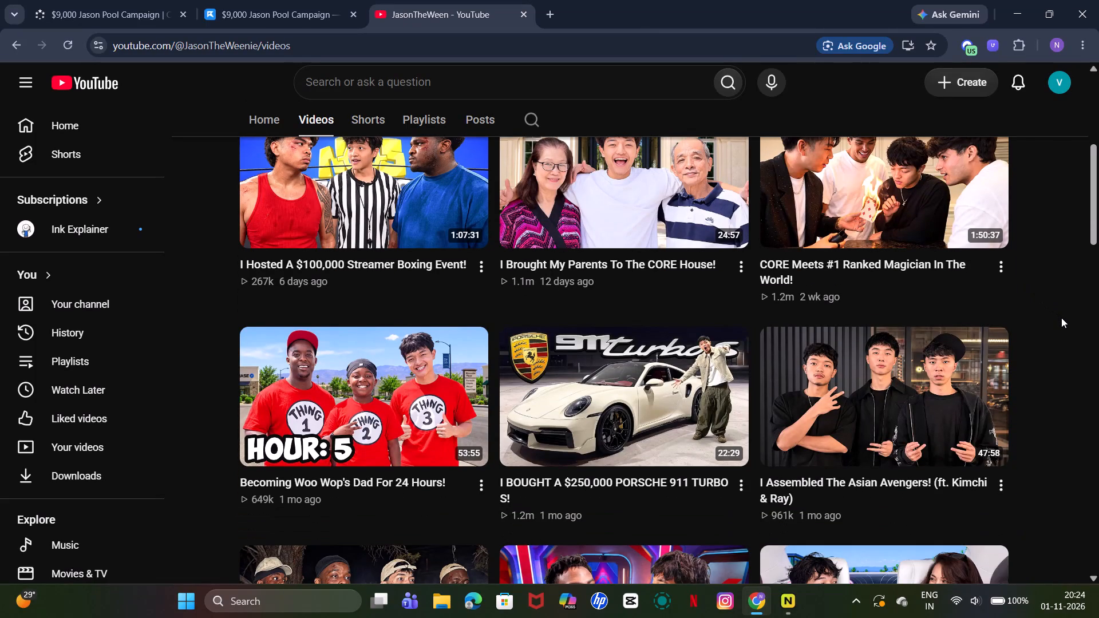
Open the Reach campaign's TikTok resource in a new tab, watch four videos starting from "Jasontheween whistle 99% accuracy", and close the tab.
{"action": "left_click", "coordinate": [257, 5]}
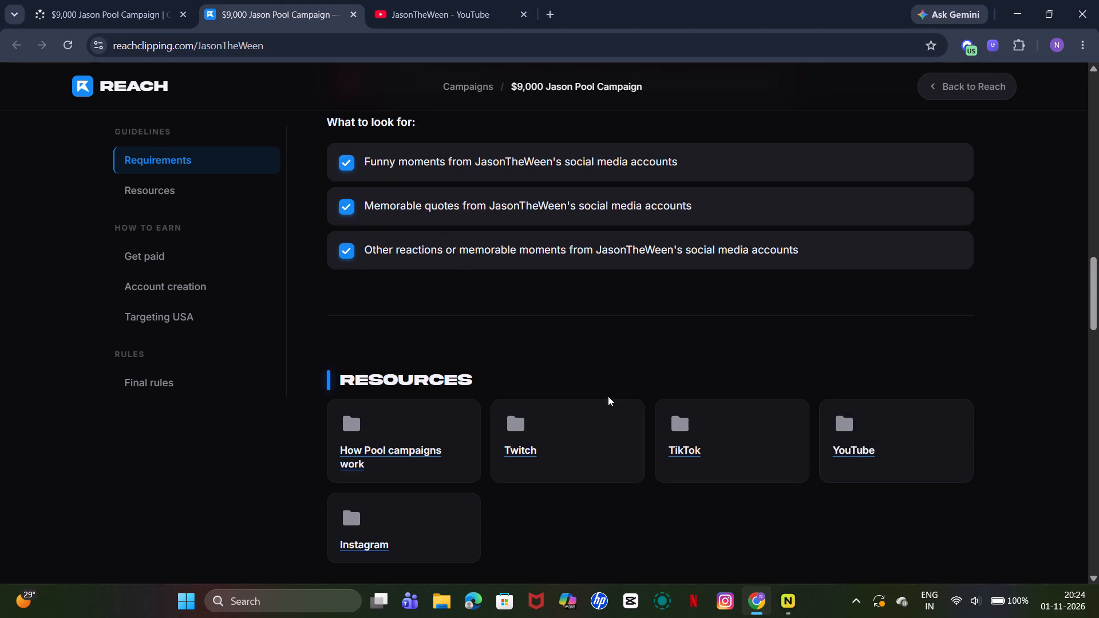
{"action": "left_click_drag", "start_coordinate": [671, 451], "coordinate": [693, 395]}
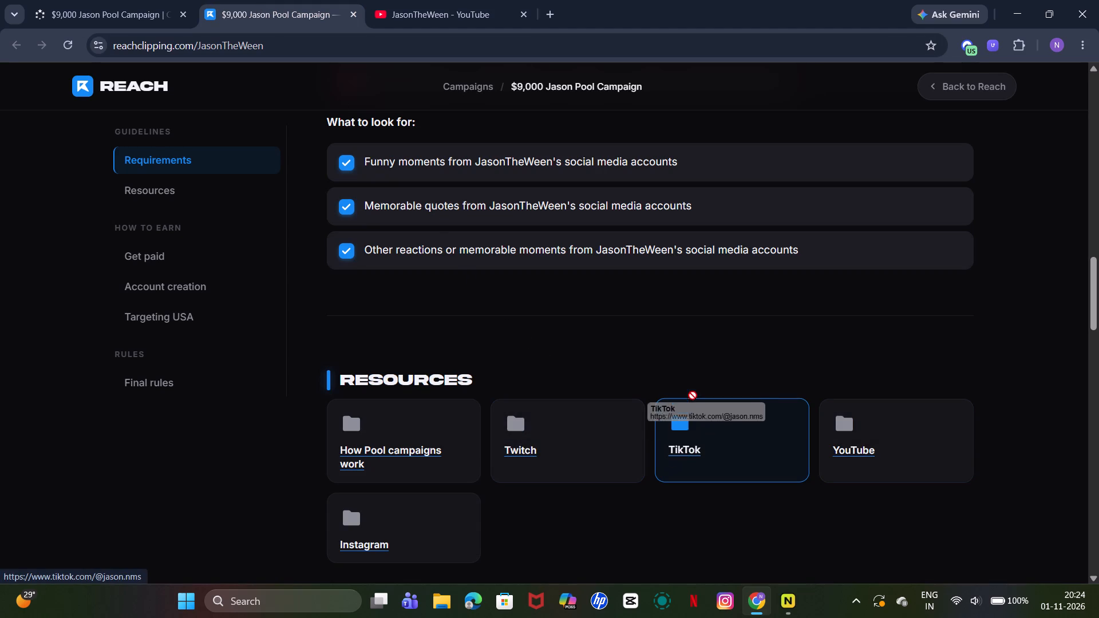
{"action": "left_click_drag", "start_coordinate": [693, 395], "coordinate": [624, 10]}
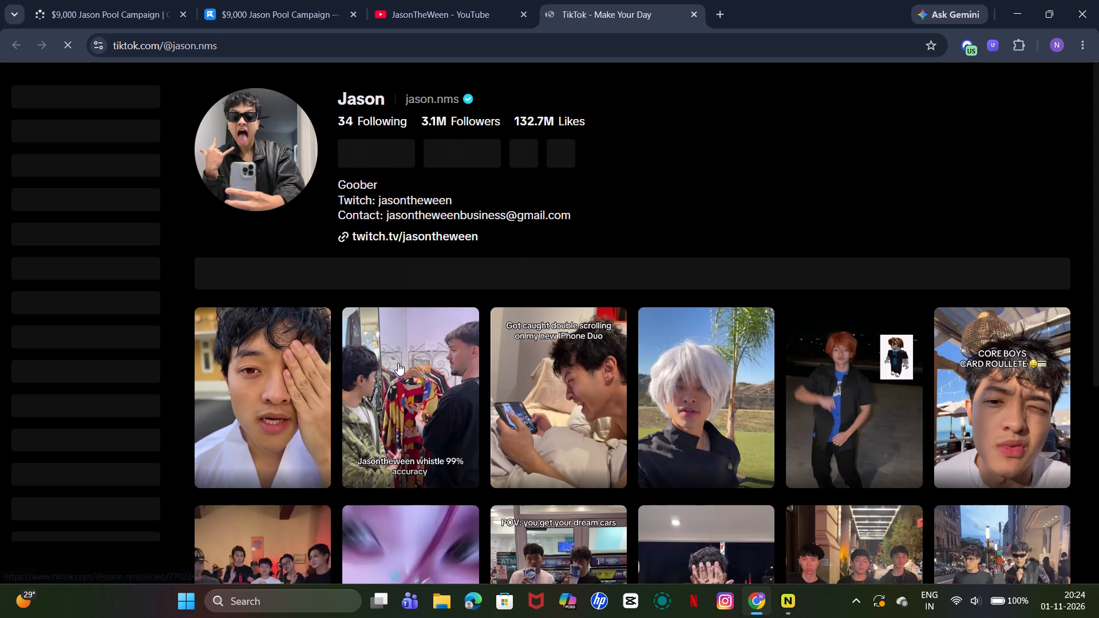
{"action": "left_click", "coordinate": [394, 370]}
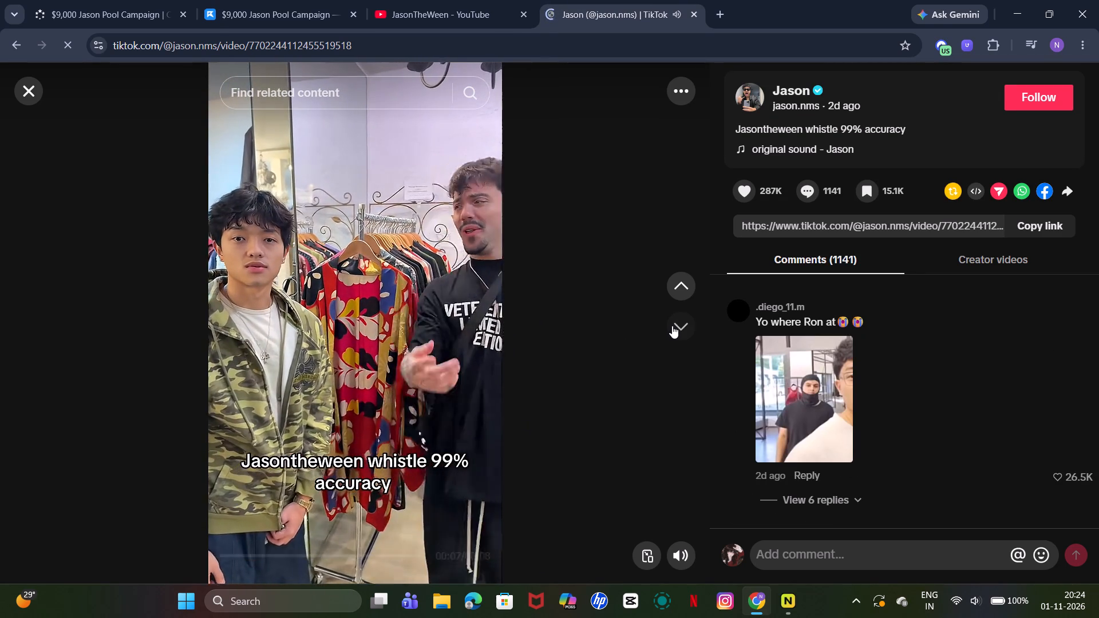
{"action": "left_click", "coordinate": [673, 326]}
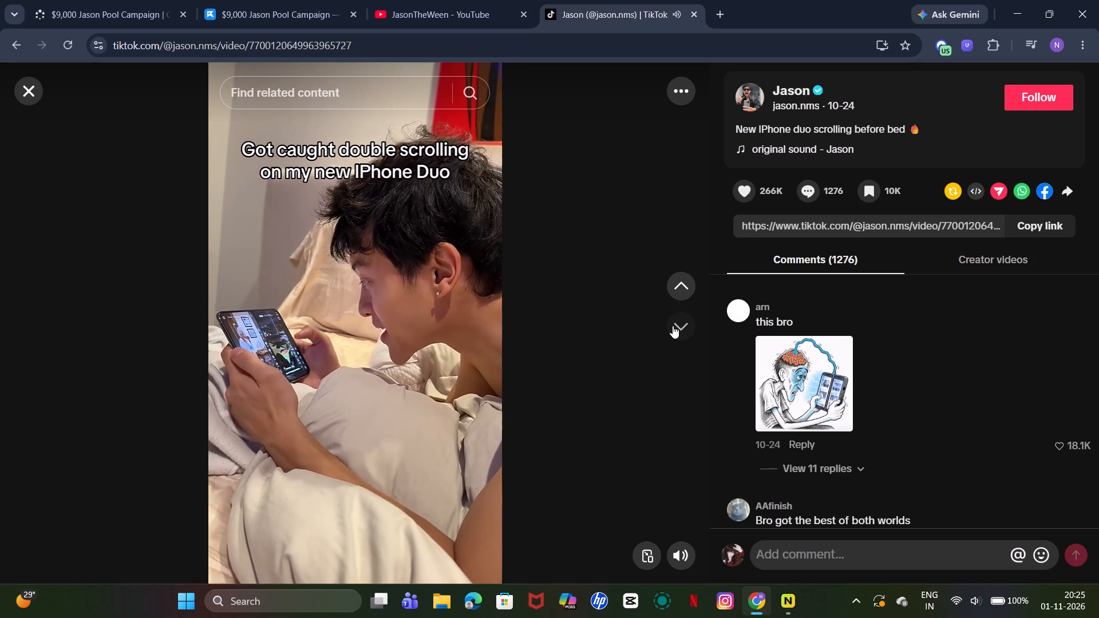
{"action": "left_click", "coordinate": [678, 328]}
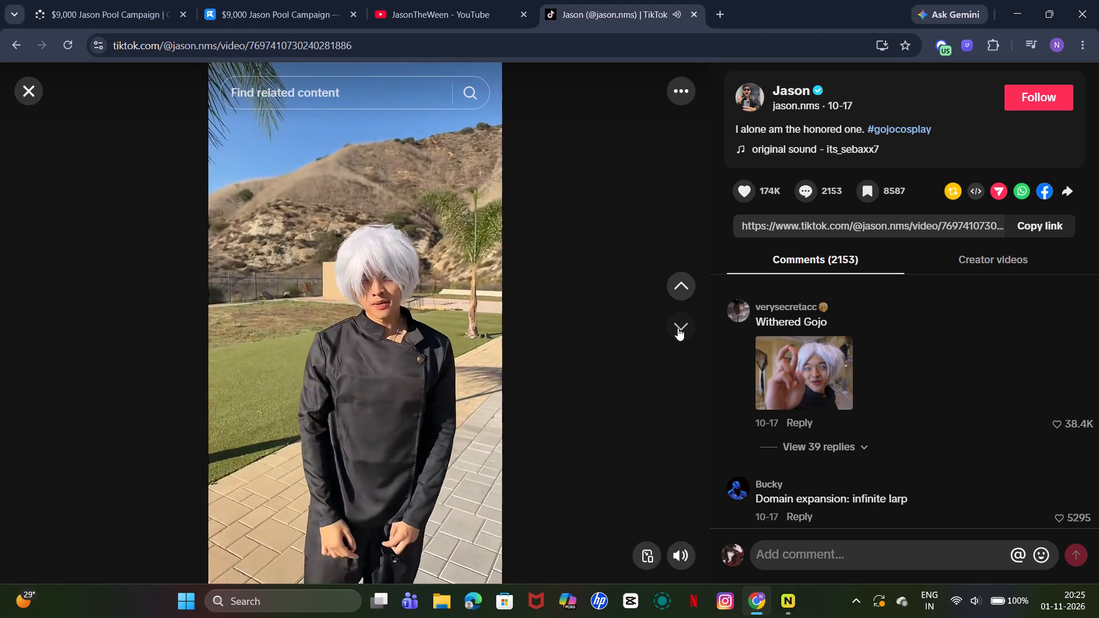
{"action": "left_click", "coordinate": [678, 328]}
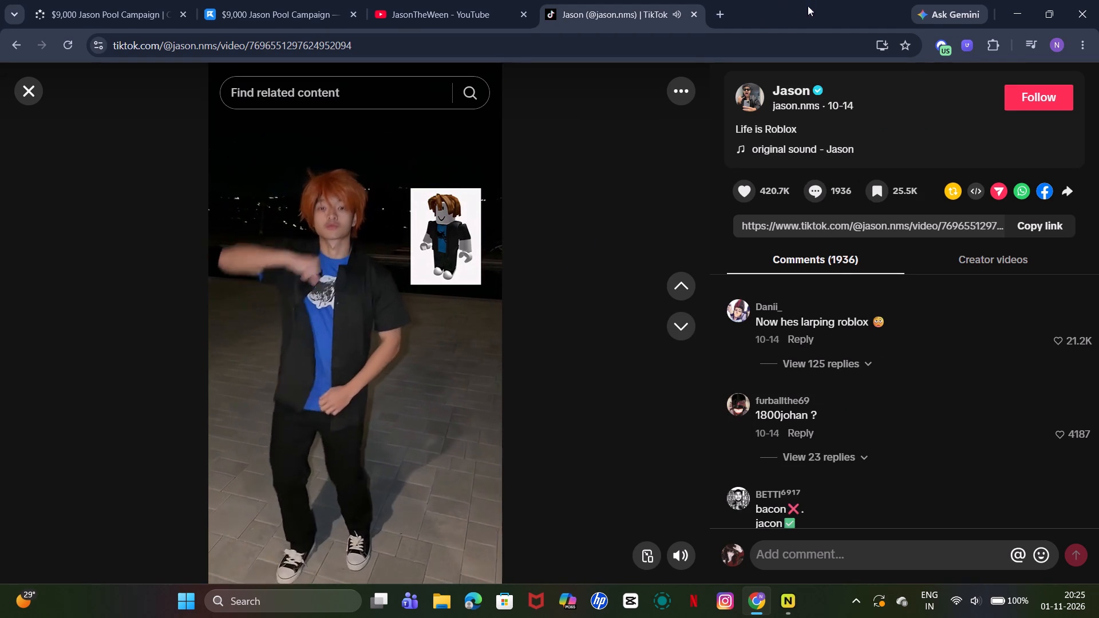
{"action": "left_click", "coordinate": [697, 13]}
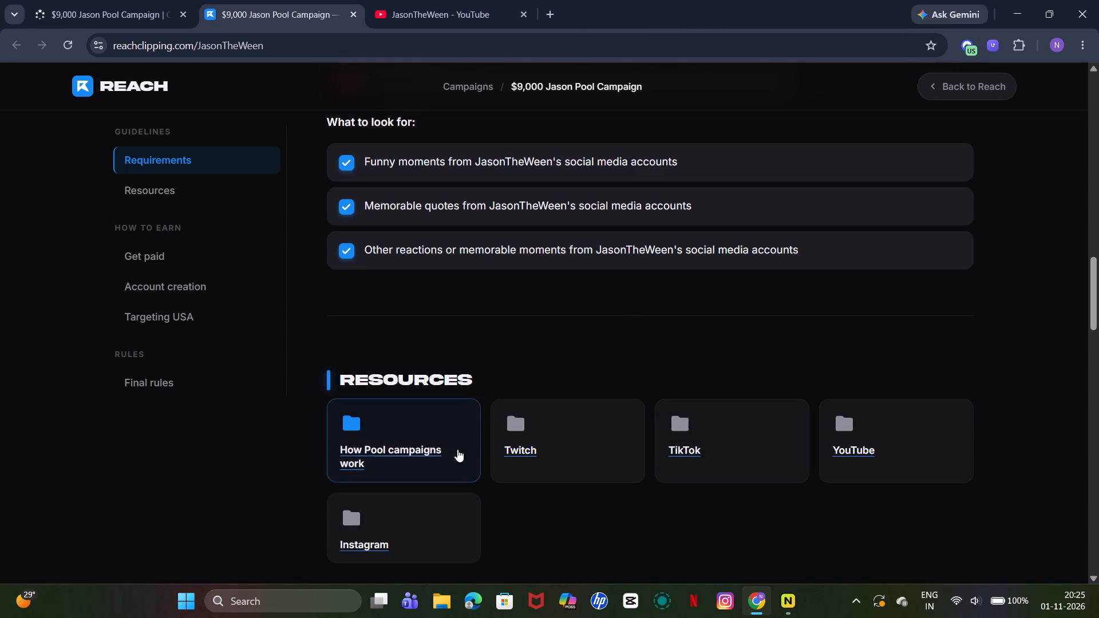
Open the campaign's Twitch resource in a new tab, look over the jasontheween channel page, and play its featured past stream.
{"action": "left_click_drag", "start_coordinate": [509, 458], "coordinate": [638, 72]}
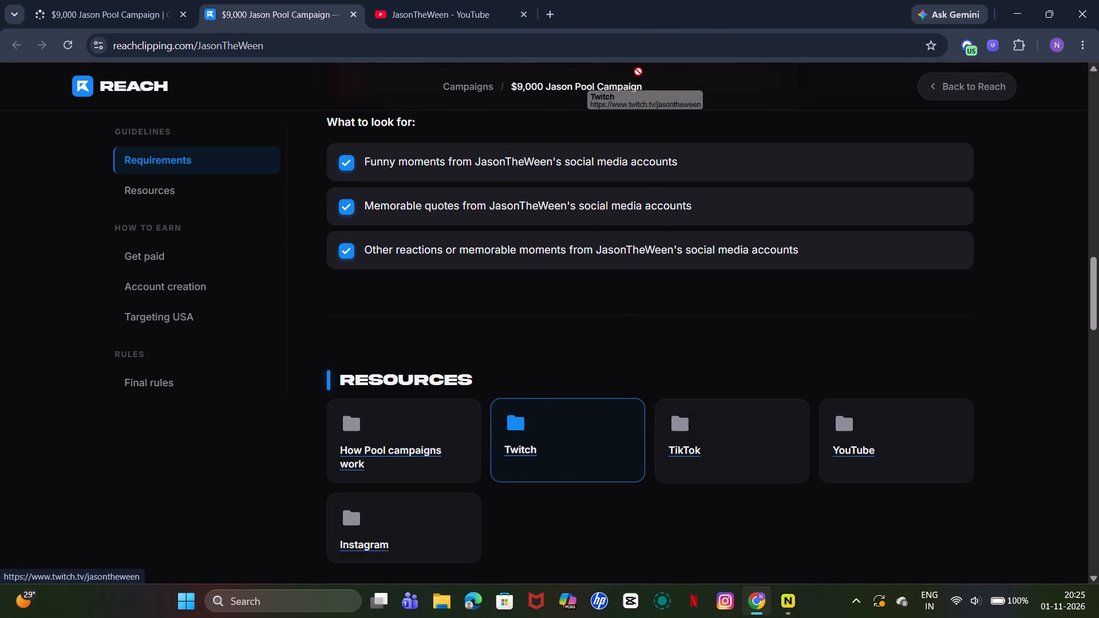
{"action": "left_click_drag", "start_coordinate": [638, 72], "coordinate": [642, 5]}
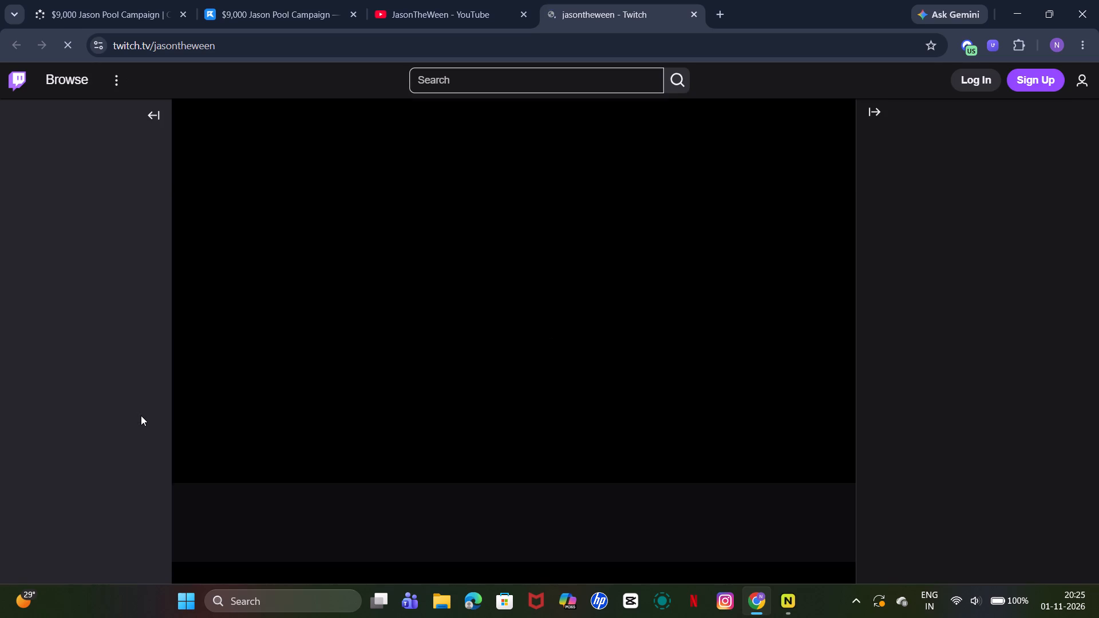
{"action": "scroll", "coordinate": [416, 334], "scroll_direction": "down", "scroll_amount": 4}
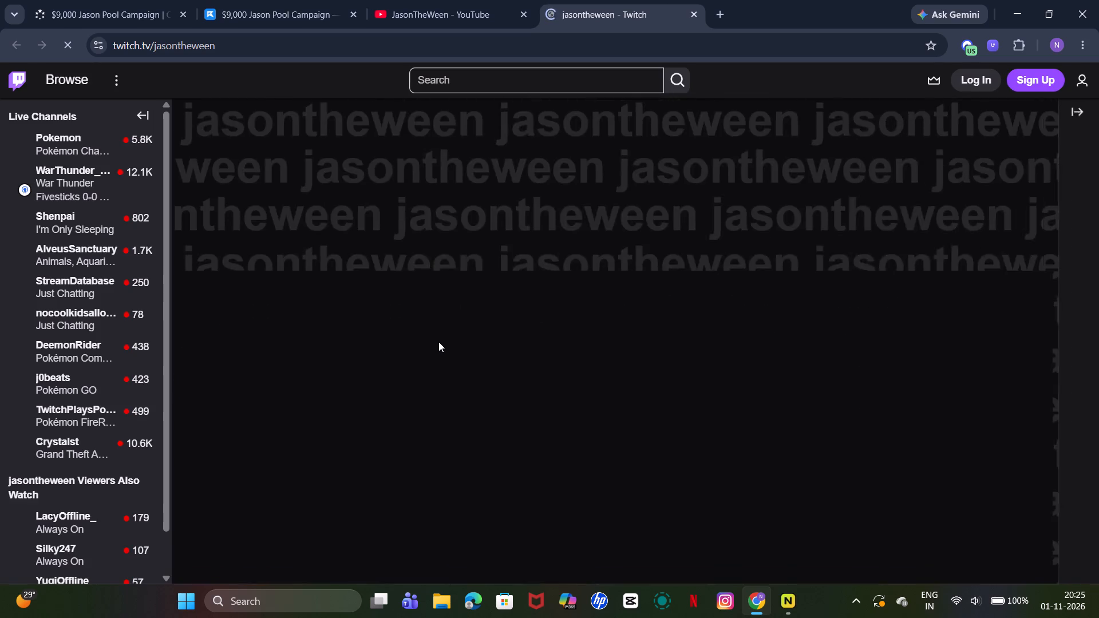
{"action": "scroll", "coordinate": [440, 343], "scroll_direction": "up", "scroll_amount": 4}
{"action": "scroll", "coordinate": [317, 330], "scroll_direction": "up", "scroll_amount": 4}
{"action": "scroll", "coordinate": [437, 390], "scroll_direction": "down", "scroll_amount": 2}
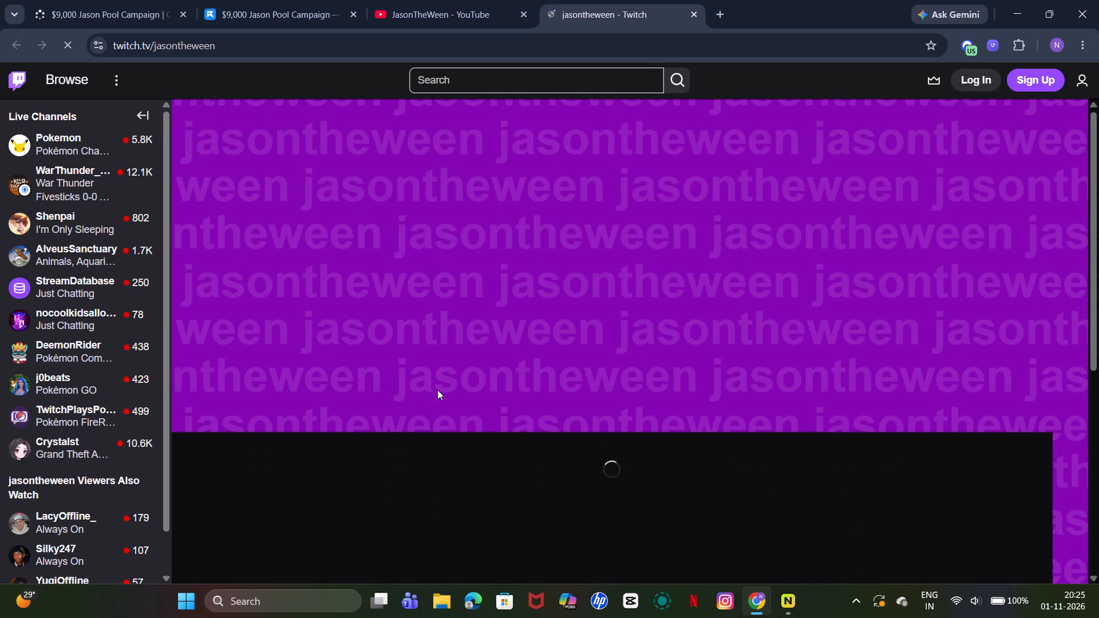
{"action": "scroll", "coordinate": [437, 390], "scroll_direction": "down", "scroll_amount": 10}
{"action": "scroll", "coordinate": [618, 385], "scroll_direction": "down", "scroll_amount": 7}
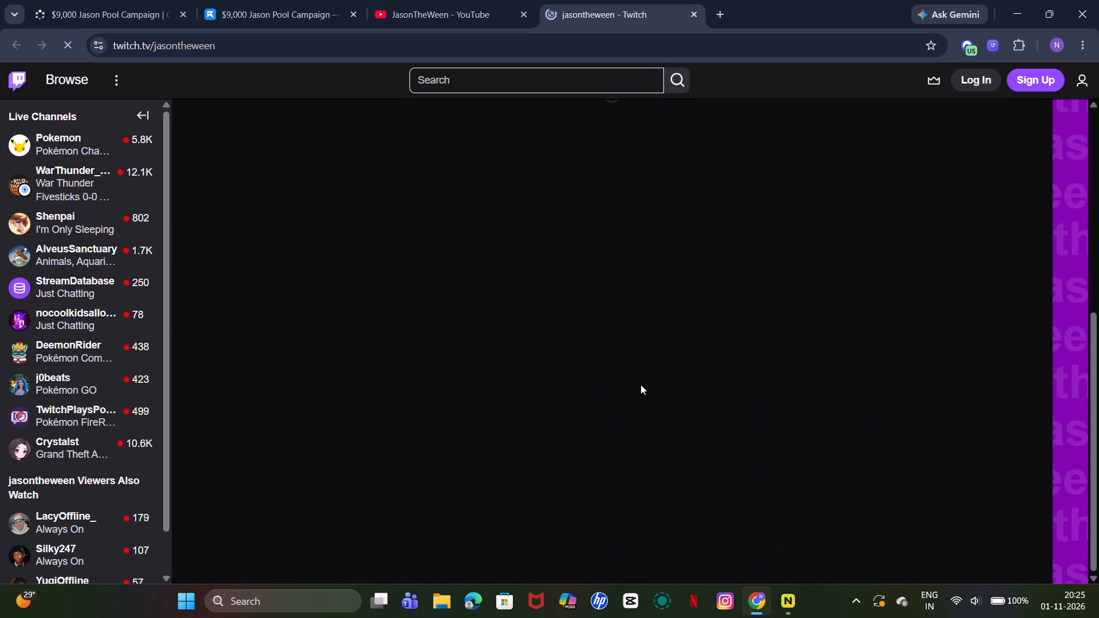
{"action": "scroll", "coordinate": [641, 385], "scroll_direction": "up", "scroll_amount": 15}
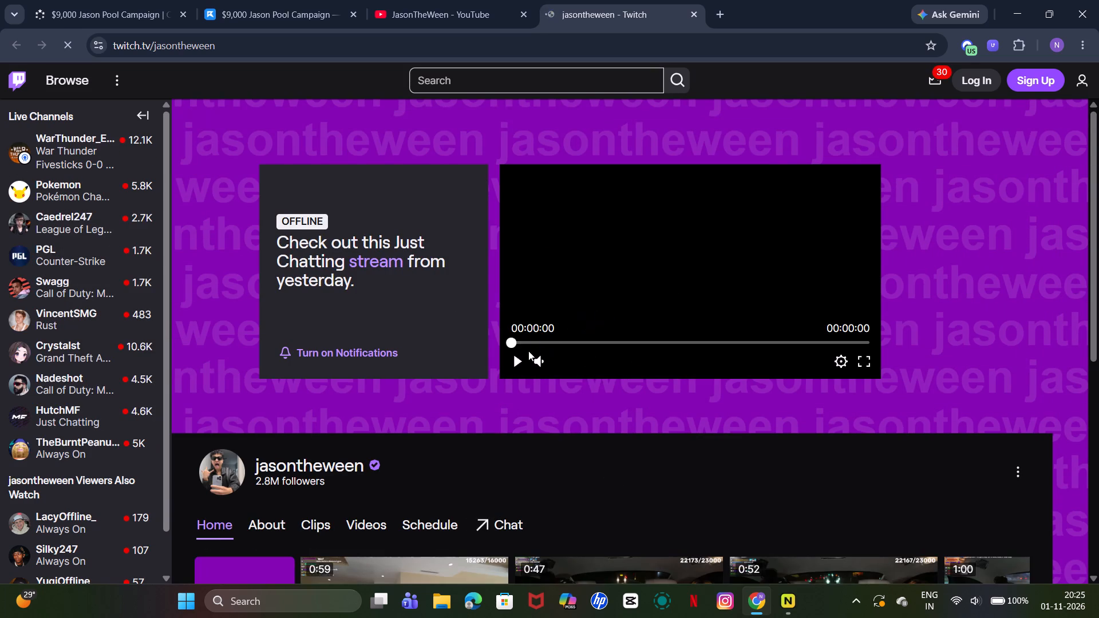
{"action": "left_click", "coordinate": [519, 356]}
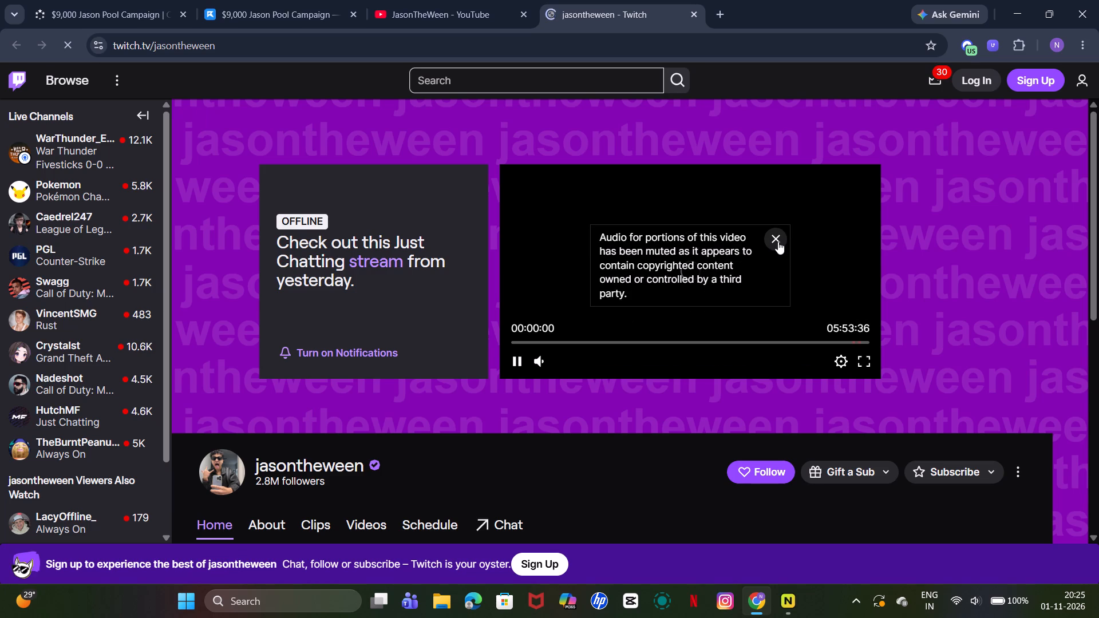
Dismiss the muted-audio notice on the past Twitch stream, glance over the channel's clips, and view the stream in full screen before exiting.
{"action": "left_click", "coordinate": [778, 241]}
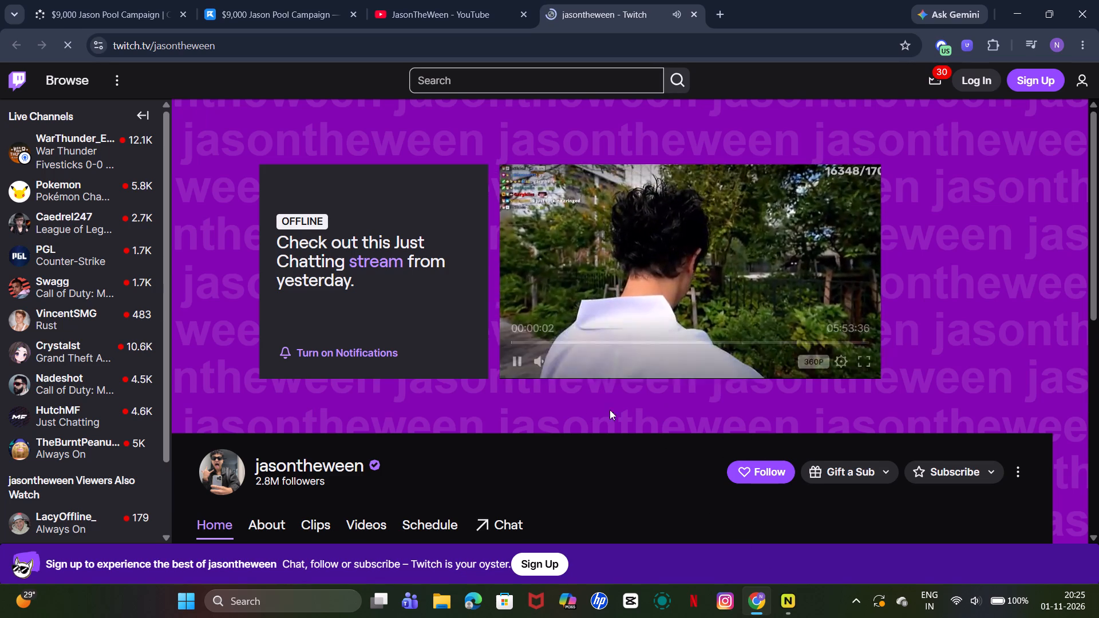
{"action": "scroll", "coordinate": [478, 410], "scroll_direction": "down", "scroll_amount": 3}
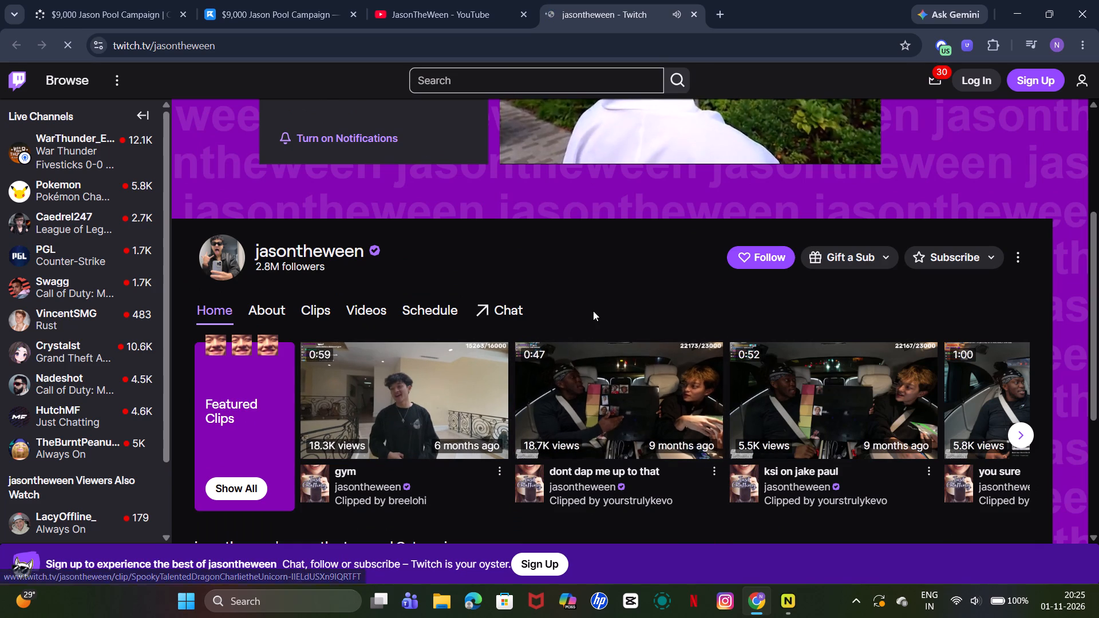
{"action": "scroll", "coordinate": [611, 291], "scroll_direction": "up", "scroll_amount": 2}
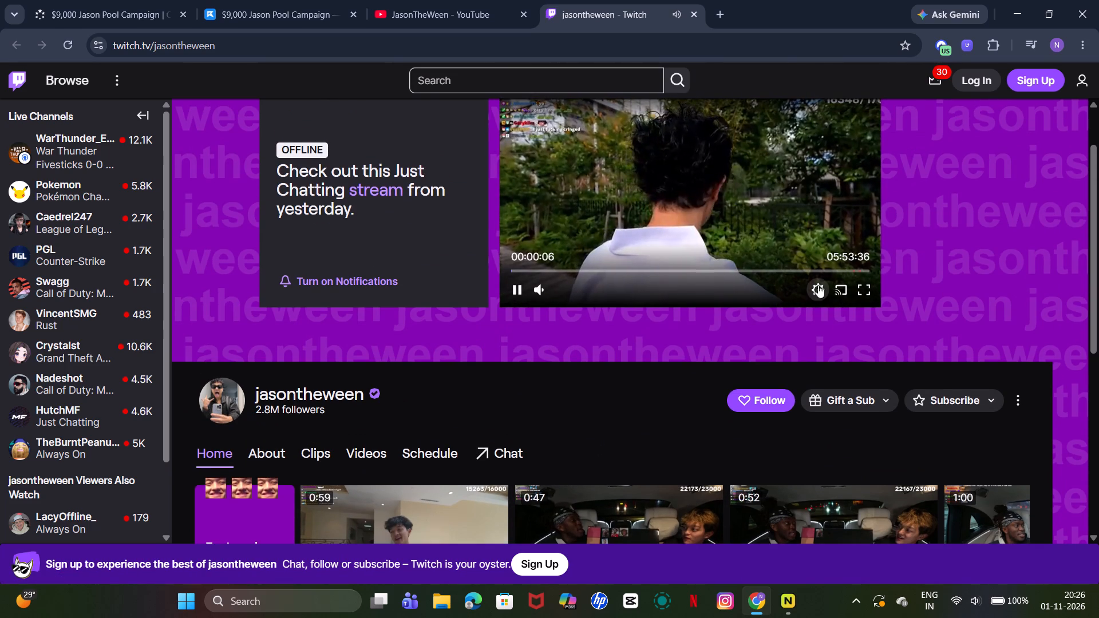
{"action": "left_click", "coordinate": [854, 288]}
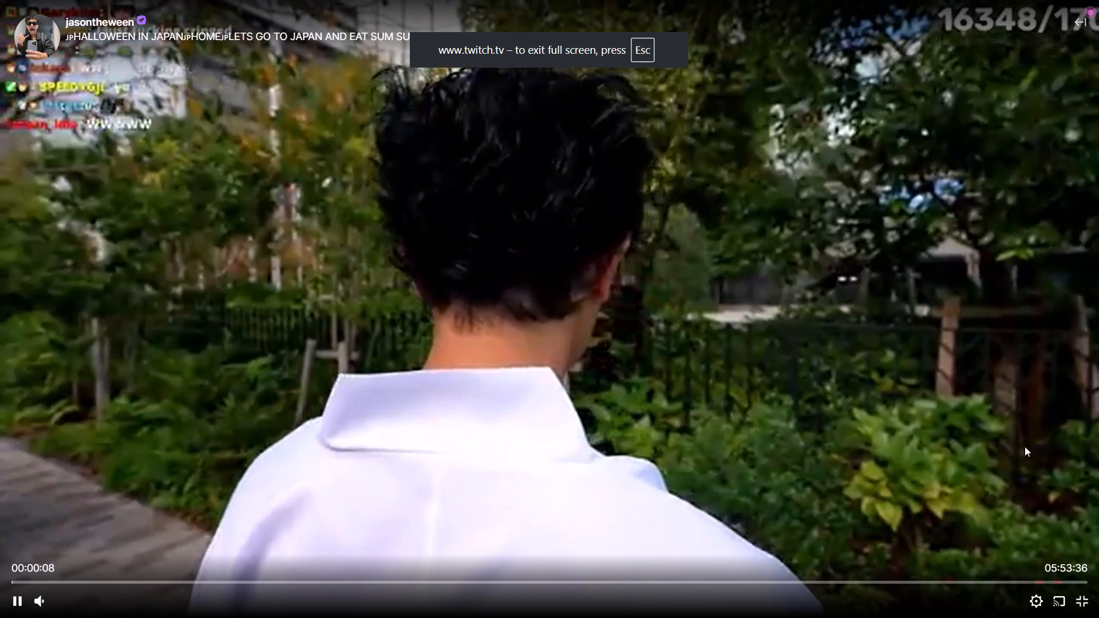
{"action": "left_click", "coordinate": [1082, 589]}
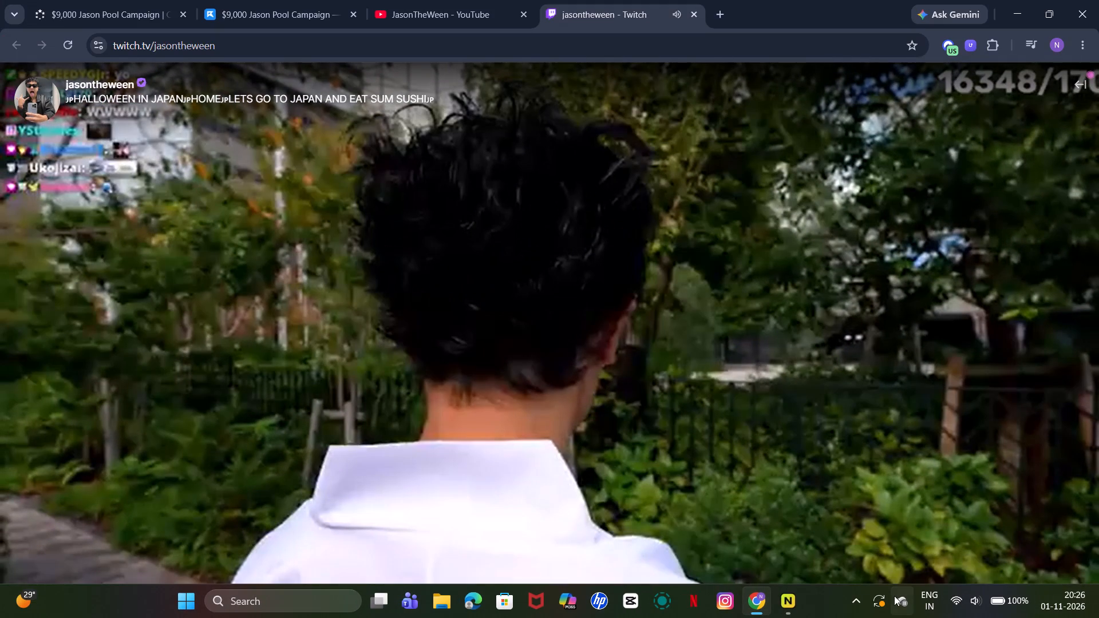
Switch to NOVA Pro Local to check the video download progress, and return to Chrome.
{"action": "left_click", "coordinate": [796, 598]}
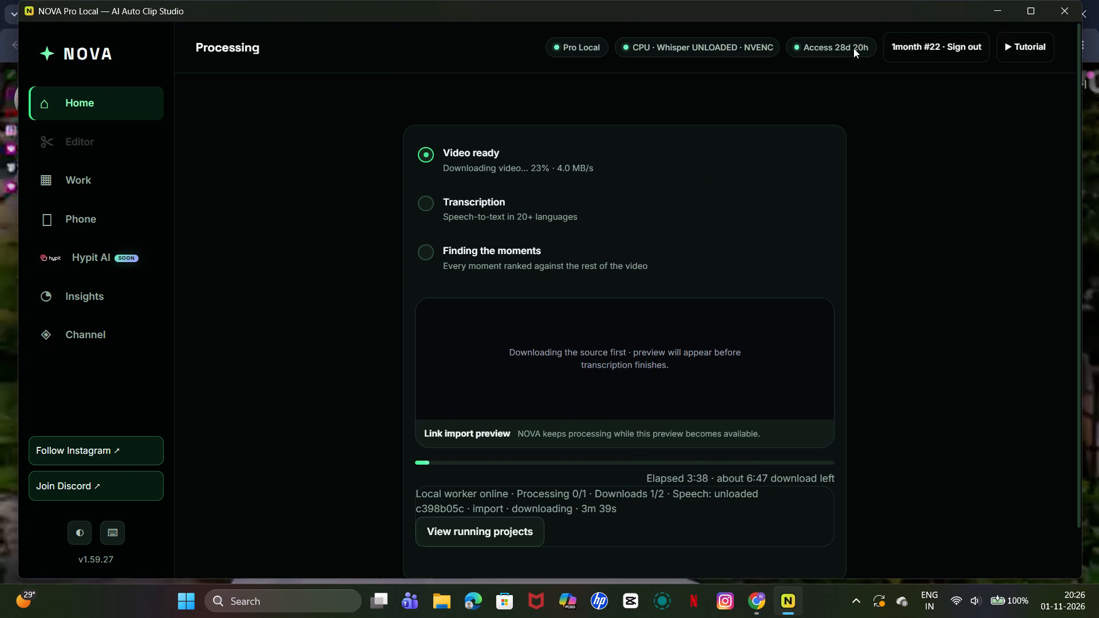
{"action": "left_click", "coordinate": [755, 598]}
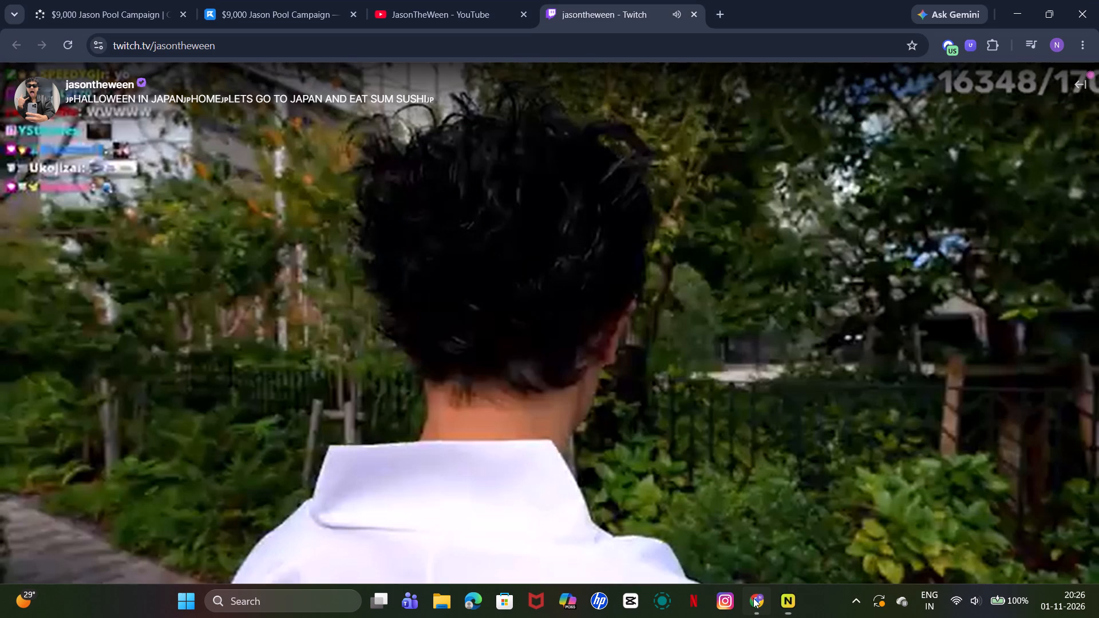
Pause the past stream playing on the jasontheween Twitch channel page.
{"action": "scroll", "coordinate": [683, 408], "scroll_direction": "up", "scroll_amount": 4}
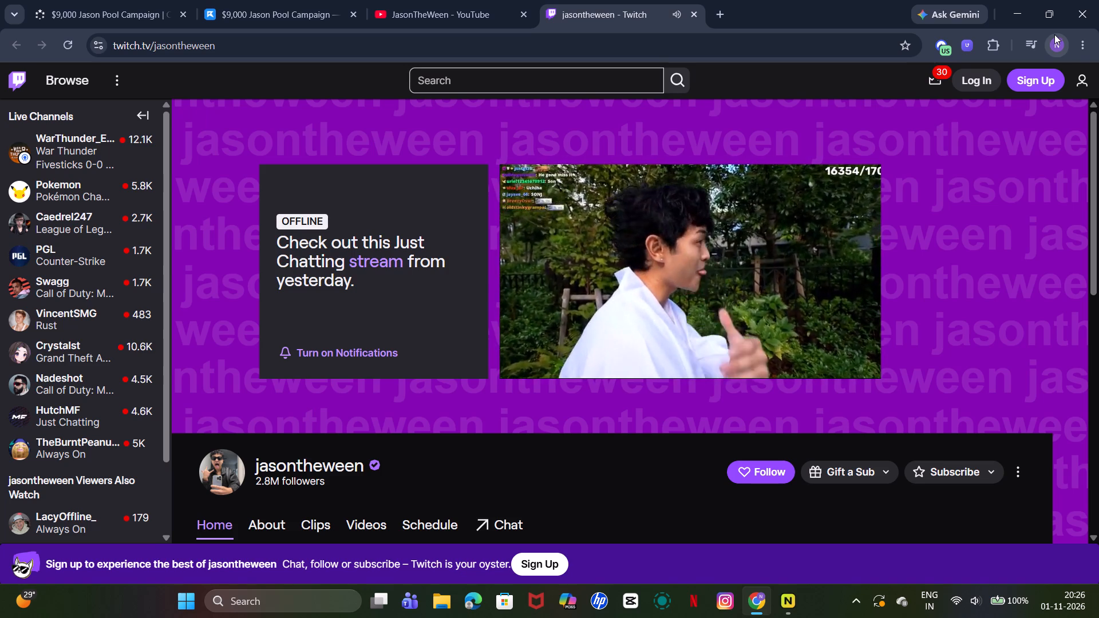
{"action": "left_click", "coordinate": [697, 270]}
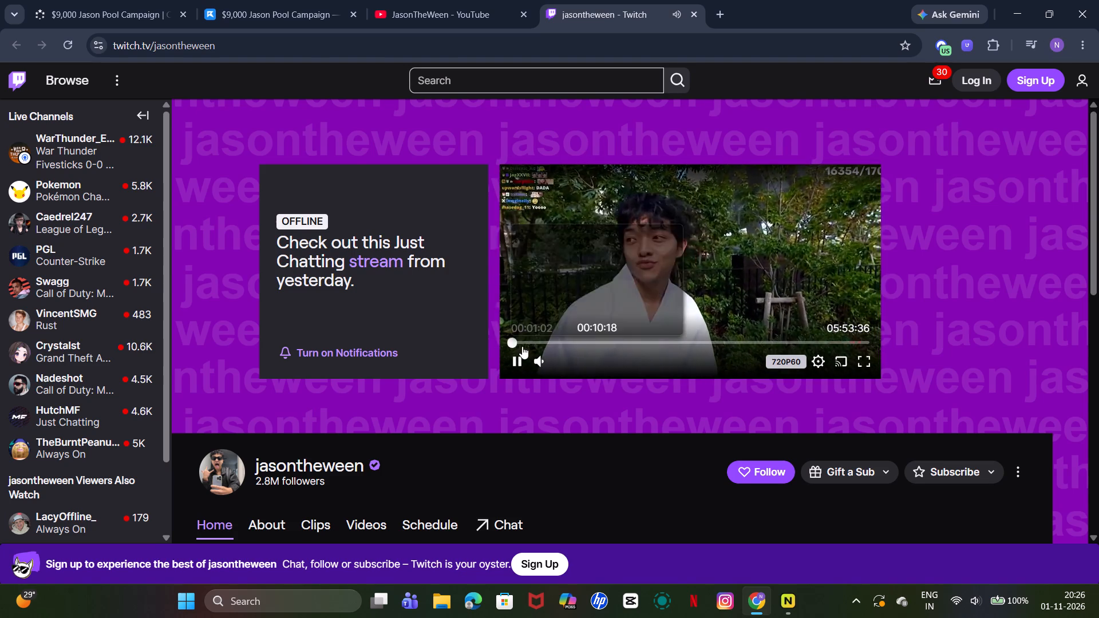
{"action": "left_click", "coordinate": [519, 356]}
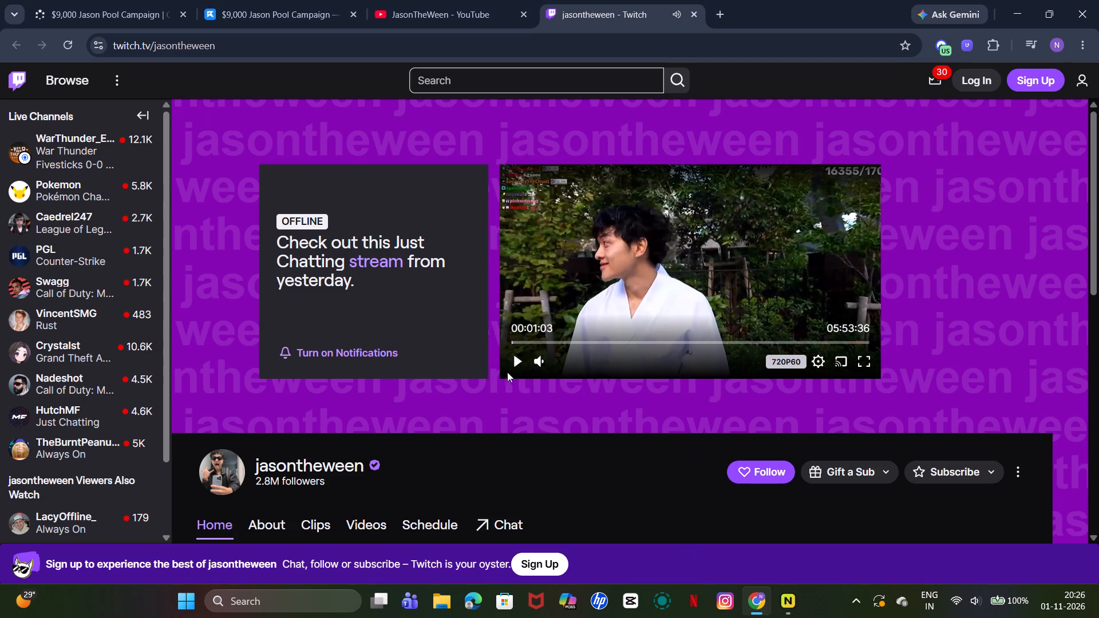
On JasonTheWeen's YouTube videos page, open "I Brought My Parents To The CORE House!", look it over, and return to the video list.
{"action": "left_click", "coordinate": [436, 23]}
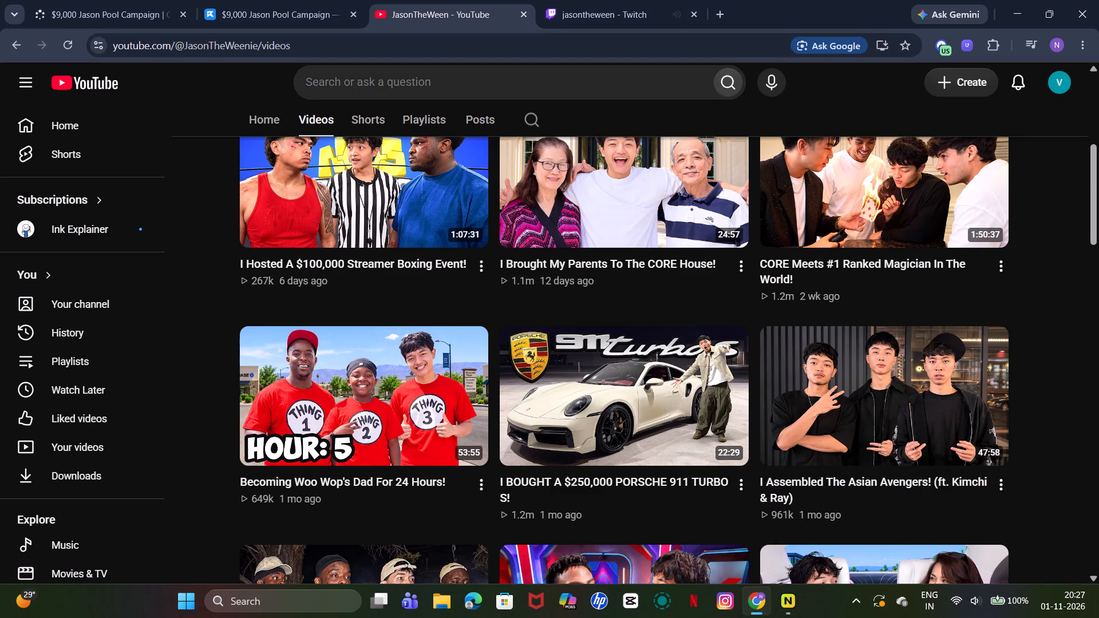
{"action": "scroll", "coordinate": [359, 215], "scroll_direction": "up", "scroll_amount": 3}
{"action": "scroll", "coordinate": [575, 356], "scroll_direction": "down", "scroll_amount": 1}
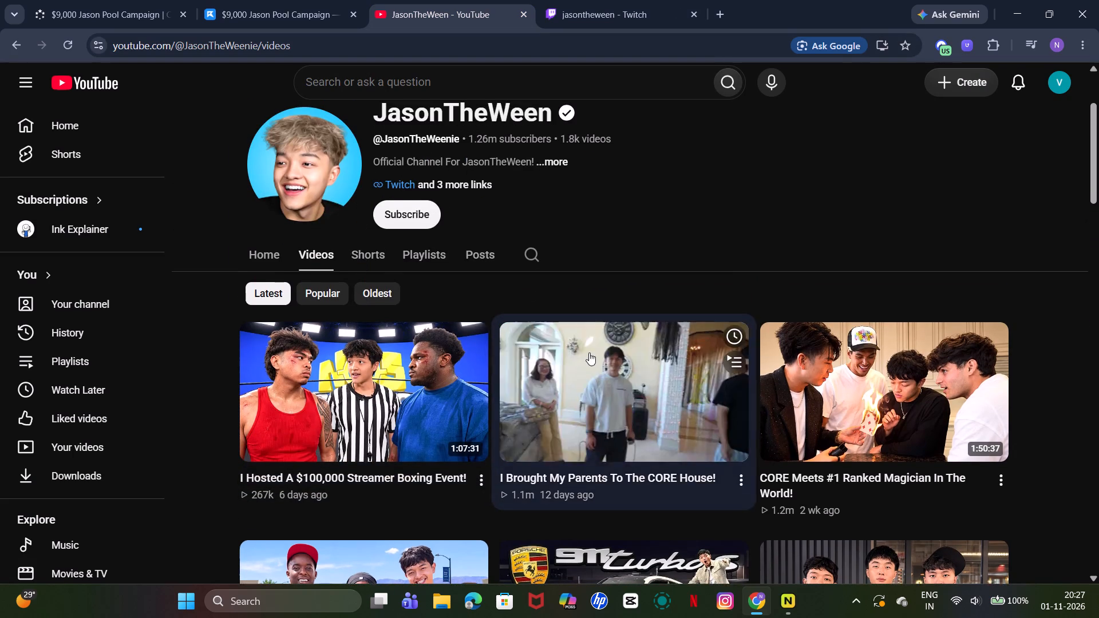
{"action": "scroll", "coordinate": [589, 352], "scroll_direction": "down", "scroll_amount": 1}
{"action": "left_click", "coordinate": [610, 299]}
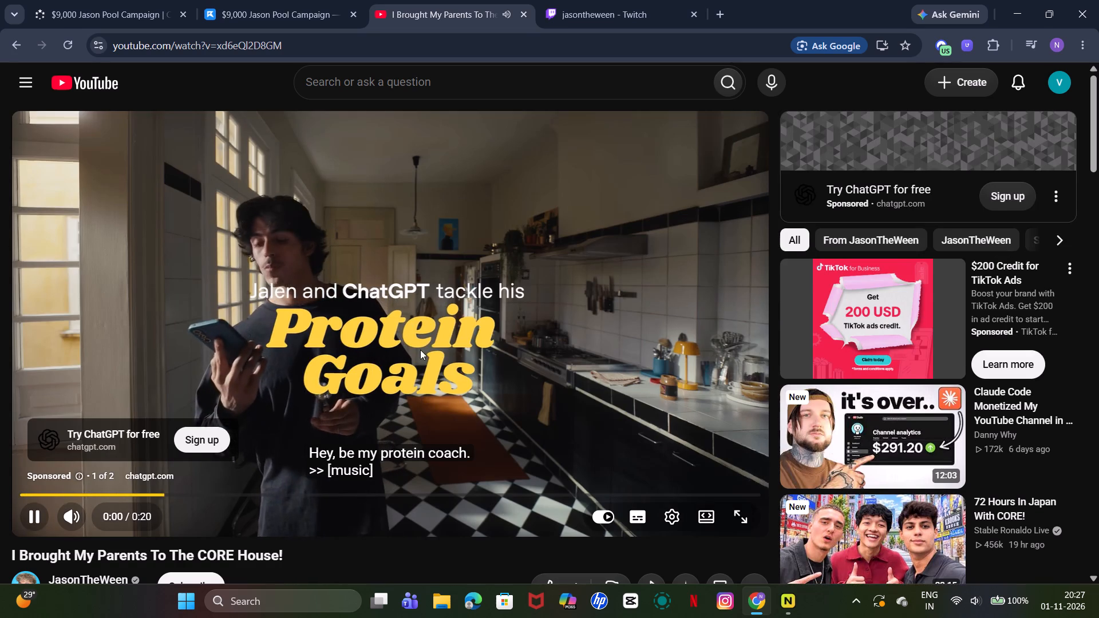
{"action": "scroll", "coordinate": [357, 378], "scroll_direction": "down", "scroll_amount": 3}
{"action": "scroll", "coordinate": [263, 386], "scroll_direction": "up", "scroll_amount": 4}
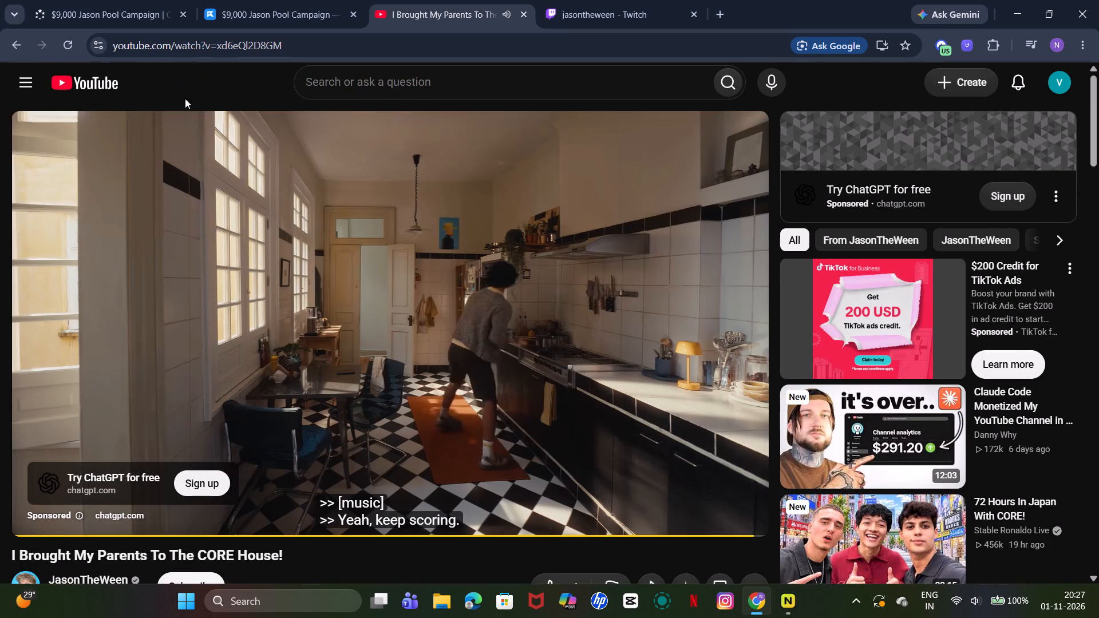
{"action": "left_click", "coordinate": [9, 48]}
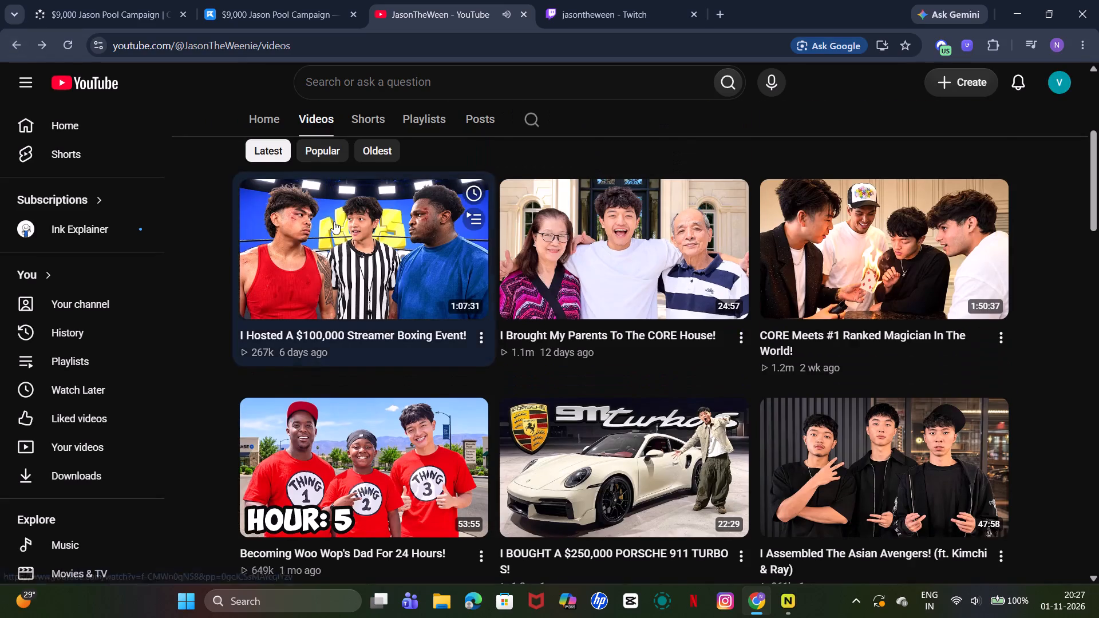
Open a new Chrome window with the Prince profile.
{"action": "left_click", "coordinate": [1054, 41]}
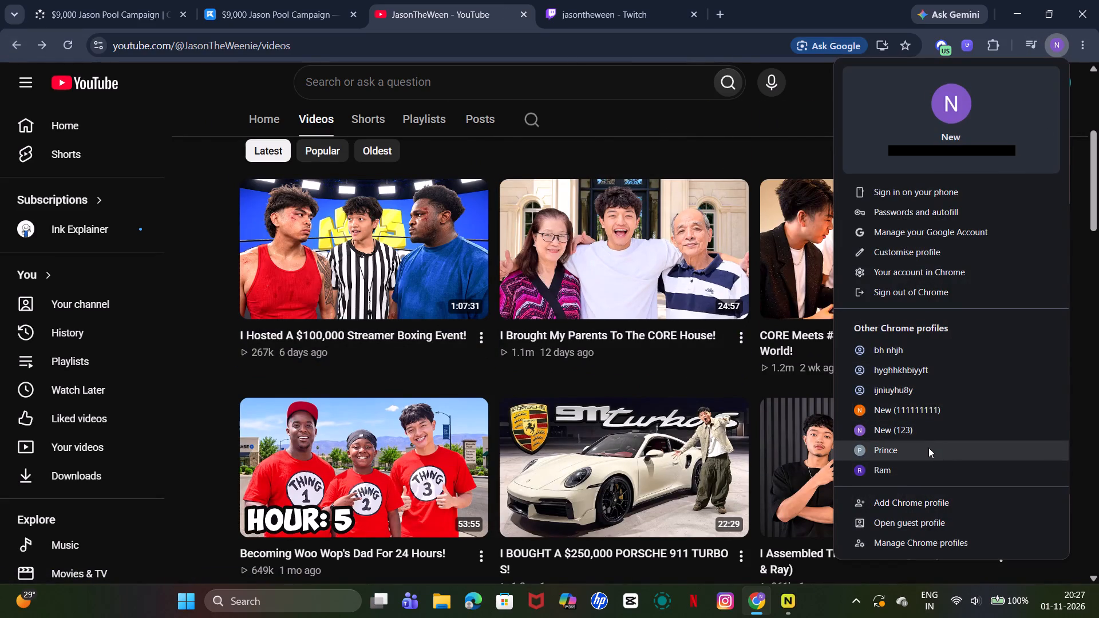
{"action": "left_click", "coordinate": [928, 447]}
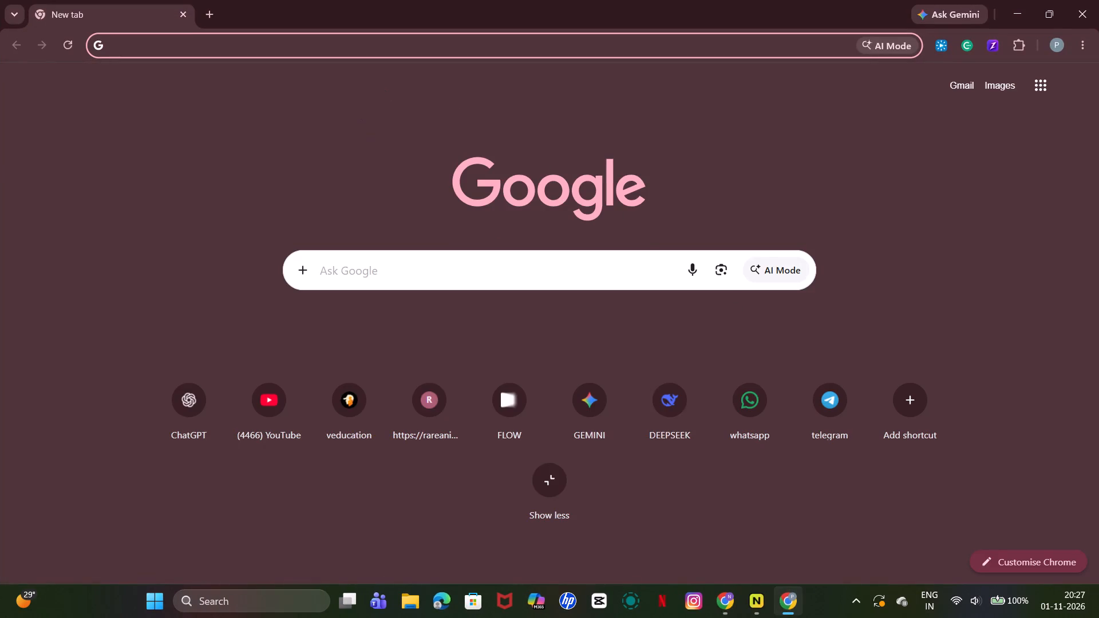
{"action": "left_click", "coordinate": [719, 594]}
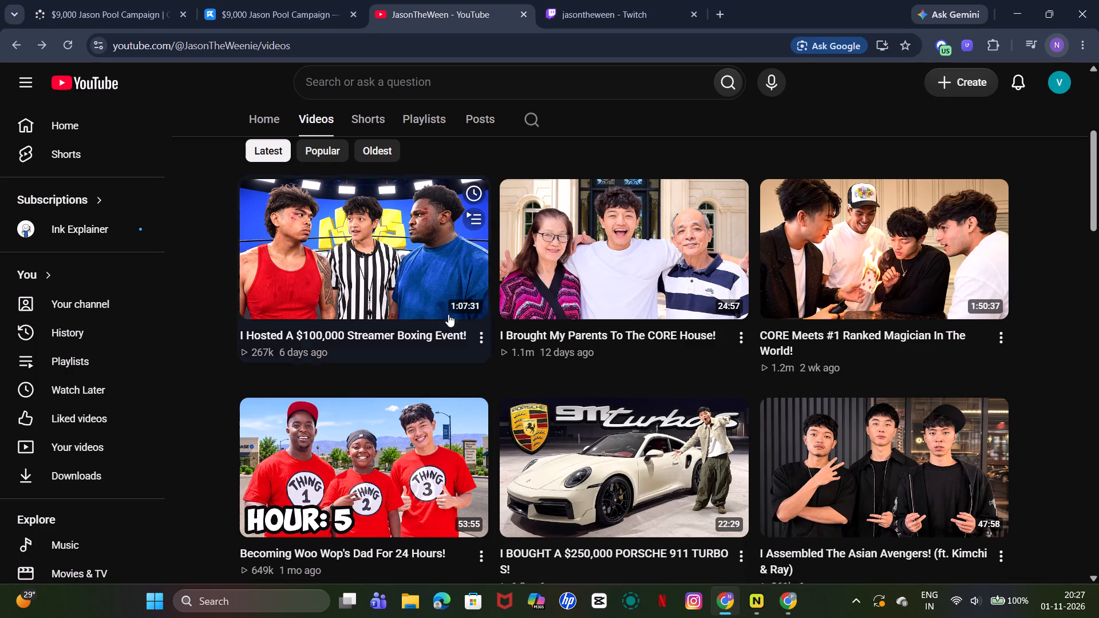
{"action": "scroll", "coordinate": [374, 219], "scroll_direction": "up", "scroll_amount": 5}
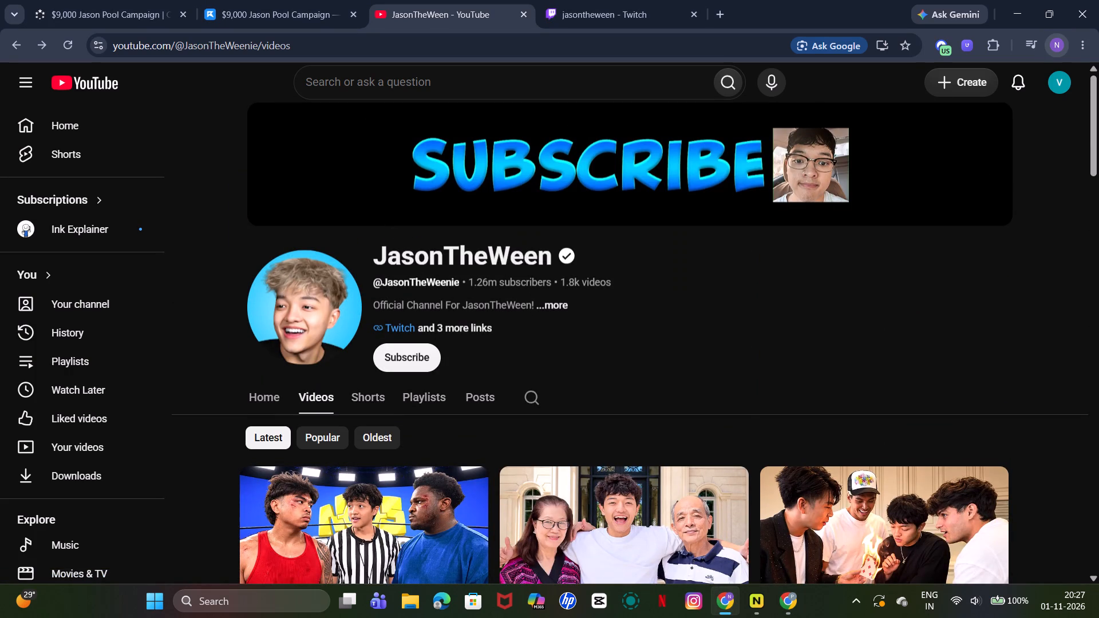
{"action": "left_click_drag", "start_coordinate": [384, 282], "coordinate": [456, 283]}
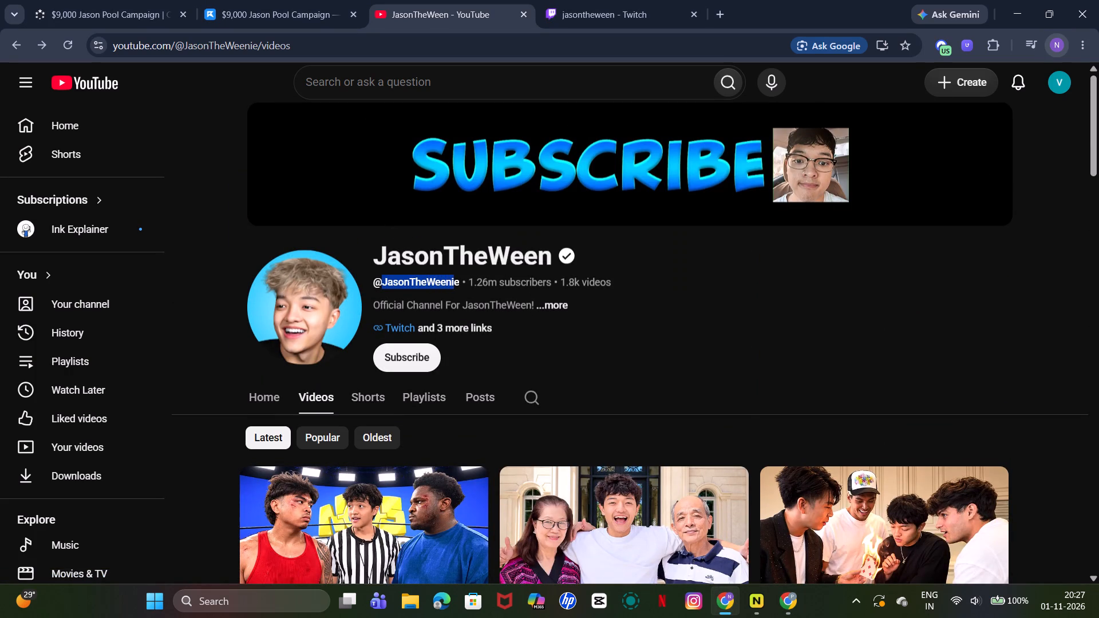
{"action": "left_click_drag", "start_coordinate": [456, 283], "coordinate": [458, 284]}
{"action": "right_click", "coordinate": [455, 279]}
{"action": "left_click", "coordinate": [469, 302]}
In the Prince profile's Chrome window, open YouTube and search for "jasontheween".
{"action": "left_click", "coordinate": [779, 597]}
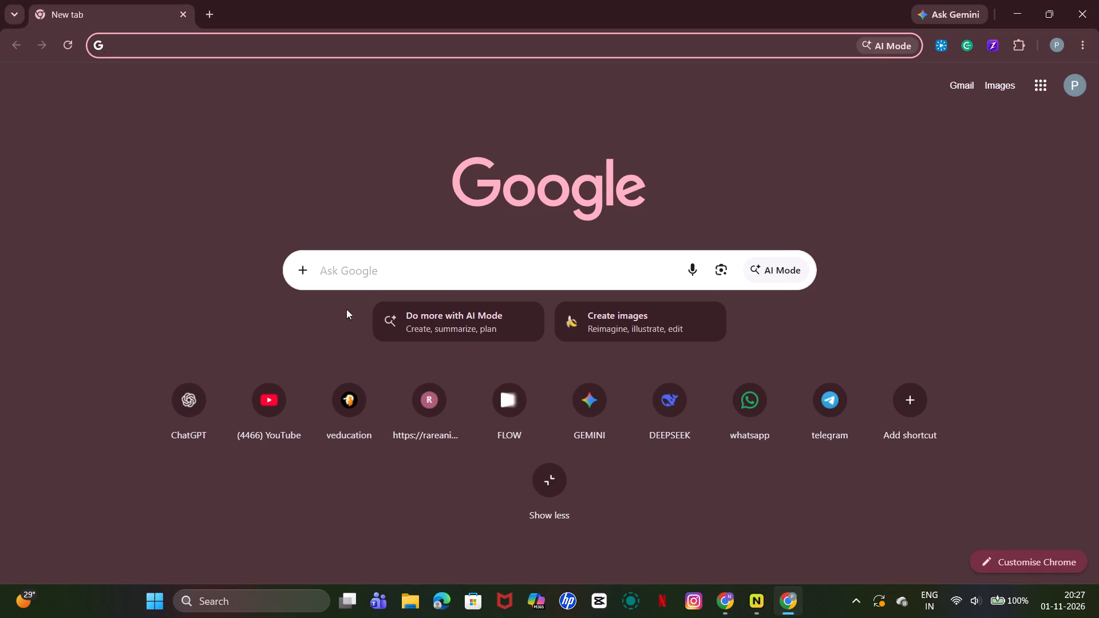
{"action": "left_click", "coordinate": [277, 383]}
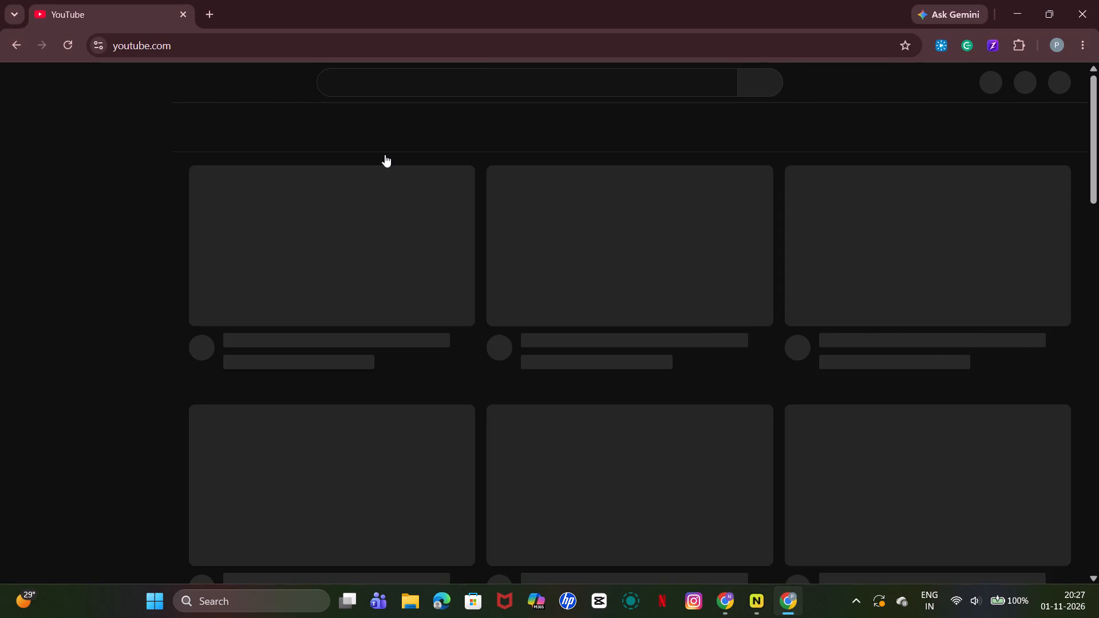
{"action": "left_click", "coordinate": [437, 90]}
{"action": "right_click", "coordinate": [437, 90]}
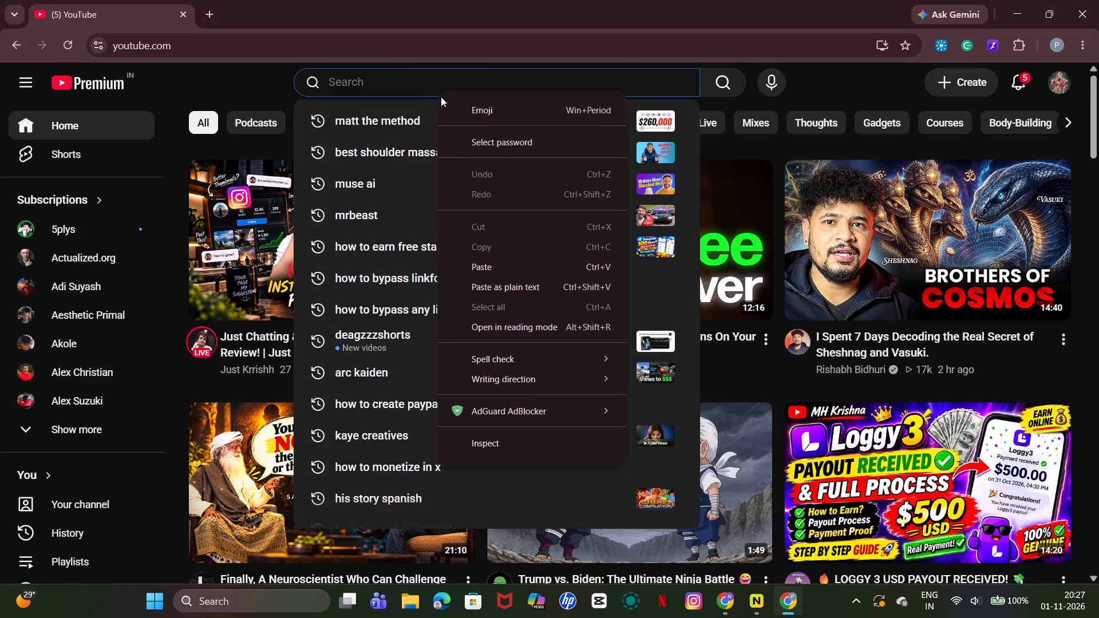
{"action": "left_click", "coordinate": [491, 263]}
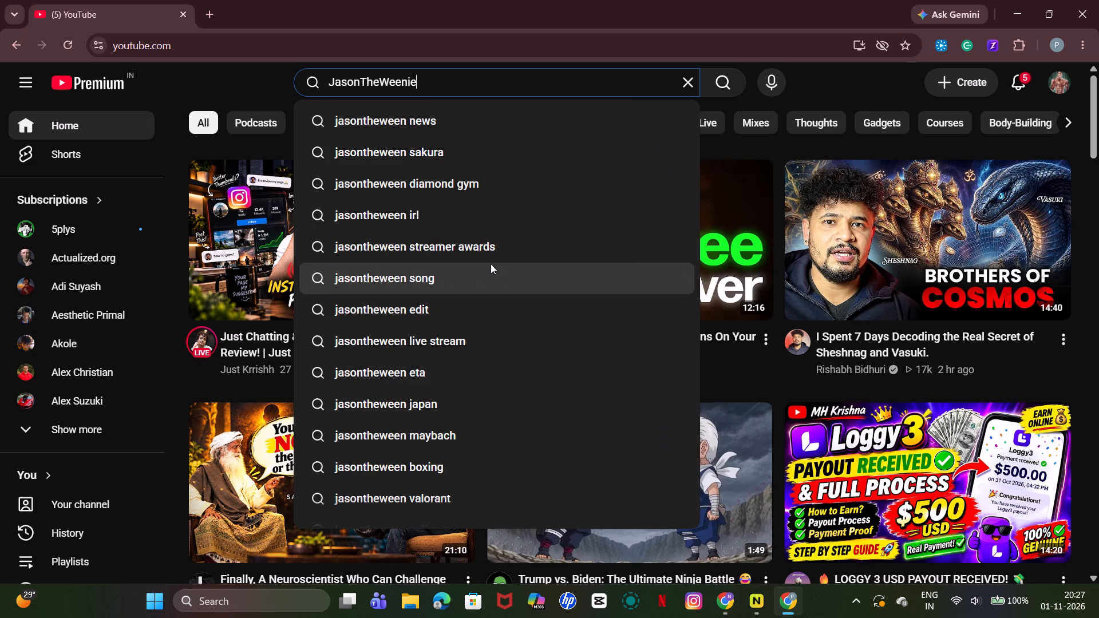
{"action": "key", "text": "Return"}
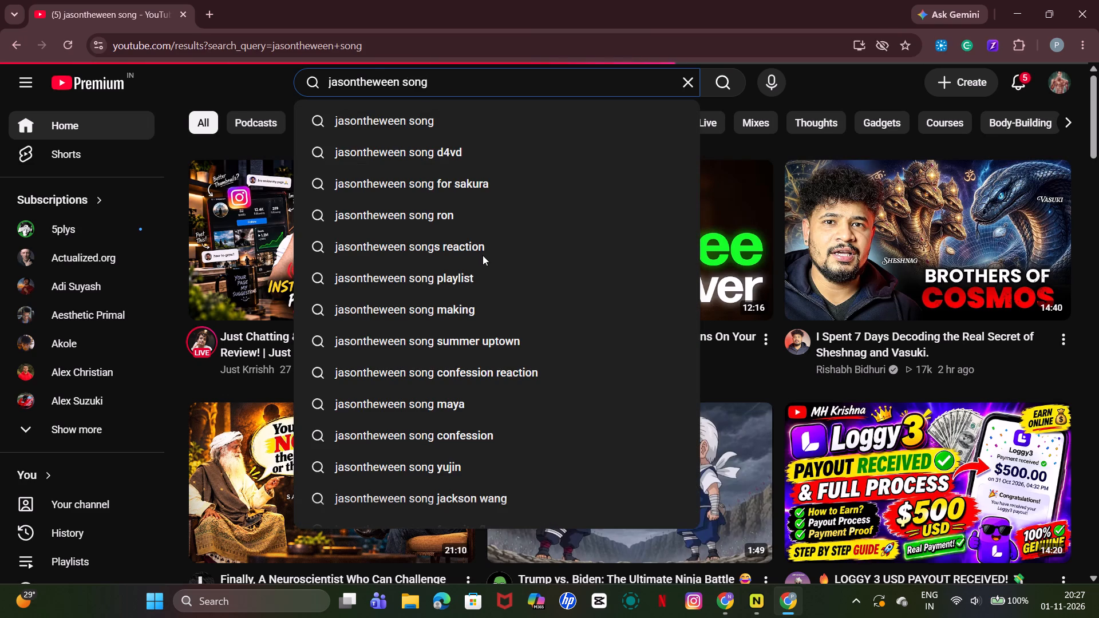
{"action": "left_click", "coordinate": [473, 90]}
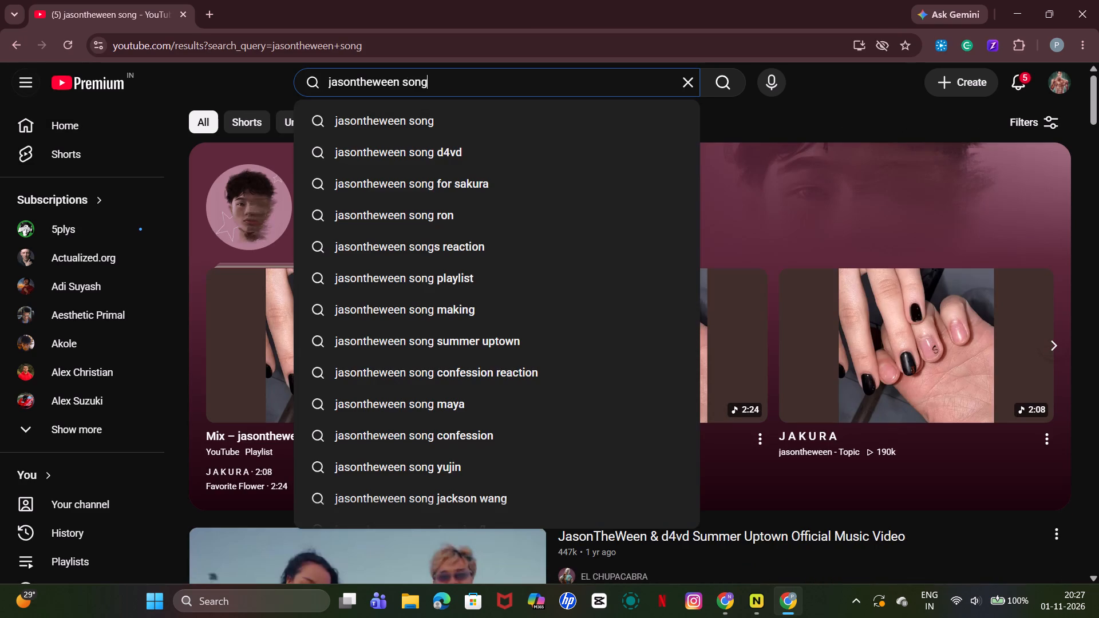
{"action": "key", "text": "BackSpace"}
{"action": "key", "text": "BackSpace"}
{"action": "key", "text": "BackSpace"}
{"action": "key", "text": "BackSpace"}
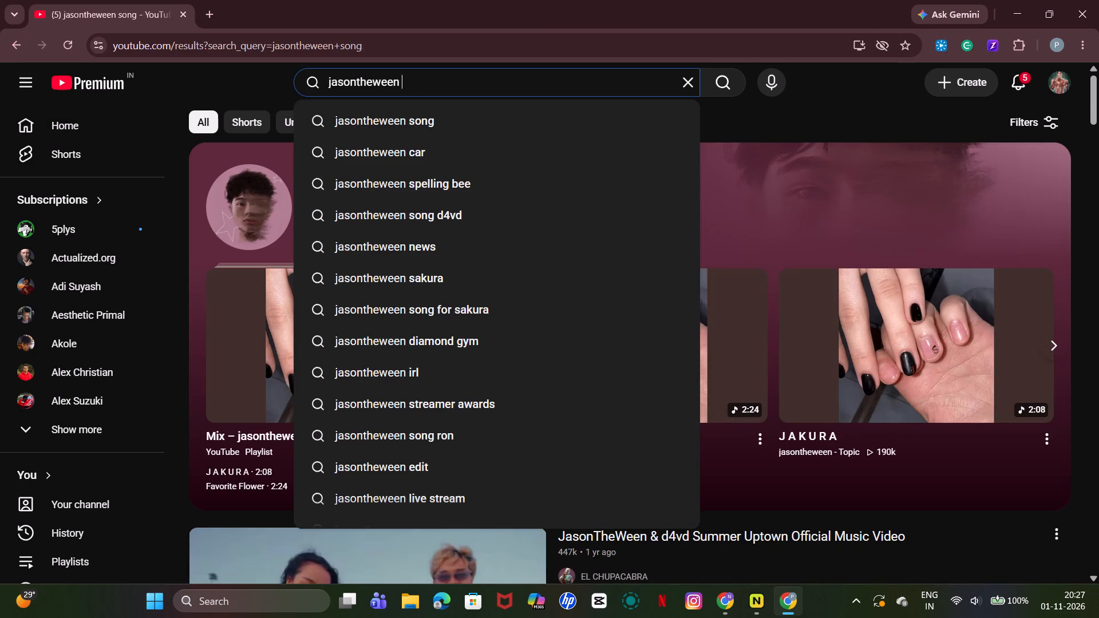
{"action": "key", "text": "Return"}
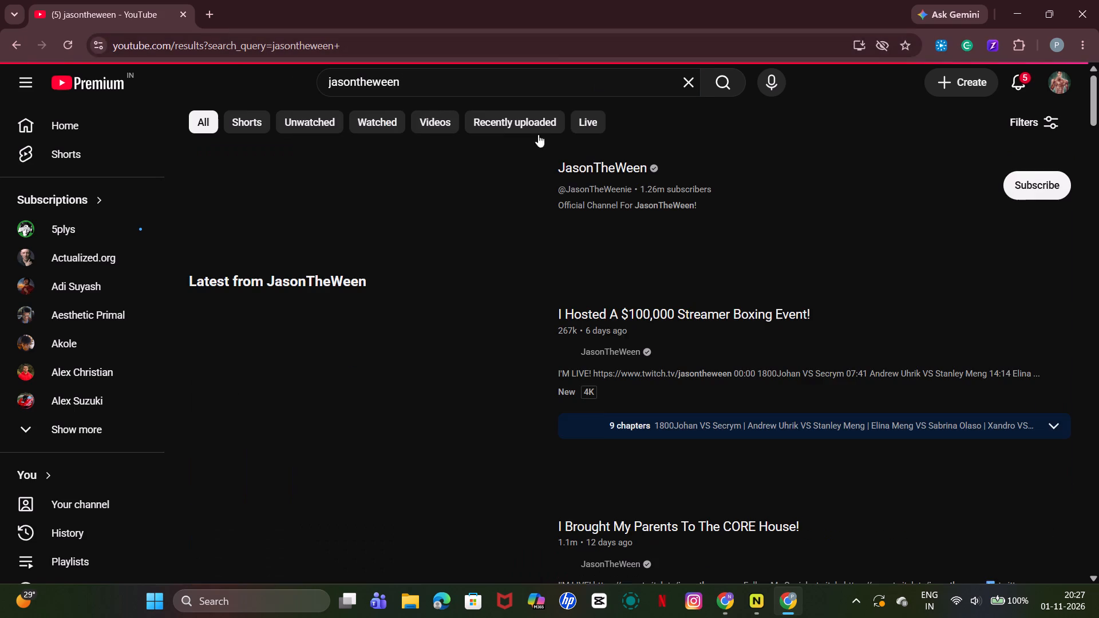
Open the JasonTheWeen channel's videos and play "I Brought My Parents To The CORE House!".
{"action": "left_click", "coordinate": [562, 175]}
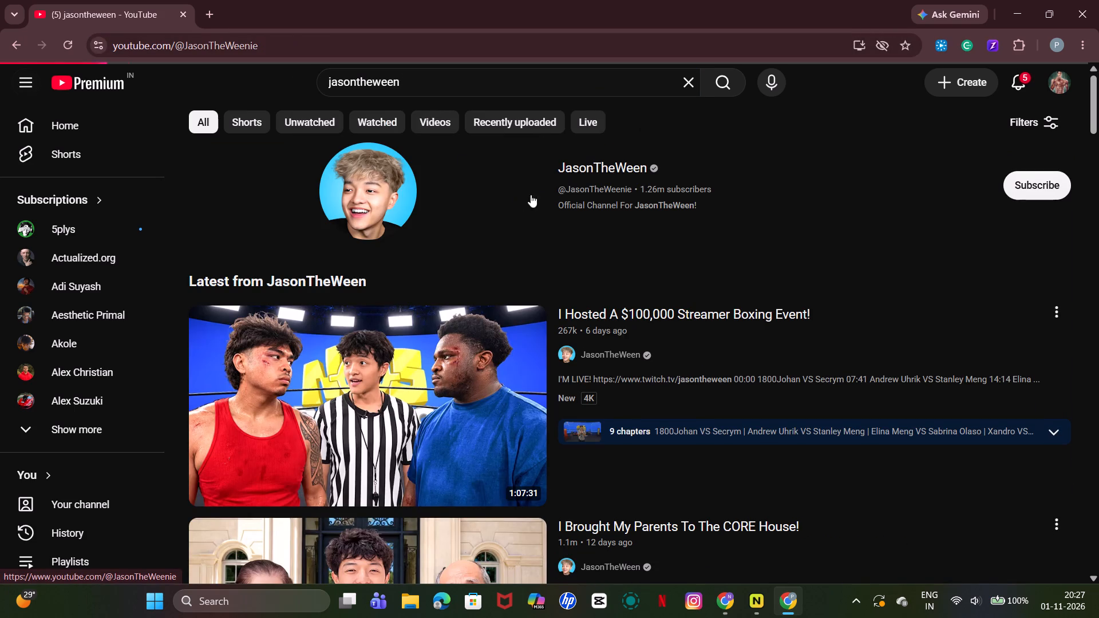
{"action": "scroll", "coordinate": [478, 260], "scroll_direction": "down", "scroll_amount": 2}
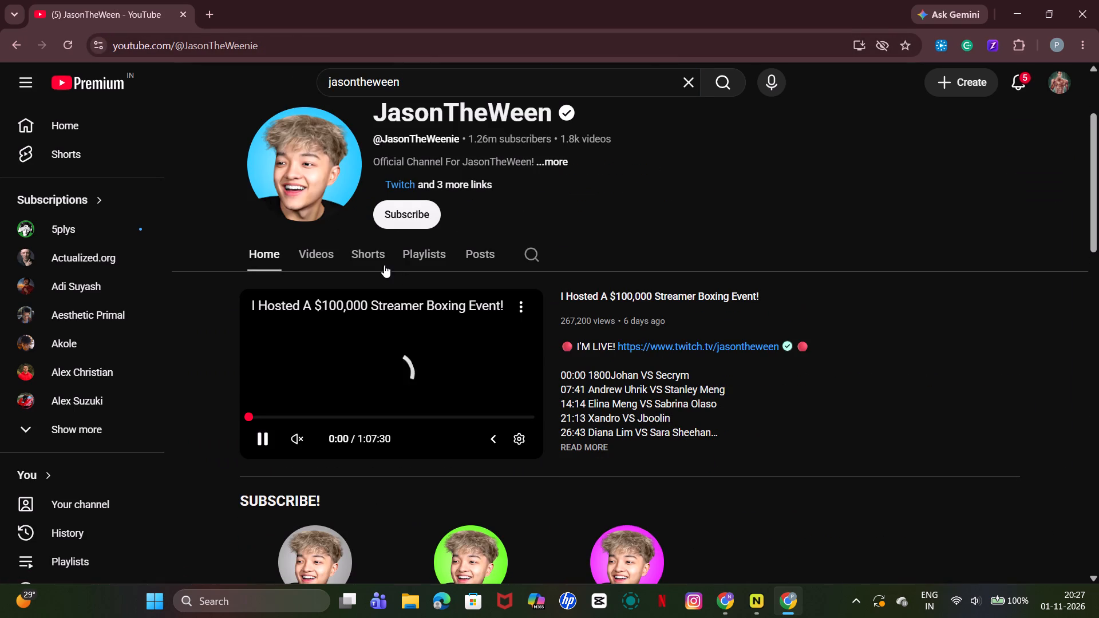
{"action": "left_click", "coordinate": [334, 253]}
{"action": "scroll", "coordinate": [448, 247], "scroll_direction": "down", "scroll_amount": 2}
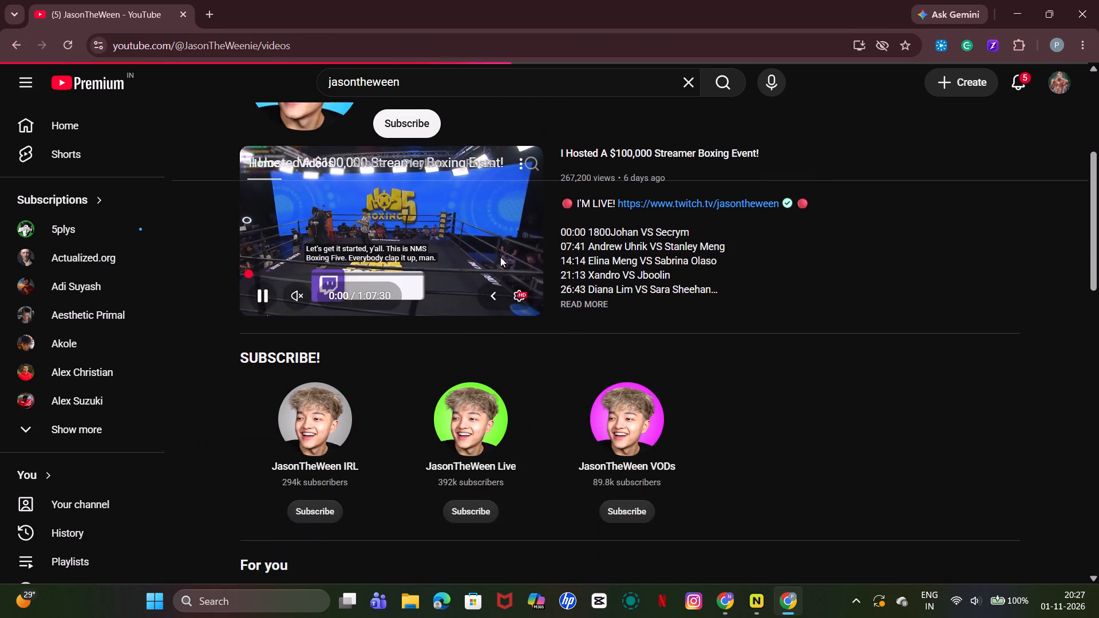
{"action": "scroll", "coordinate": [514, 279], "scroll_direction": "down", "scroll_amount": 4}
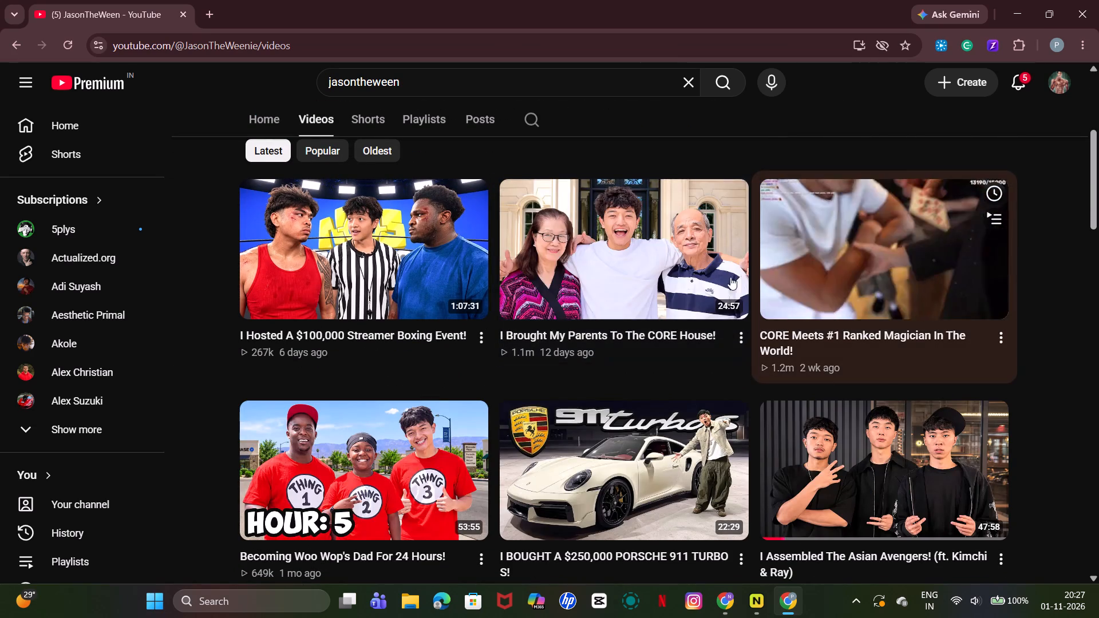
{"action": "left_click", "coordinate": [630, 274]}
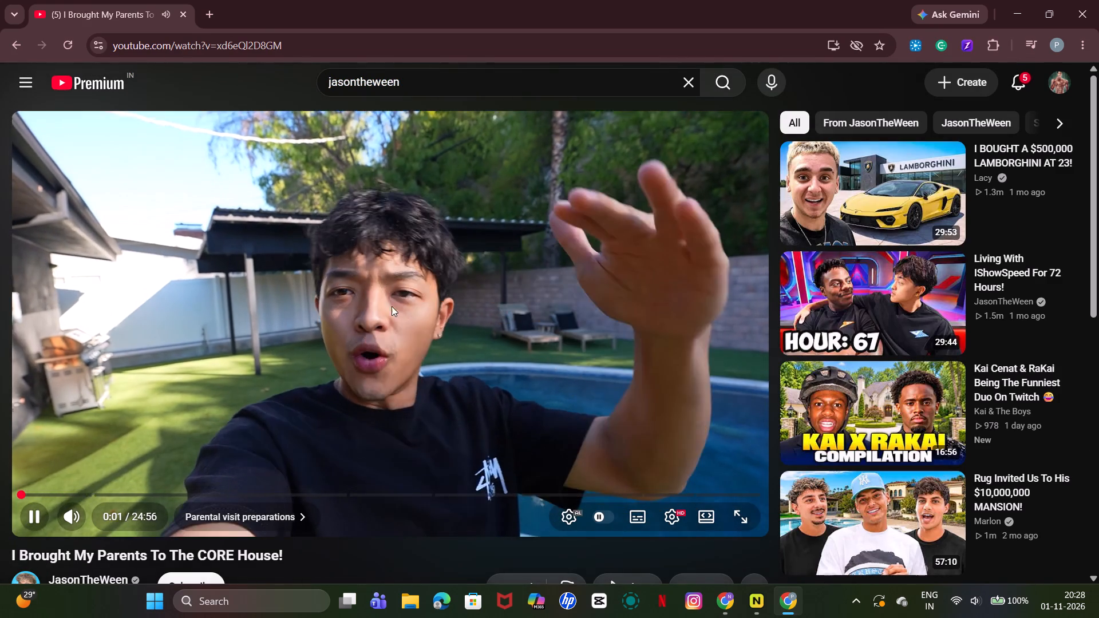
{"action": "scroll", "coordinate": [379, 308], "scroll_direction": "down", "scroll_amount": 1}
{"action": "scroll", "coordinate": [377, 290], "scroll_direction": "up", "scroll_amount": 2}
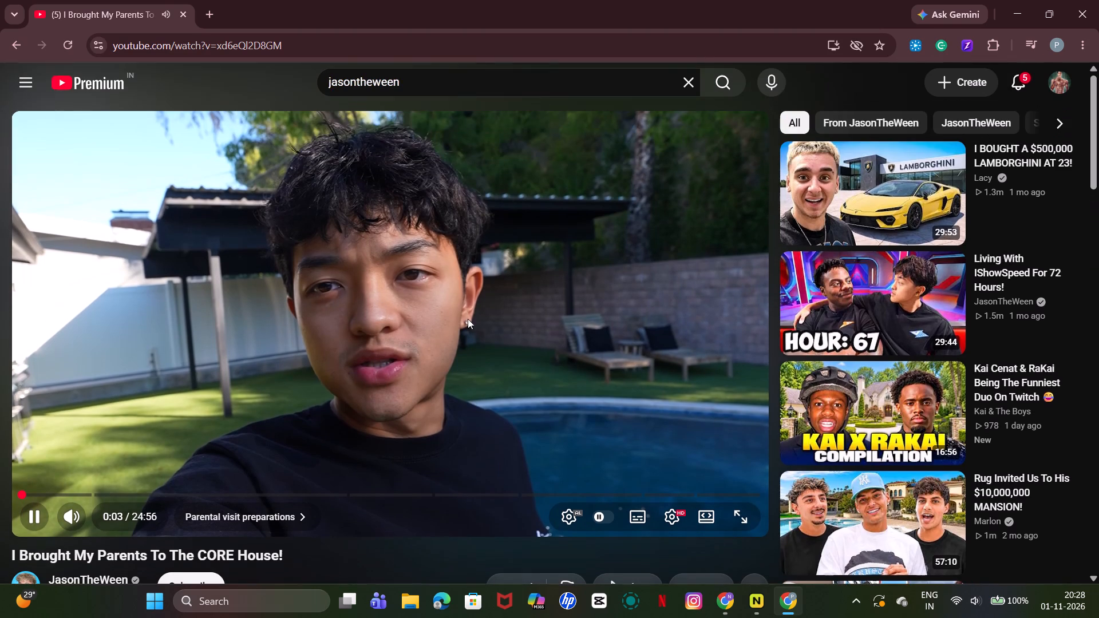
Pause the video, expand its full description and read through the viewer comments for timestamped moments.
{"action": "left_click", "coordinate": [394, 317]}
{"action": "scroll", "coordinate": [394, 317], "scroll_direction": "down", "scroll_amount": 5}
{"action": "left_click", "coordinate": [148, 315]}
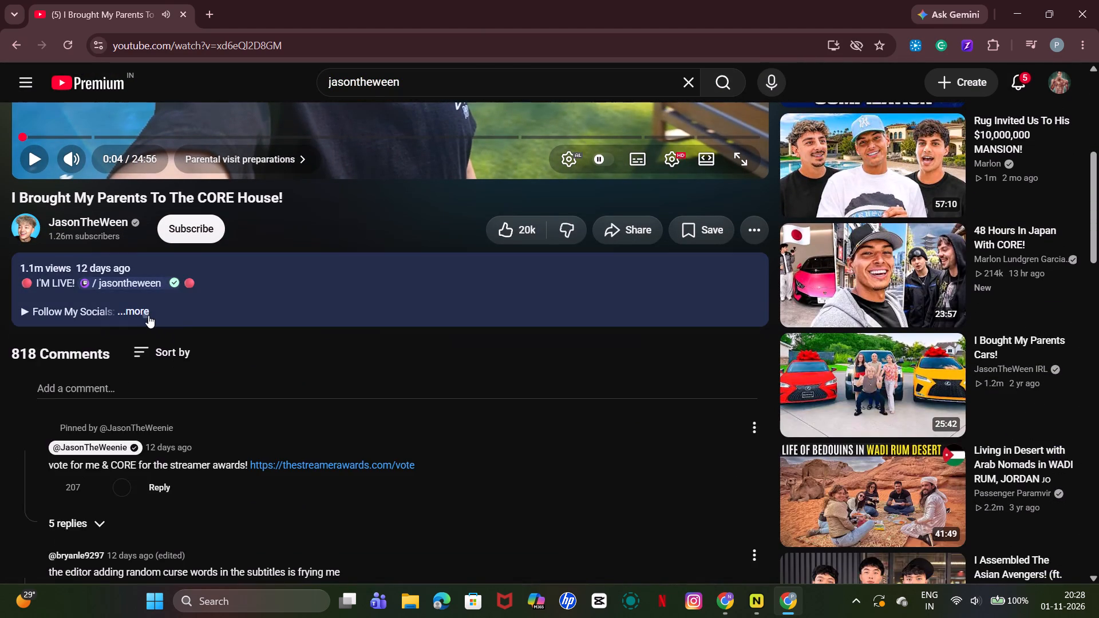
{"action": "scroll", "coordinate": [148, 315], "scroll_direction": "down", "scroll_amount": 7}
{"action": "scroll", "coordinate": [227, 341], "scroll_direction": "down", "scroll_amount": 5}
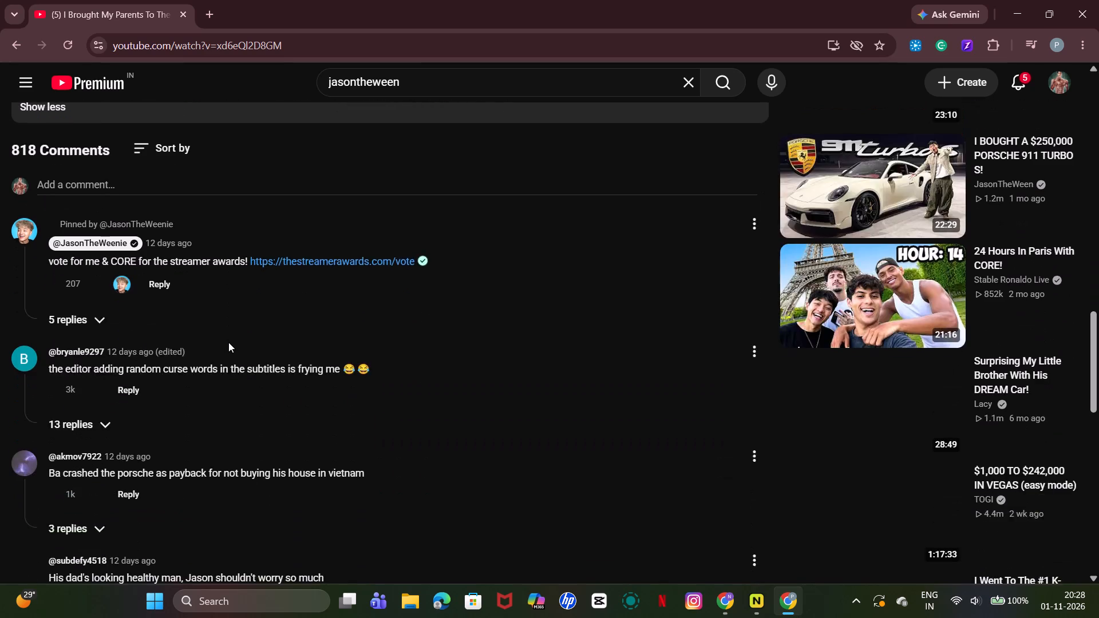
{"action": "scroll", "coordinate": [228, 342], "scroll_direction": "down", "scroll_amount": 7}
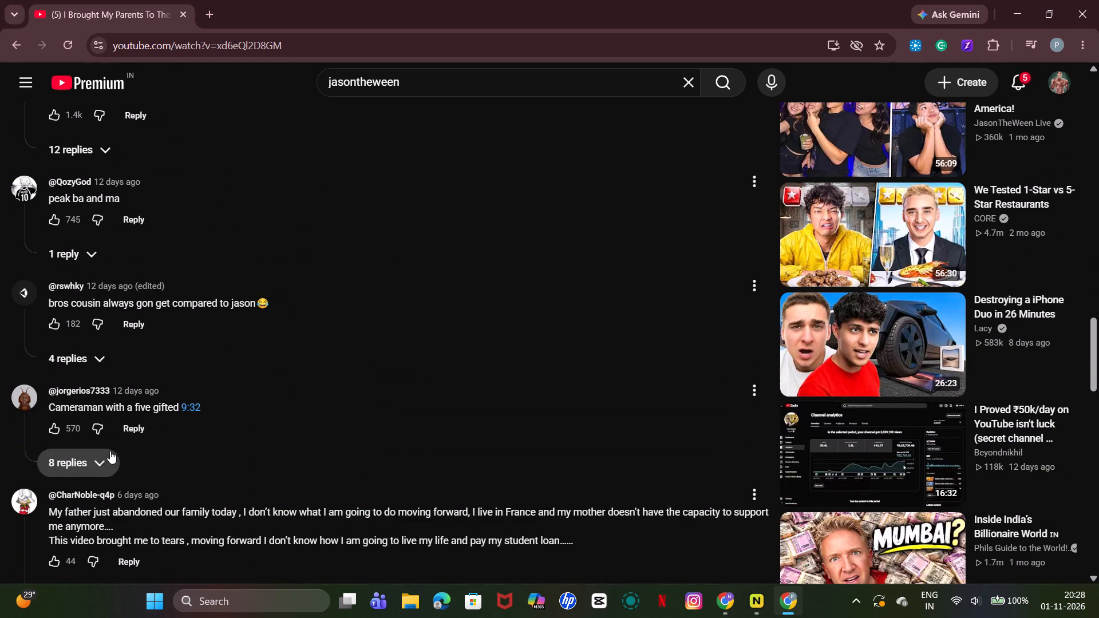
{"action": "scroll", "coordinate": [113, 439], "scroll_direction": "down", "scroll_amount": 5}
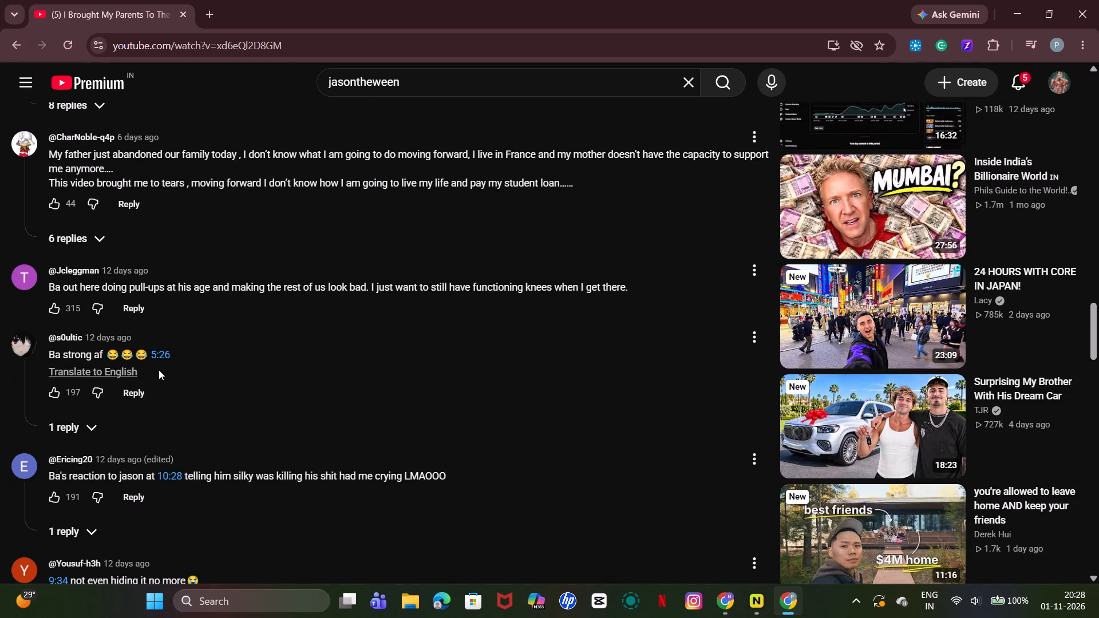
Jump to the 5:26 moment linked in the "Ba strong af" comment, watch it, and replay the scene from 5:14.
{"action": "left_click", "coordinate": [159, 351]}
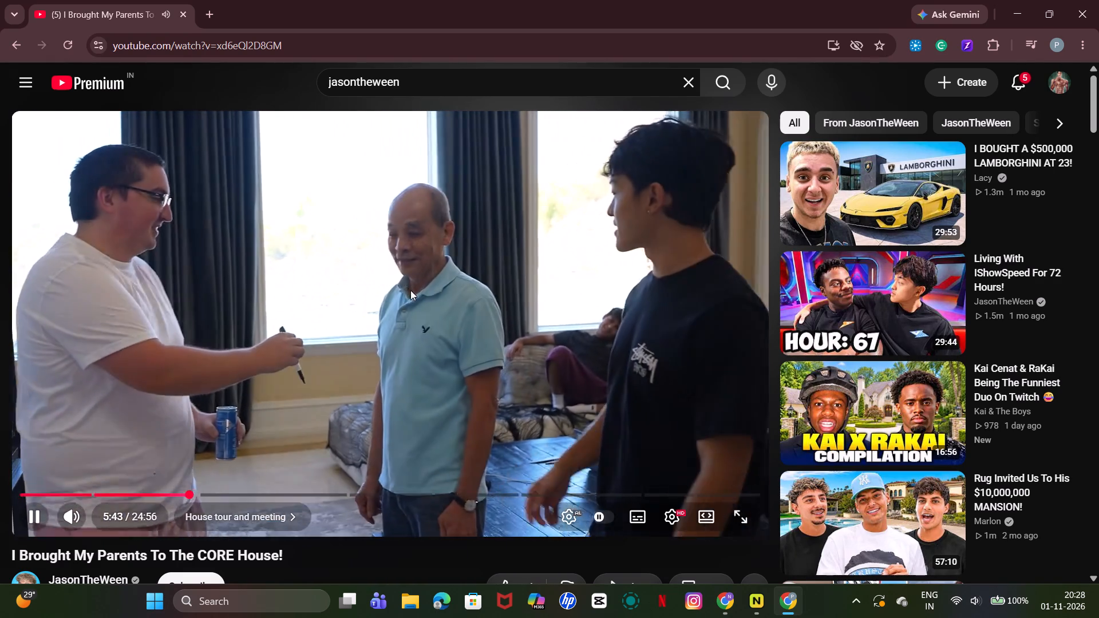
{"action": "left_click", "coordinate": [410, 291]}
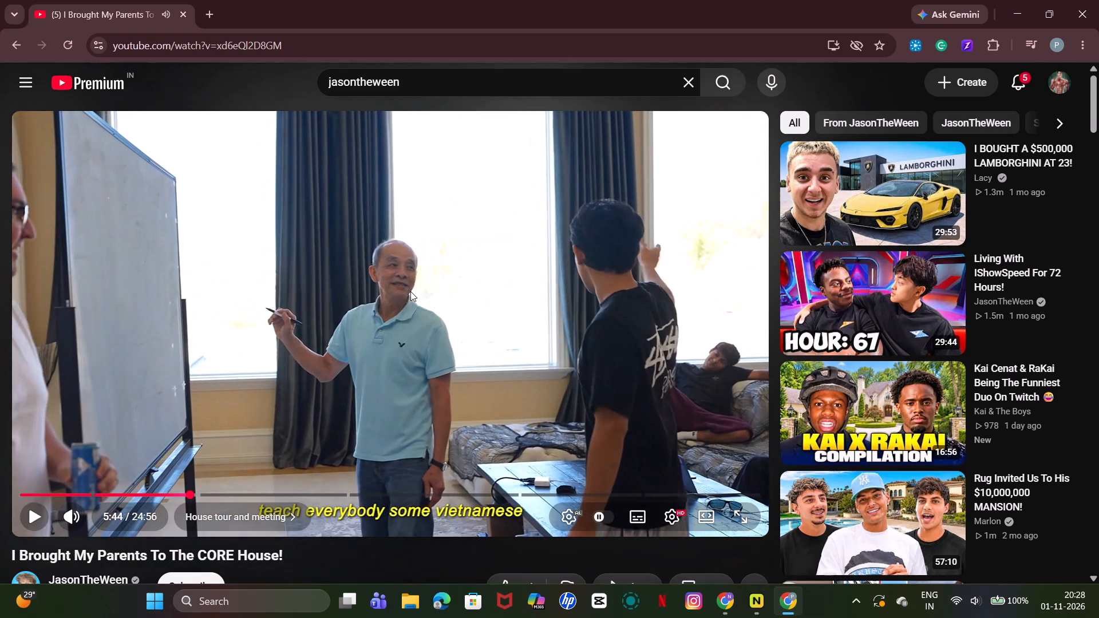
{"action": "key", "text": "Left"}
{"action": "key", "text": "Left"}
{"action": "key", "text": "Left"}
{"action": "key", "text": "Left"}
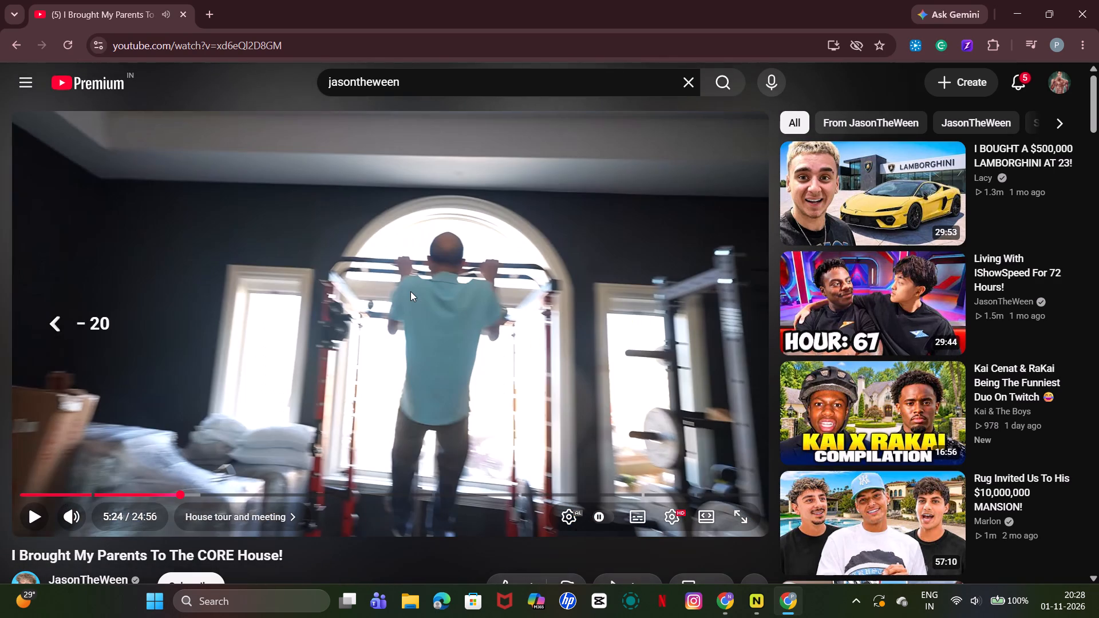
{"action": "key", "text": "Left"}
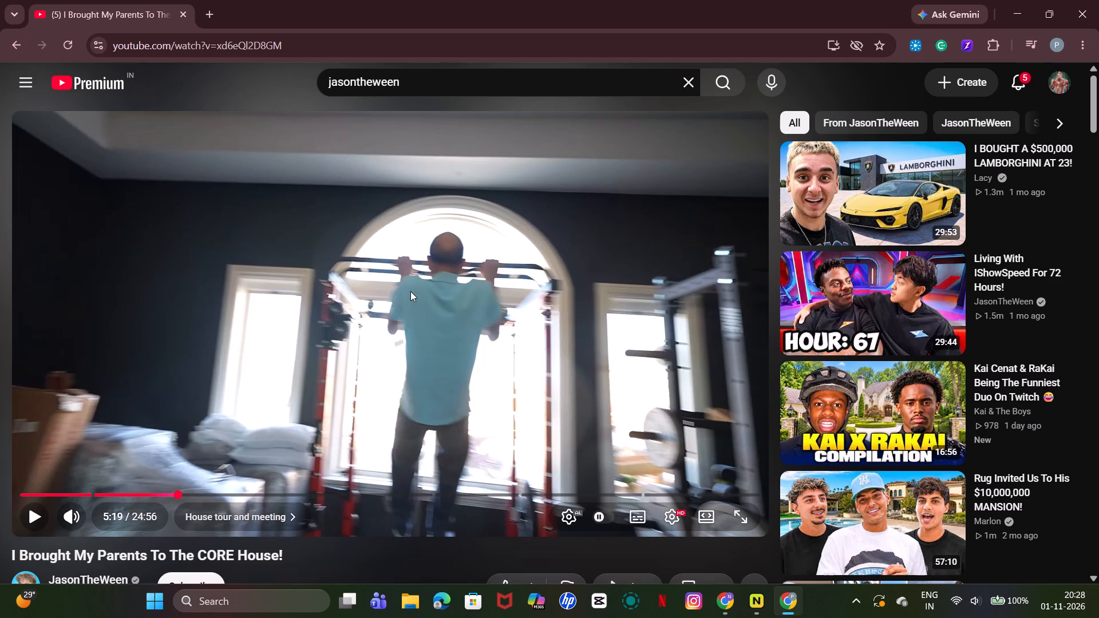
{"action": "key", "text": "Left"}
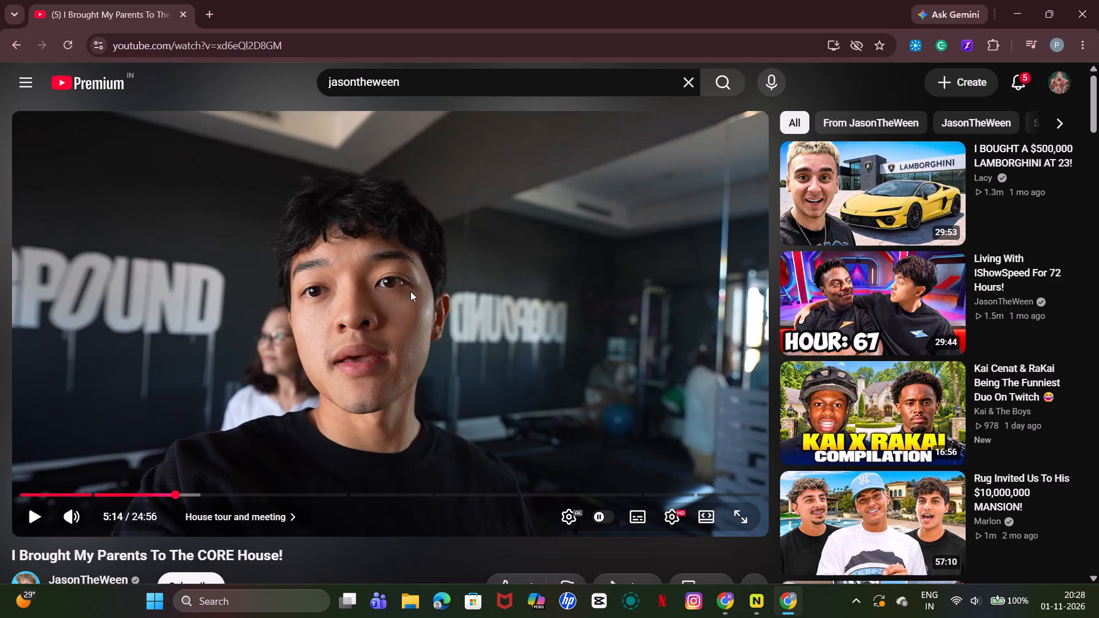
{"action": "key", "text": "space"}
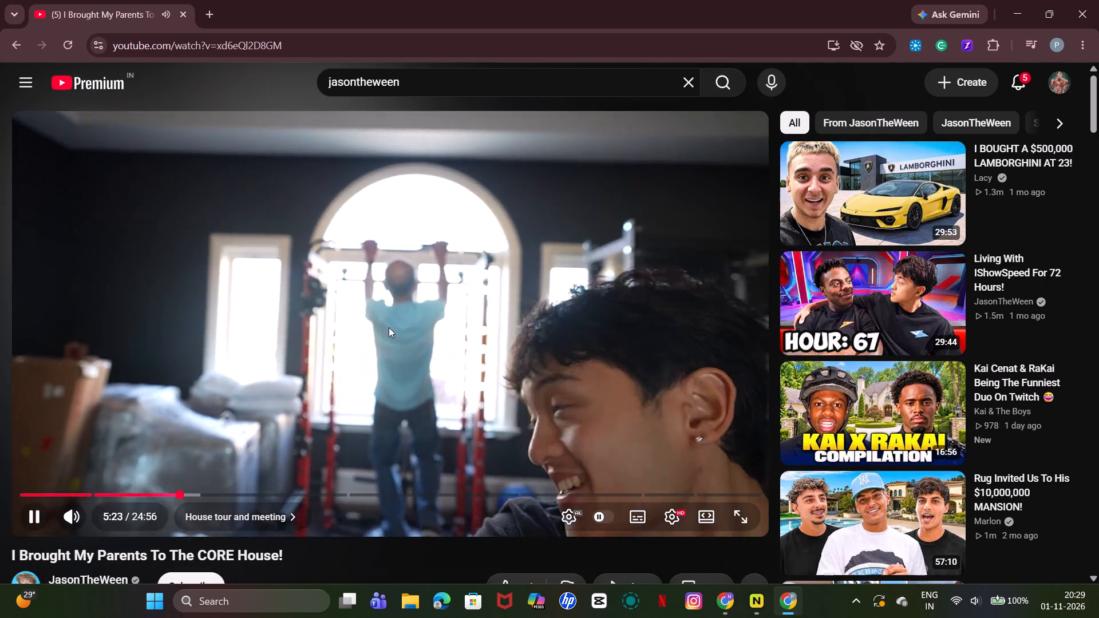
{"action": "scroll", "coordinate": [379, 332], "scroll_direction": "up", "scroll_amount": 1}
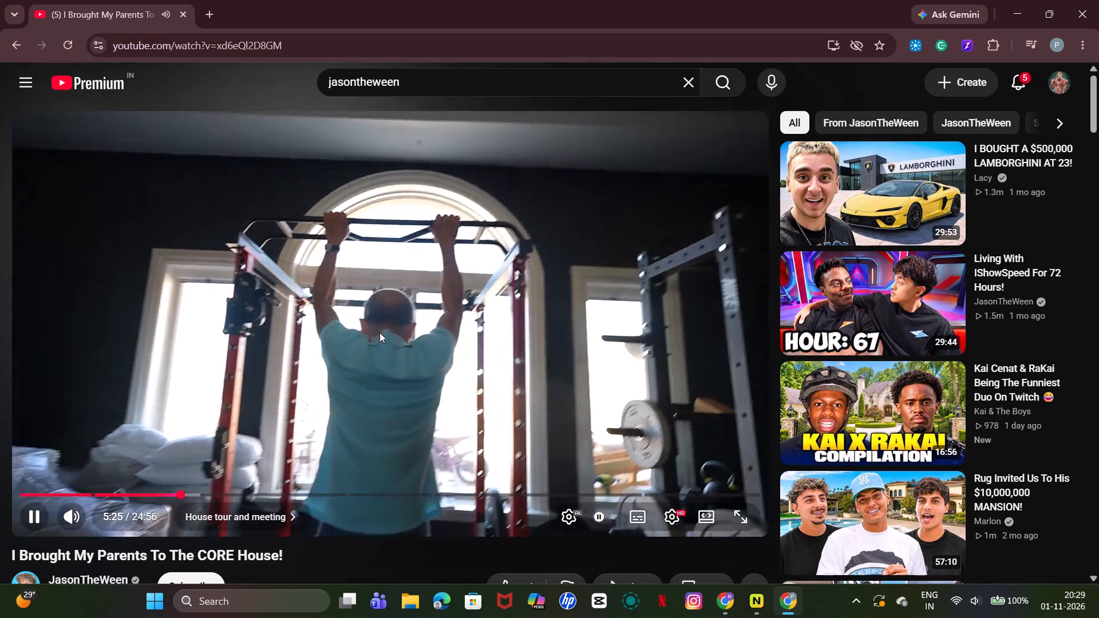
{"action": "scroll", "coordinate": [379, 332], "scroll_direction": "up", "scroll_amount": 1}
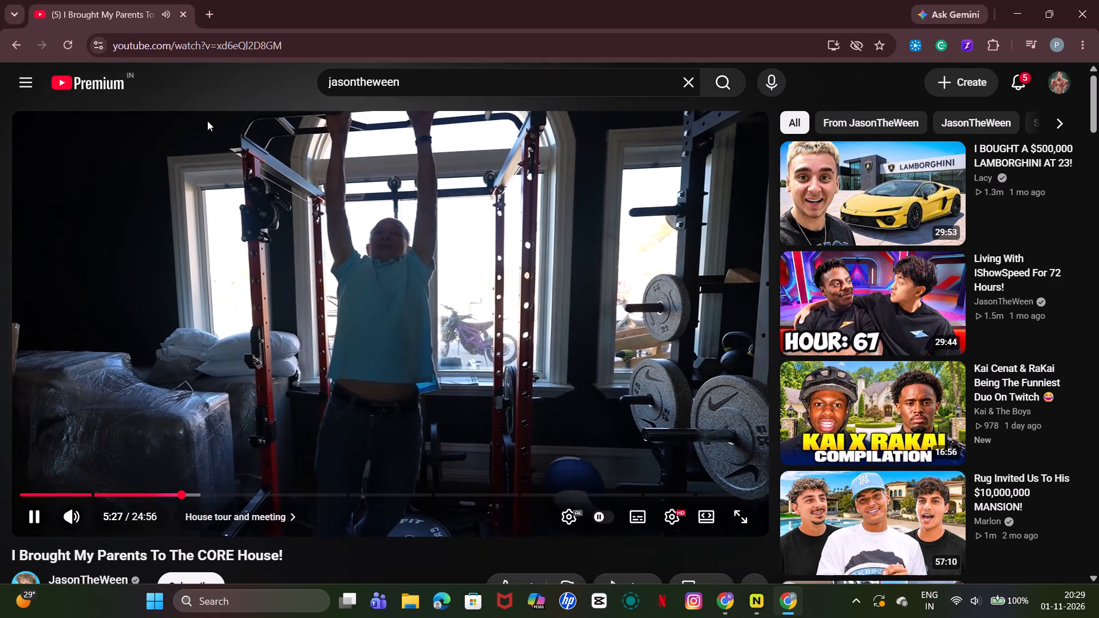
Open the JasonTheWeen channel in a new tab and browse its latest videos.
{"action": "scroll", "coordinate": [351, 367], "scroll_direction": "down", "scroll_amount": 2}
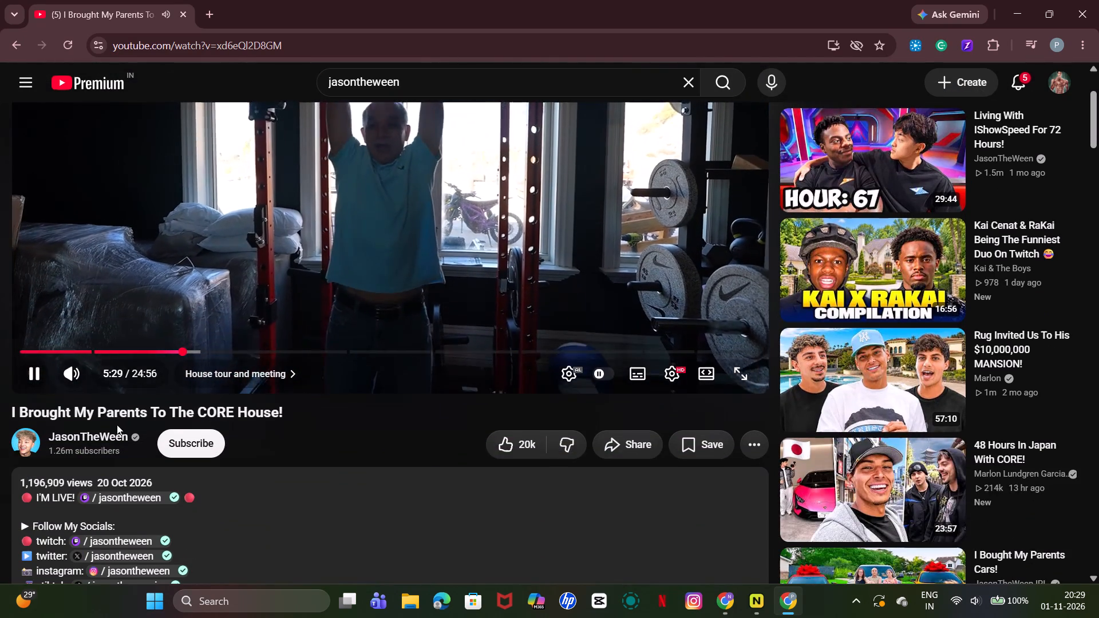
{"action": "left_click_drag", "start_coordinate": [110, 430], "coordinate": [244, 8]}
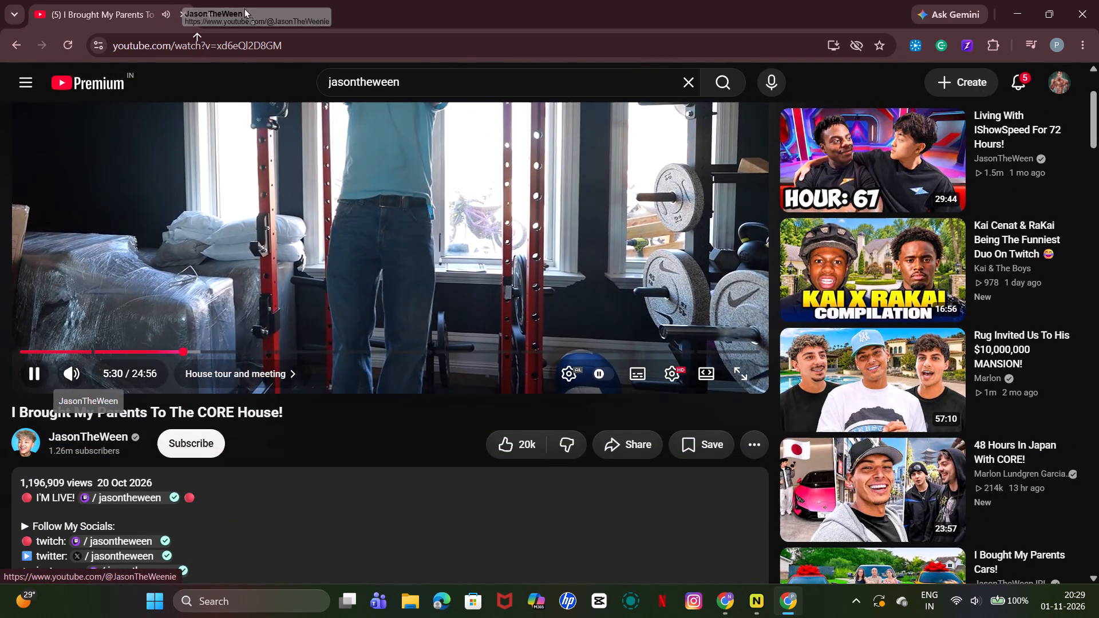
{"action": "left_click_drag", "start_coordinate": [244, 8], "coordinate": [254, 4]}
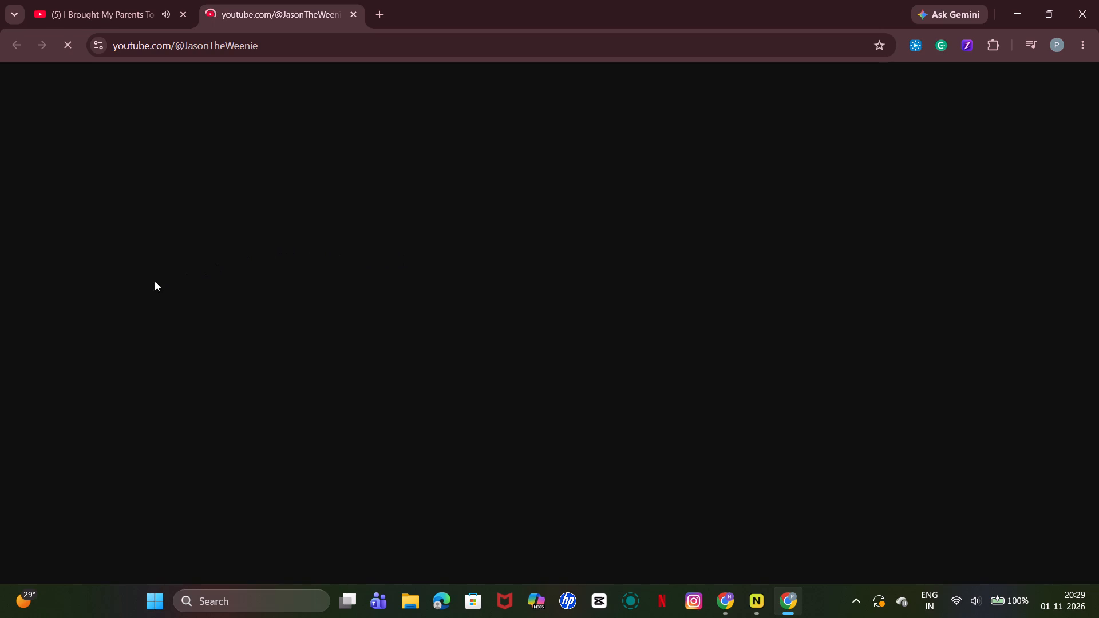
{"action": "scroll", "coordinate": [333, 377], "scroll_direction": "down", "scroll_amount": 1}
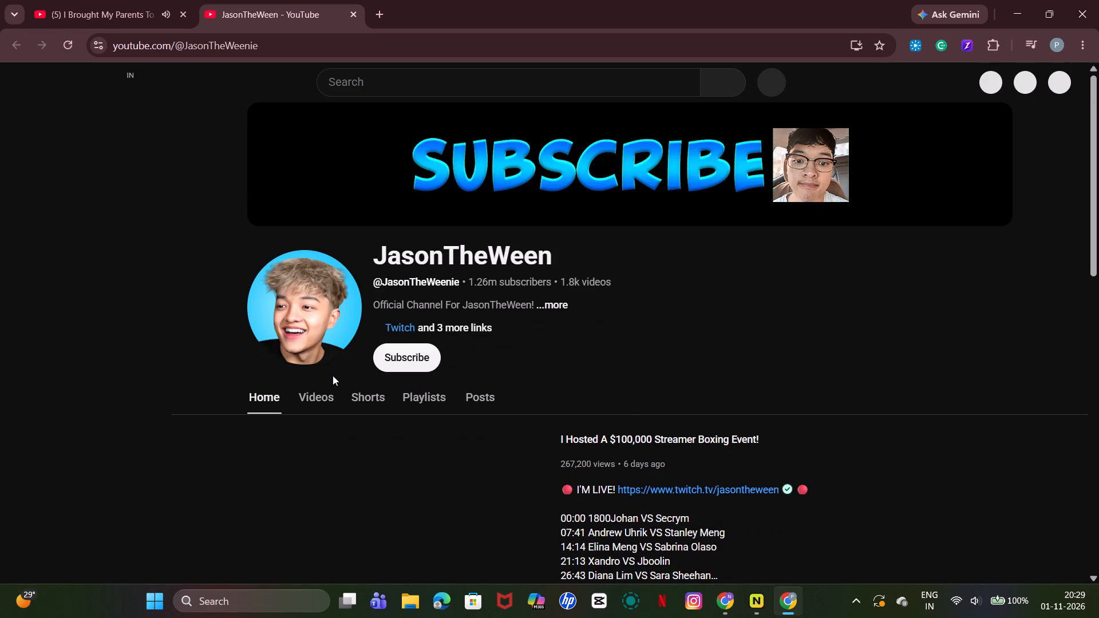
{"action": "left_click", "coordinate": [322, 332]}
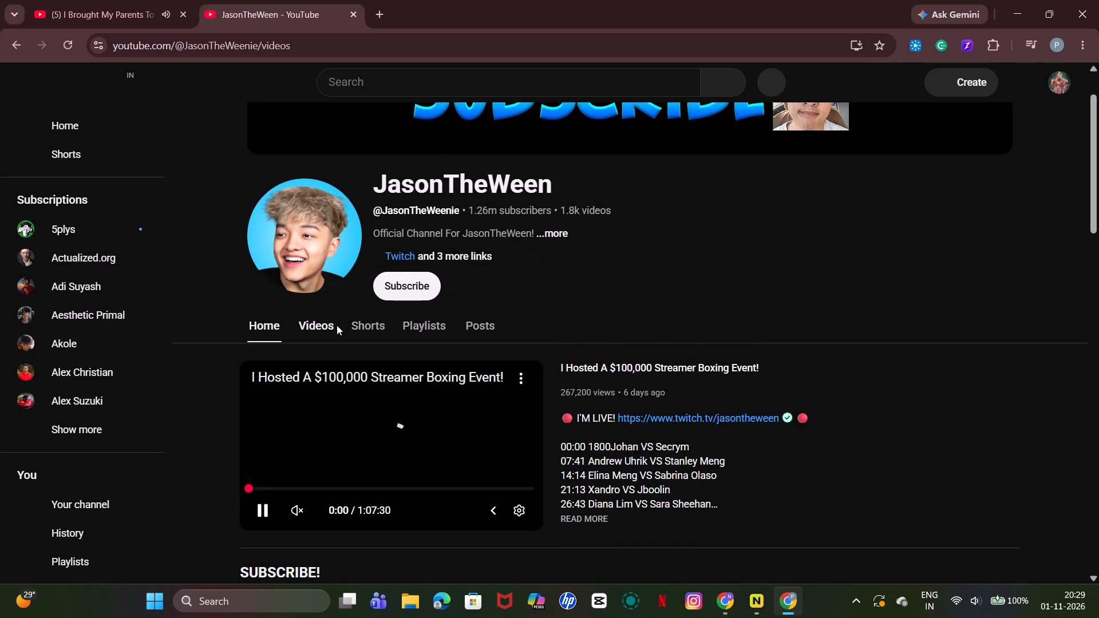
{"action": "scroll", "coordinate": [337, 325], "scroll_direction": "down", "scroll_amount": 4}
{"action": "scroll", "coordinate": [513, 306], "scroll_direction": "down", "scroll_amount": 2}
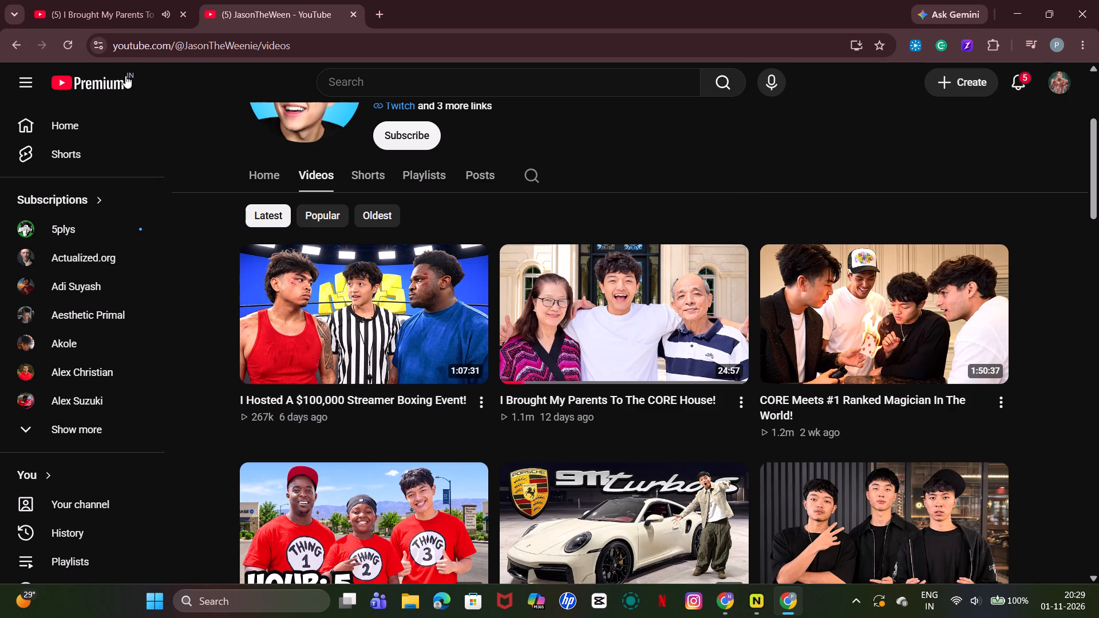
Return to the "I Brought My Parents To The CORE House!" tab, watch more of the whiteboard scene and leave the video paused.
{"action": "left_click", "coordinate": [112, 16]}
{"action": "scroll", "coordinate": [367, 246], "scroll_direction": "up", "scroll_amount": 3}
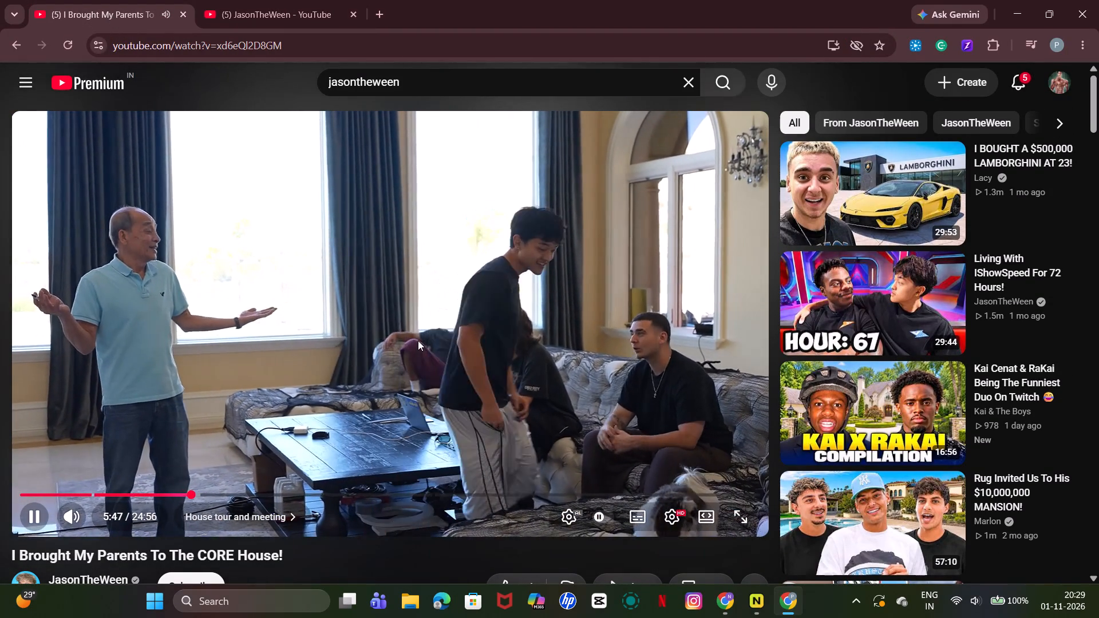
{"action": "scroll", "coordinate": [418, 341], "scroll_direction": "down", "scroll_amount": 1}
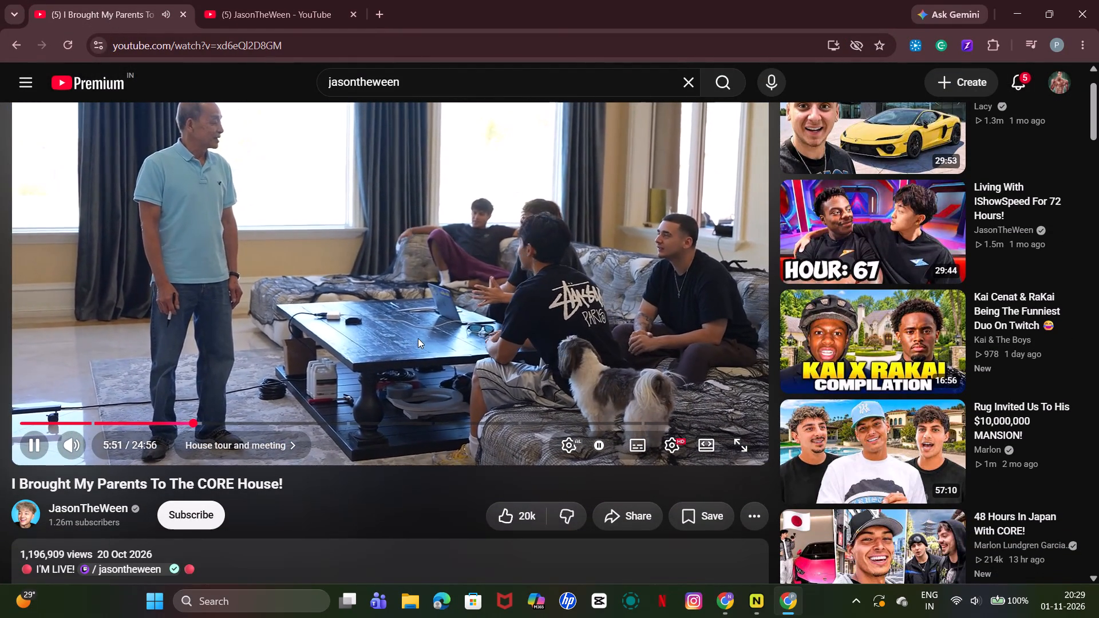
{"action": "scroll", "coordinate": [418, 338], "scroll_direction": "up", "scroll_amount": 2}
{"action": "left_click", "coordinate": [428, 346]}
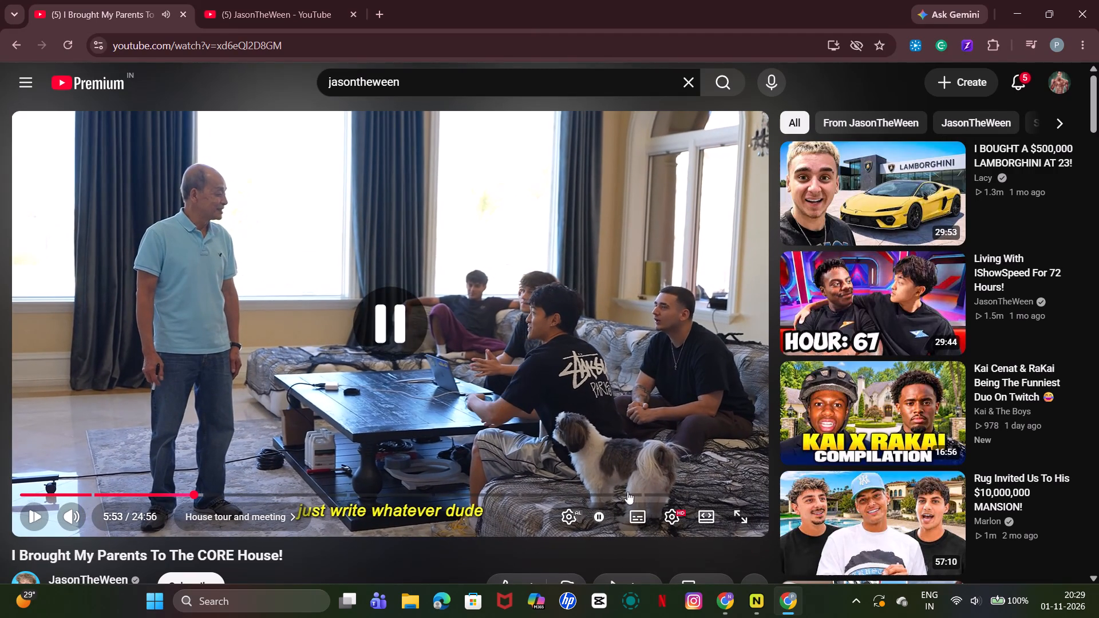
{"action": "left_click", "coordinate": [439, 369]}
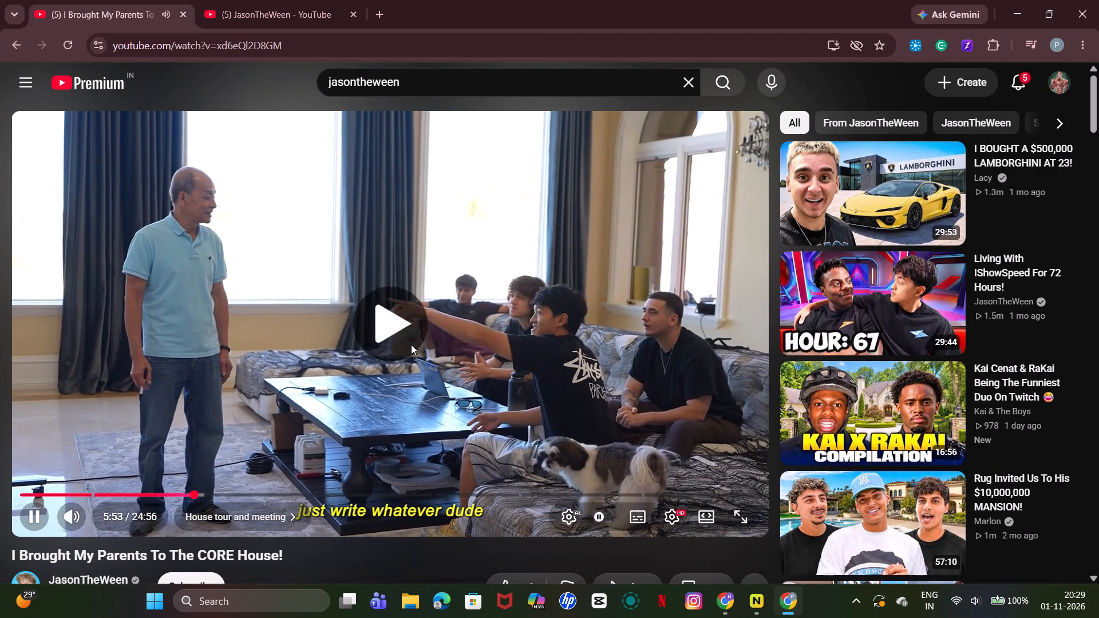
{"action": "left_click", "coordinate": [386, 324]}
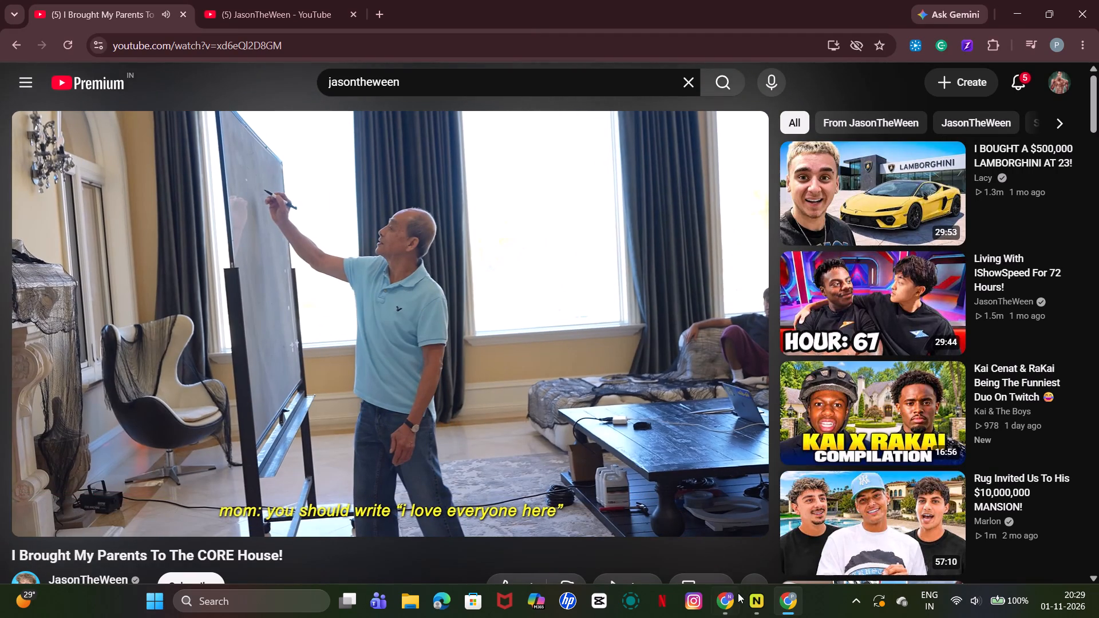
Switch to NOVA Pro Local and check the progress of the source video import.
{"action": "left_click", "coordinate": [748, 601]}
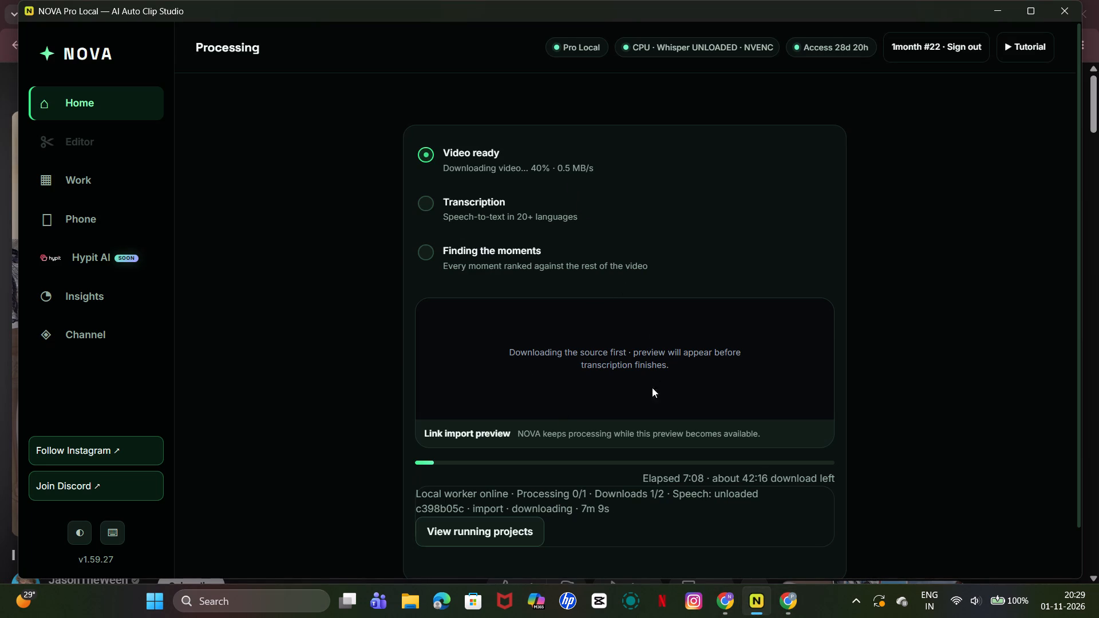
{"action": "left_click", "coordinate": [786, 601]}
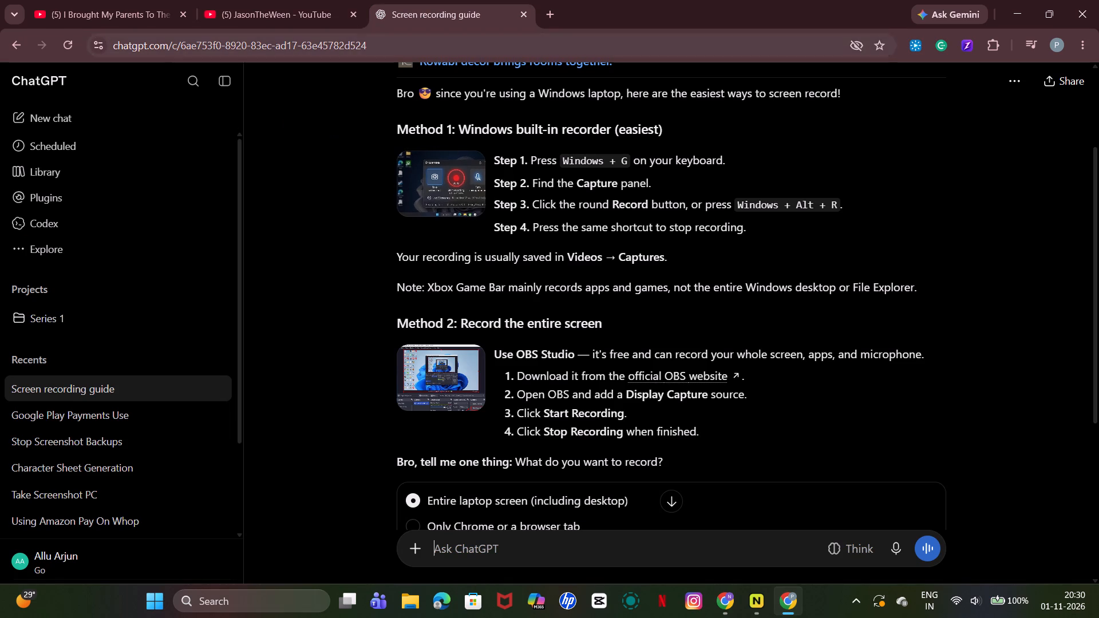
Return to the "I Brought My Parents To The CORE House!" tab, rewind to the gym scene and pause at 5:14 in full screen.
{"action": "left_click", "coordinate": [126, 23]}
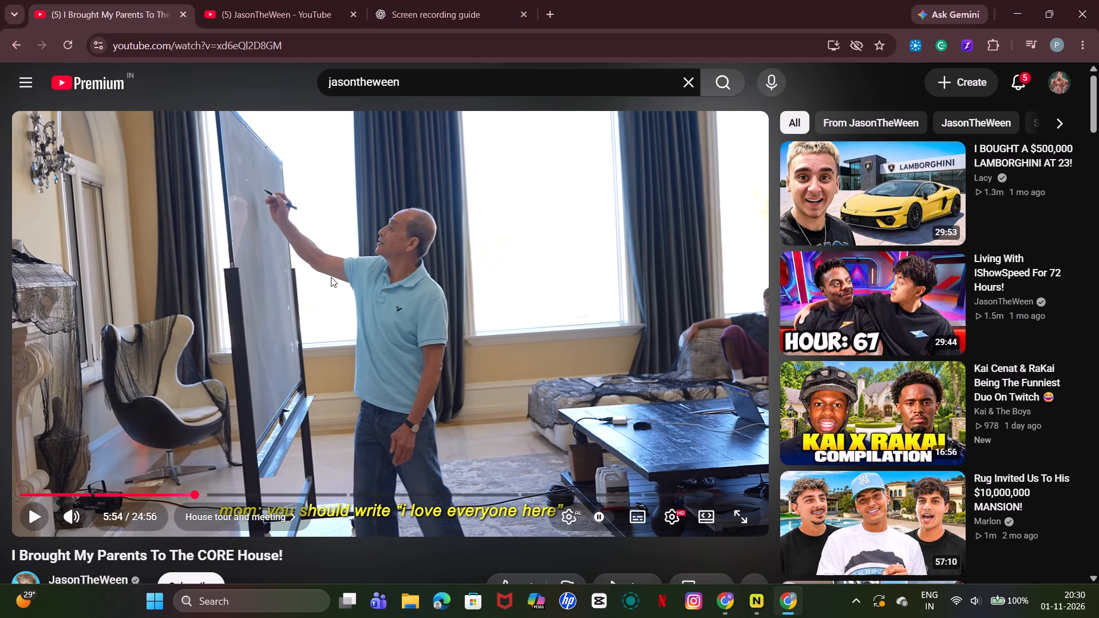
{"action": "key", "text": "Left"}
{"action": "key", "text": "Left"}
{"action": "key", "text": "Left"}
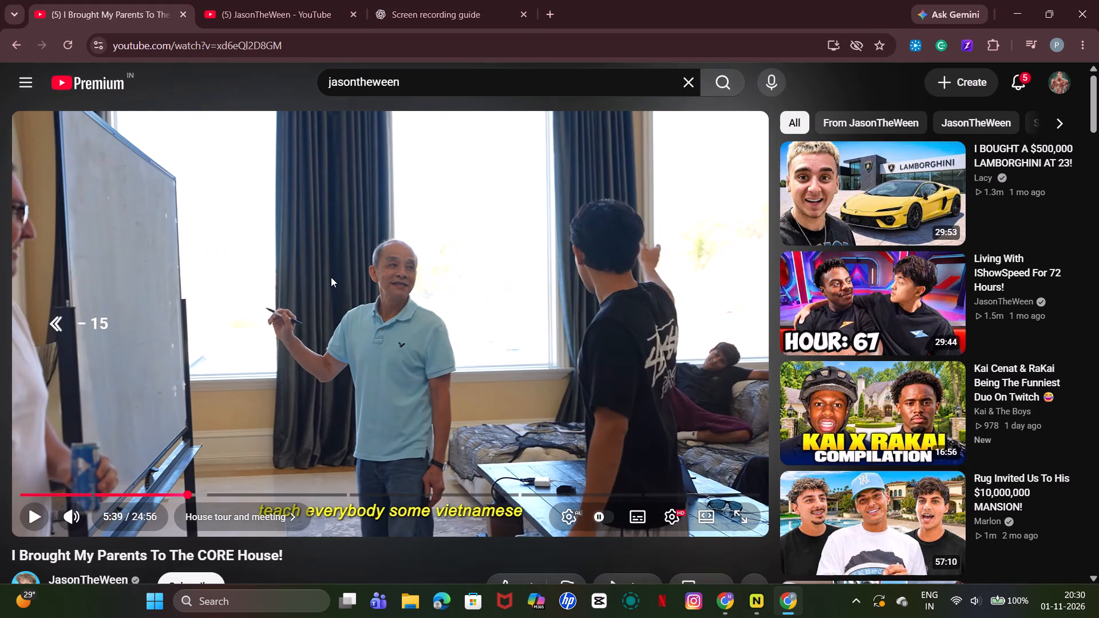
{"action": "key", "text": "Left"}
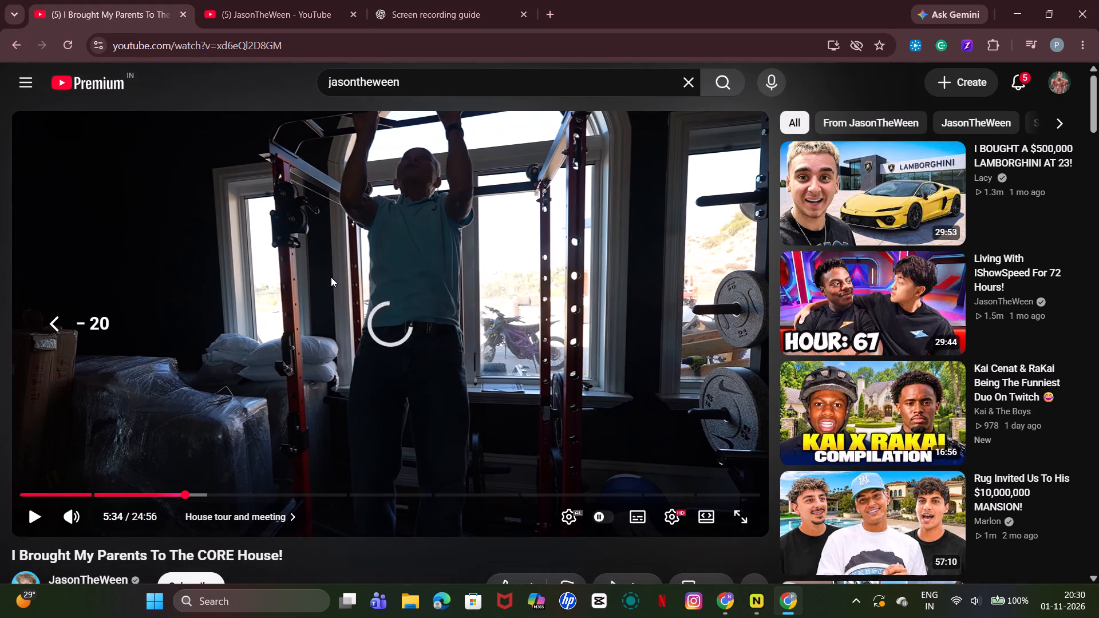
{"action": "key", "text": "Left"}
{"action": "key", "text": "Left"}
{"action": "key", "text": "Left"}
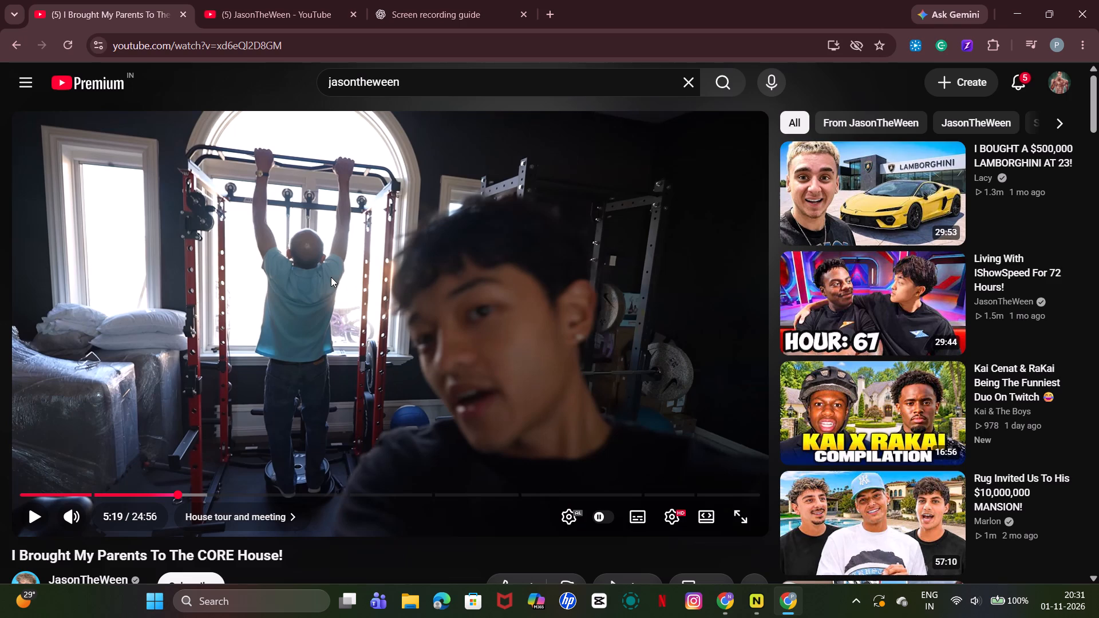
{"action": "left_click", "coordinate": [735, 516]}
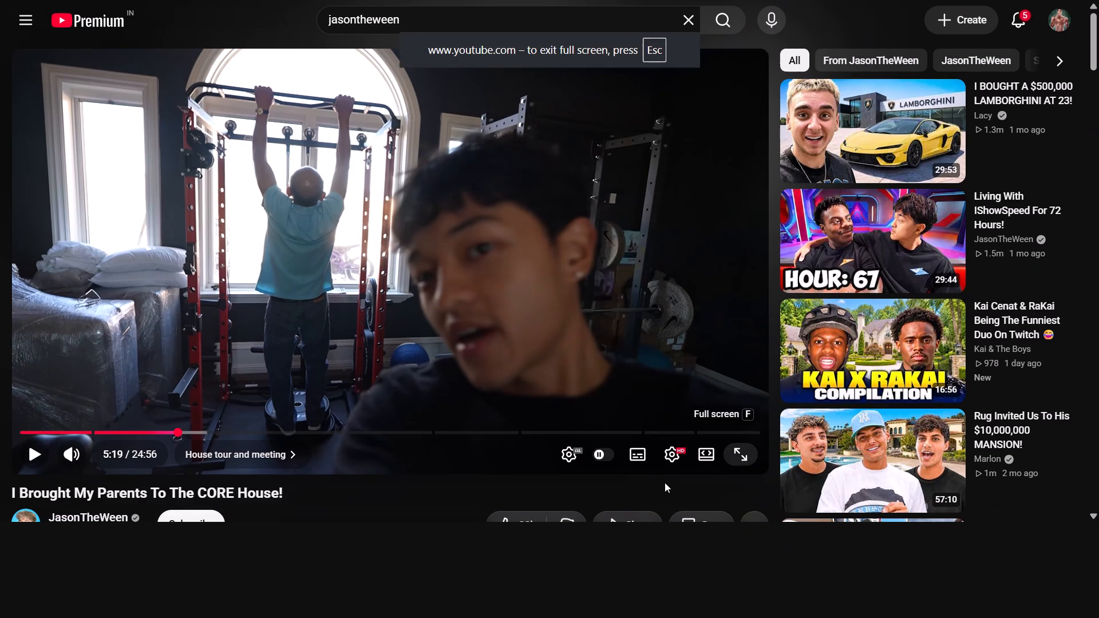
{"action": "key", "text": "Left"}
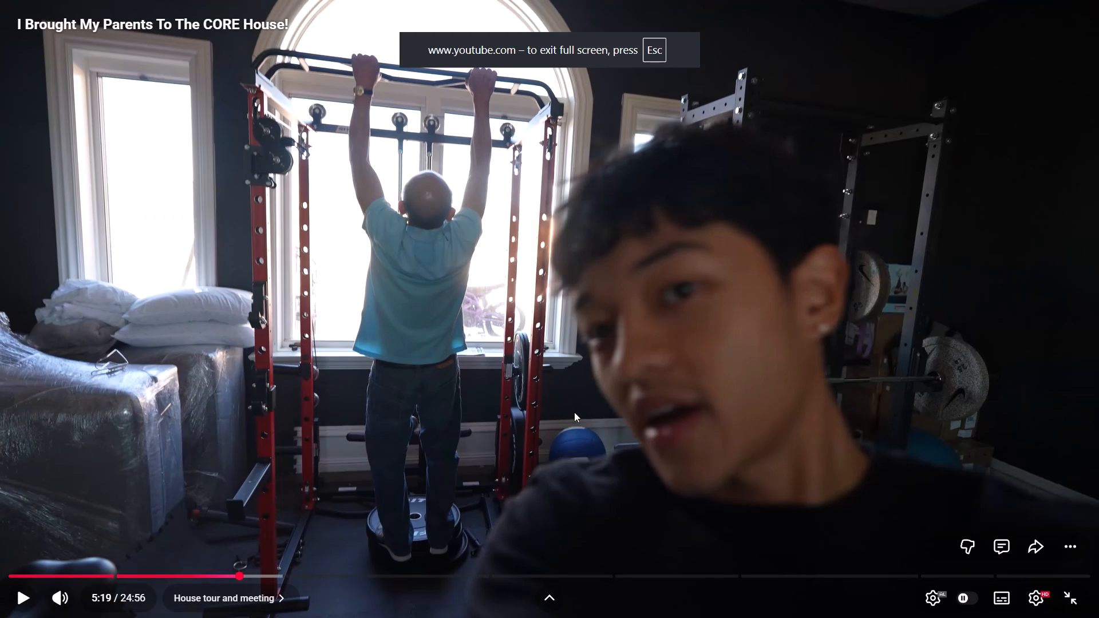
{"action": "key", "text": "space"}
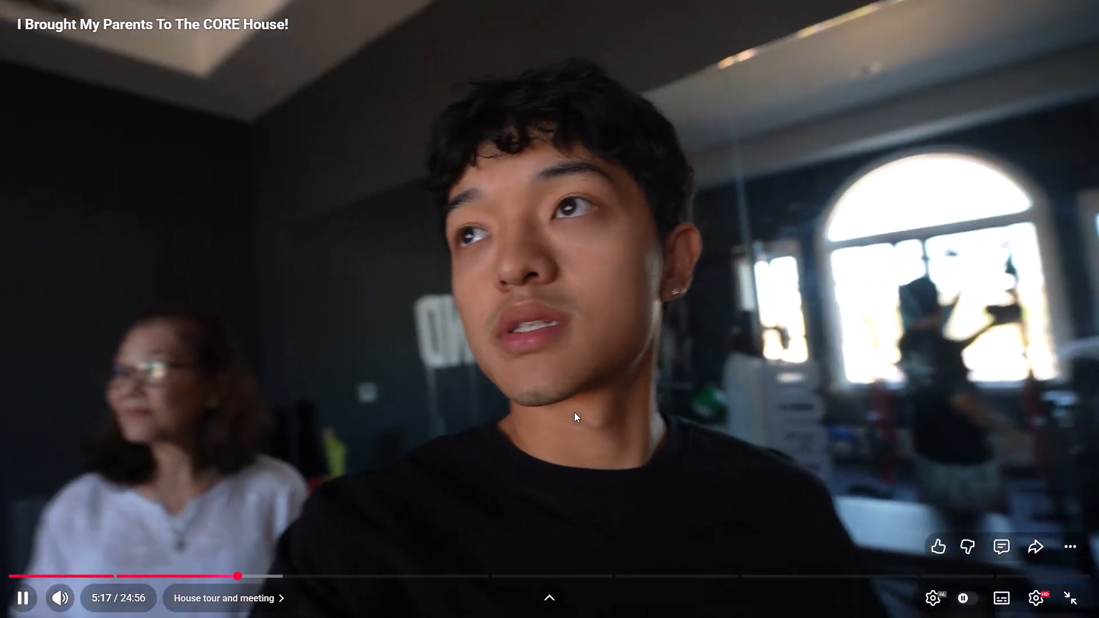
{"action": "key", "text": "space"}
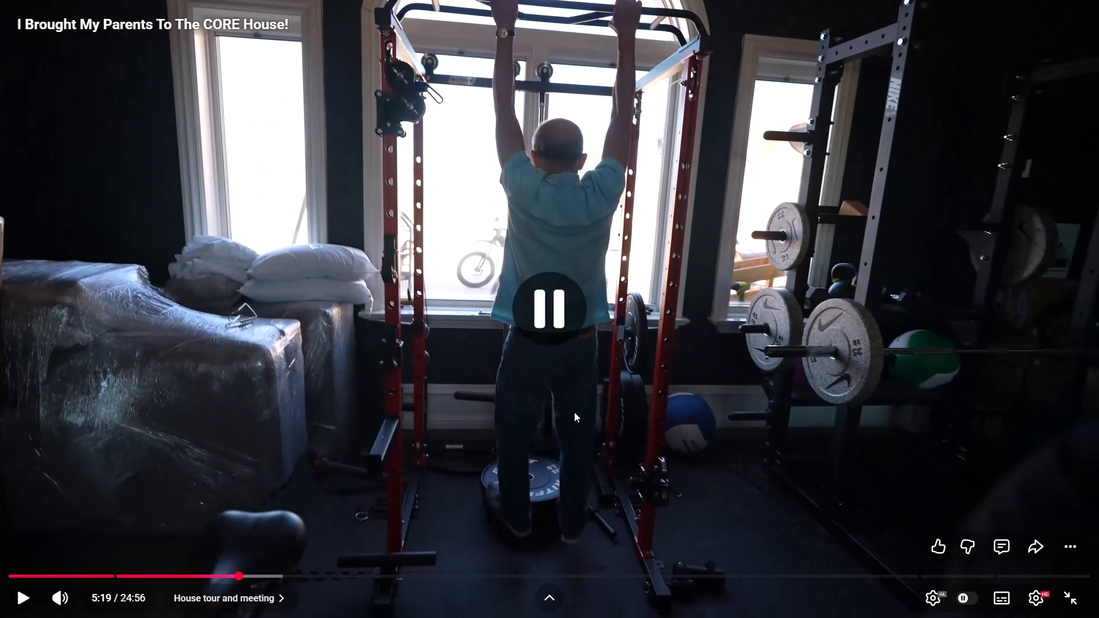
{"action": "key", "text": "Left"}
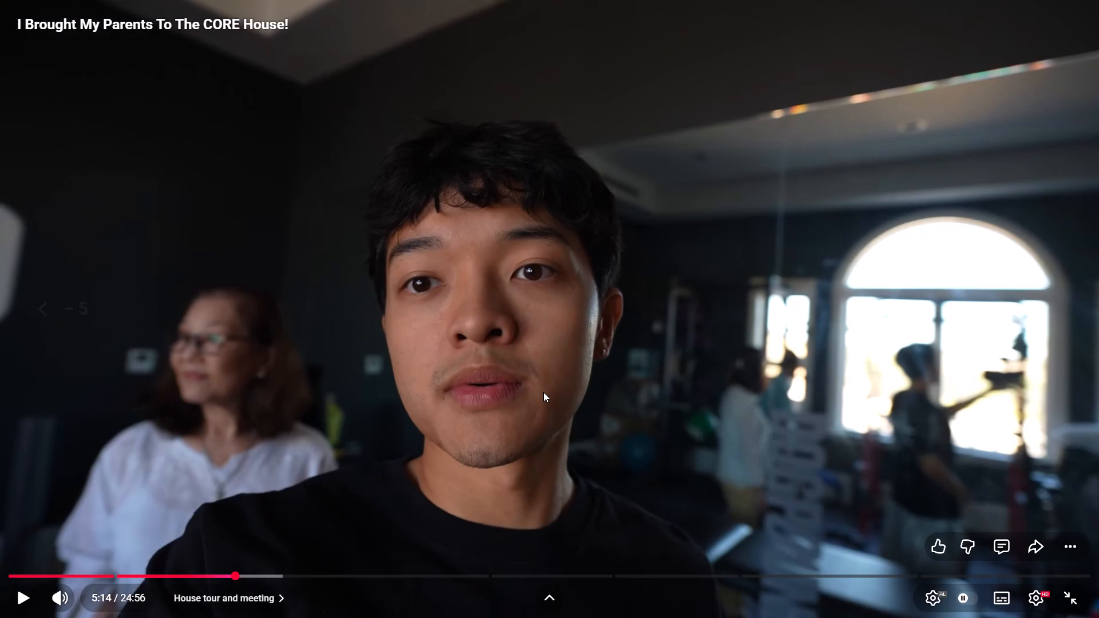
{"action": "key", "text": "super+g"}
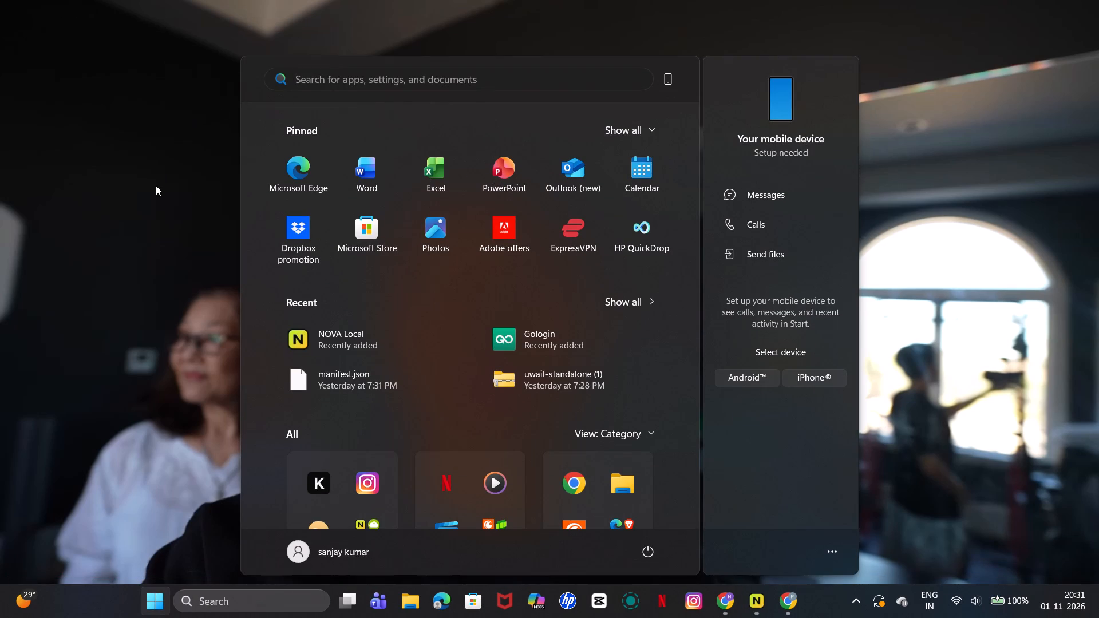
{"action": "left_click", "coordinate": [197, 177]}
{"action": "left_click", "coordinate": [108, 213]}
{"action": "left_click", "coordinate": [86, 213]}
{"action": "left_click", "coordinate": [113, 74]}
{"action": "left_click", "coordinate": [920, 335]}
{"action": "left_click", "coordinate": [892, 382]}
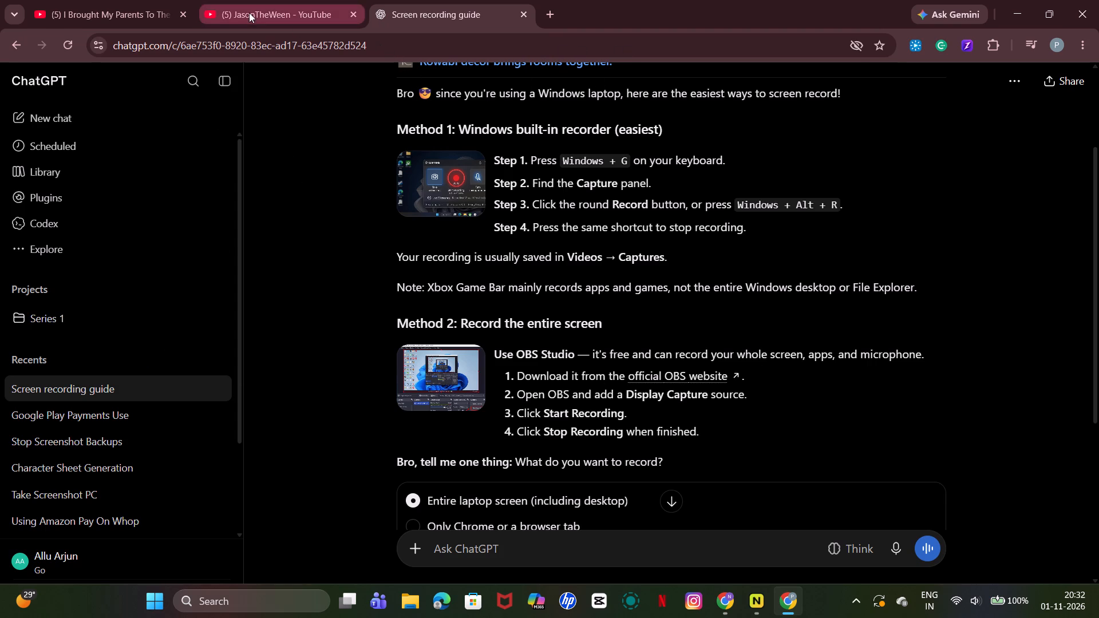
{"action": "left_click", "coordinate": [249, 13]}
{"action": "left_click", "coordinate": [641, 319]}
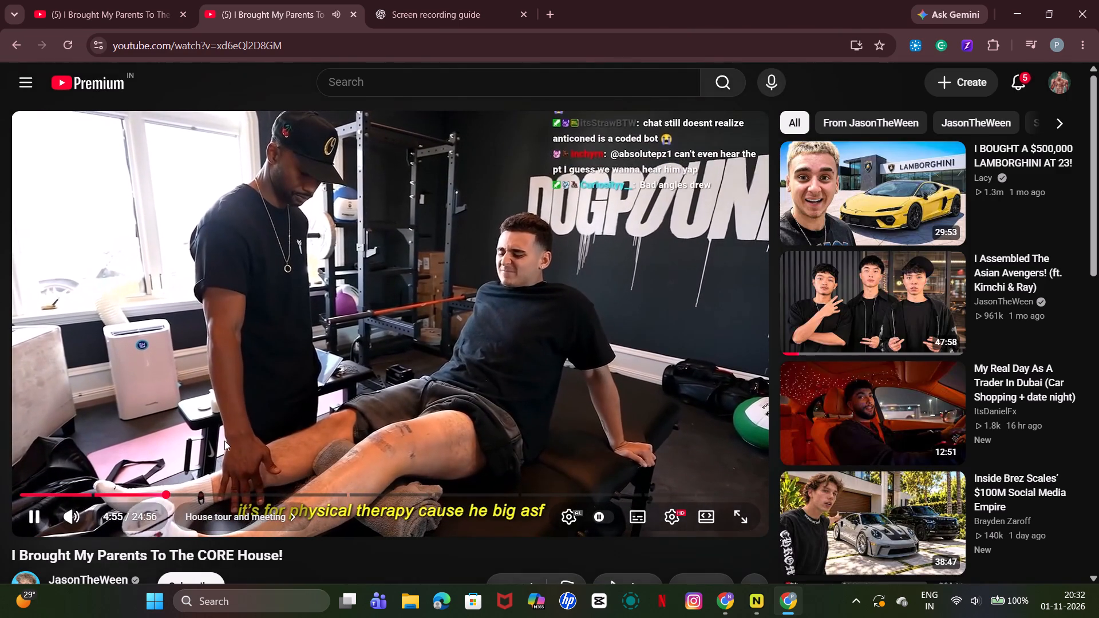
Browse the video's comments for timestamped moments and jump to 5:26 from the "Ba strong af" comment.
{"action": "scroll", "coordinate": [339, 346], "scroll_direction": "down", "scroll_amount": 5}
{"action": "scroll", "coordinate": [365, 343], "scroll_direction": "up", "scroll_amount": 4}
{"action": "scroll", "coordinate": [368, 357], "scroll_direction": "down", "scroll_amount": 4}
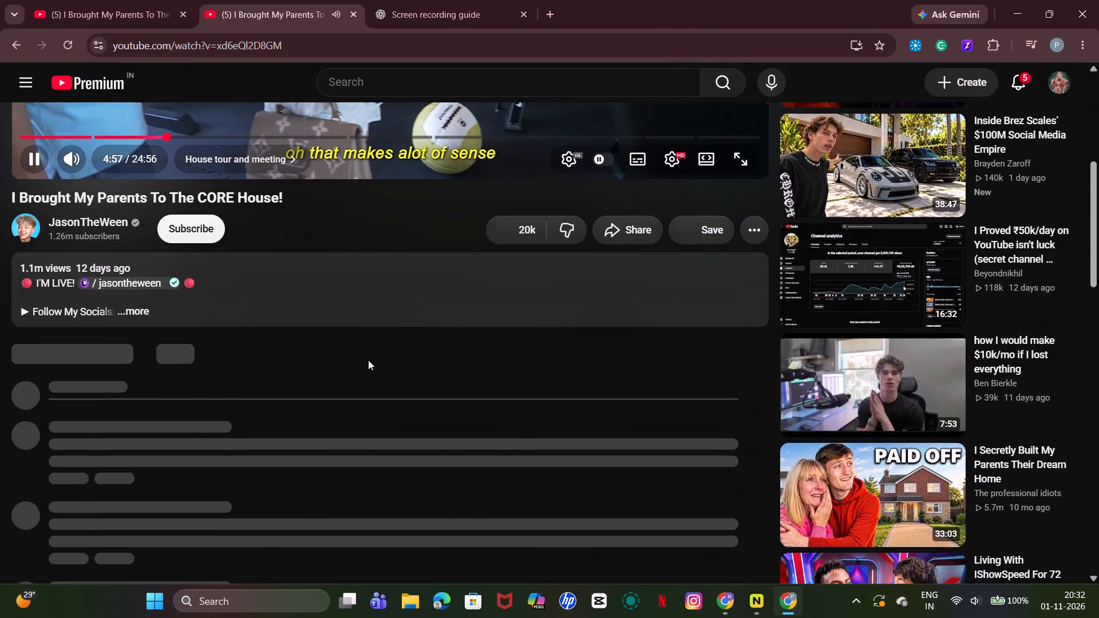
{"action": "scroll", "coordinate": [349, 311], "scroll_direction": "up", "scroll_amount": 5}
{"action": "scroll", "coordinate": [405, 307], "scroll_direction": "down", "scroll_amount": 5}
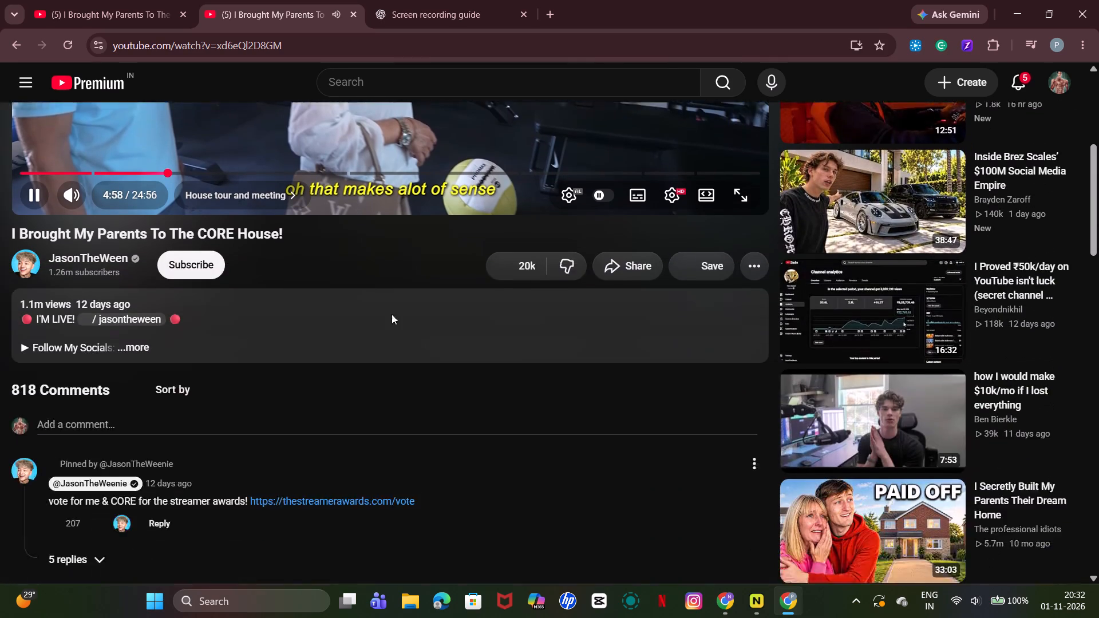
{"action": "scroll", "coordinate": [330, 360], "scroll_direction": "down", "scroll_amount": 8}
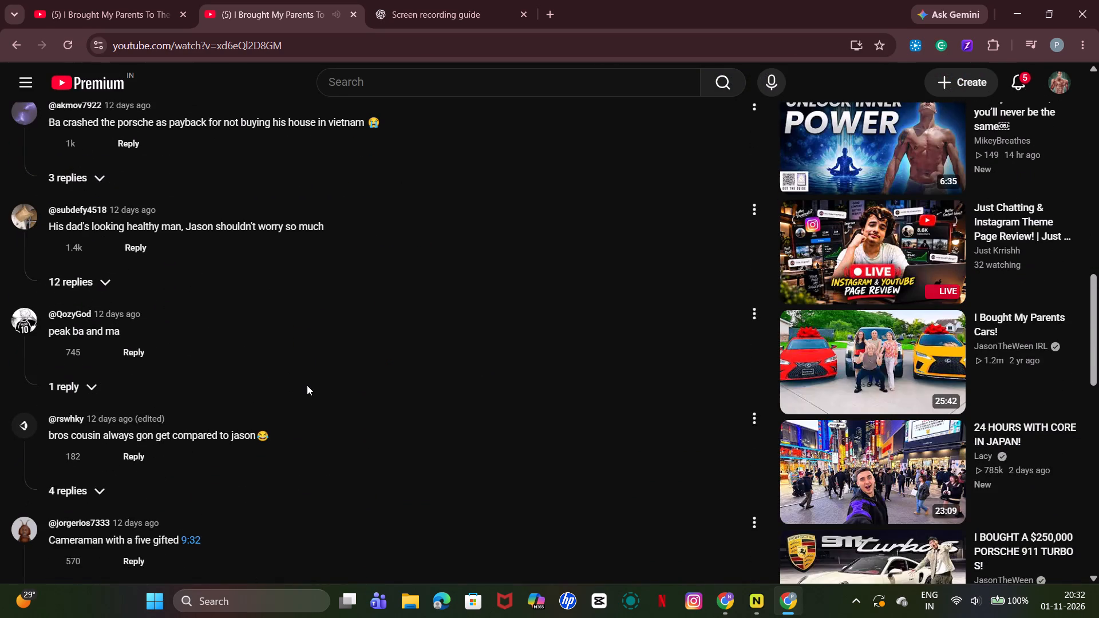
{"action": "scroll", "coordinate": [248, 415], "scroll_direction": "down", "scroll_amount": 2}
{"action": "scroll", "coordinate": [181, 396], "scroll_direction": "up", "scroll_amount": 2}
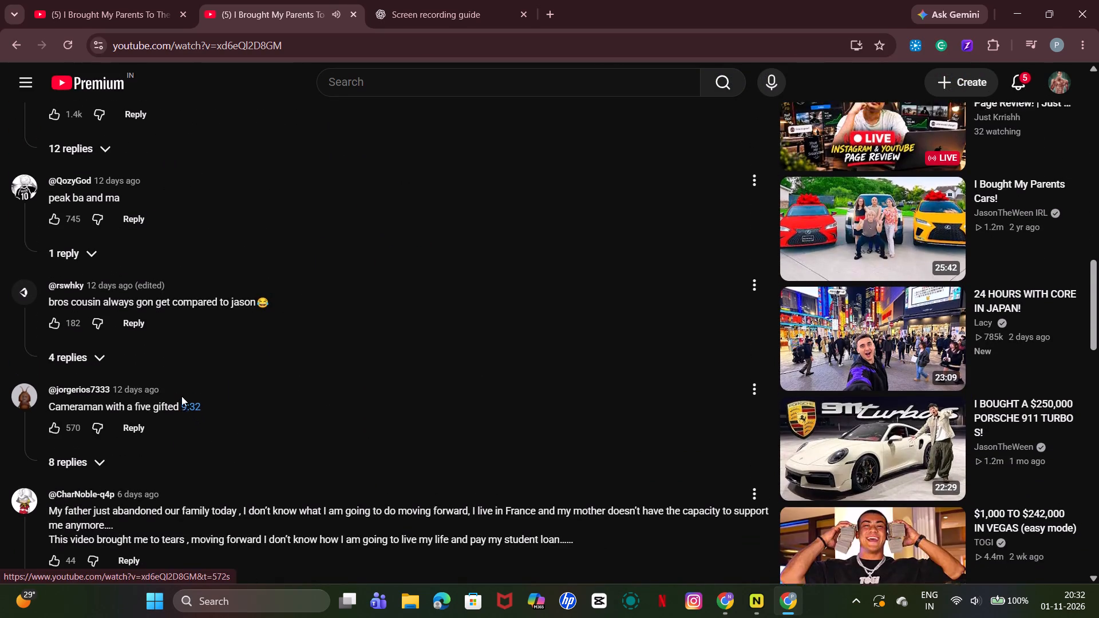
{"action": "scroll", "coordinate": [181, 396], "scroll_direction": "up", "scroll_amount": 9}
{"action": "scroll", "coordinate": [181, 392], "scroll_direction": "down", "scroll_amount": 8}
{"action": "scroll", "coordinate": [183, 391], "scroll_direction": "up", "scroll_amount": 1}
{"action": "scroll", "coordinate": [189, 387], "scroll_direction": "down", "scroll_amount": 9}
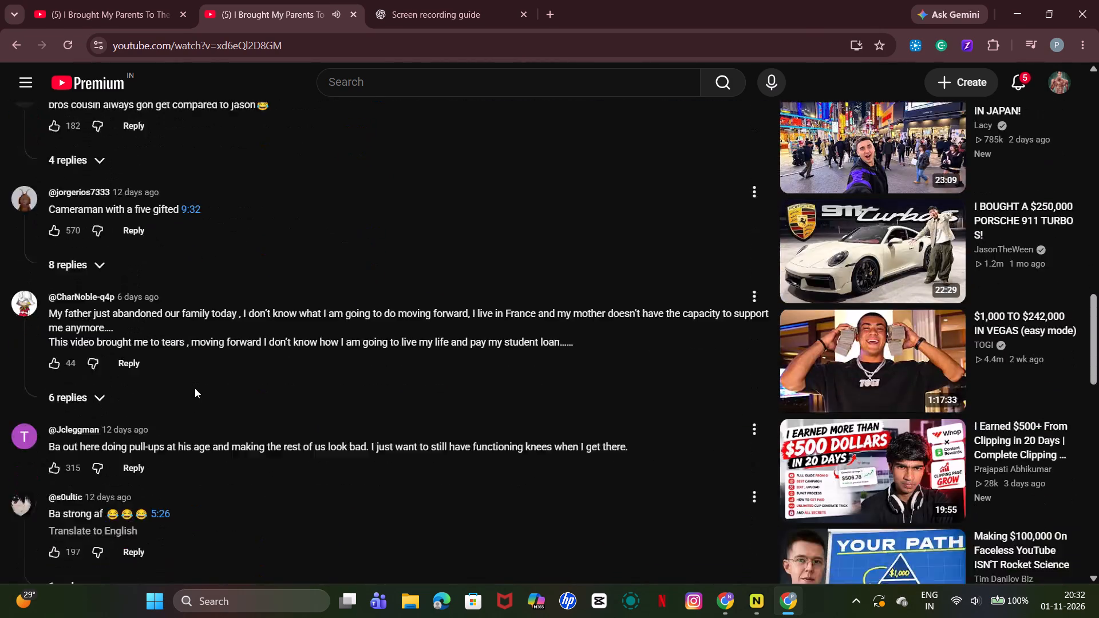
{"action": "scroll", "coordinate": [195, 388], "scroll_direction": "down", "scroll_amount": 2}
{"action": "scroll", "coordinate": [173, 365], "scroll_direction": "up", "scroll_amount": 2}
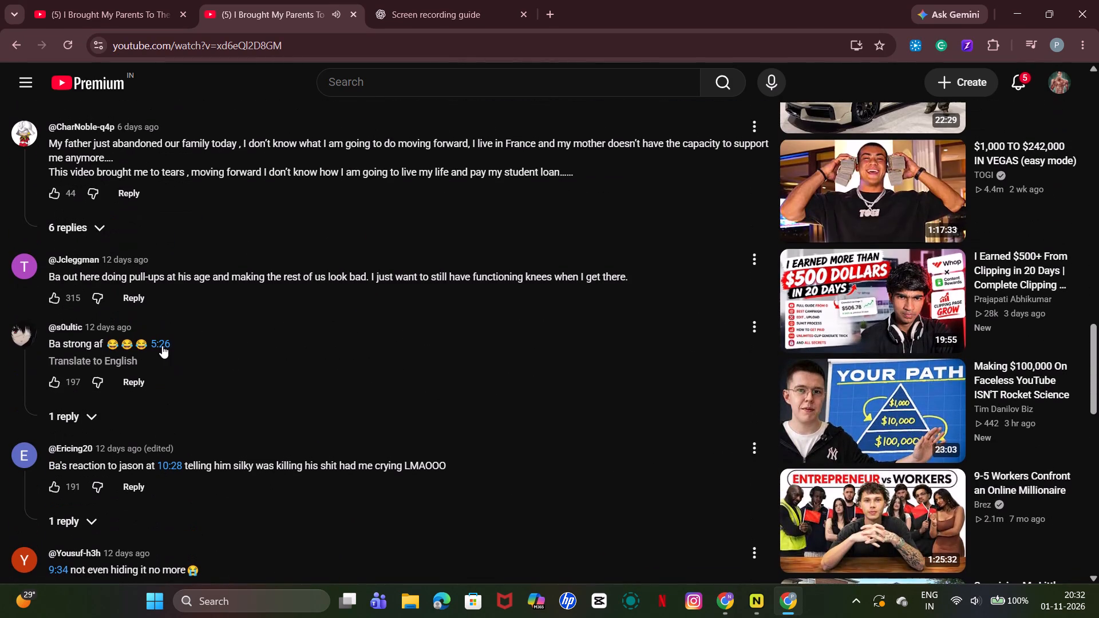
{"action": "left_click", "coordinate": [160, 342]}
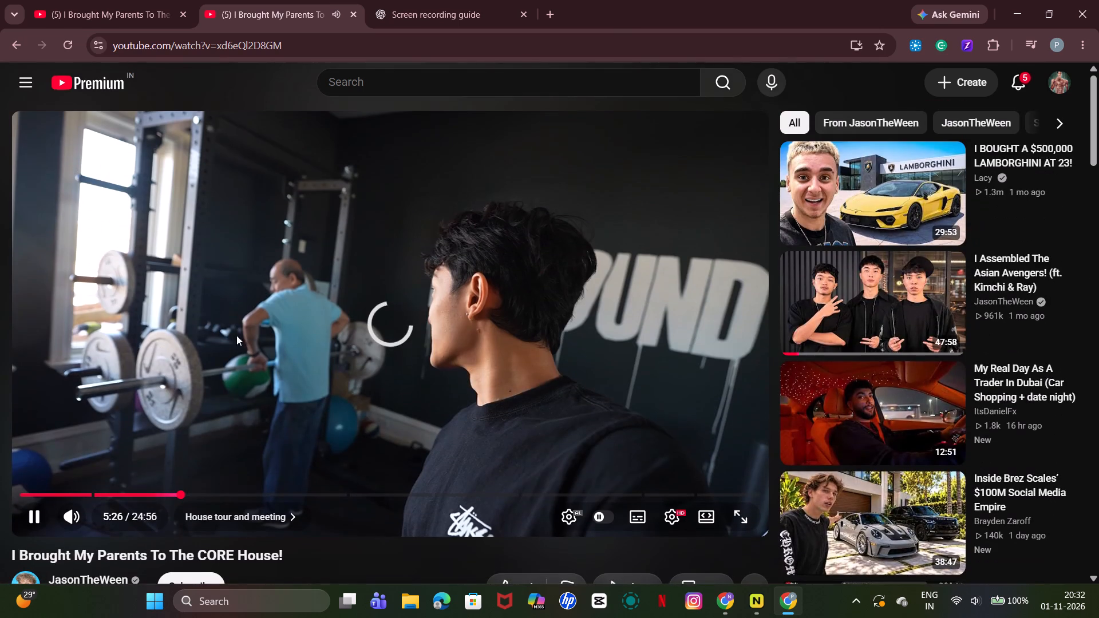
Show the video in full screen and set its quality to 1440p60 HD.
{"action": "left_click", "coordinate": [337, 336]}
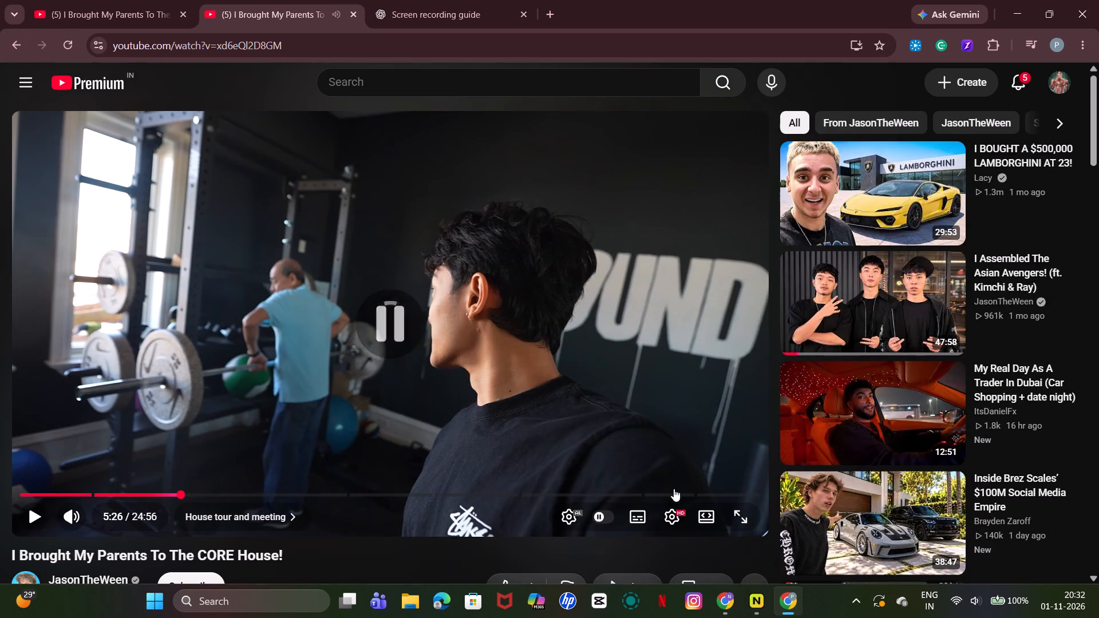
{"action": "left_click", "coordinate": [742, 523]}
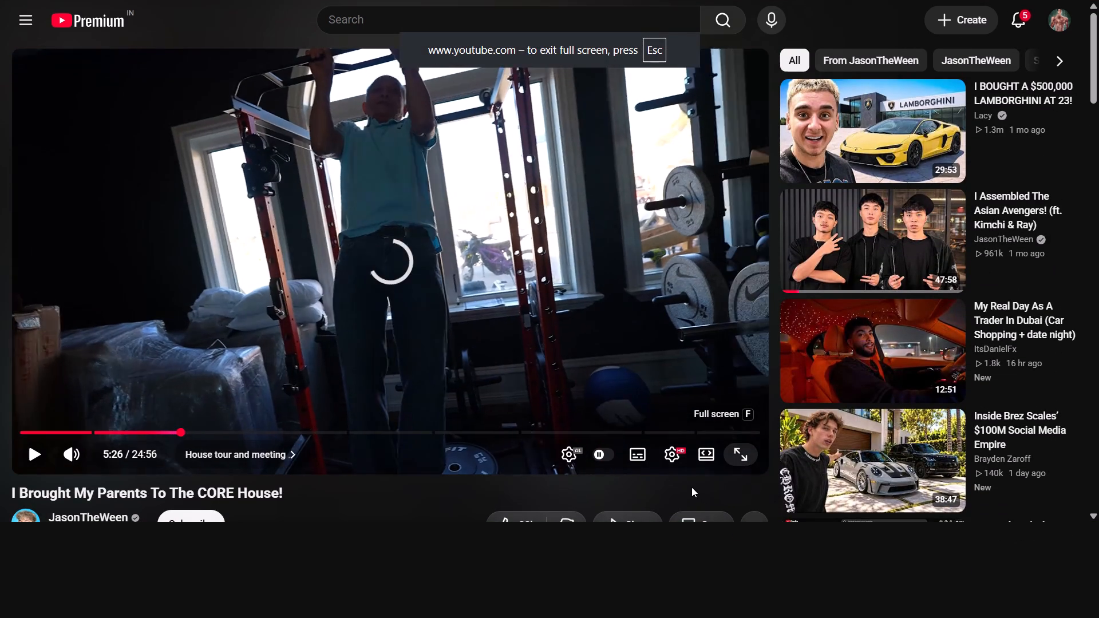
{"action": "left_click", "coordinate": [1031, 600]}
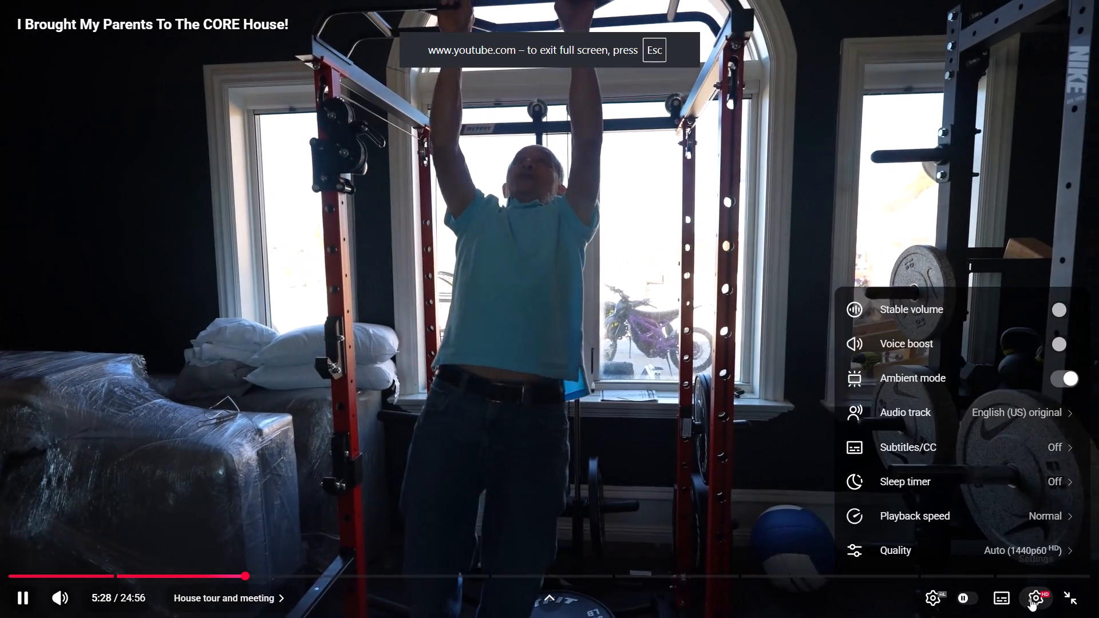
{"action": "left_click", "coordinate": [1010, 557]}
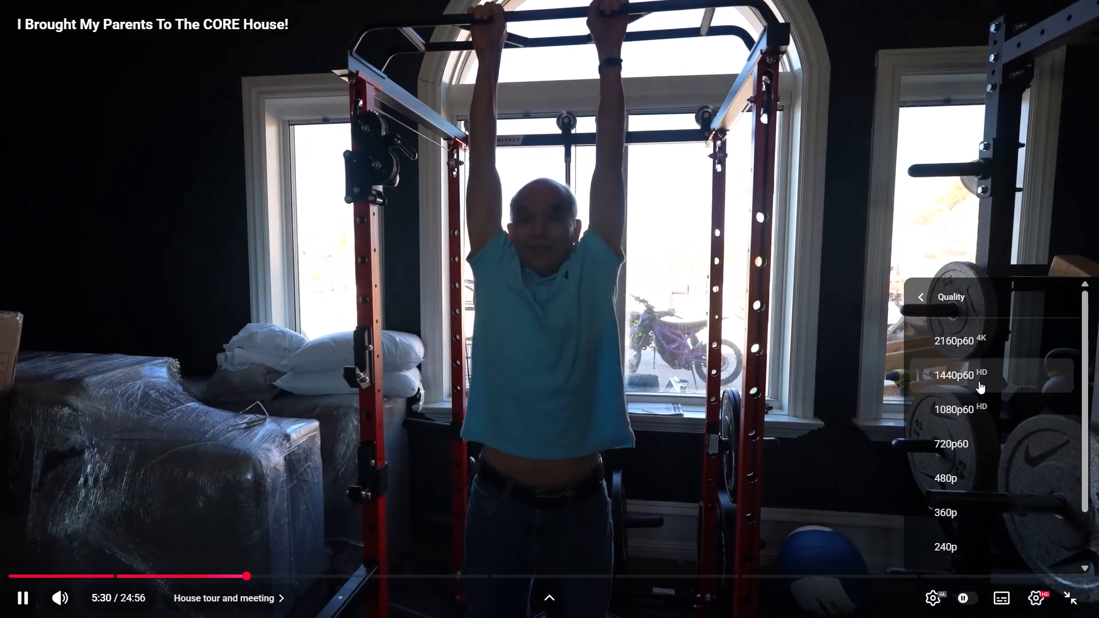
{"action": "left_click", "coordinate": [979, 380]}
Pause the full-screen video and rewind it to 5:17, before the pull-up scene.
{"action": "left_click", "coordinate": [564, 348]}
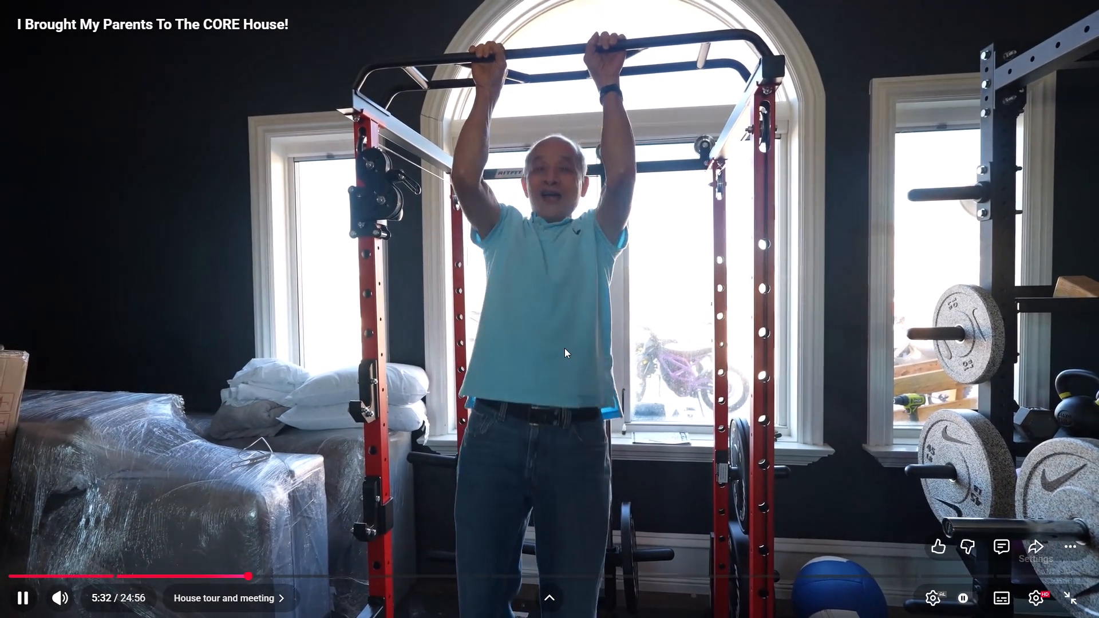
{"action": "key", "text": "Left"}
{"action": "key", "text": "Left"}
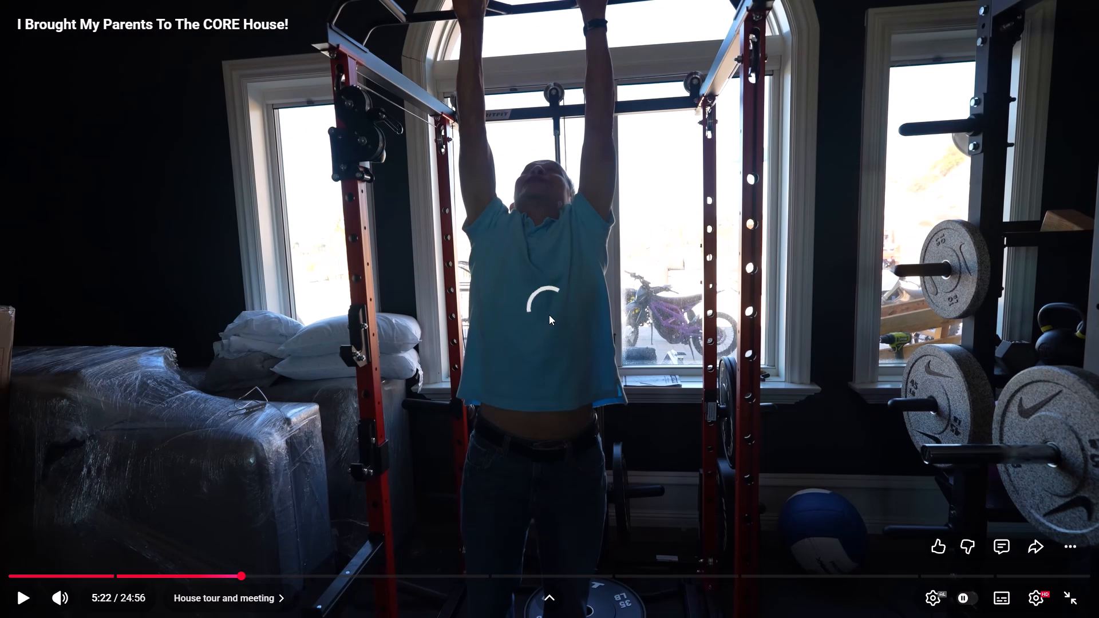
{"action": "key", "text": "Left"}
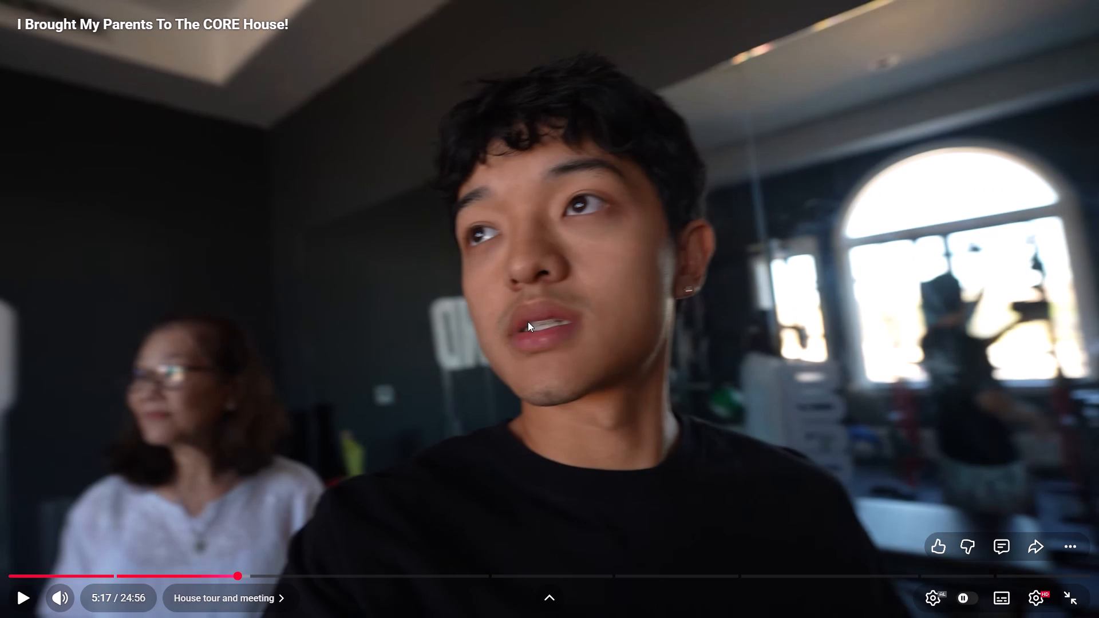
Open Xbox Game Bar over the paused video, start a recording and close the overlay.
{"action": "key", "text": "super+g"}
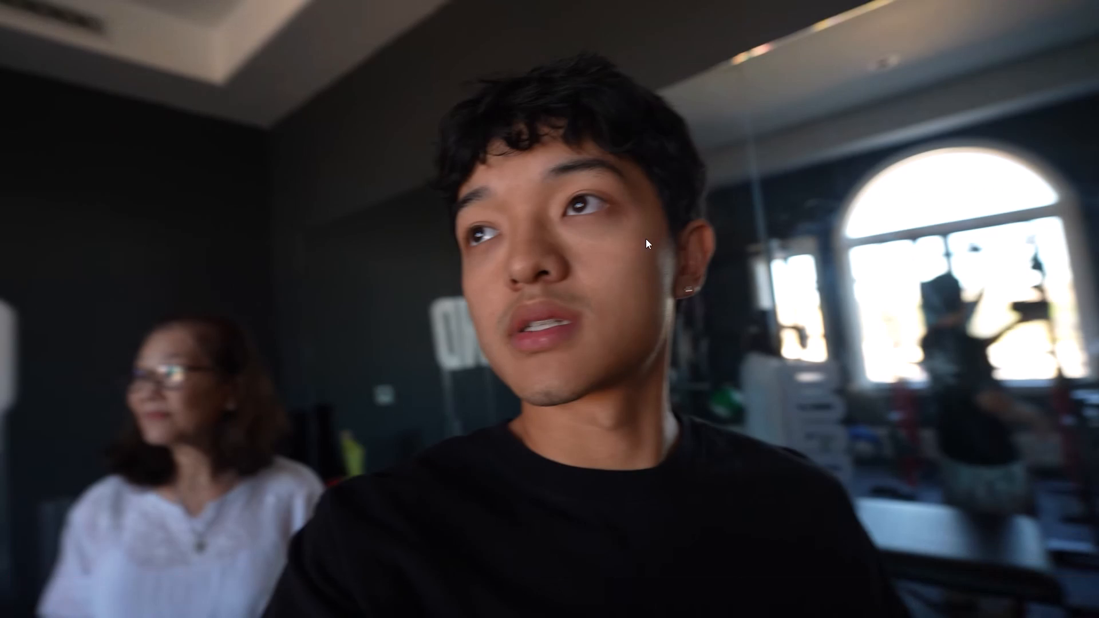
{"action": "left_click", "coordinate": [698, 231]}
{"action": "left_click", "coordinate": [499, 38]}
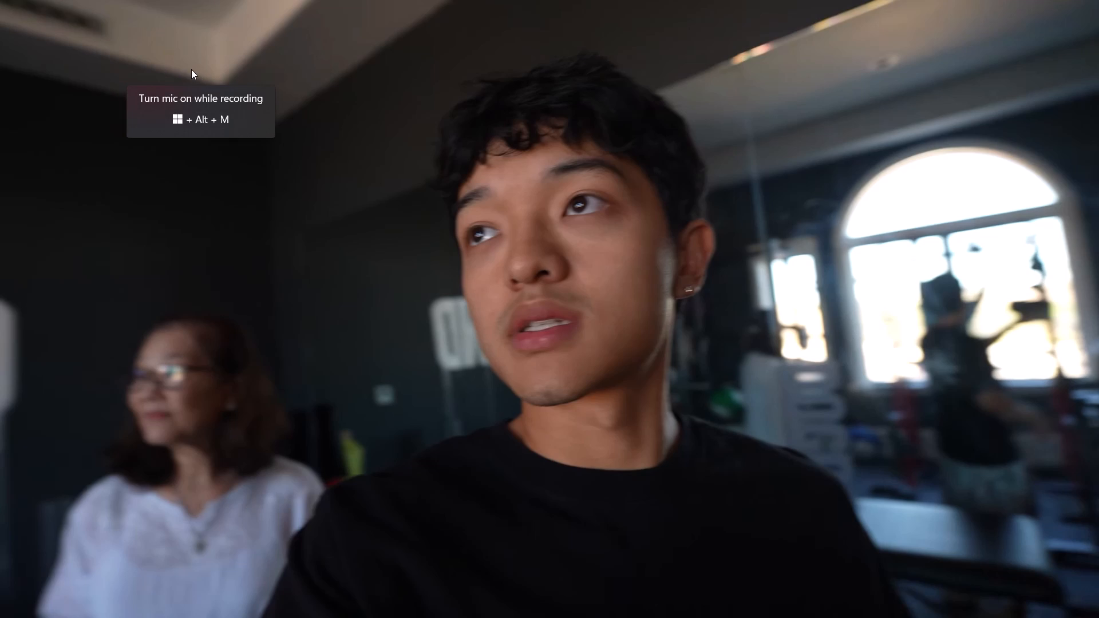
{"action": "left_click", "coordinate": [159, 71]}
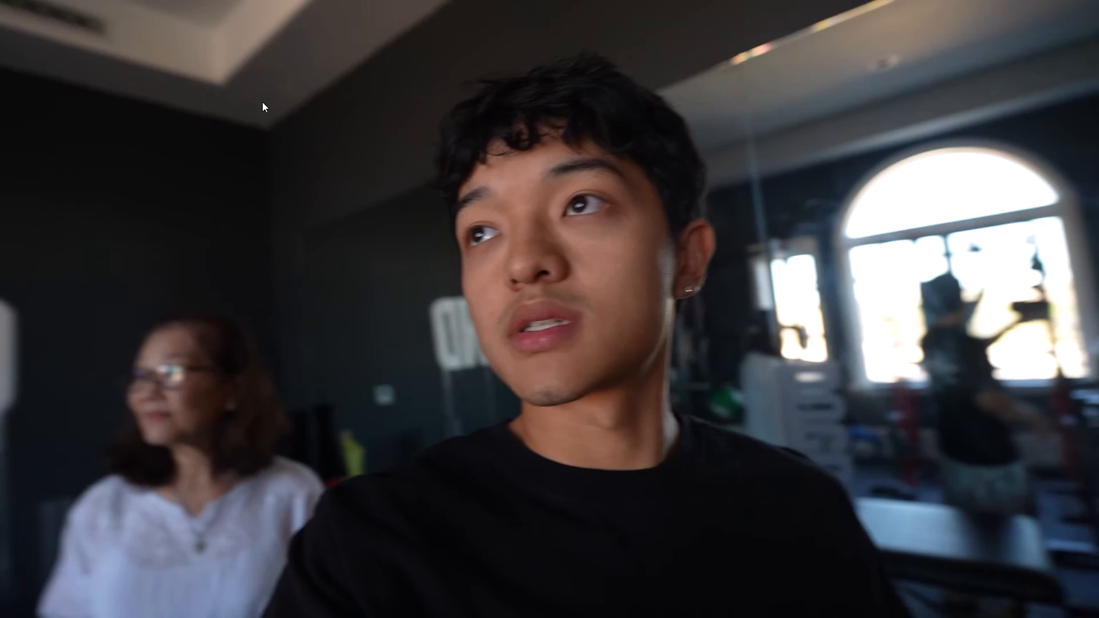
{"action": "left_click", "coordinate": [156, 66]}
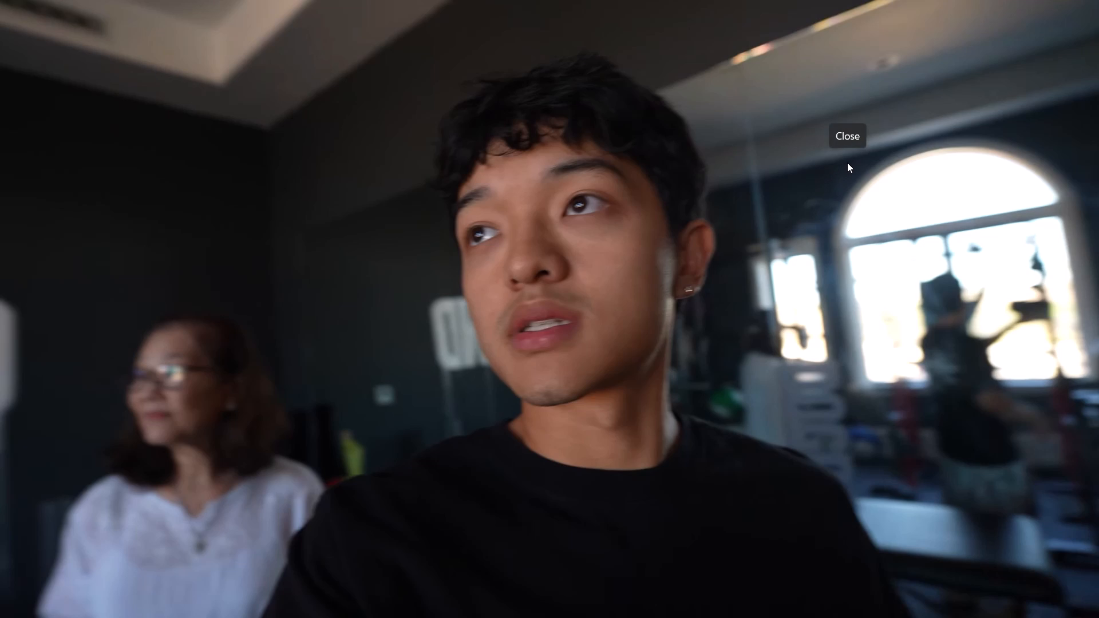
{"action": "left_click", "coordinate": [833, 163]}
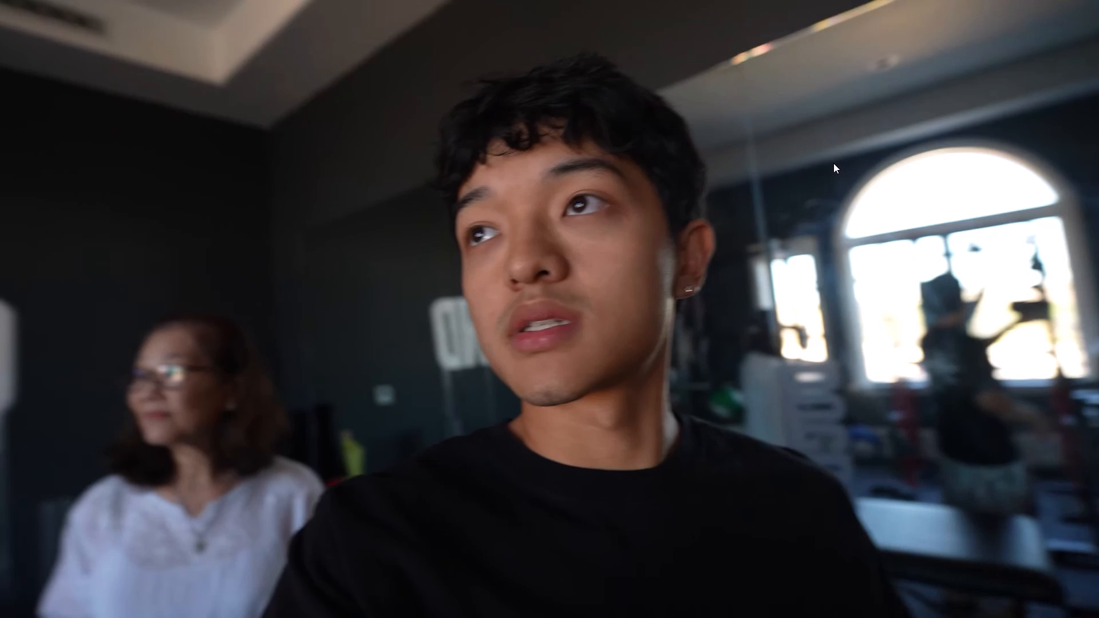
{"action": "left_click", "coordinate": [833, 163]}
{"action": "key", "text": "space"}
{"action": "left_click", "coordinate": [588, 241]}
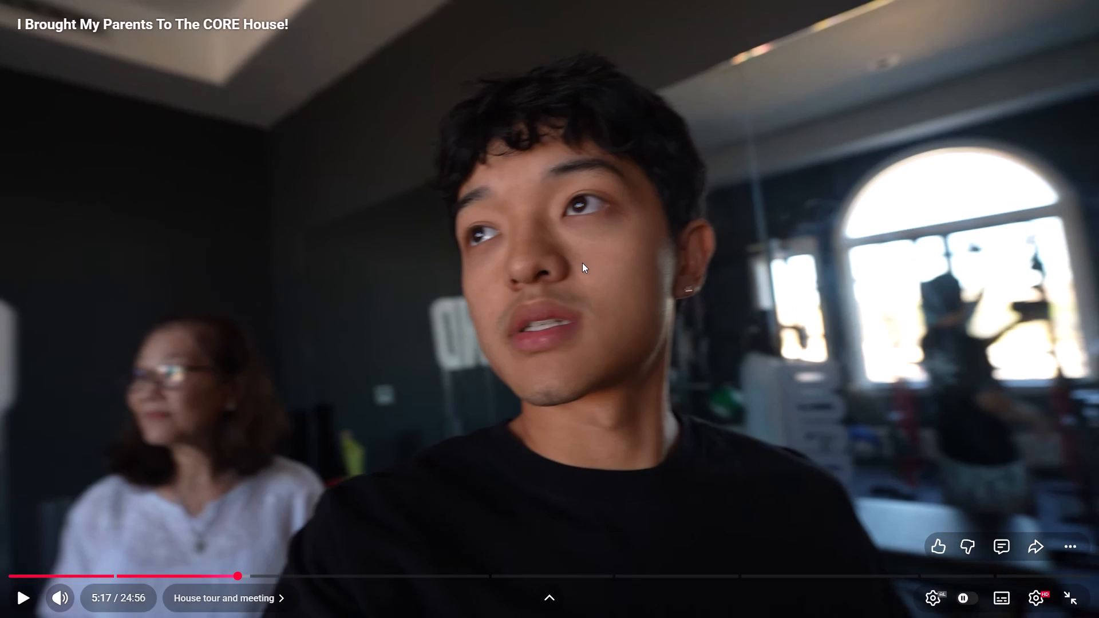
Play the pull-up scene from 5:17 to about 5:32 while the screen recording runs.
{"action": "left_click", "coordinate": [580, 270]}
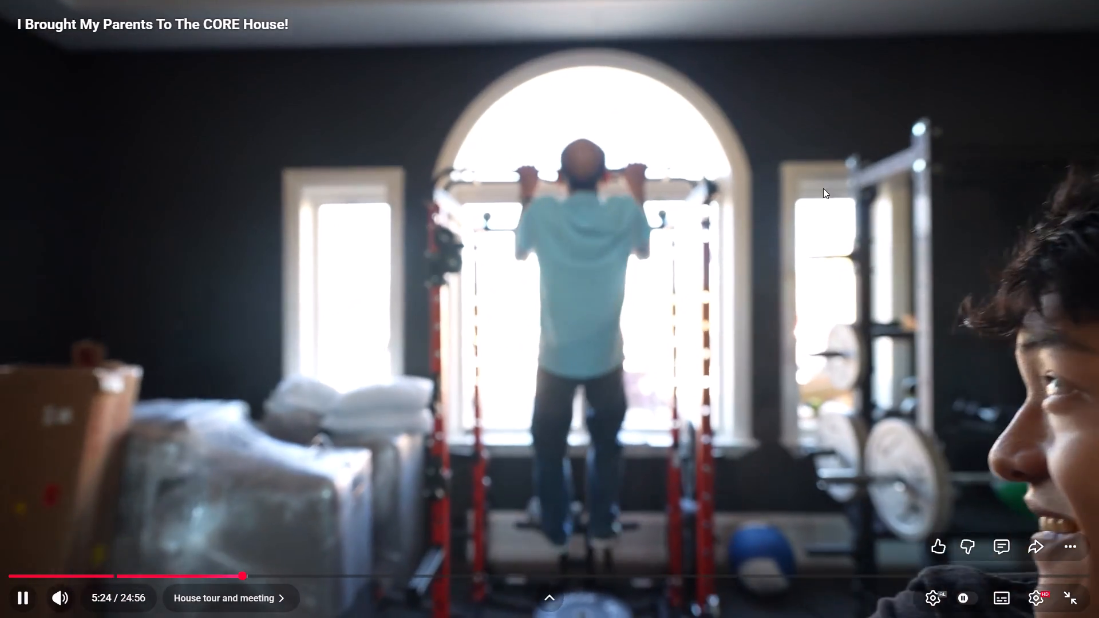
{"action": "scroll", "coordinate": [770, 260], "scroll_direction": "down", "scroll_amount": 2}
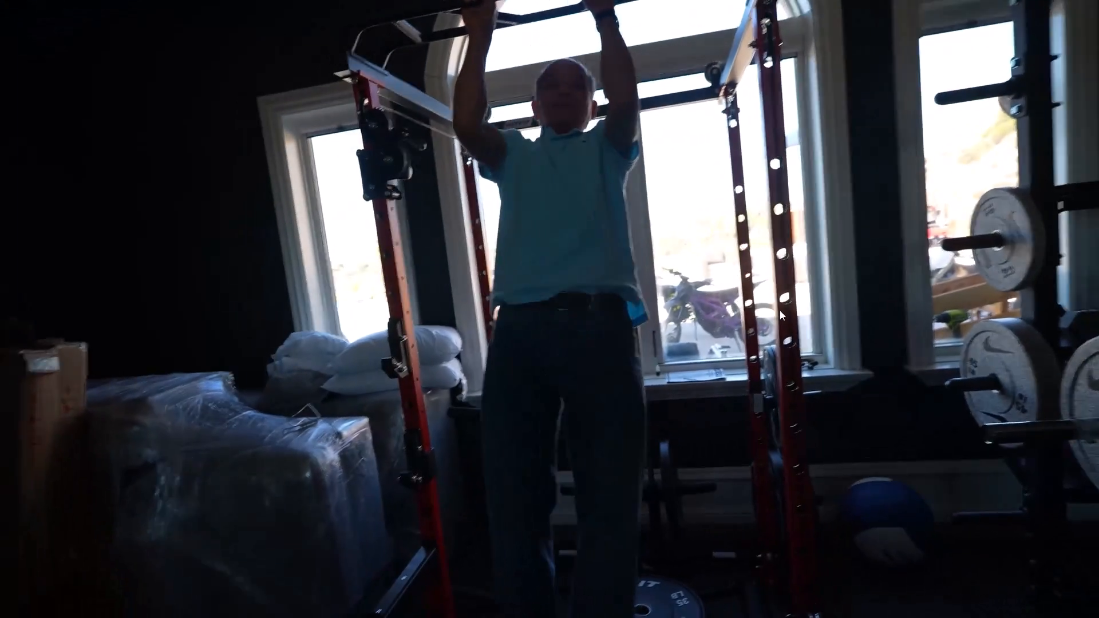
{"action": "scroll", "coordinate": [776, 316], "scroll_direction": "down", "scroll_amount": 4}
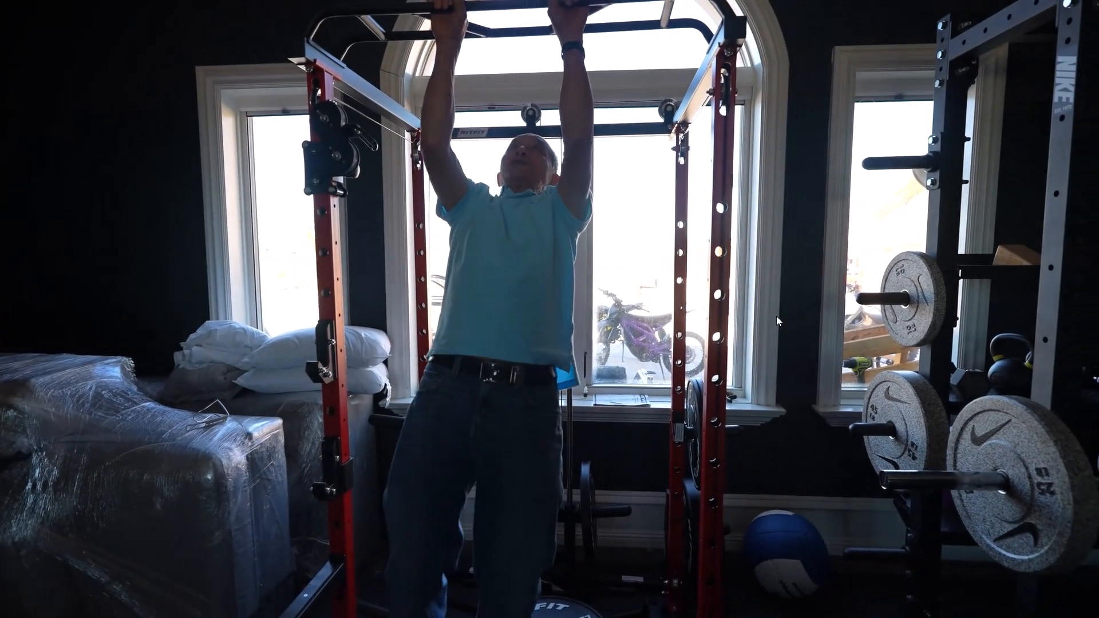
{"action": "scroll", "coordinate": [776, 316], "scroll_direction": "down", "scroll_amount": 7}
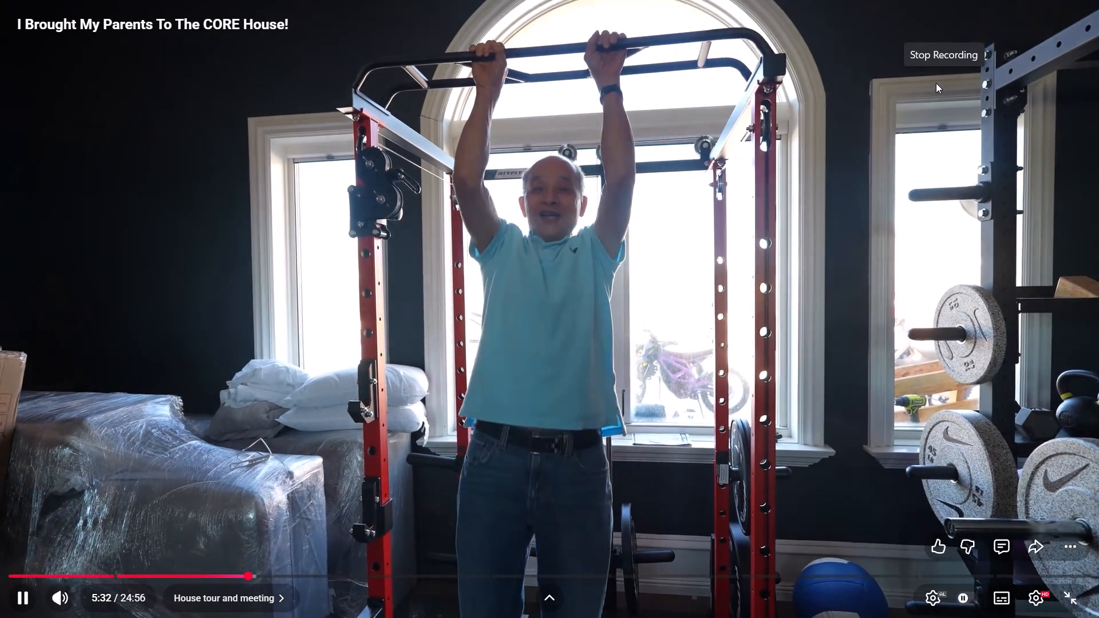
{"action": "left_click", "coordinate": [974, 78]}
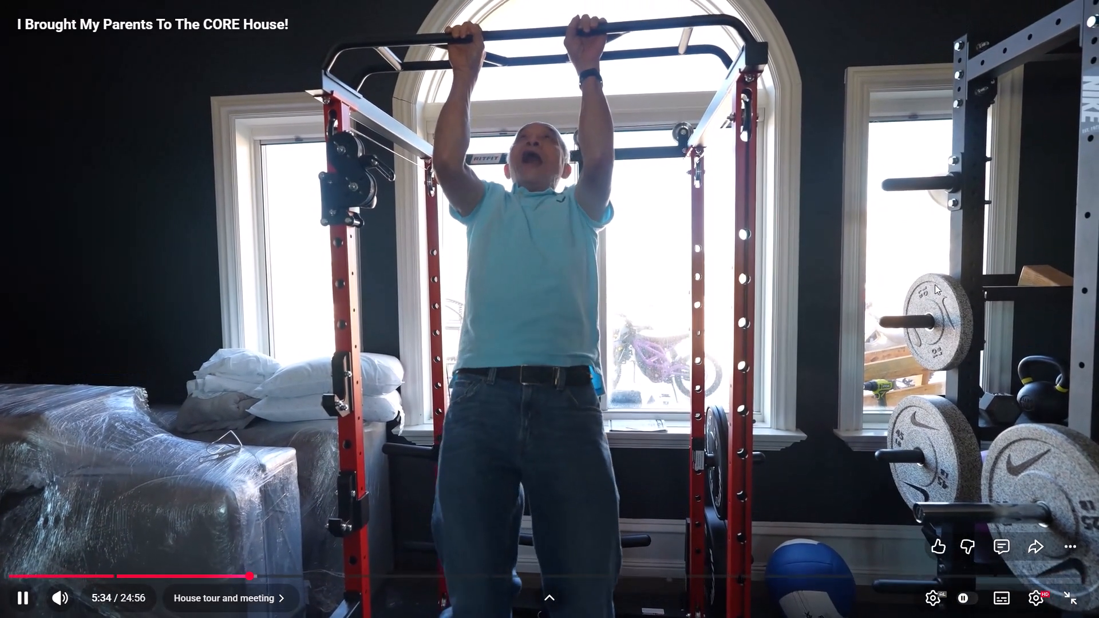
Rewind the video to about 5:05, play the gym scene through and stop the screen recording at about 5:44.
{"action": "key", "text": "Left"}
{"action": "key", "text": "Left"}
{"action": "key", "text": "Left"}
{"action": "key", "text": "Left"}
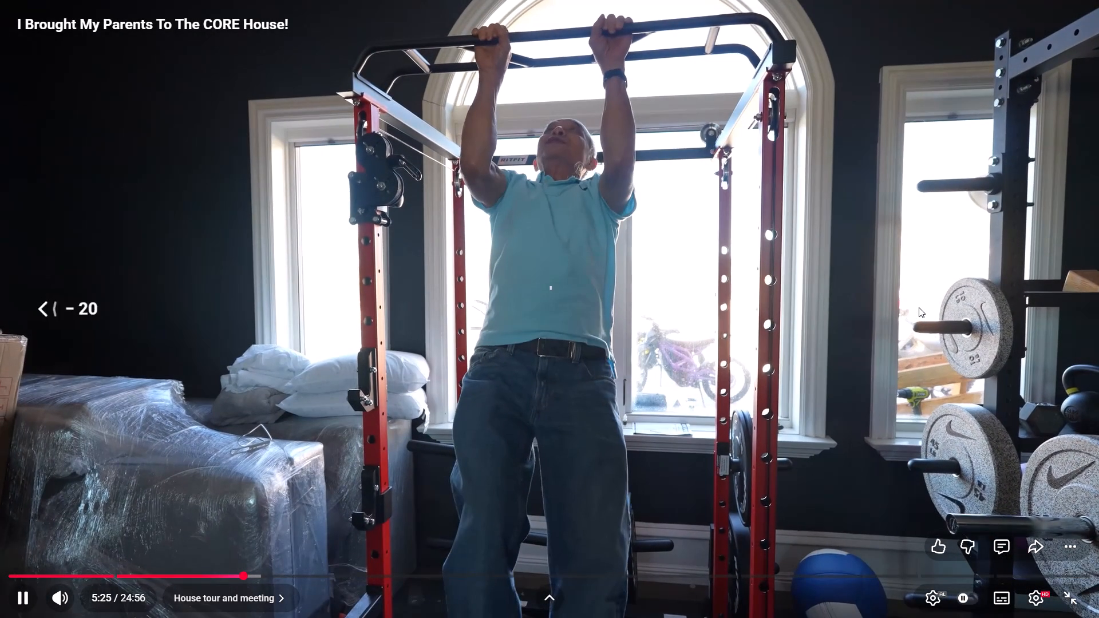
{"action": "key", "text": "Left"}
{"action": "key", "text": "Left"}
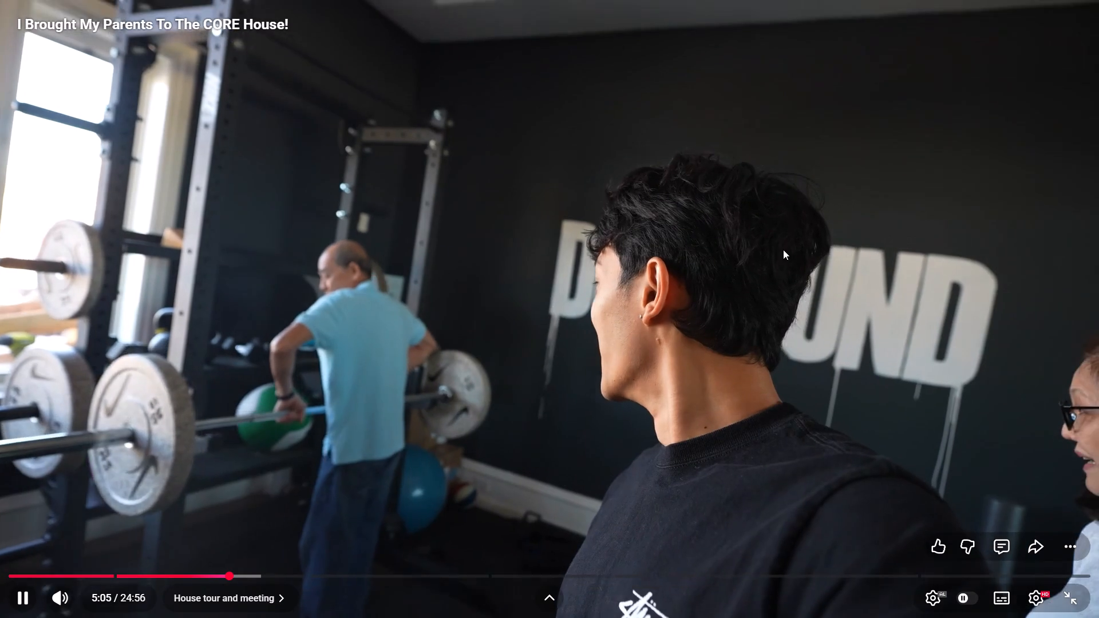
{"action": "left_click_drag", "start_coordinate": [790, 204], "coordinate": [711, 205]}
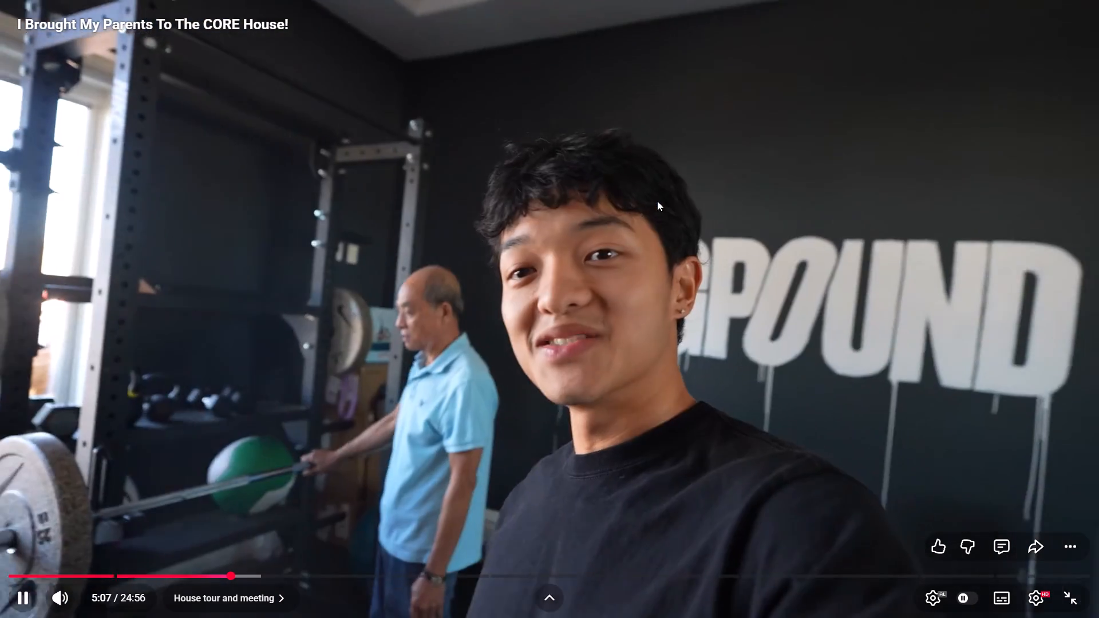
{"action": "scroll", "coordinate": [741, 221], "scroll_direction": "up", "scroll_amount": 15}
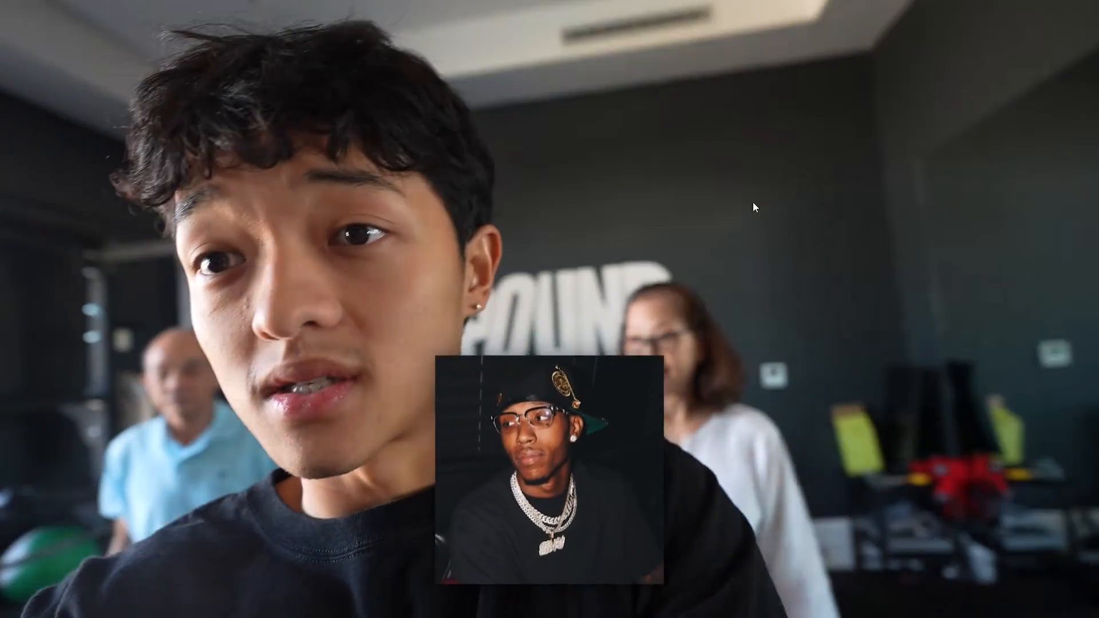
{"action": "left_click_drag", "start_coordinate": [778, 179], "coordinate": [812, 179]}
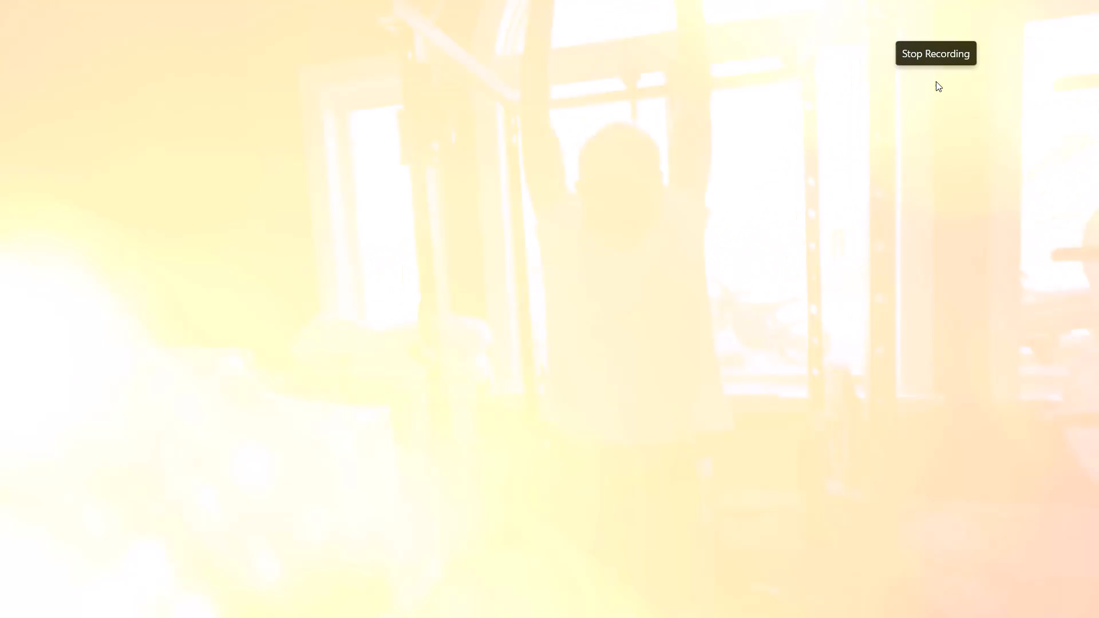
{"action": "left_click", "coordinate": [936, 81]}
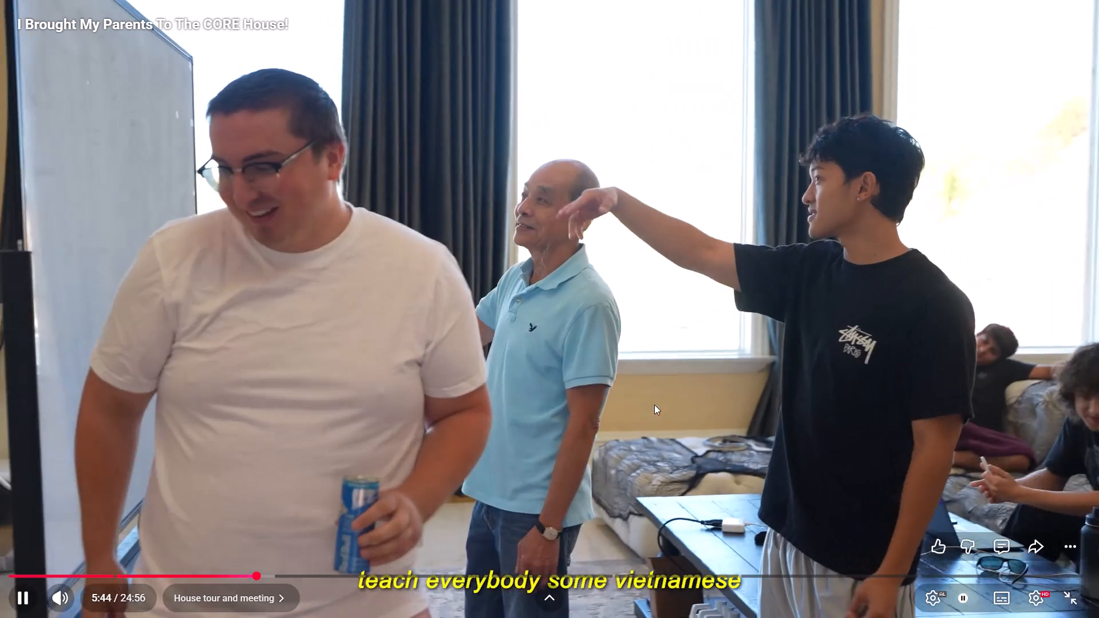
Pause the video at 5:44 and exit full-screen view.
{"action": "left_click", "coordinate": [638, 402]}
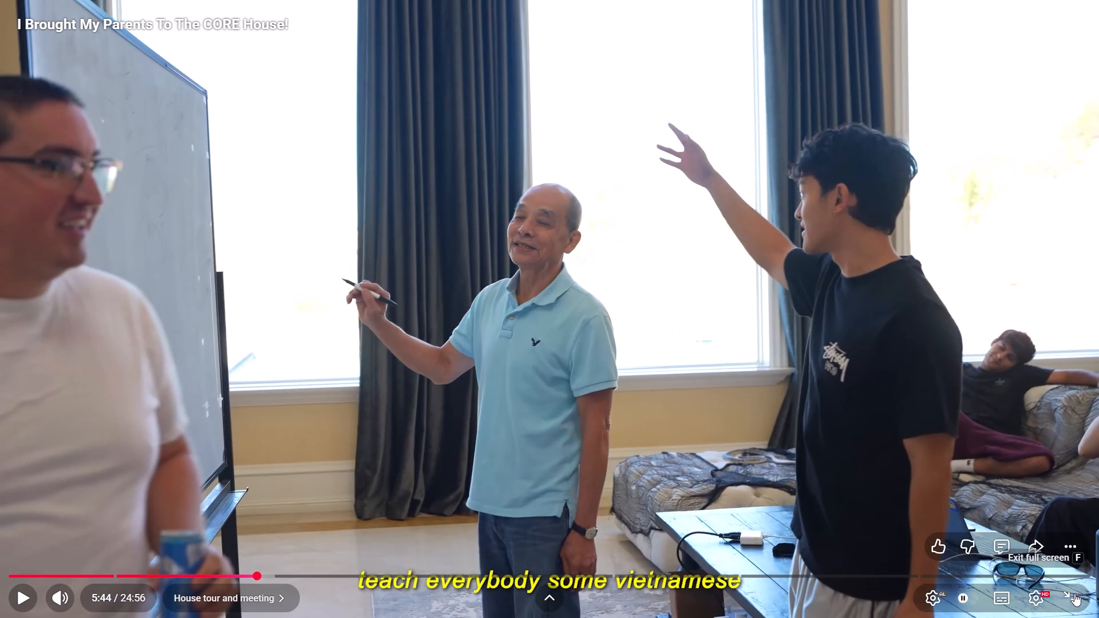
{"action": "left_click", "coordinate": [1074, 593]}
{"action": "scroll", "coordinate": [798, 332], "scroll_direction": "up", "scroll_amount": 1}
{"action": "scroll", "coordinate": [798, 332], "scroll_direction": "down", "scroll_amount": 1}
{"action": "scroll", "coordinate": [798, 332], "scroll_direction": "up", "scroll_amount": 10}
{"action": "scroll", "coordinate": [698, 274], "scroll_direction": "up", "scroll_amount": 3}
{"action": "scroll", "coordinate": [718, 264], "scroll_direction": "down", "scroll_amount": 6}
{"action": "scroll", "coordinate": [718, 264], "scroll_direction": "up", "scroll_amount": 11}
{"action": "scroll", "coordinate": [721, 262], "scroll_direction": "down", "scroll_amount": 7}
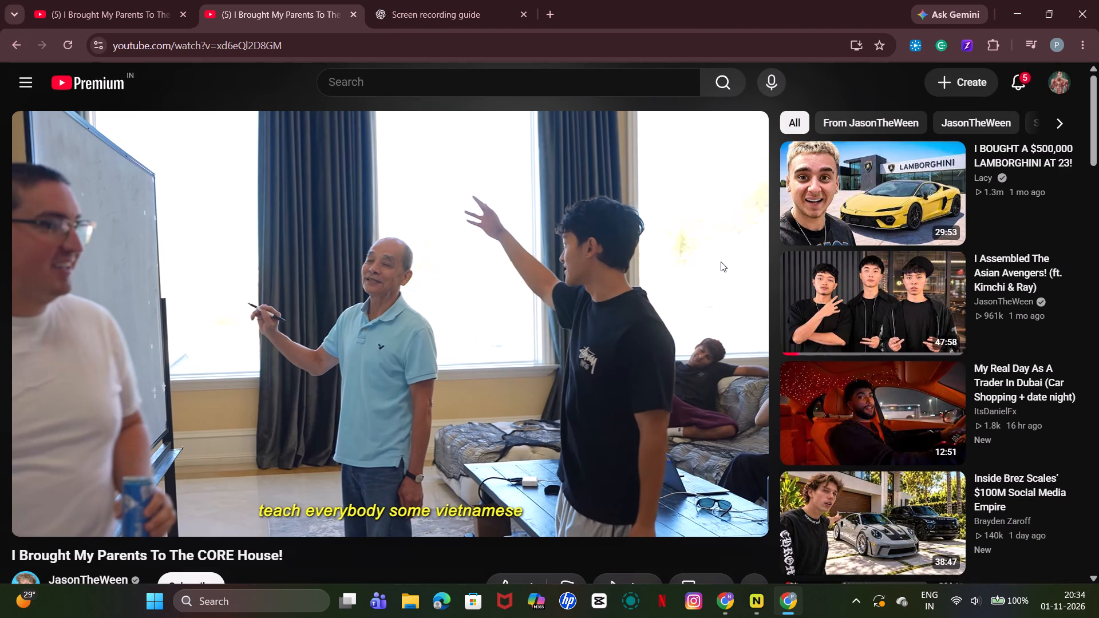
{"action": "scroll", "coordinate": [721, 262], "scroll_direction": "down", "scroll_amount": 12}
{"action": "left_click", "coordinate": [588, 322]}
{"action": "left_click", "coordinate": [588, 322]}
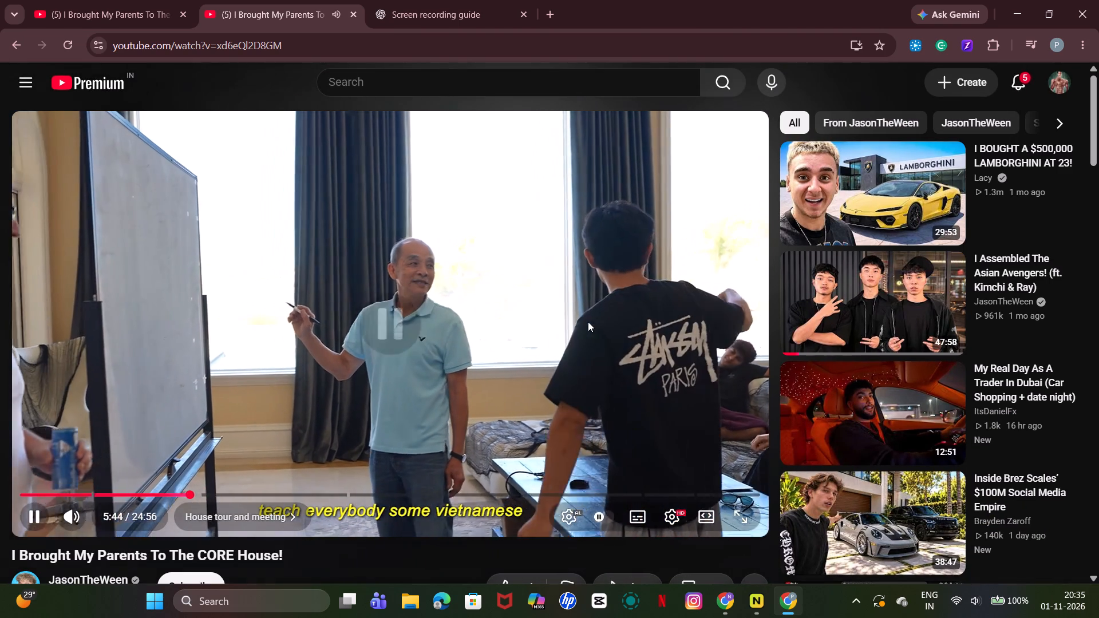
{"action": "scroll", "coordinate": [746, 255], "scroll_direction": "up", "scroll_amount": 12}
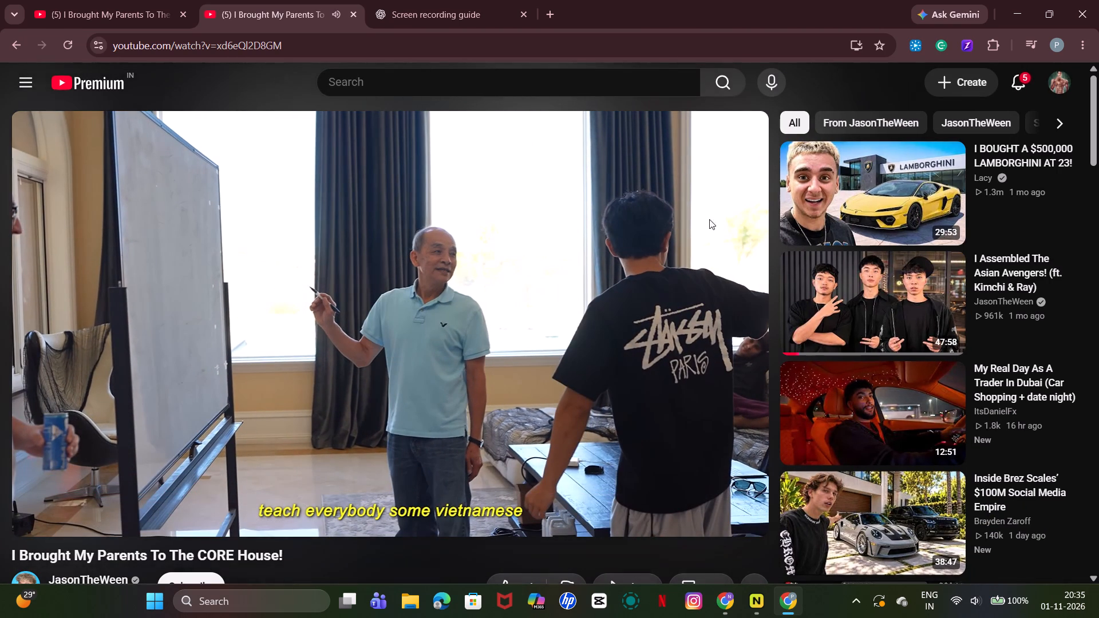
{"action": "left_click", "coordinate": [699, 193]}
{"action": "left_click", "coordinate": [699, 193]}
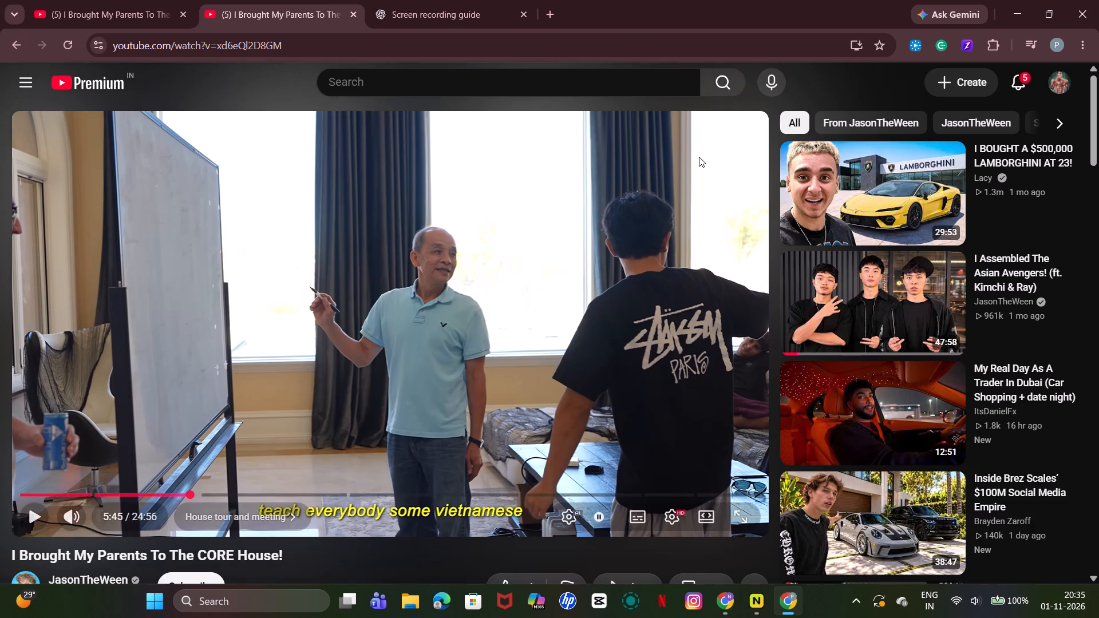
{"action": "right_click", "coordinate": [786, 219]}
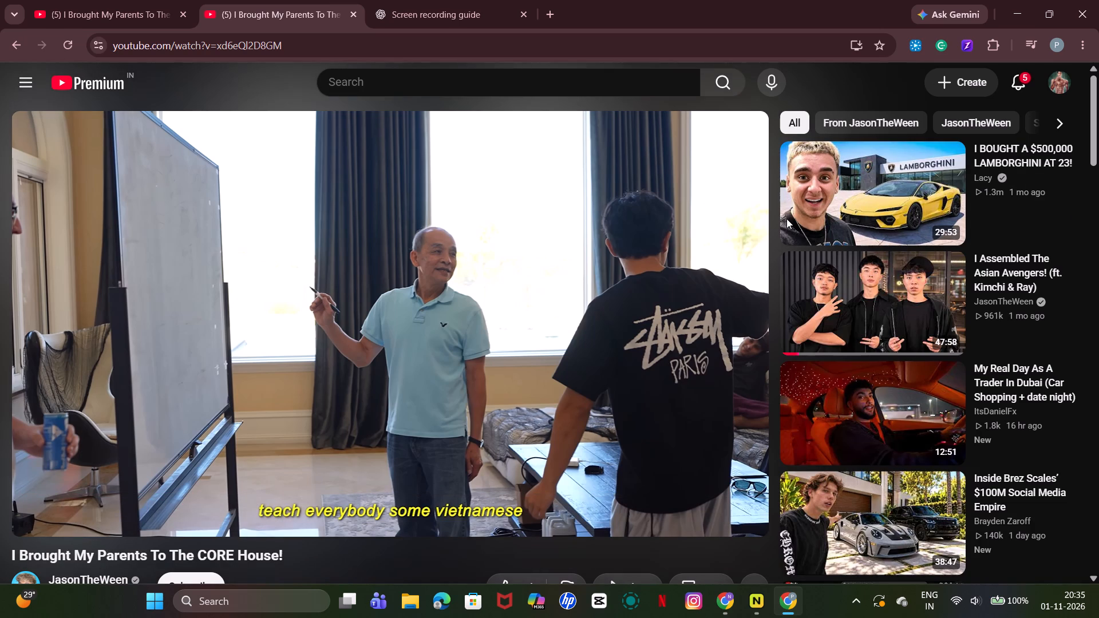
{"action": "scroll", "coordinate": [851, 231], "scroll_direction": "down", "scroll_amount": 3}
Minimize the browser window and check the video import's download progress in NOVA Pro Local.
{"action": "left_click", "coordinate": [1012, 7]}
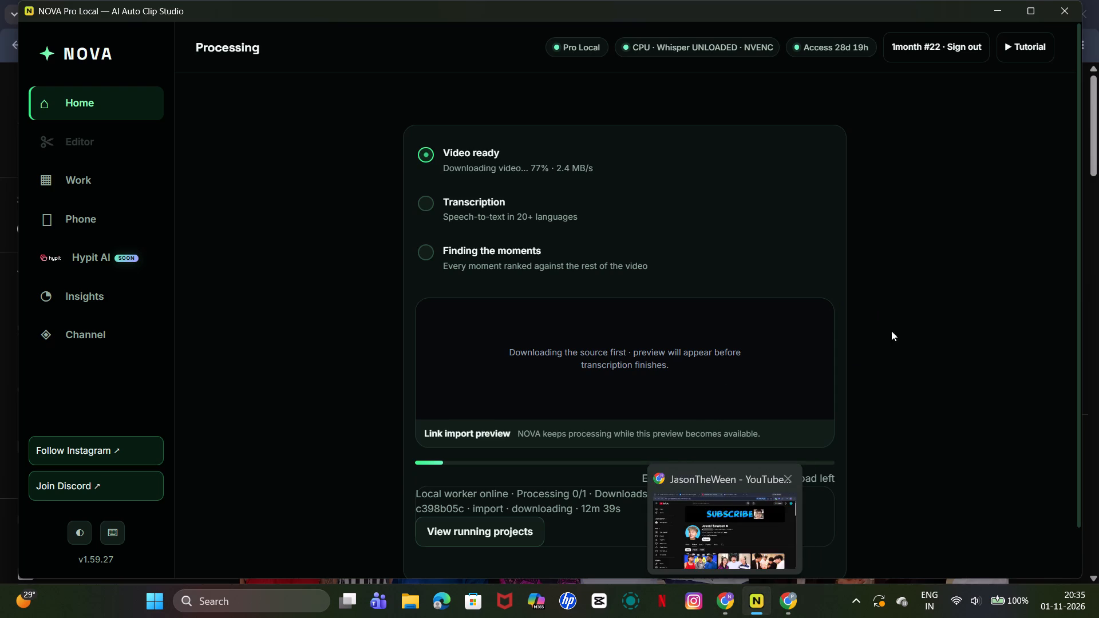
{"action": "scroll", "coordinate": [800, 283], "scroll_direction": "down", "scroll_amount": 4}
{"action": "scroll", "coordinate": [796, 283], "scroll_direction": "up", "scroll_amount": 7}
{"action": "scroll", "coordinate": [796, 283], "scroll_direction": "down", "scroll_amount": 9}
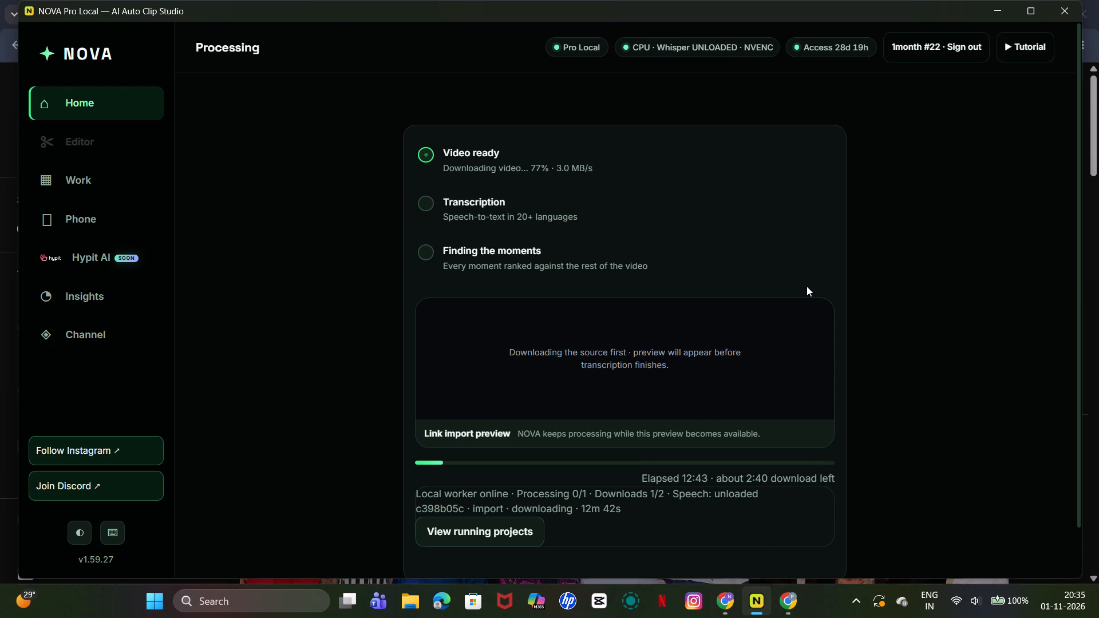
{"action": "scroll", "coordinate": [855, 281], "scroll_direction": "down", "scroll_amount": 3}
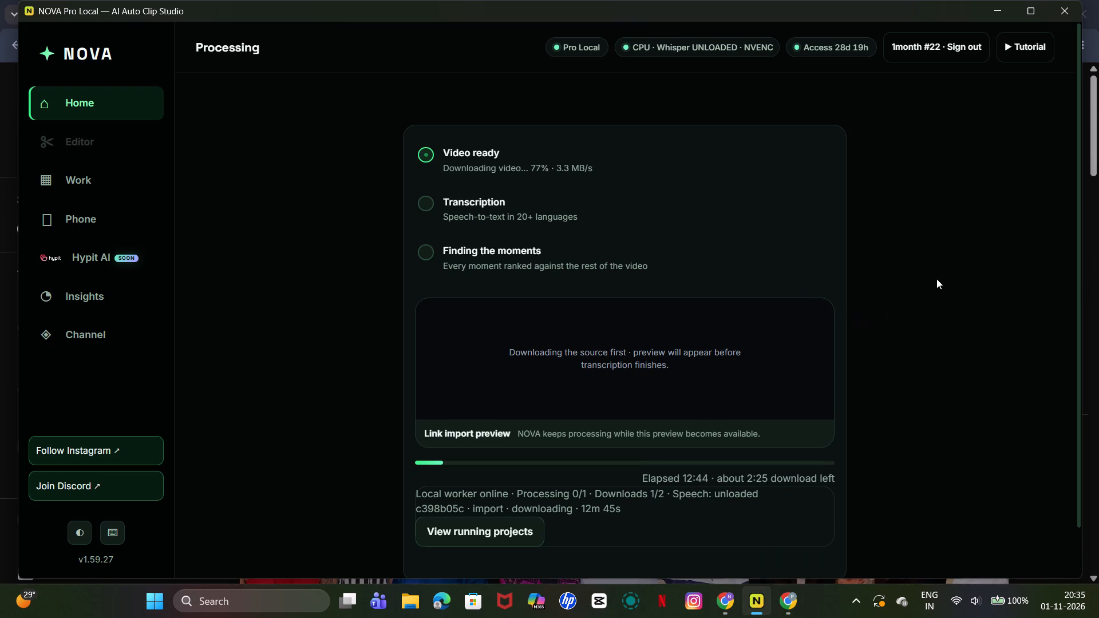
{"action": "left_click", "coordinate": [936, 279]}
{"action": "scroll", "coordinate": [813, 253], "scroll_direction": "up", "scroll_amount": 14}
{"action": "scroll", "coordinate": [922, 210], "scroll_direction": "up", "scroll_amount": 2}
{"action": "triple_click", "coordinate": [922, 210]}
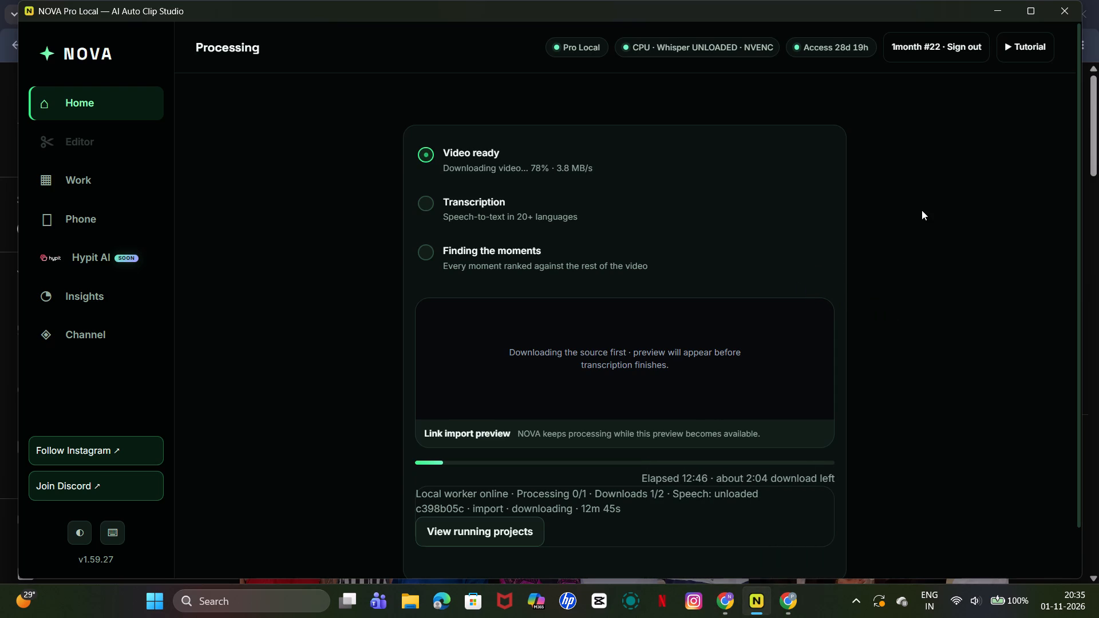
{"action": "double_click", "coordinate": [922, 209]}
{"action": "left_click", "coordinate": [927, 219]}
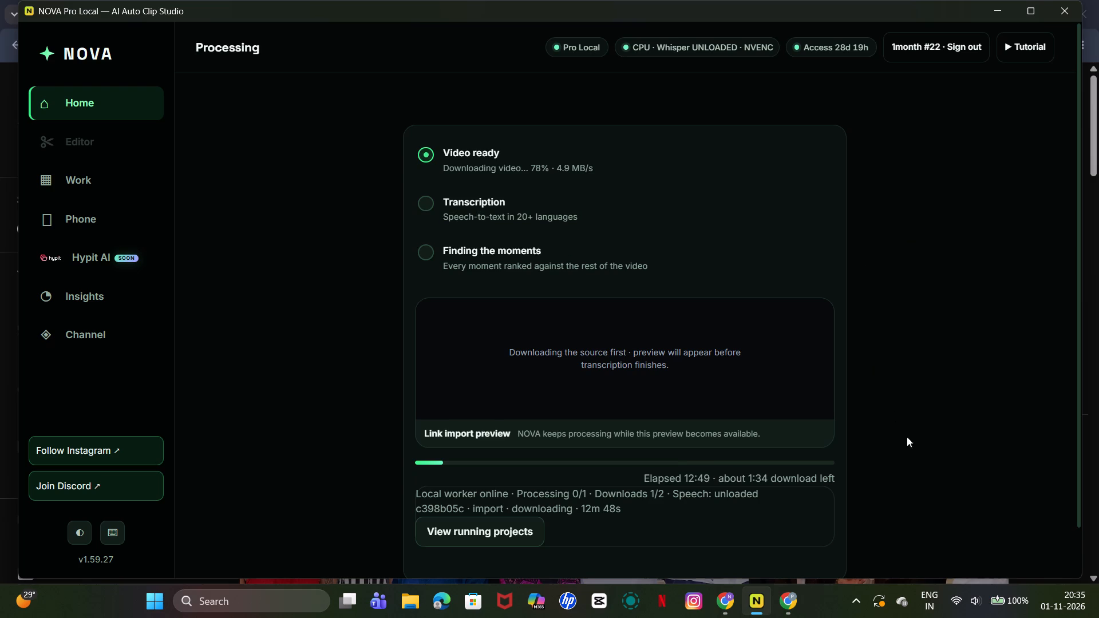
{"action": "left_click_drag", "start_coordinate": [860, 212], "coordinate": [860, 215]}
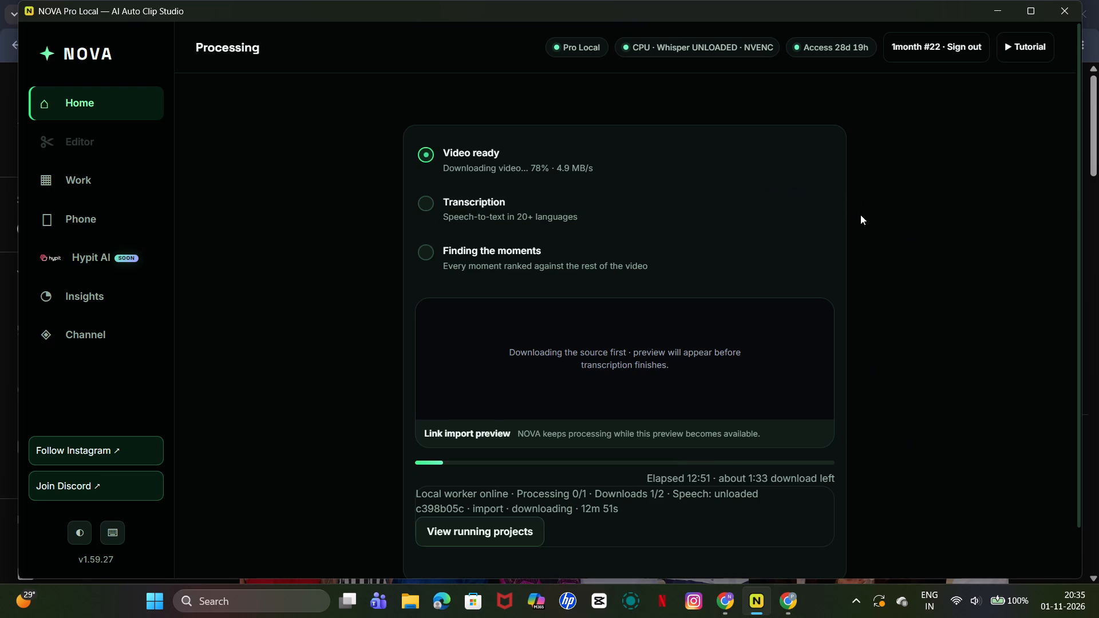
{"action": "left_click_drag", "start_coordinate": [860, 215], "coordinate": [857, 185]}
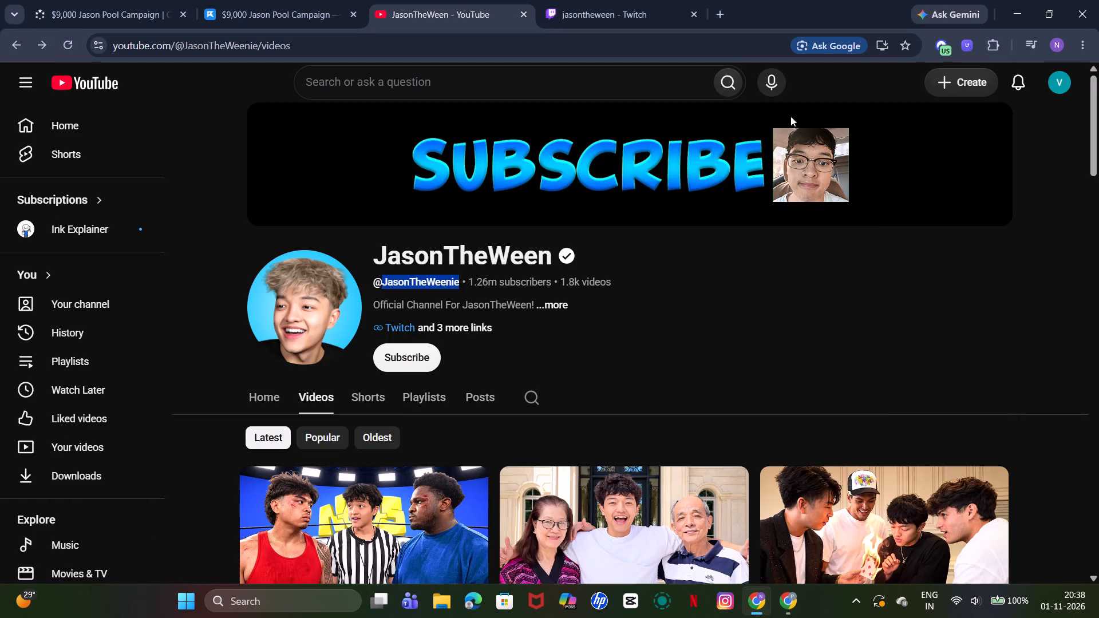
{"action": "left_click", "coordinate": [1012, 15]}
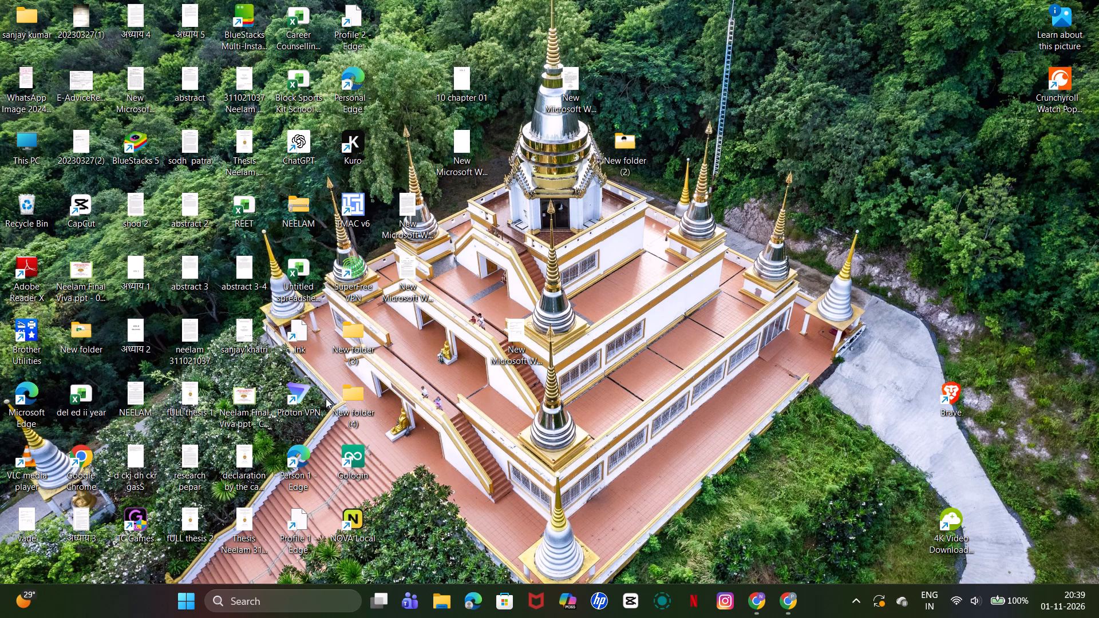
Launch Proton VPN from the desktop, let it connect to the fastest free server, and minimize its window.
{"action": "left_click", "coordinate": [301, 394]}
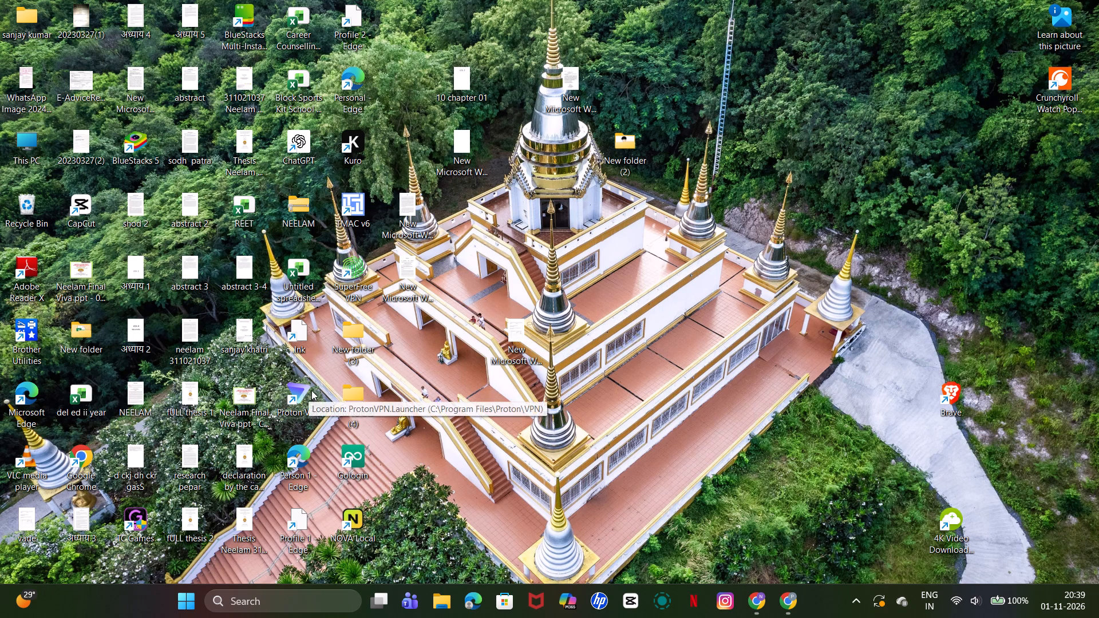
{"action": "double_click", "coordinate": [294, 393]}
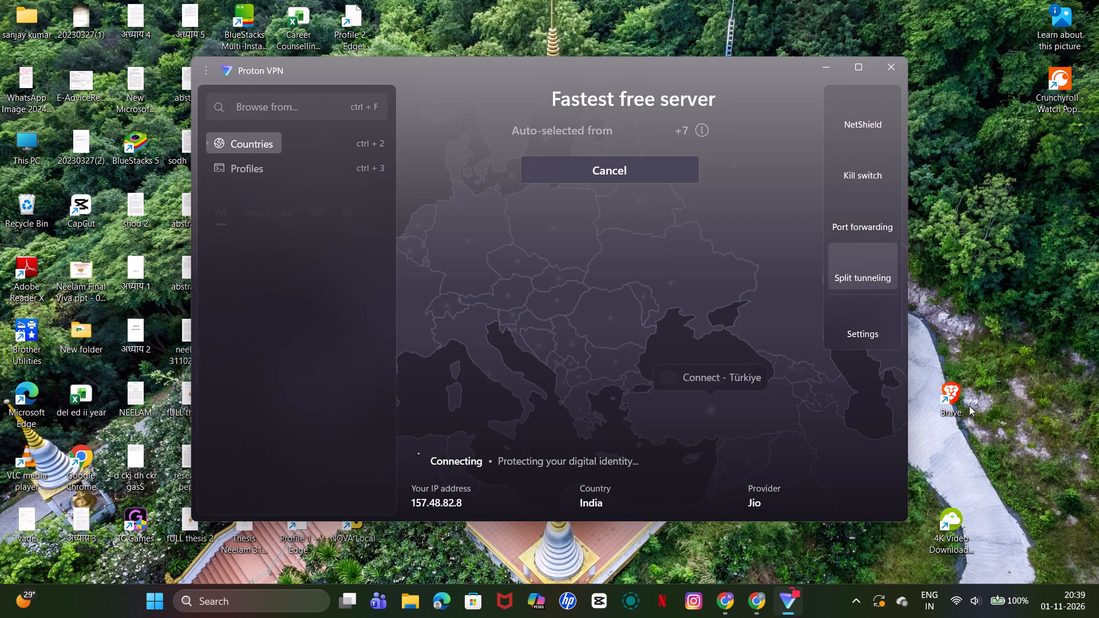
{"action": "left_click", "coordinate": [827, 63]}
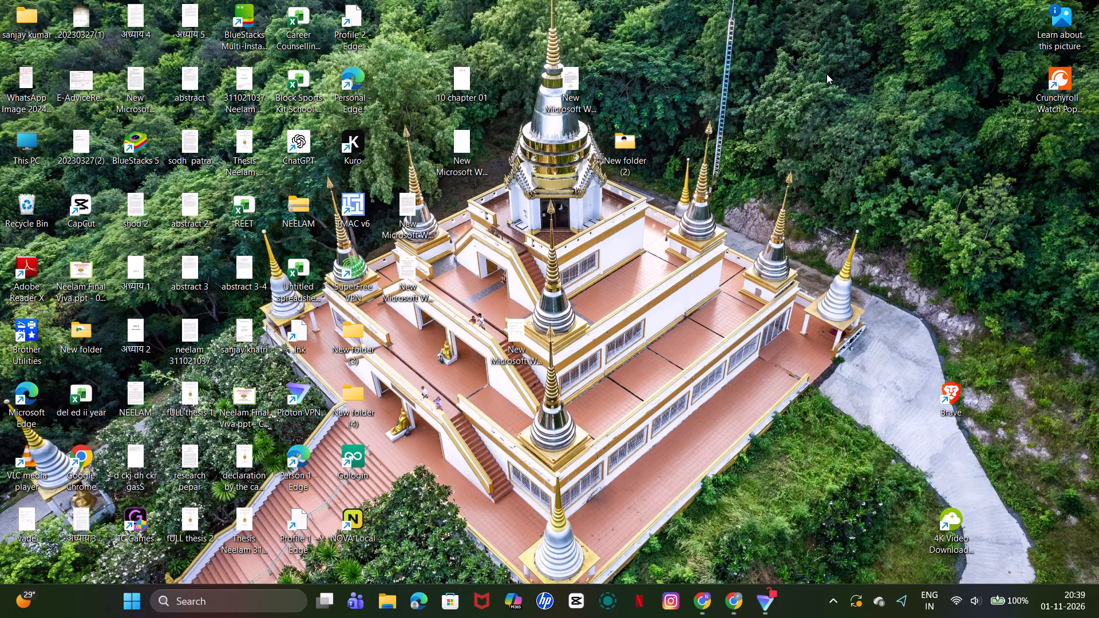
{"action": "left_click", "coordinate": [770, 596]}
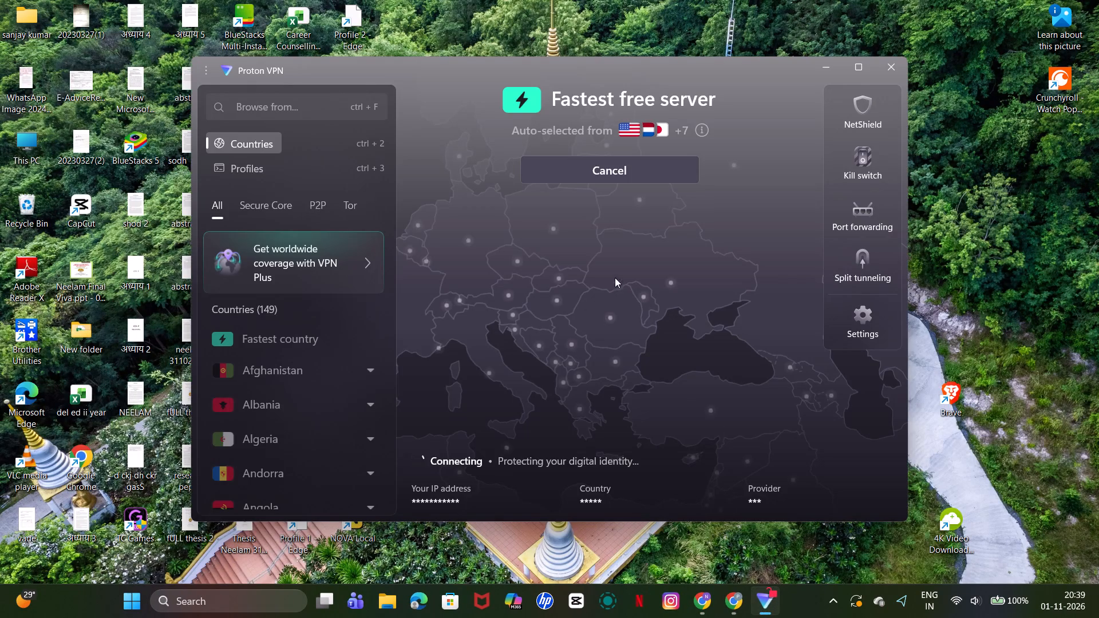
{"action": "scroll", "coordinate": [661, 181], "scroll_direction": "down", "scroll_amount": 3}
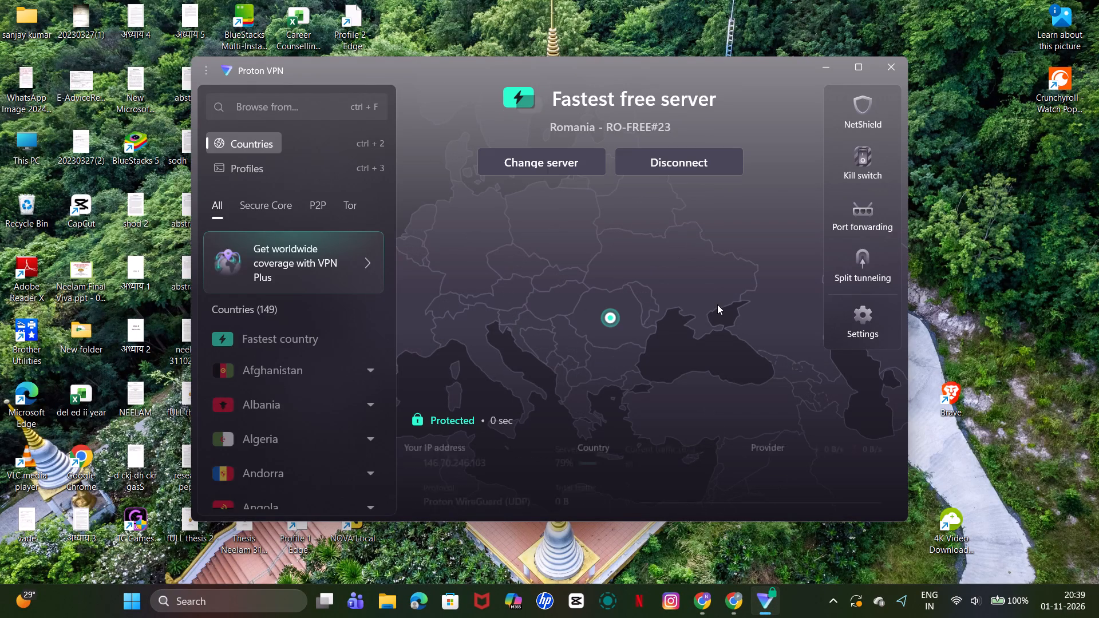
{"action": "scroll", "coordinate": [717, 336], "scroll_direction": "up", "scroll_amount": 4}
{"action": "left_click", "coordinate": [824, 66]}
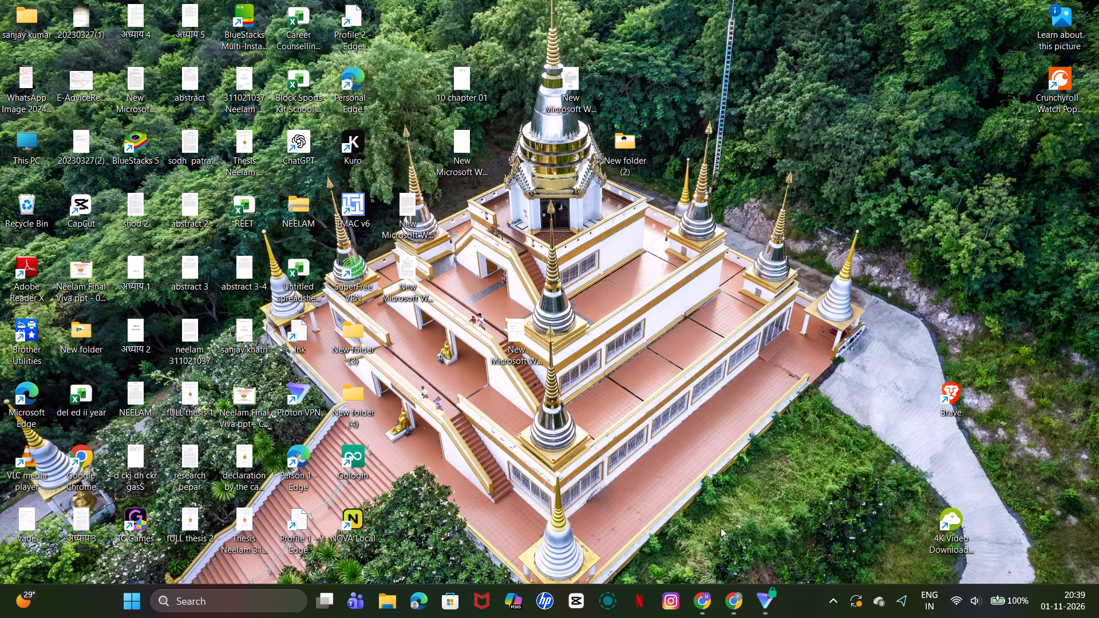
Open CapCut, confirm the environment test, and check the contents of the project trash.
{"action": "left_click", "coordinate": [578, 598]}
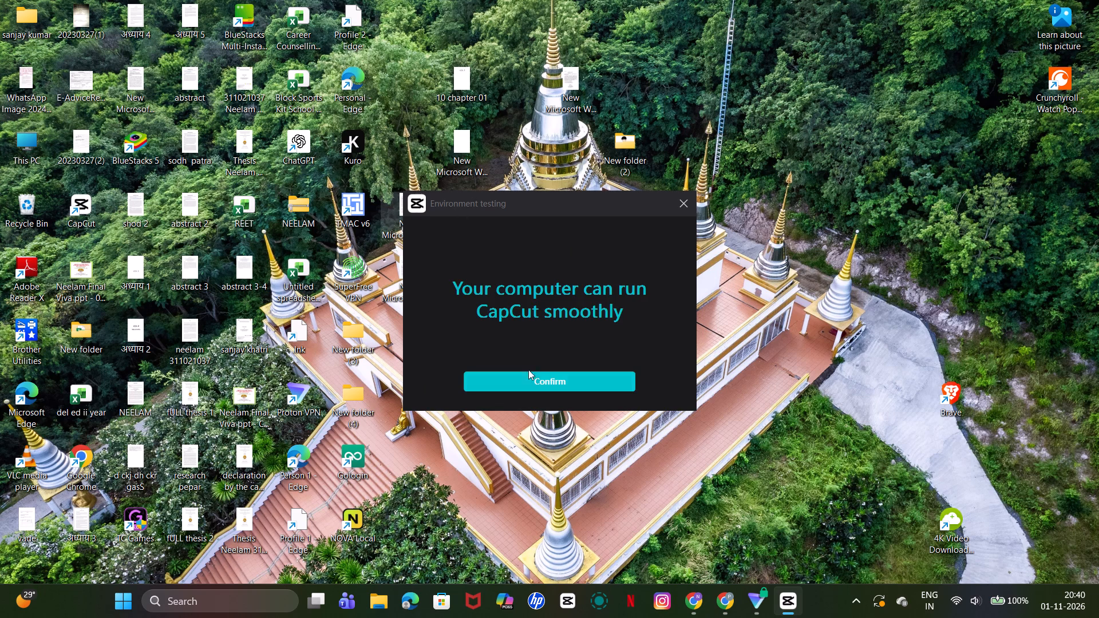
{"action": "left_click", "coordinate": [531, 375]}
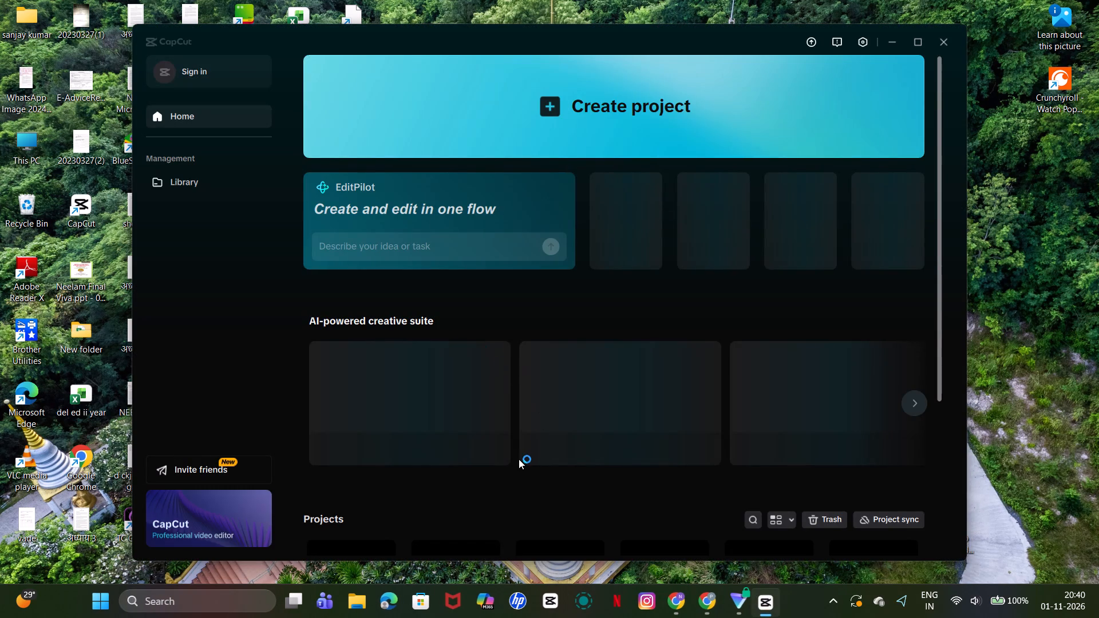
{"action": "scroll", "coordinate": [495, 381], "scroll_direction": "down", "scroll_amount": 5}
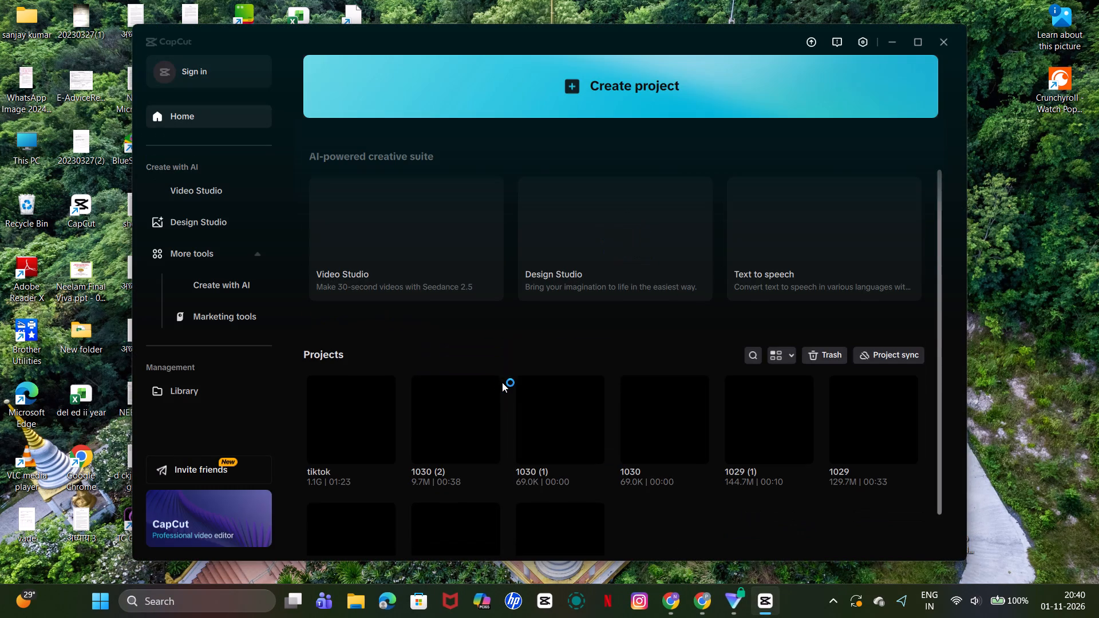
{"action": "left_click", "coordinate": [815, 358]}
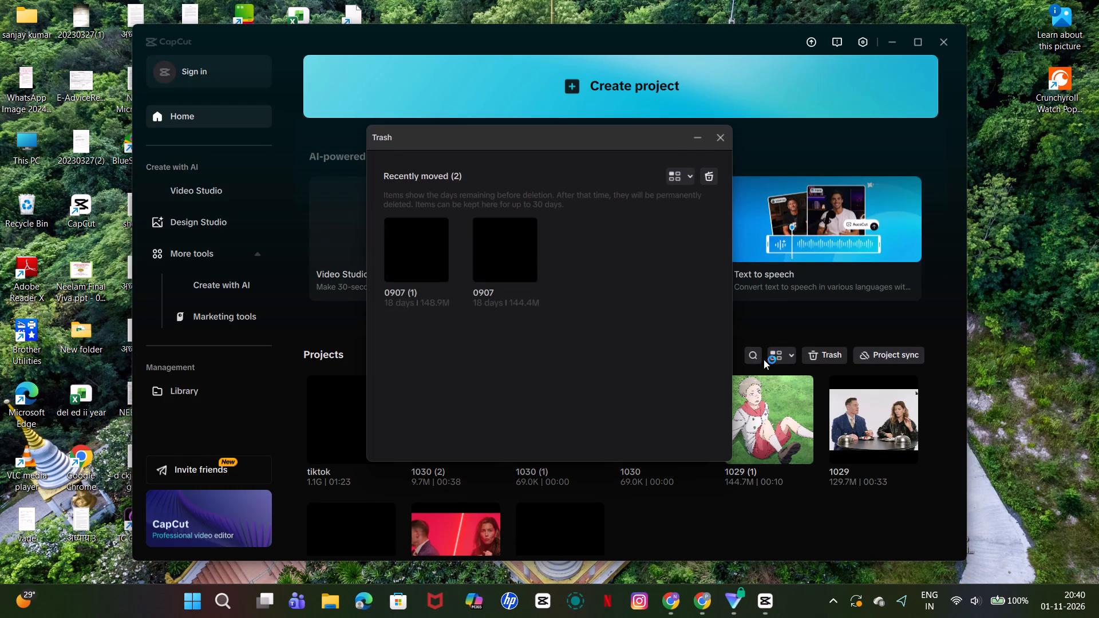
{"action": "left_click", "coordinate": [720, 137]}
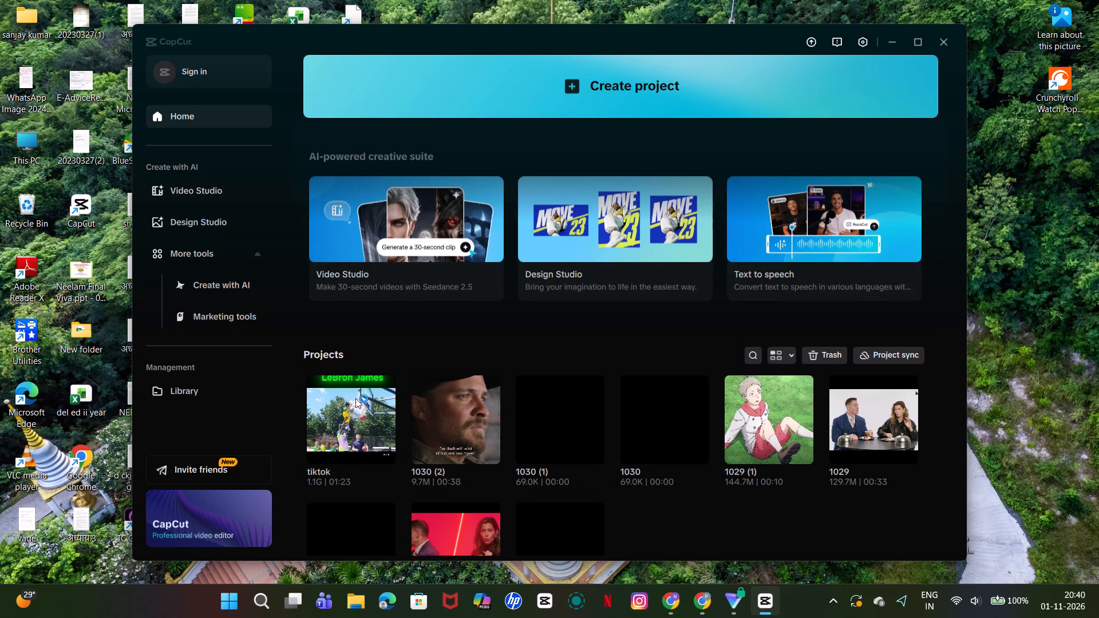
Move the "tiktok" project to the trash.
{"action": "scroll", "coordinate": [357, 398], "scroll_direction": "down", "scroll_amount": 1}
{"action": "left_click", "coordinate": [382, 405]}
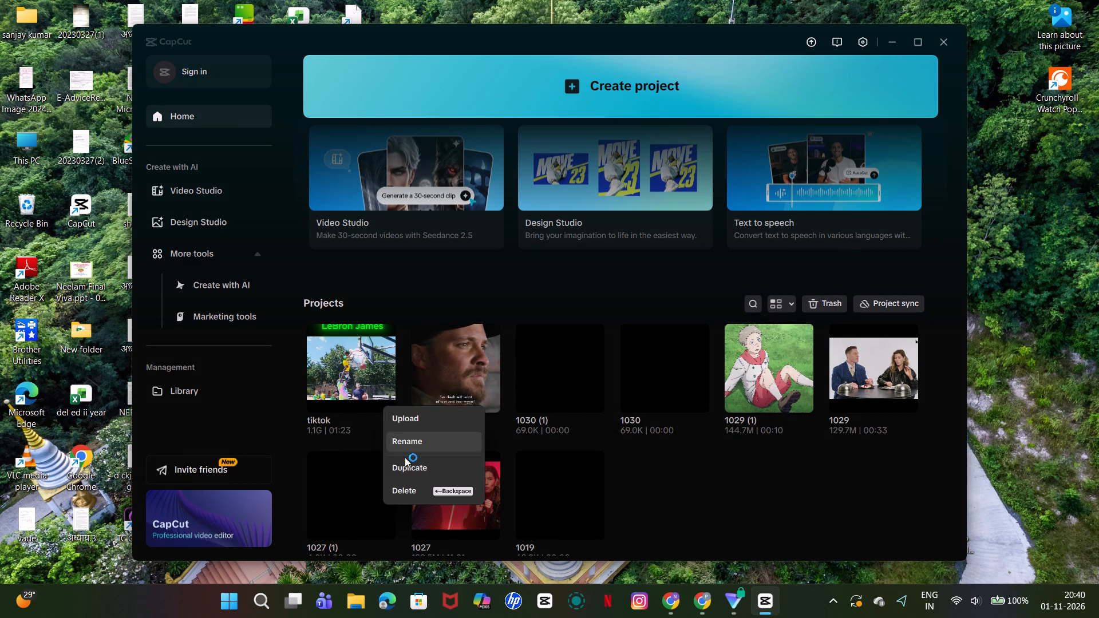
{"action": "left_click", "coordinate": [407, 485]}
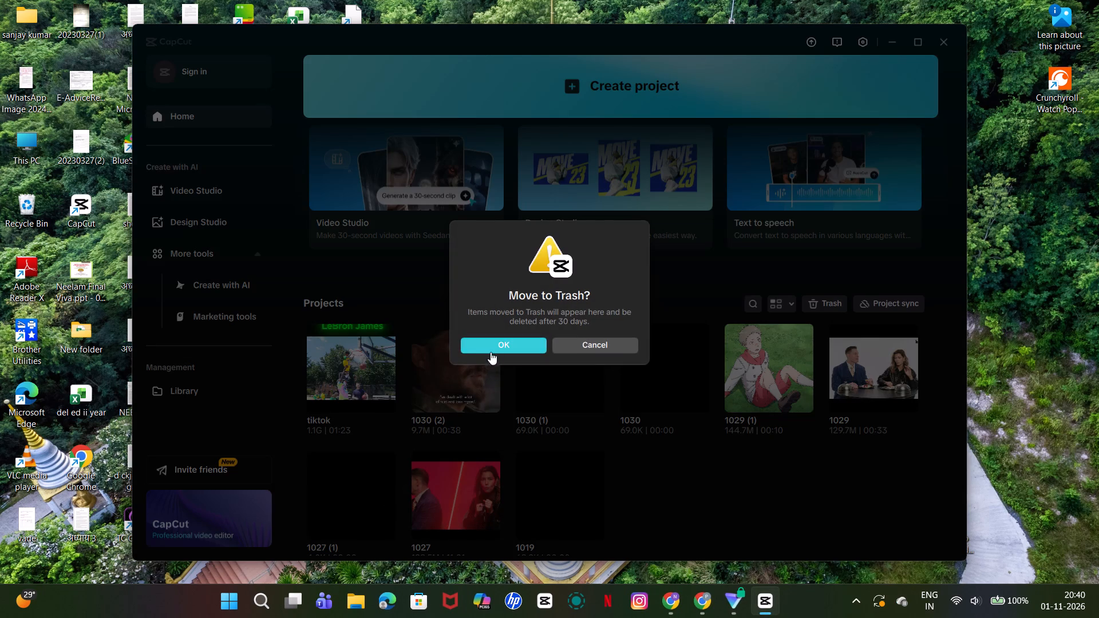
{"action": "left_click", "coordinate": [495, 341]}
Select all eight remaining projects, from 1030 (2) through 1019, and move them to the trash.
{"action": "scroll", "coordinate": [507, 429], "scroll_direction": "down", "scroll_amount": 4}
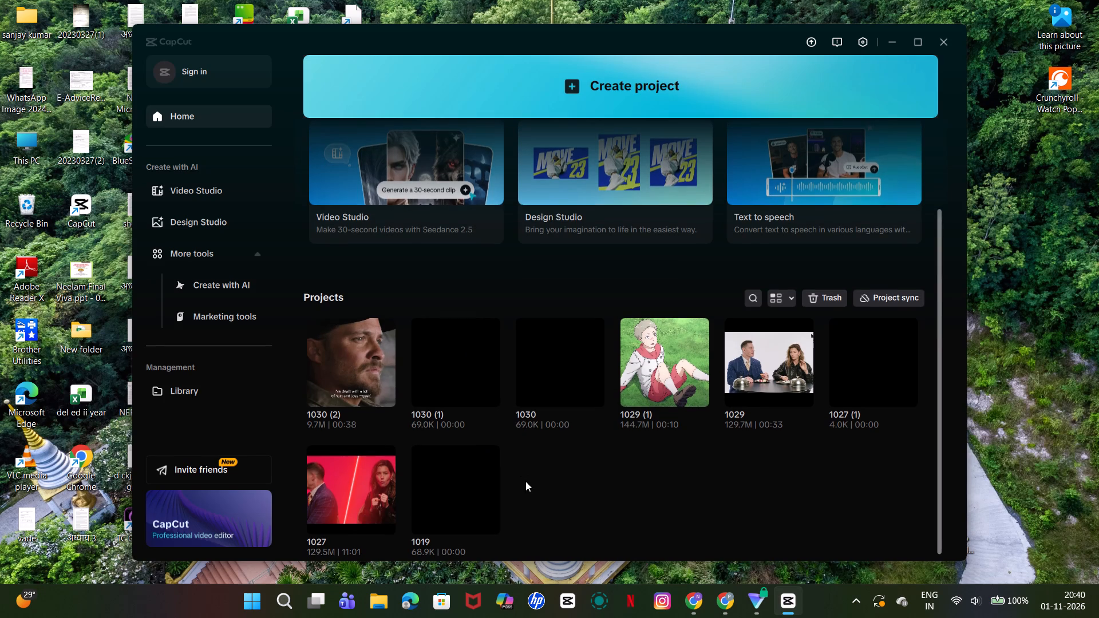
{"action": "left_click_drag", "start_coordinate": [517, 501], "coordinate": [359, 364]}
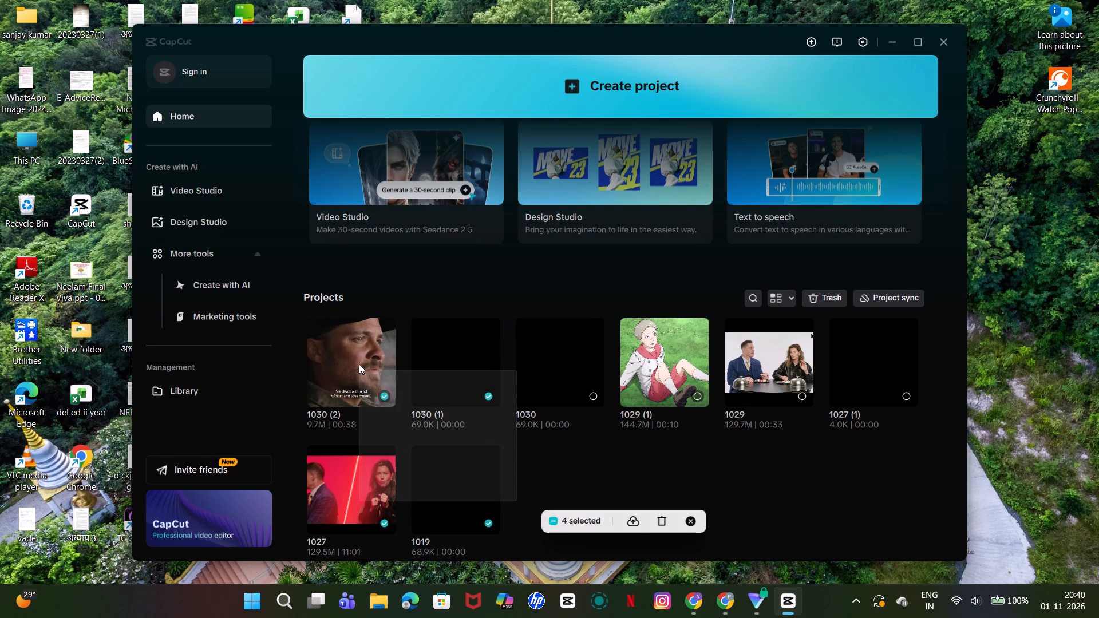
{"action": "left_click_drag", "start_coordinate": [359, 364], "coordinate": [804, 423]}
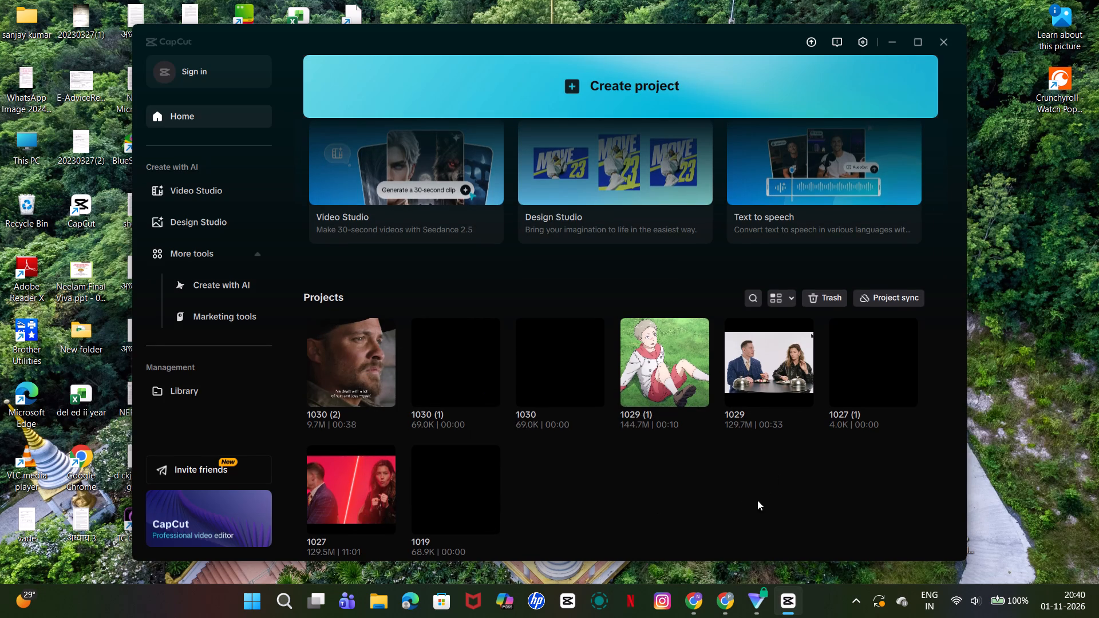
{"action": "left_click_drag", "start_coordinate": [931, 323], "coordinate": [876, 321]}
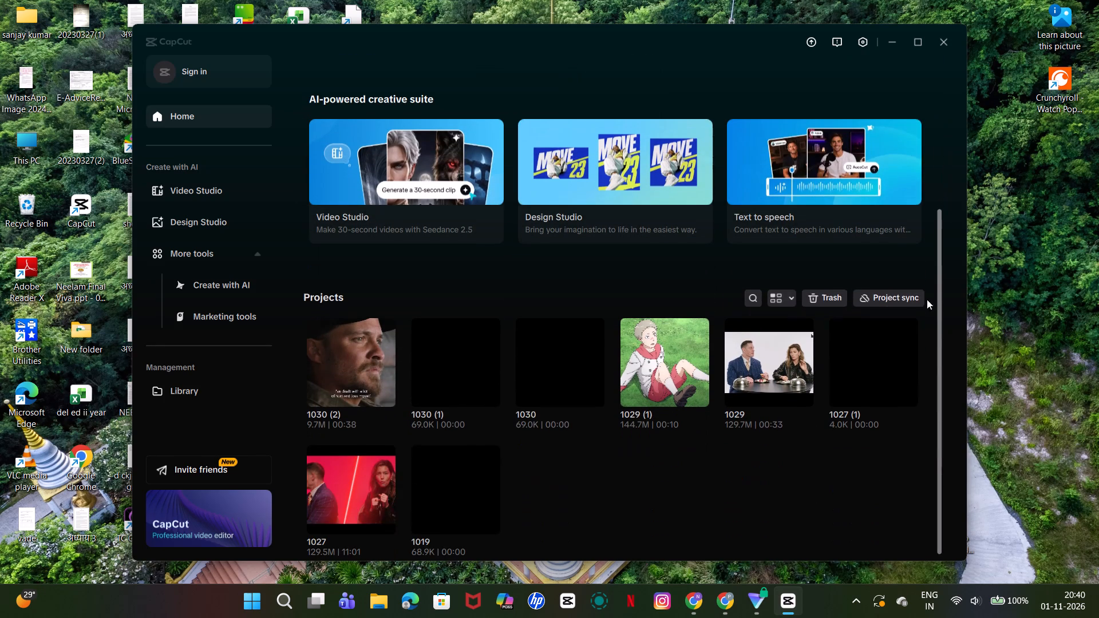
{"action": "left_click_drag", "start_coordinate": [928, 307], "coordinate": [916, 324]}
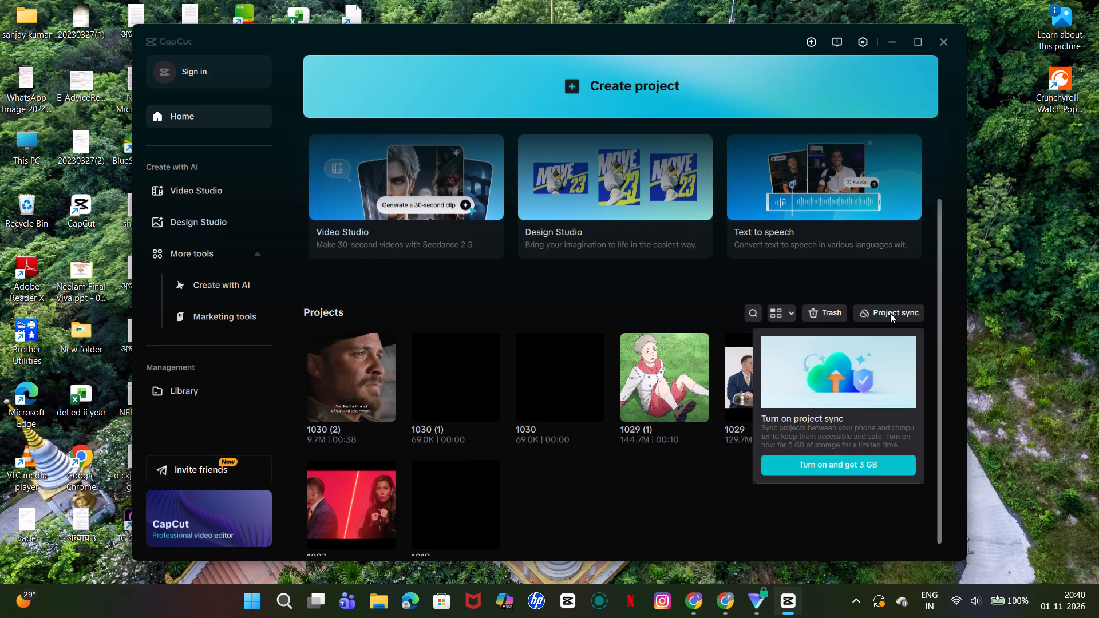
{"action": "left_click_drag", "start_coordinate": [329, 296], "coordinate": [403, 338]}
{"action": "scroll", "coordinate": [556, 350], "scroll_direction": "down", "scroll_amount": 4}
{"action": "left_click_drag", "start_coordinate": [916, 532], "coordinate": [843, 514]}
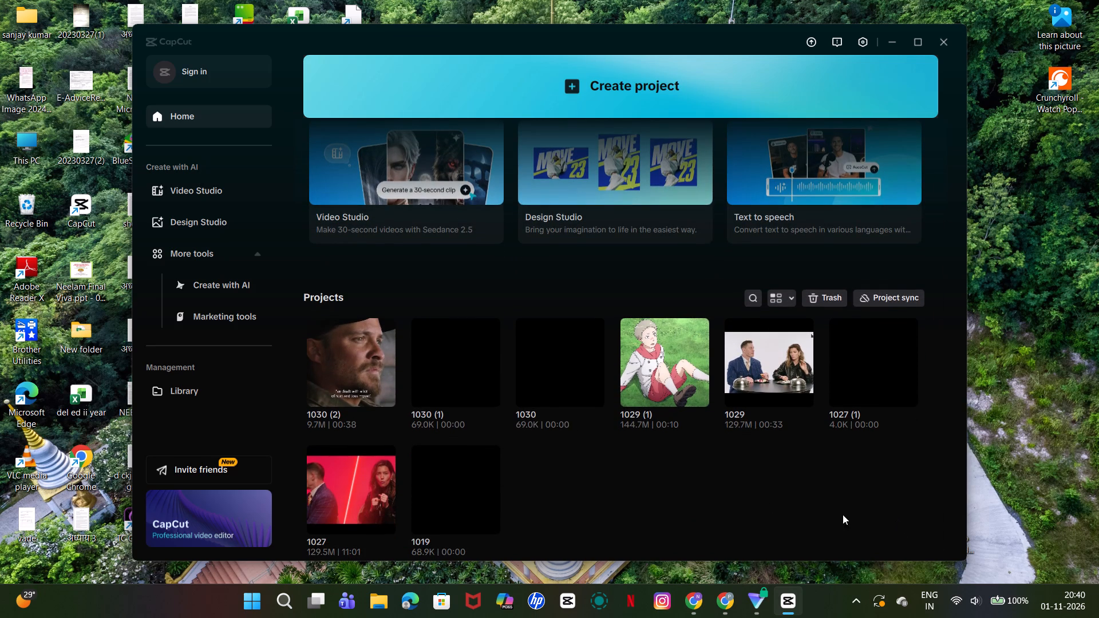
{"action": "left_click_drag", "start_coordinate": [843, 514], "coordinate": [306, 314]}
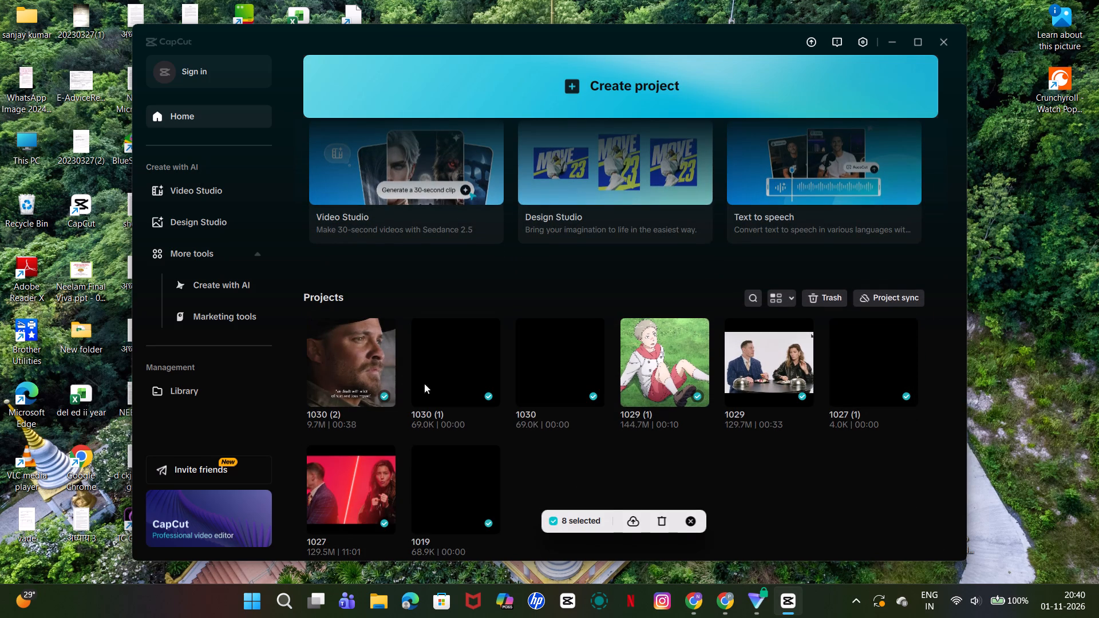
{"action": "left_click", "coordinate": [666, 522]}
{"action": "left_click", "coordinate": [515, 345]}
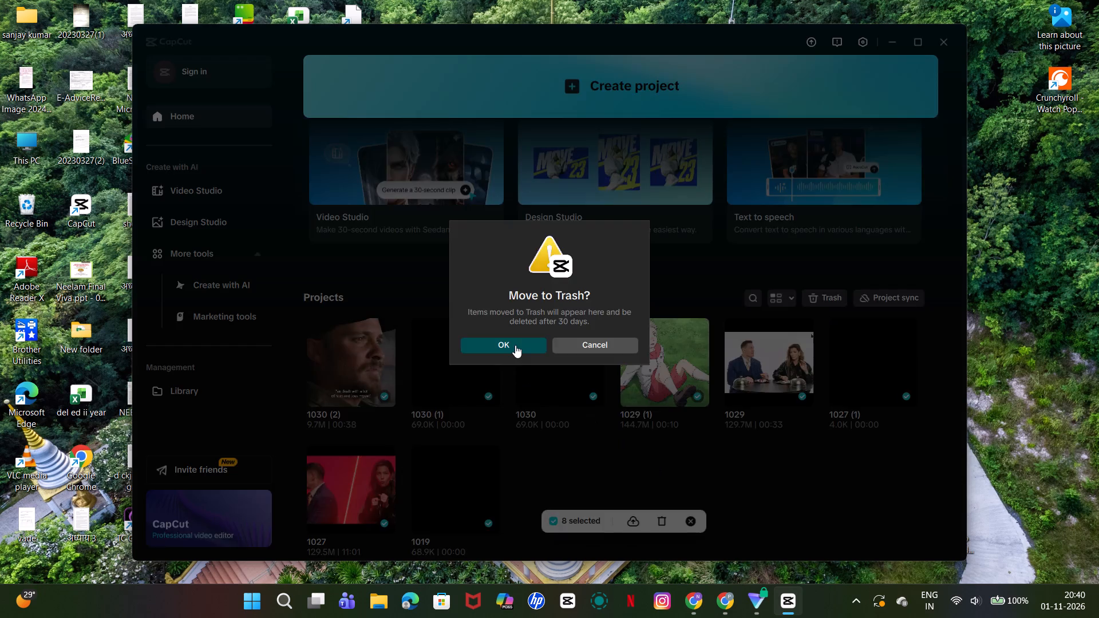
Permanently delete everything in the project trash, empty it again for the leftover items, and close it.
{"action": "left_click", "coordinate": [817, 419]}
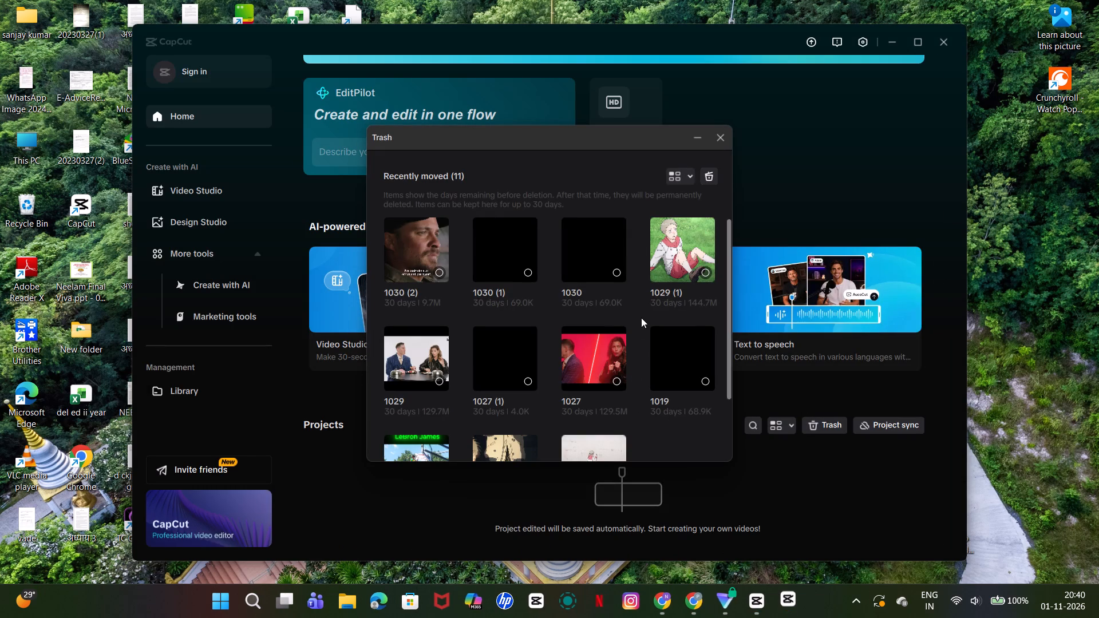
{"action": "left_click", "coordinate": [710, 176]}
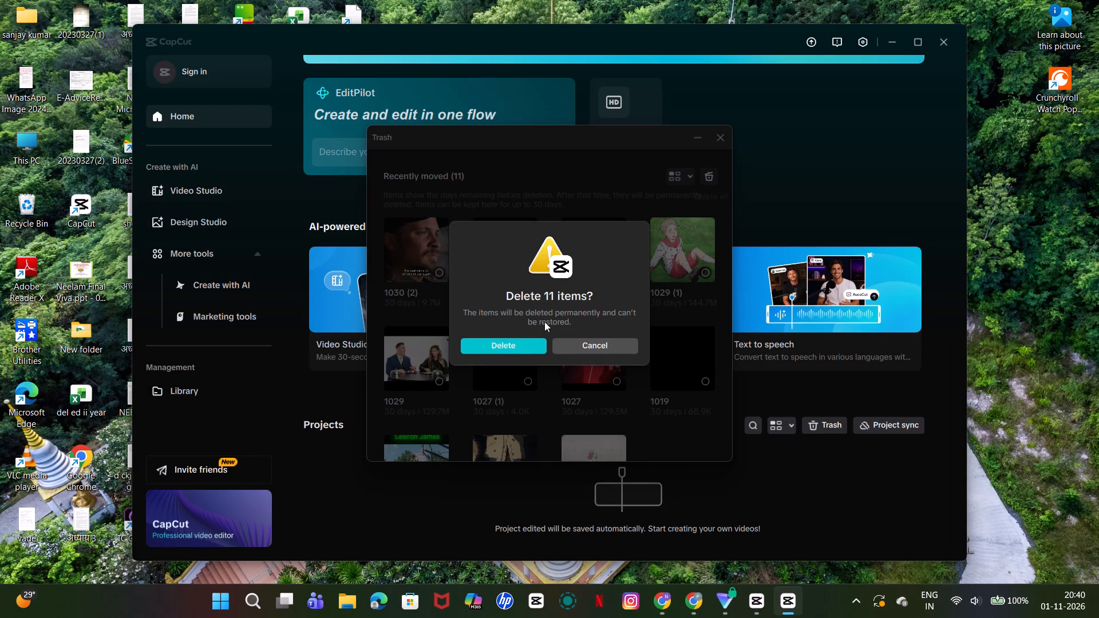
{"action": "left_click", "coordinate": [521, 342]}
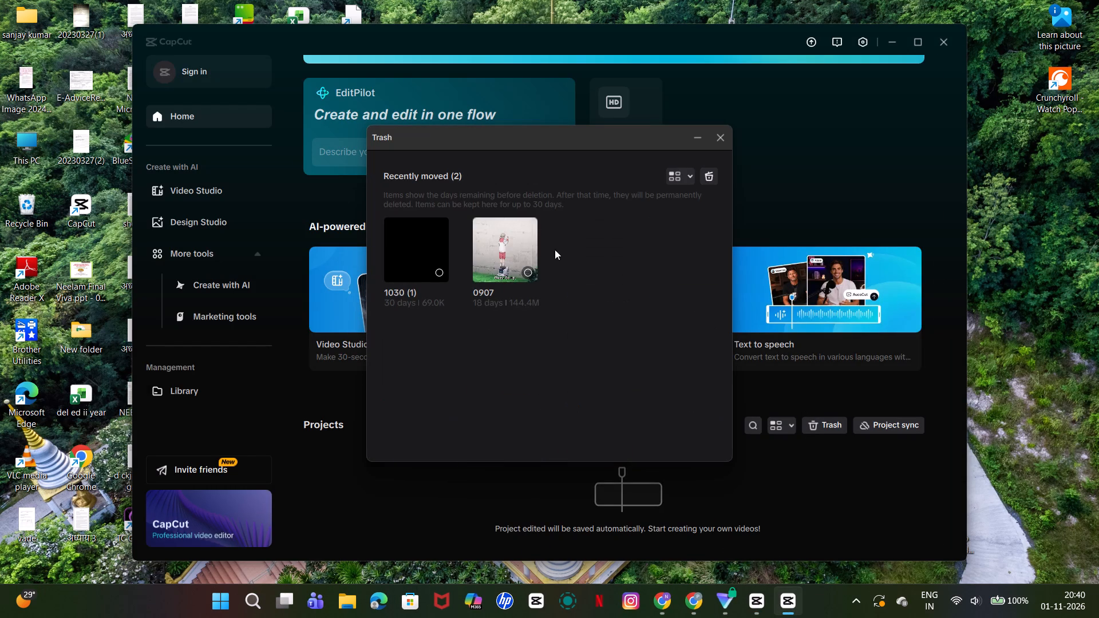
{"action": "left_click", "coordinate": [706, 176]}
{"action": "left_click", "coordinate": [524, 343]}
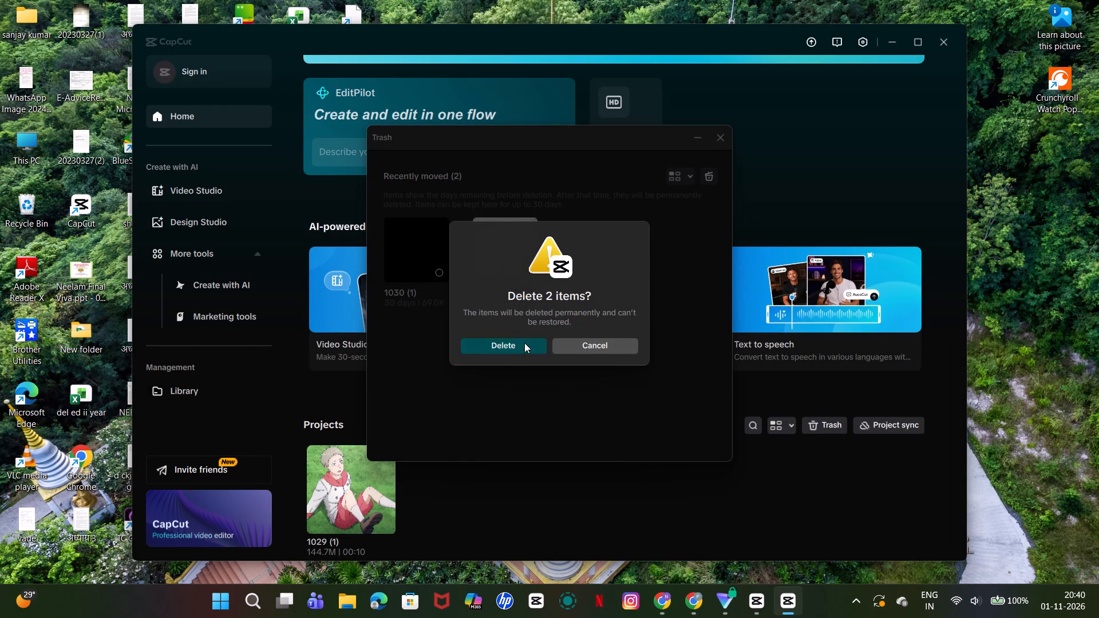
{"action": "left_click", "coordinate": [716, 140]}
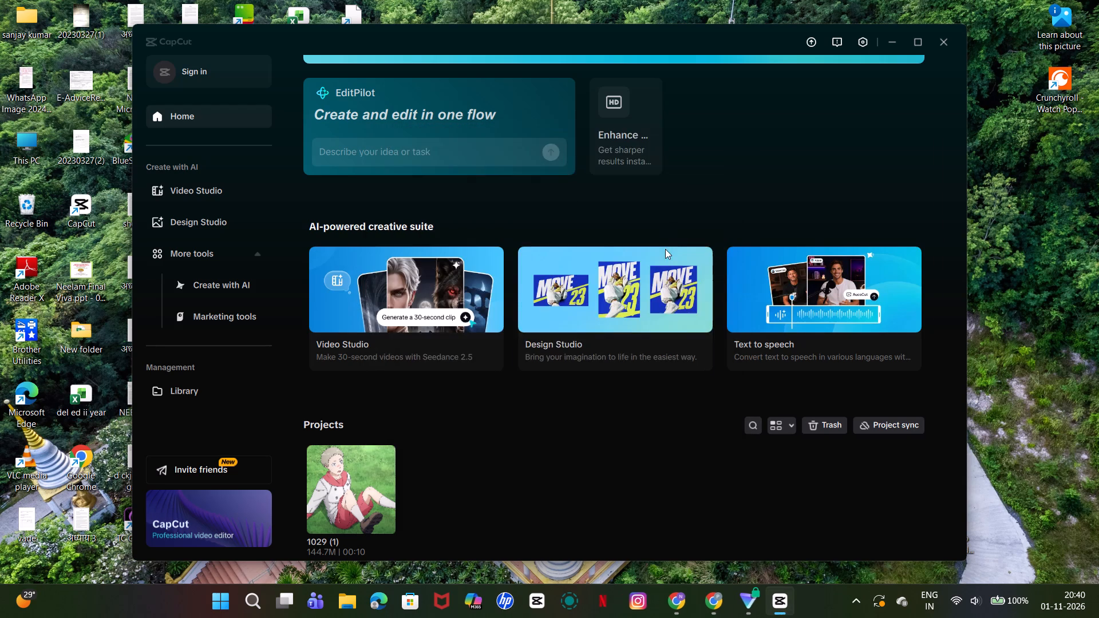
Create a new video project.
{"action": "scroll", "coordinate": [664, 256], "scroll_direction": "up", "scroll_amount": 5}
{"action": "left_click", "coordinate": [601, 126]}
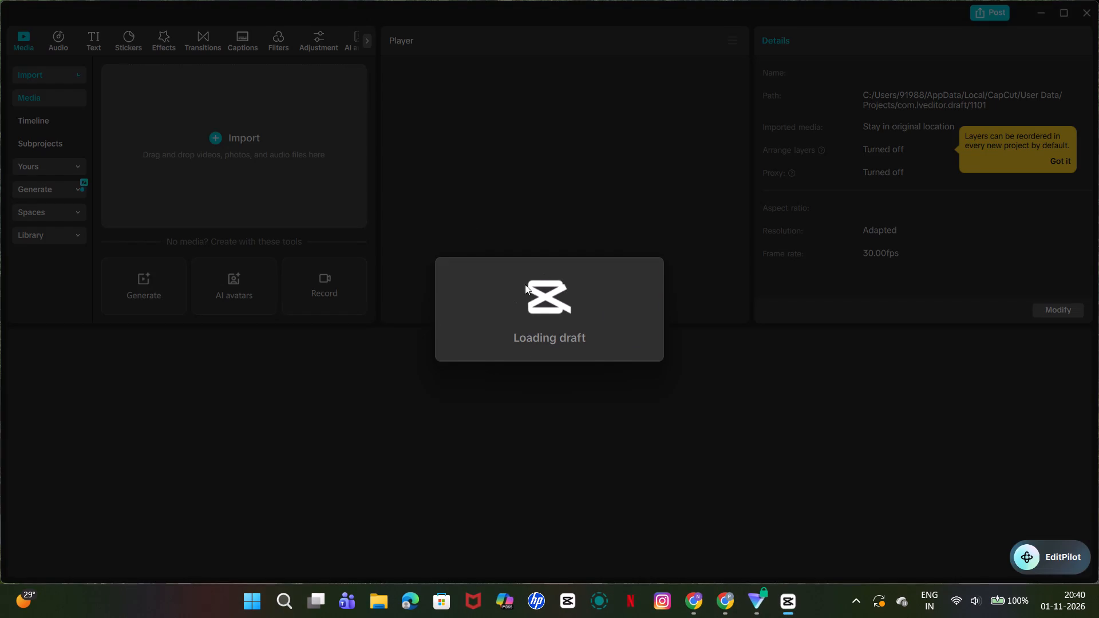
Import the "(5) I Brought My Parents To The CORE House!" recording from the Captures folder in Videos.
{"action": "left_click", "coordinate": [248, 150]}
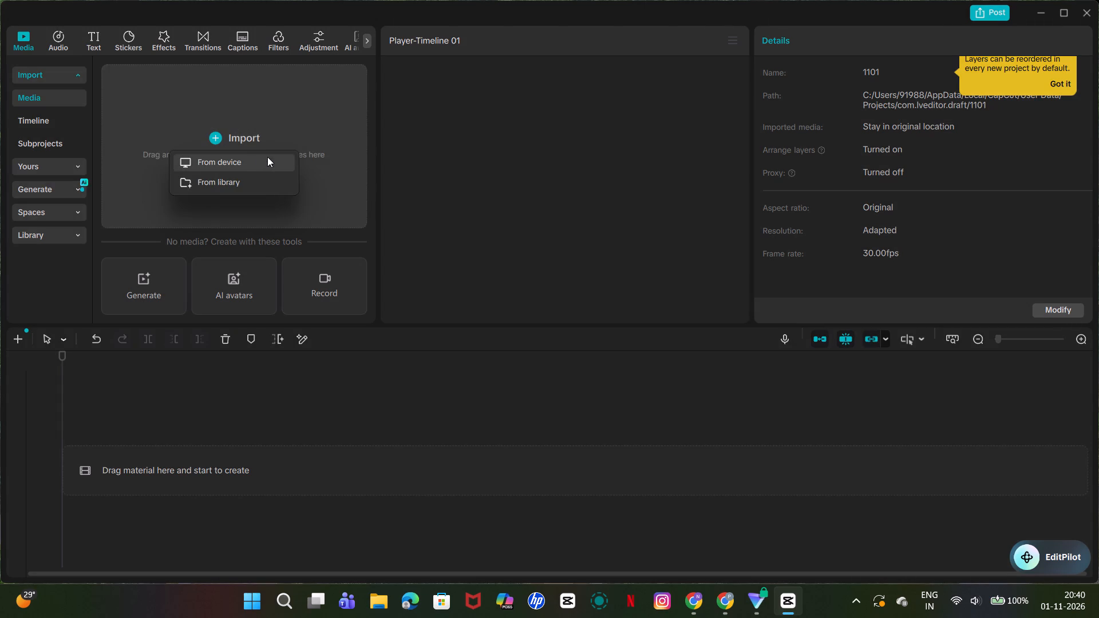
{"action": "left_click", "coordinate": [257, 157]}
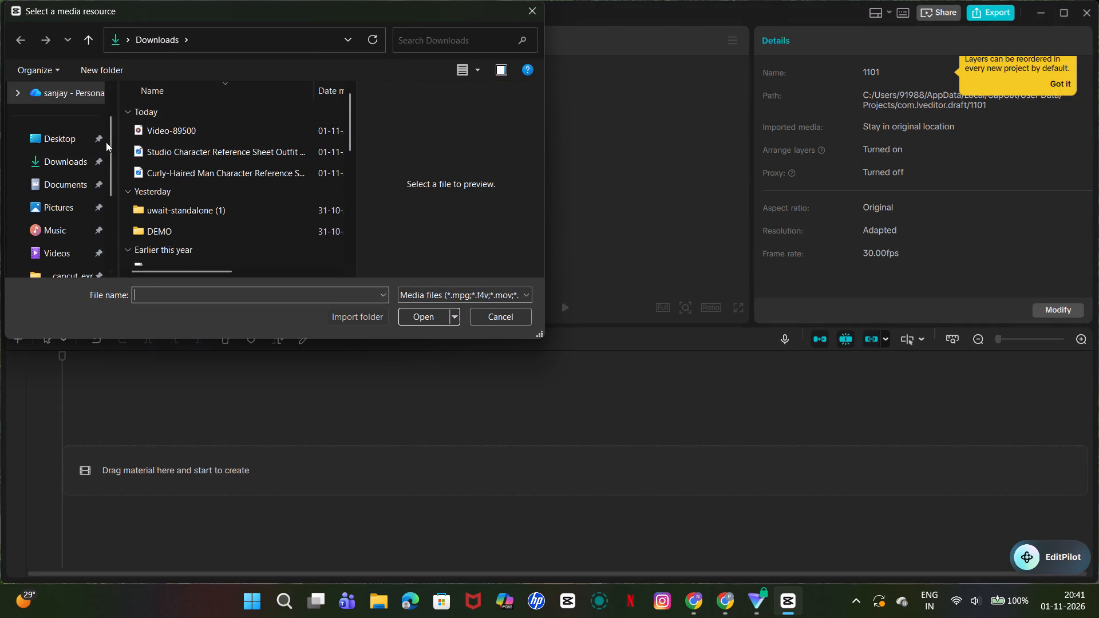
{"action": "scroll", "coordinate": [63, 175], "scroll_direction": "down", "scroll_amount": 1}
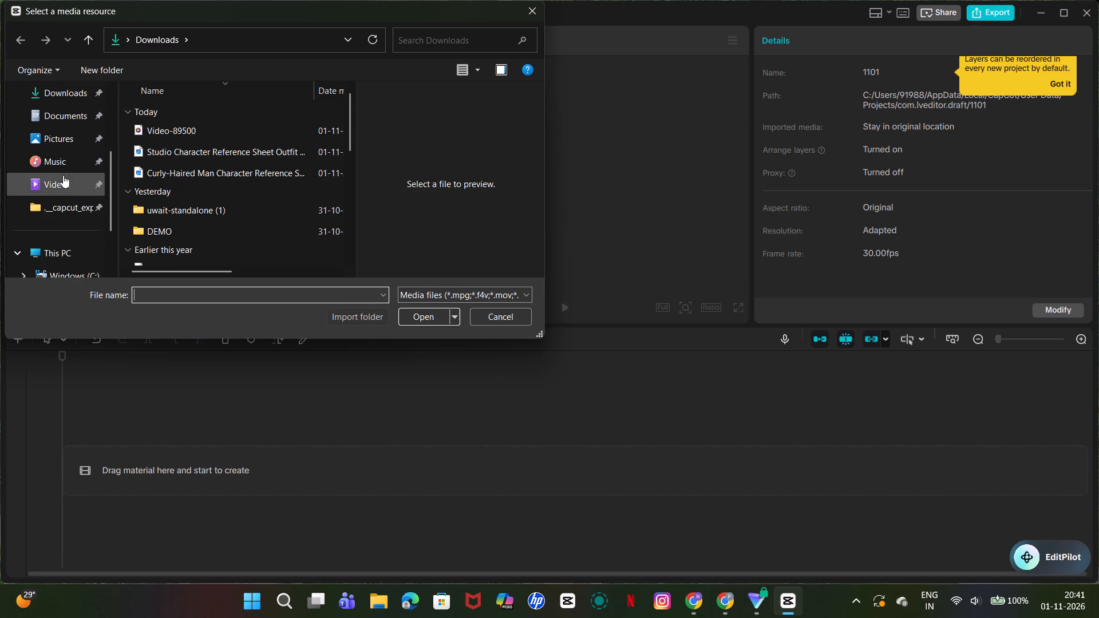
{"action": "scroll", "coordinate": [61, 236], "scroll_direction": "down", "scroll_amount": 1}
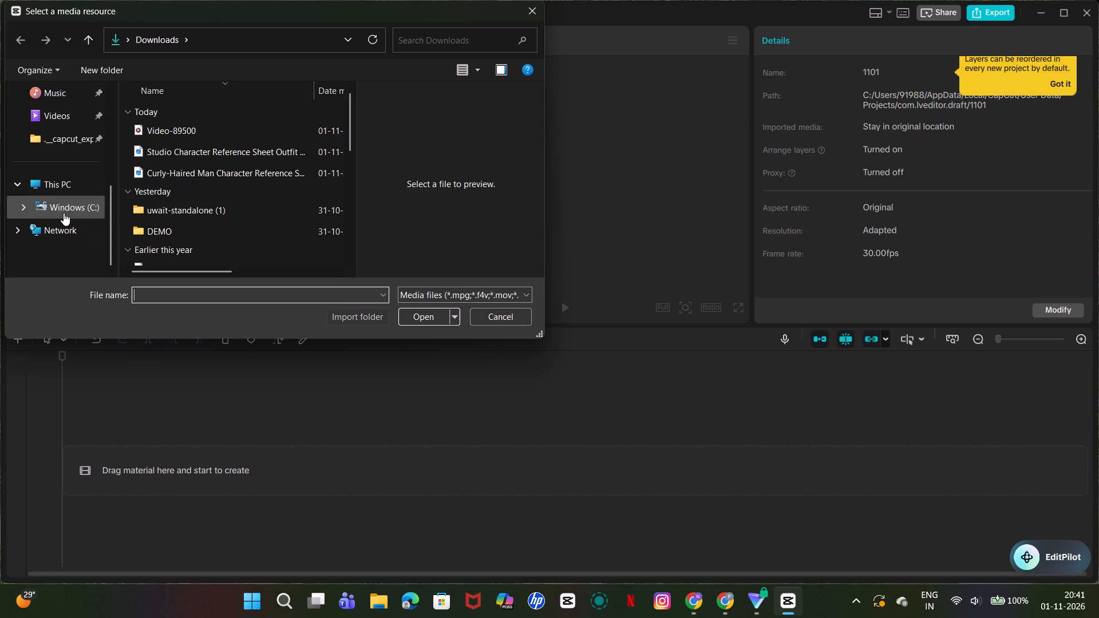
{"action": "scroll", "coordinate": [69, 185], "scroll_direction": "up", "scroll_amount": 1}
{"action": "left_click", "coordinate": [69, 180]}
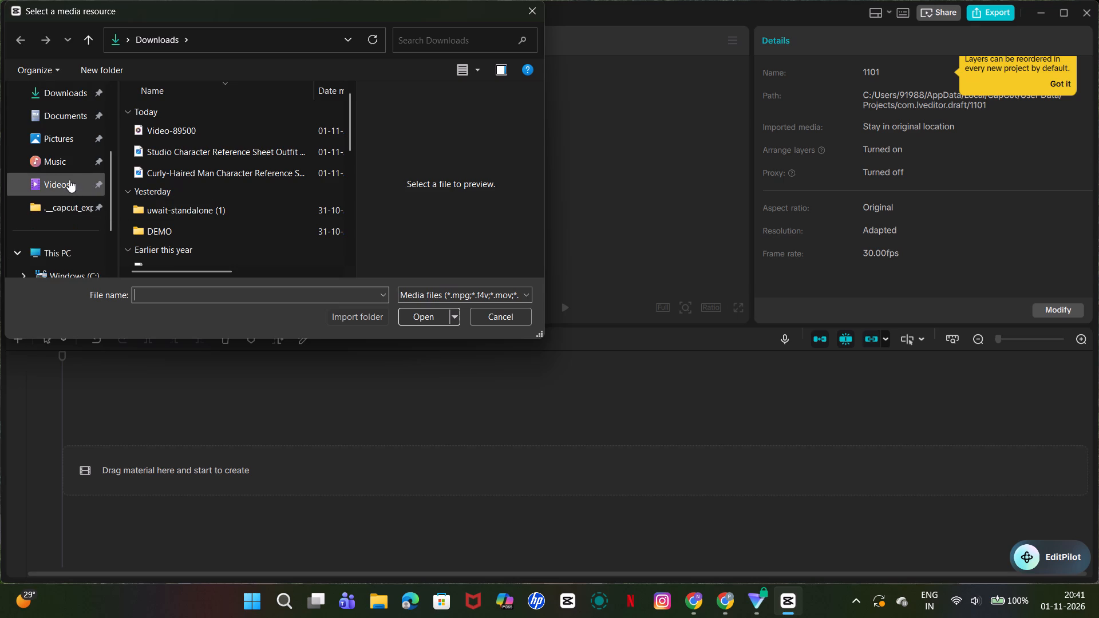
{"action": "left_click", "coordinate": [223, 128]}
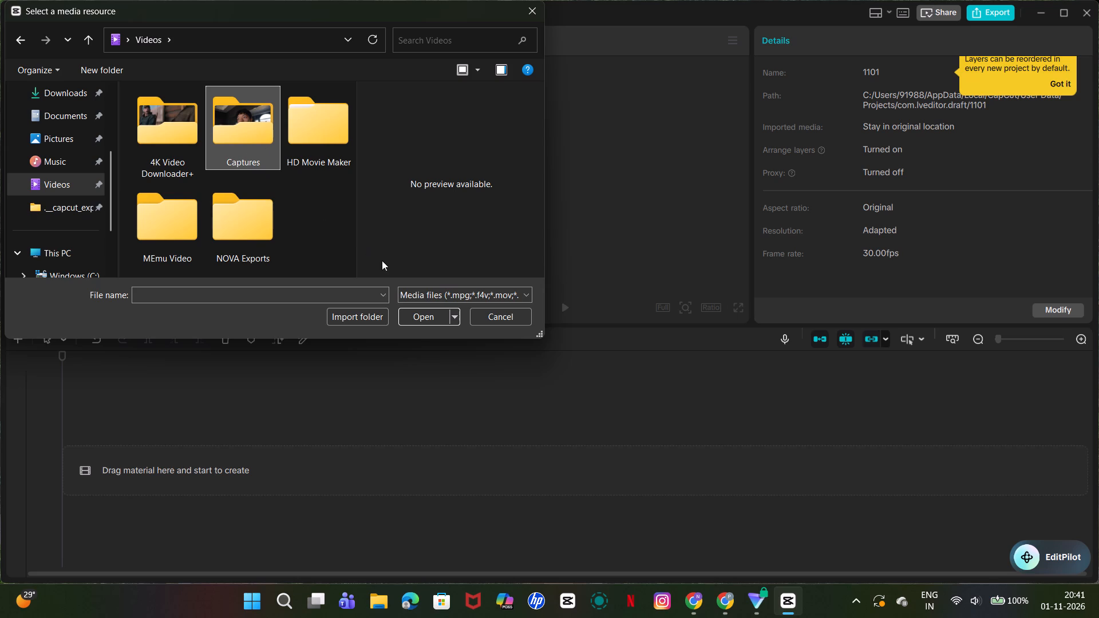
{"action": "left_click", "coordinate": [418, 312]}
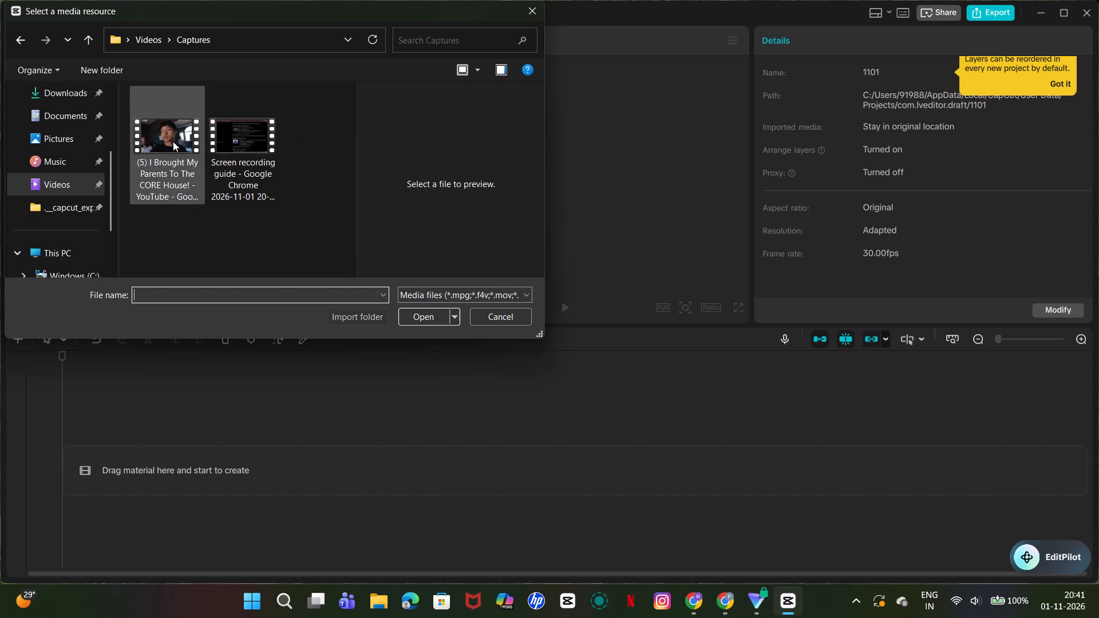
{"action": "left_click_drag", "start_coordinate": [173, 141], "coordinate": [184, 454]}
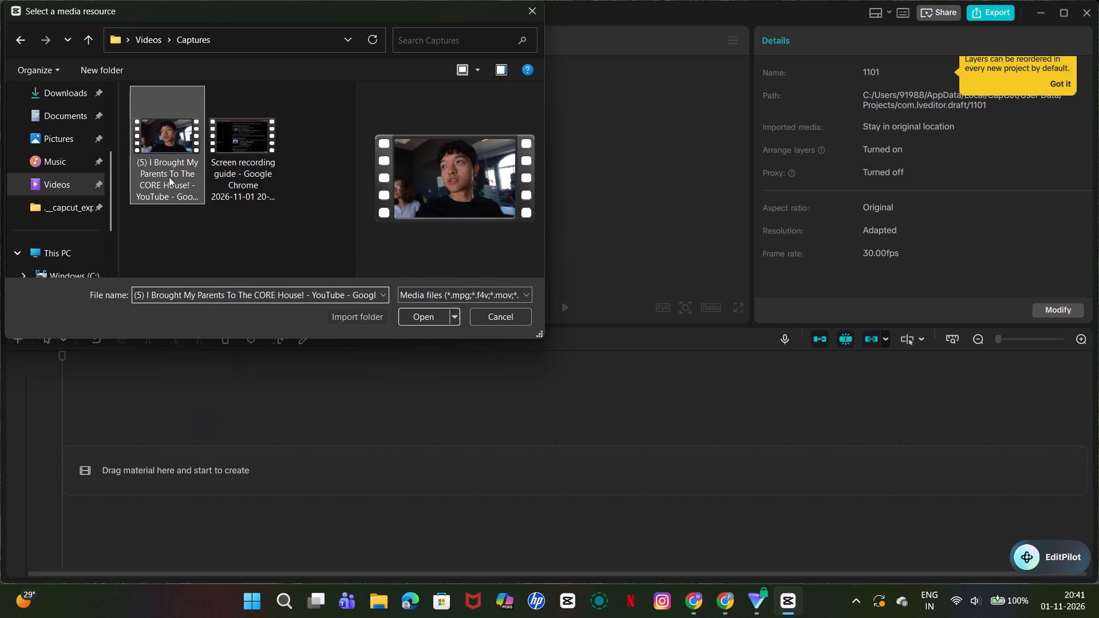
{"action": "double_click", "coordinate": [169, 152]}
Place the imported CORE House recording at the start of the empty timeline.
{"action": "left_click_drag", "start_coordinate": [151, 132], "coordinate": [156, 188]}
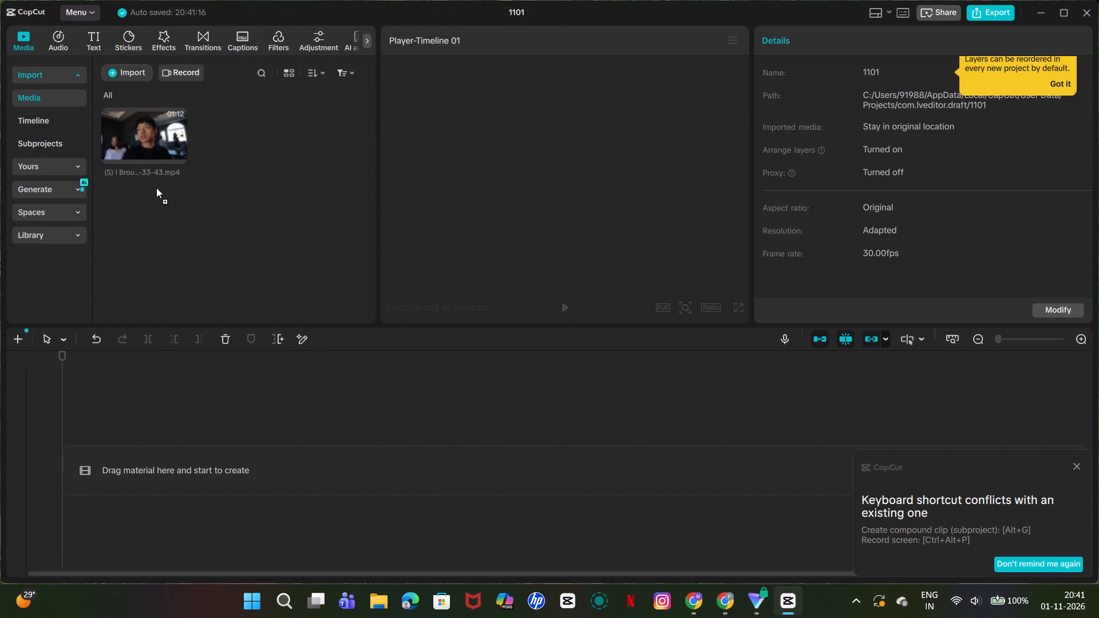
{"action": "left_click_drag", "start_coordinate": [156, 188], "coordinate": [147, 441]}
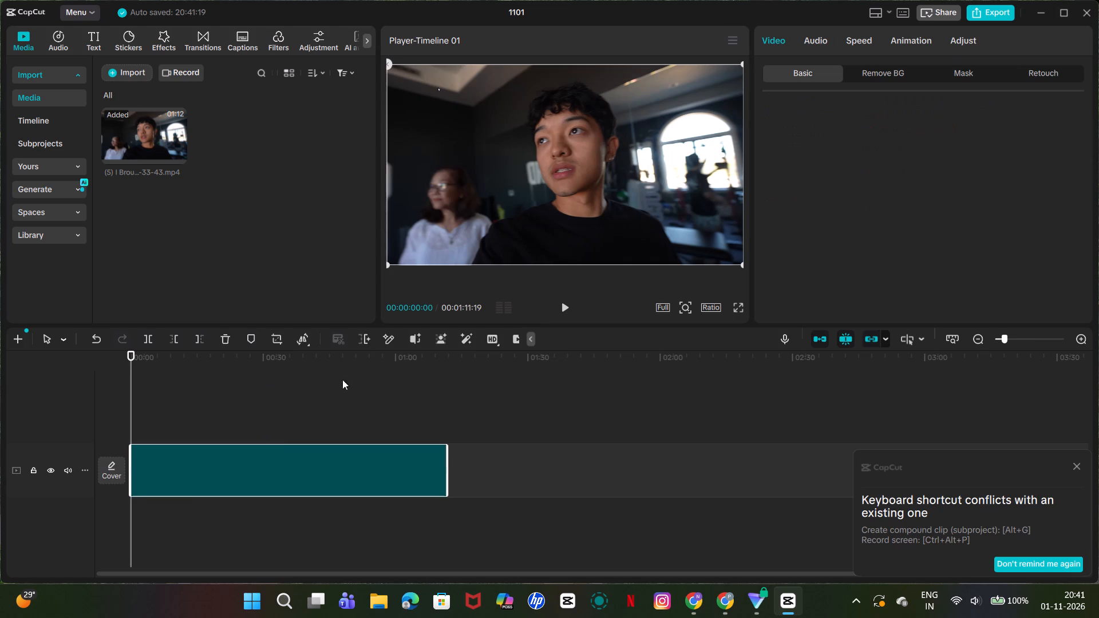
Set the project's aspect ratio to 9:16.
{"action": "left_click", "coordinate": [668, 307]}
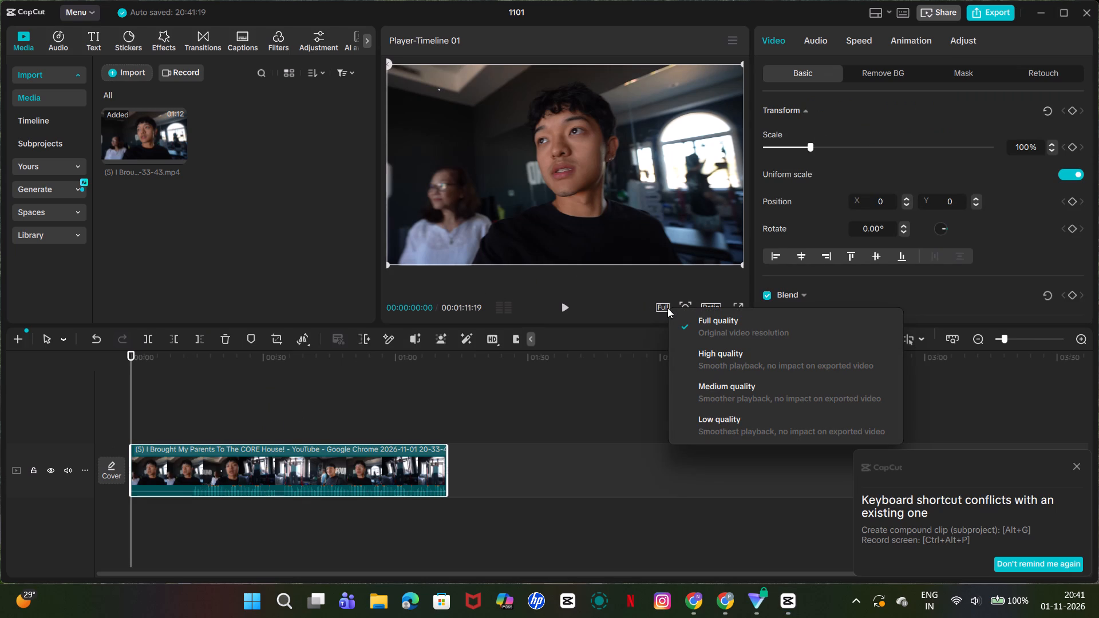
{"action": "left_click", "coordinate": [667, 308]}
{"action": "left_click", "coordinate": [710, 308]}
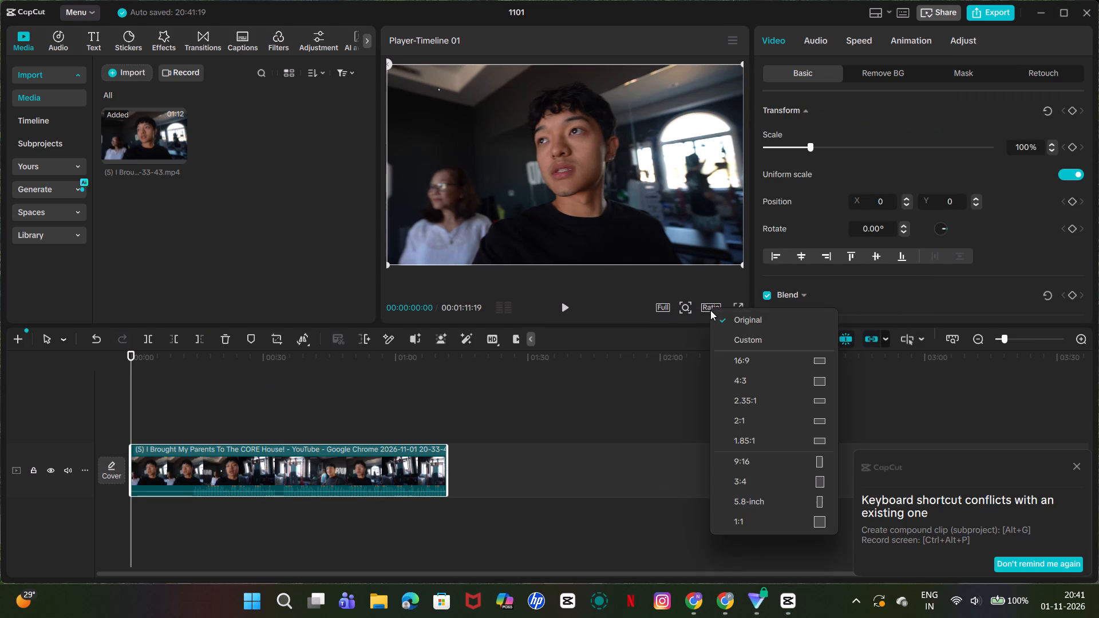
{"action": "left_click", "coordinate": [747, 459]}
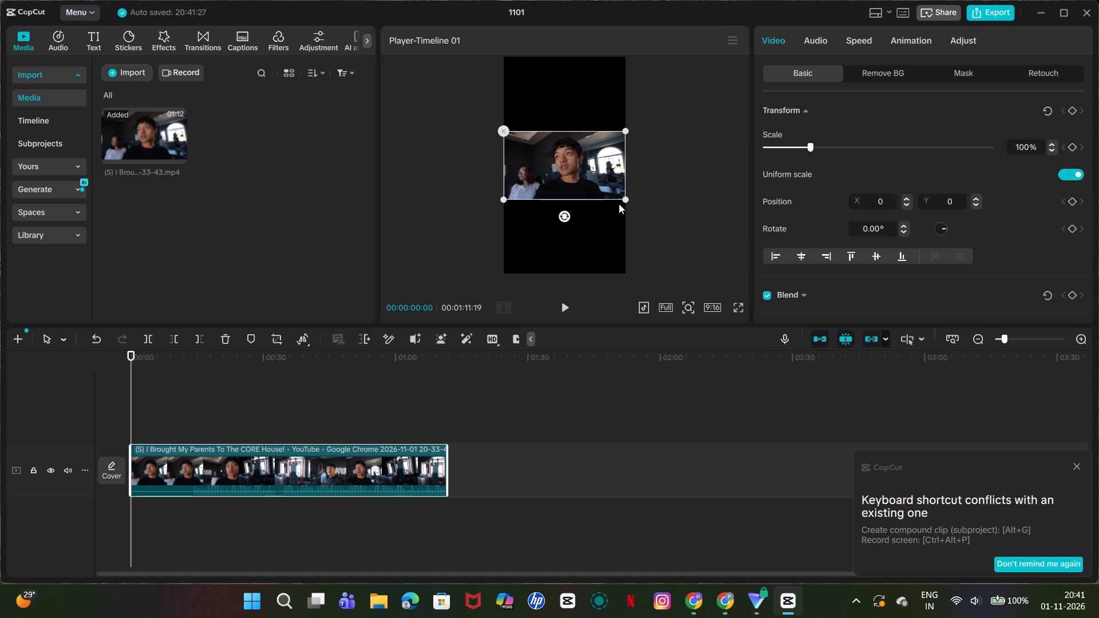
Enlarge the clip in the vertical frame to a scale of 127%.
{"action": "left_click_drag", "start_coordinate": [622, 199], "coordinate": [628, 201]}
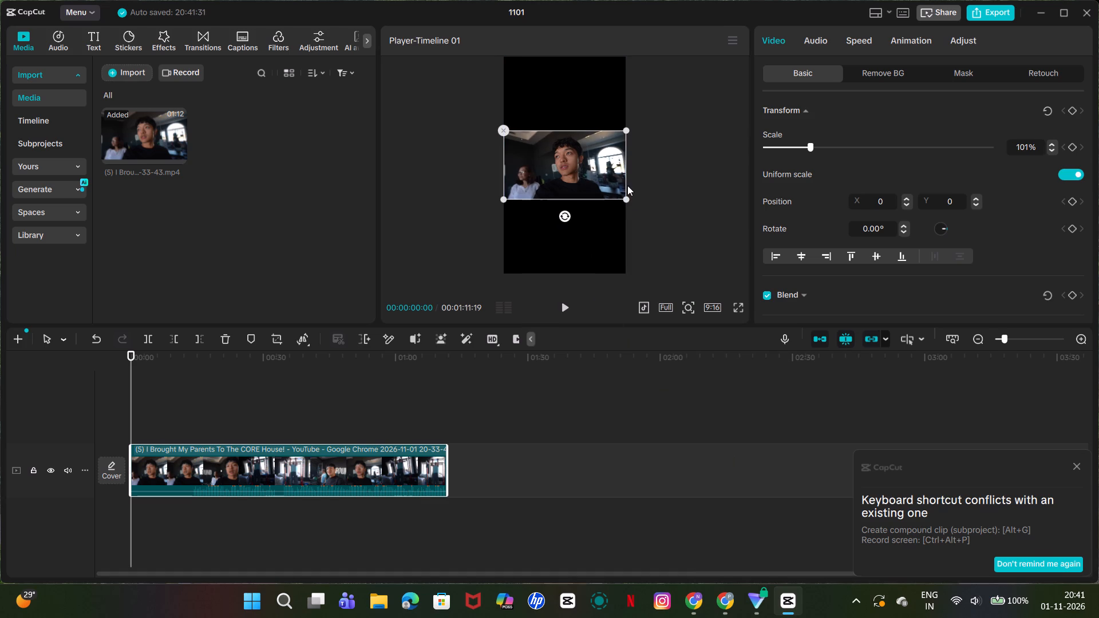
{"action": "left_click", "coordinate": [816, 142]}
{"action": "double_click", "coordinate": [818, 142]}
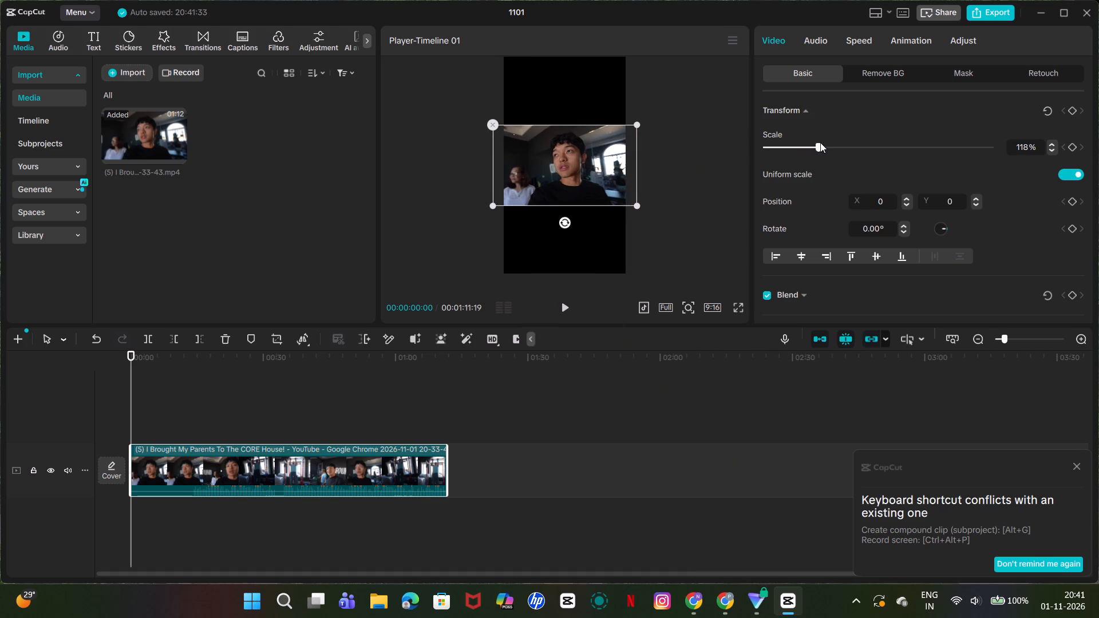
Play the clip from the beginning to check the opening footage.
{"action": "left_click", "coordinate": [570, 302]}
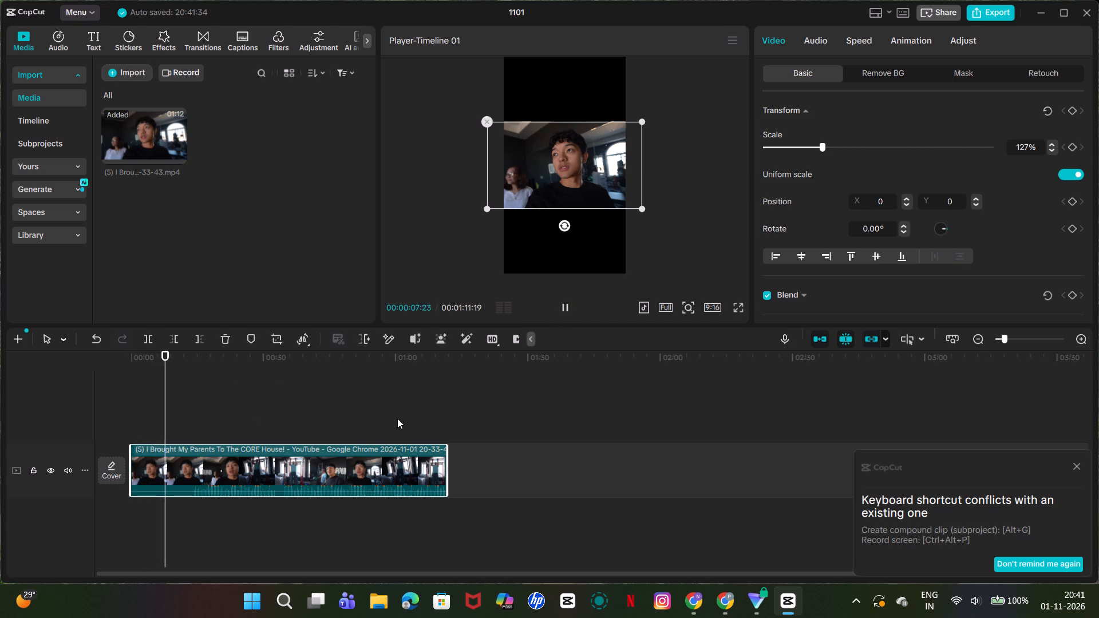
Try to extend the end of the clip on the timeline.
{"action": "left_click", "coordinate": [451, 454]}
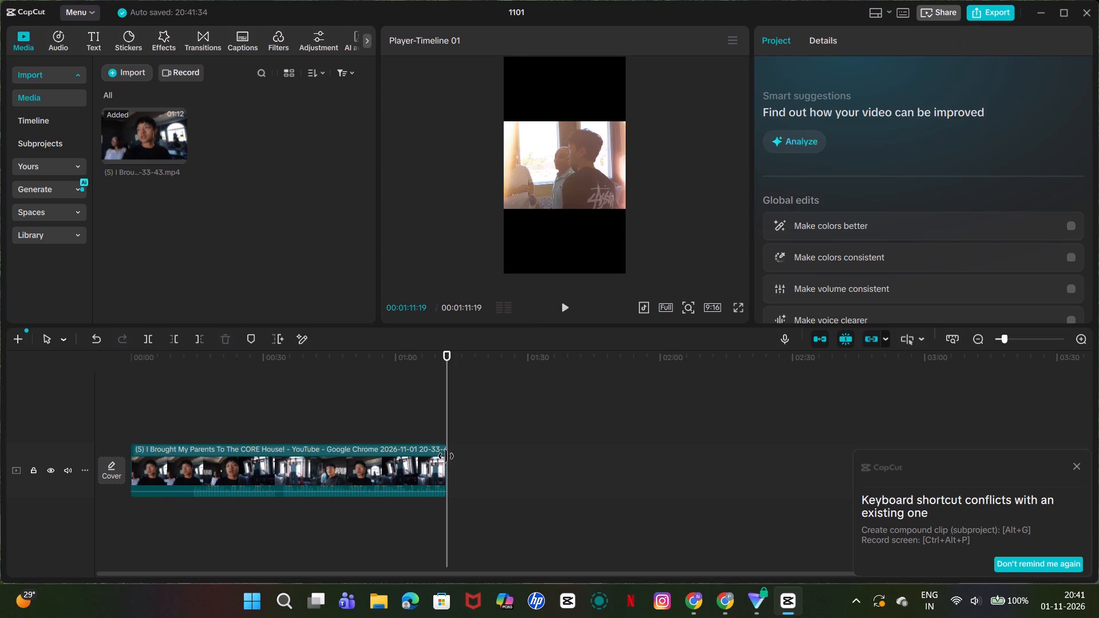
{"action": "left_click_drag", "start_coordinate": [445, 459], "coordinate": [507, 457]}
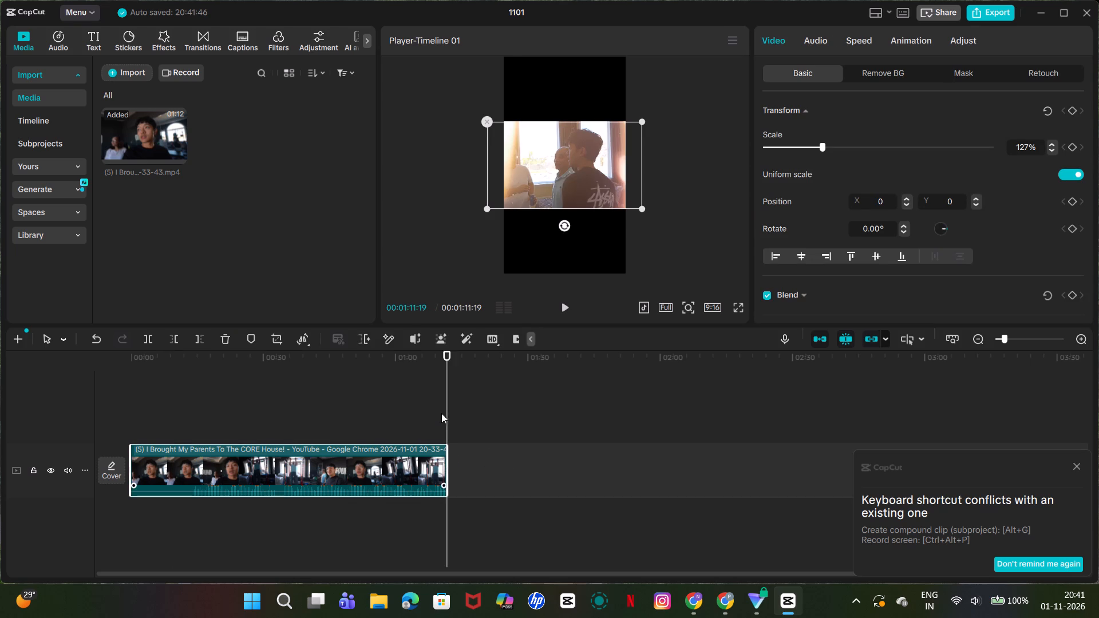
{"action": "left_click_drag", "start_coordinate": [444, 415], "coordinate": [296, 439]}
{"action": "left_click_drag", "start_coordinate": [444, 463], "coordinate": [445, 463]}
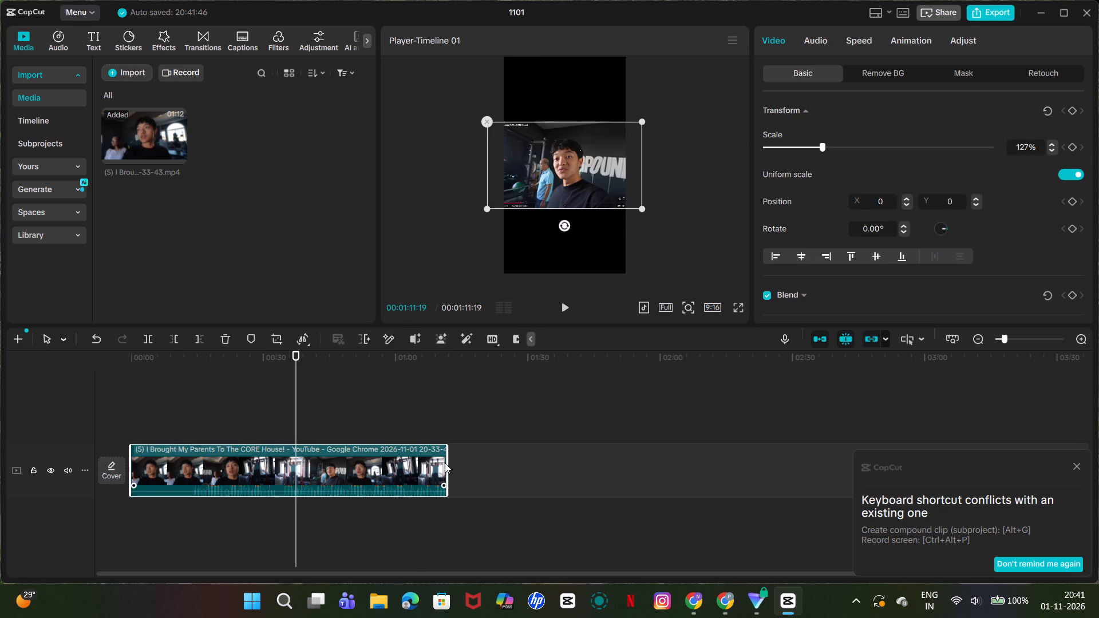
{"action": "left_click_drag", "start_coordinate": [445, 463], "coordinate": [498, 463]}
Examine the footage between about 33 and 50 seconds by playing and scrubbing, dismissing the shortcut conflict notice.
{"action": "triple_click", "coordinate": [1077, 337]}
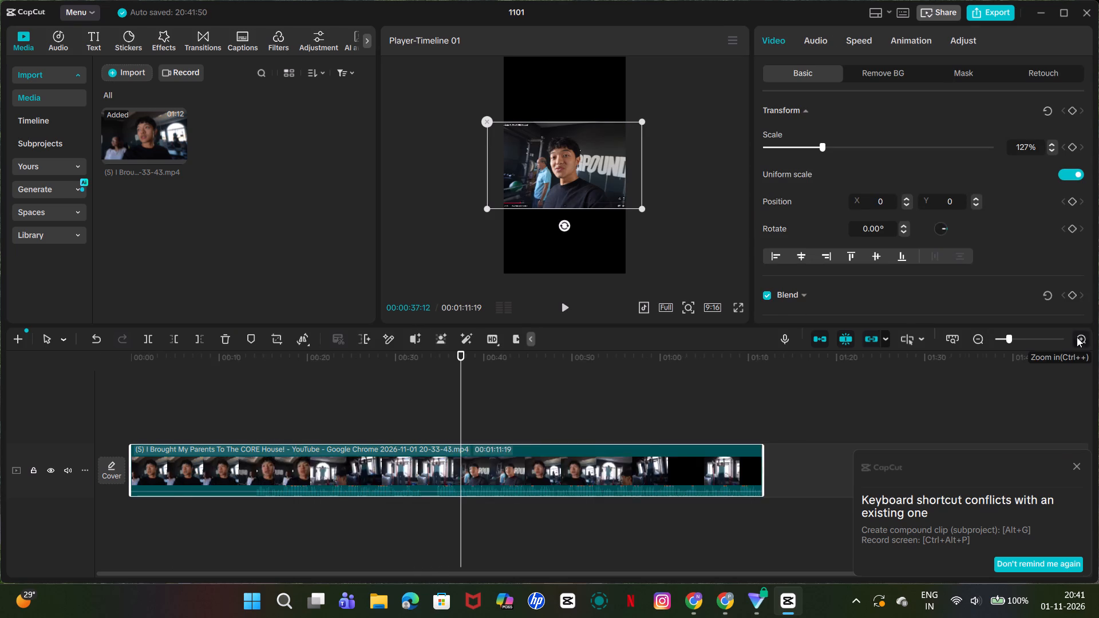
{"action": "left_click", "coordinate": [1074, 465]}
{"action": "left_click_drag", "start_coordinate": [464, 410], "coordinate": [413, 409]}
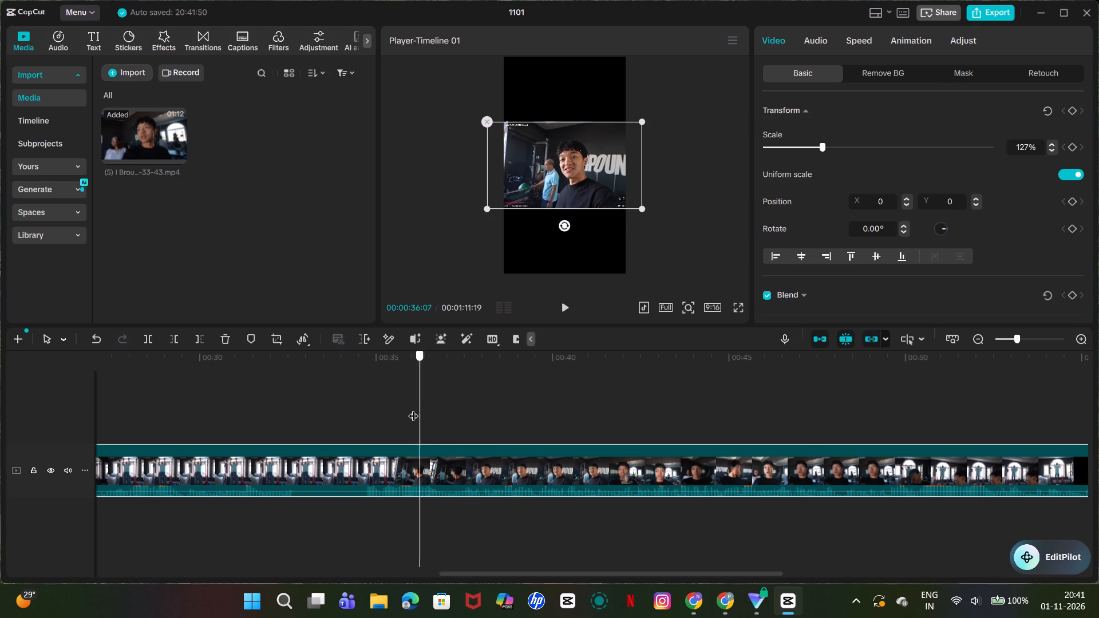
{"action": "left_click_drag", "start_coordinate": [413, 409], "coordinate": [367, 407]}
{"action": "left_click", "coordinate": [559, 306]}
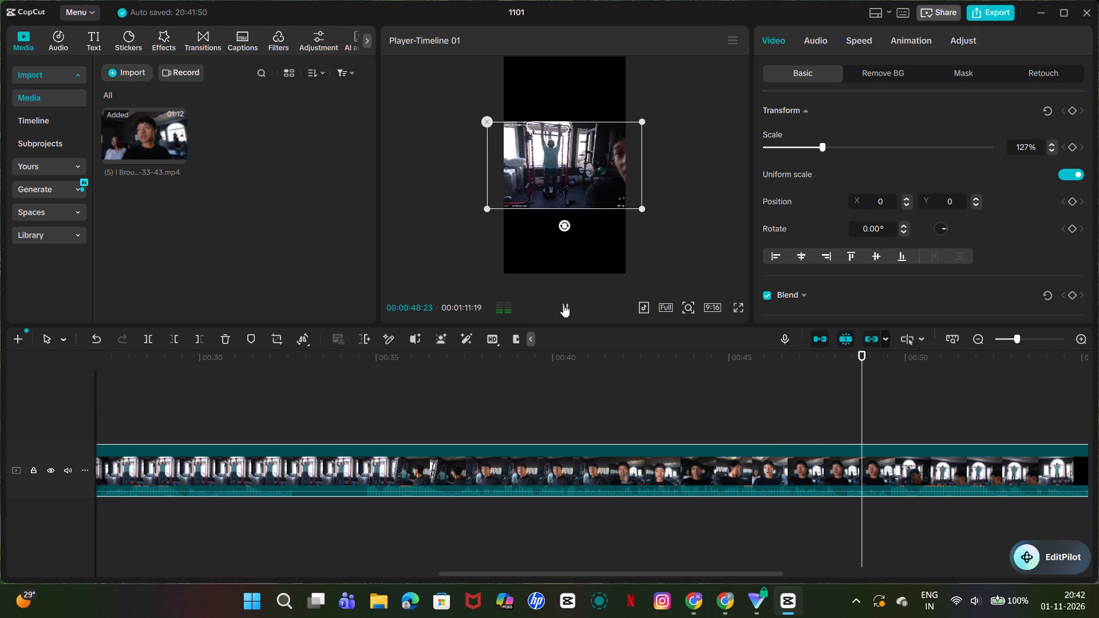
{"action": "left_click", "coordinate": [563, 304]}
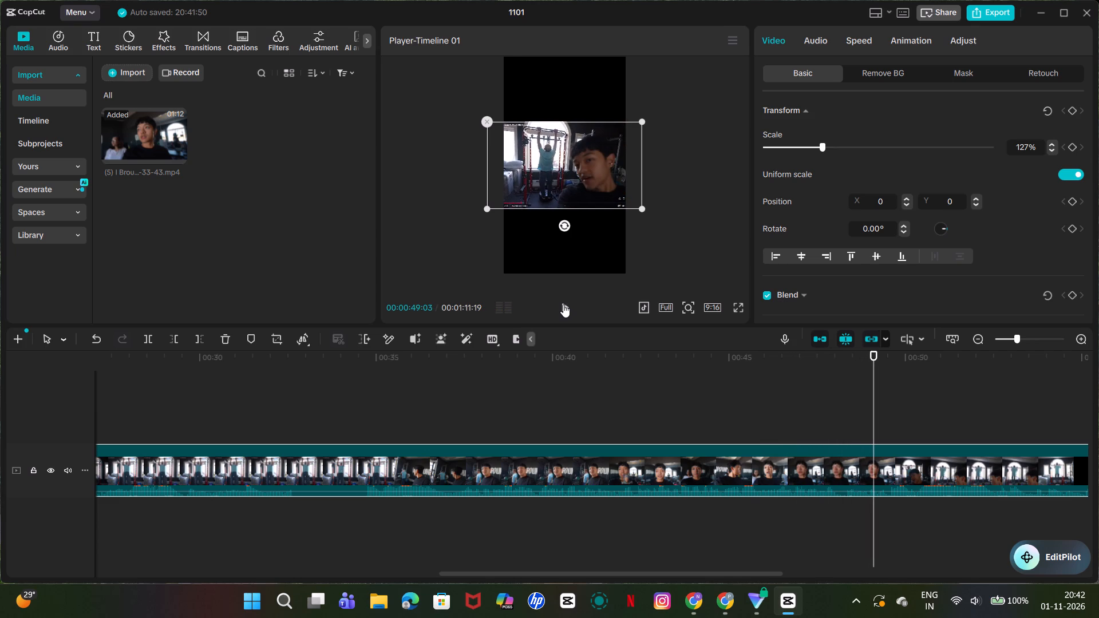
{"action": "left_click", "coordinate": [563, 304]}
{"action": "left_click", "coordinate": [563, 304]}
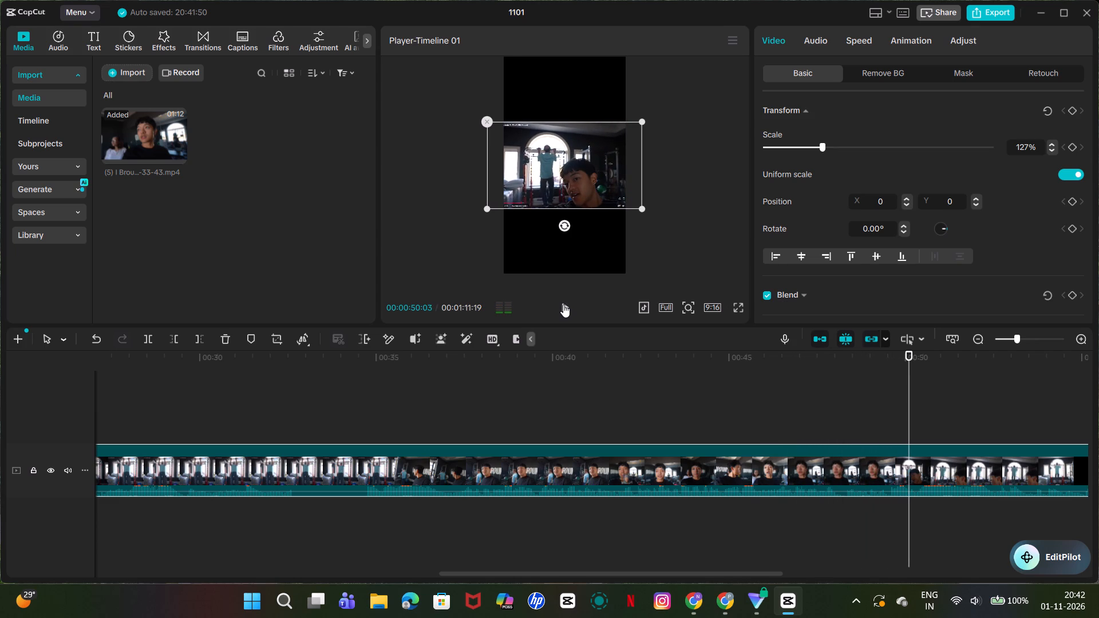
{"action": "left_click_drag", "start_coordinate": [913, 395], "coordinate": [880, 409]}
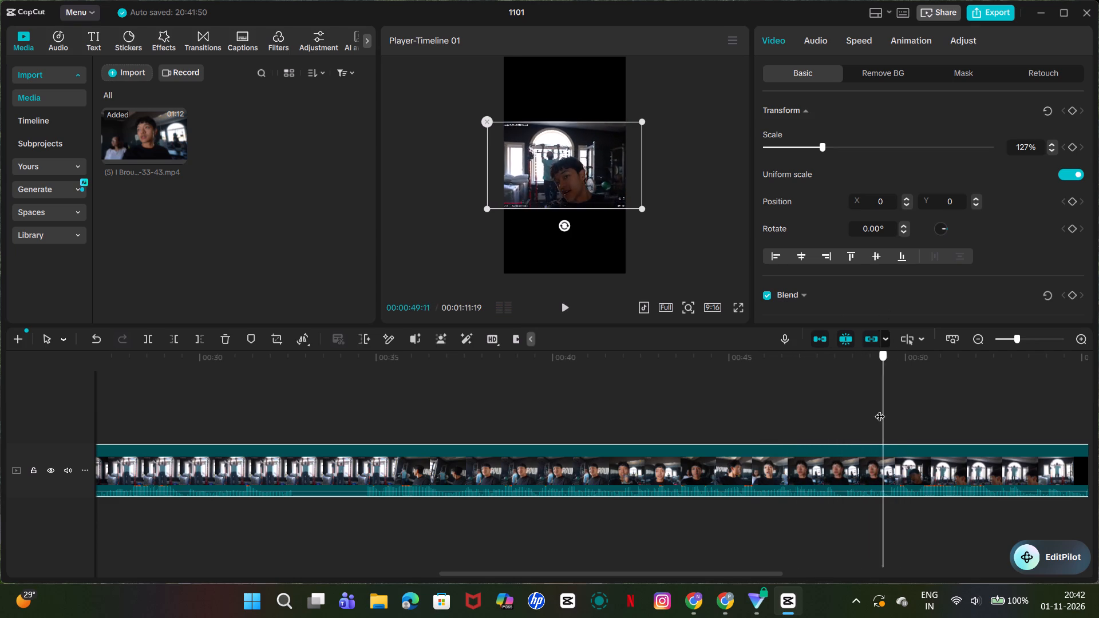
{"action": "left_click_drag", "start_coordinate": [880, 409], "coordinate": [816, 416]}
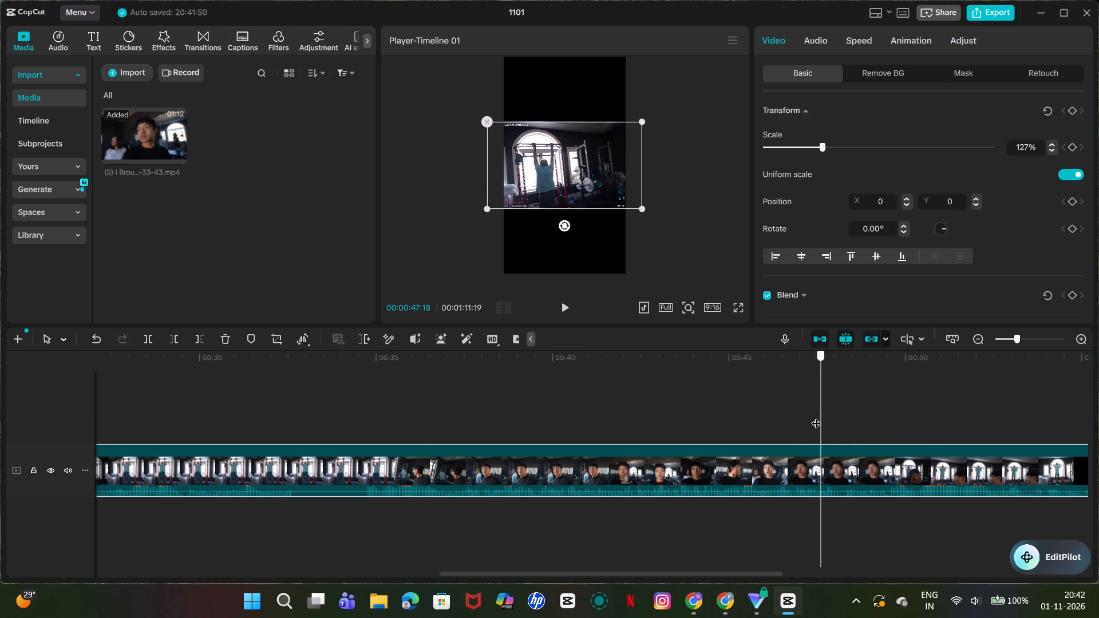
{"action": "left_click_drag", "start_coordinate": [816, 416], "coordinate": [765, 424]}
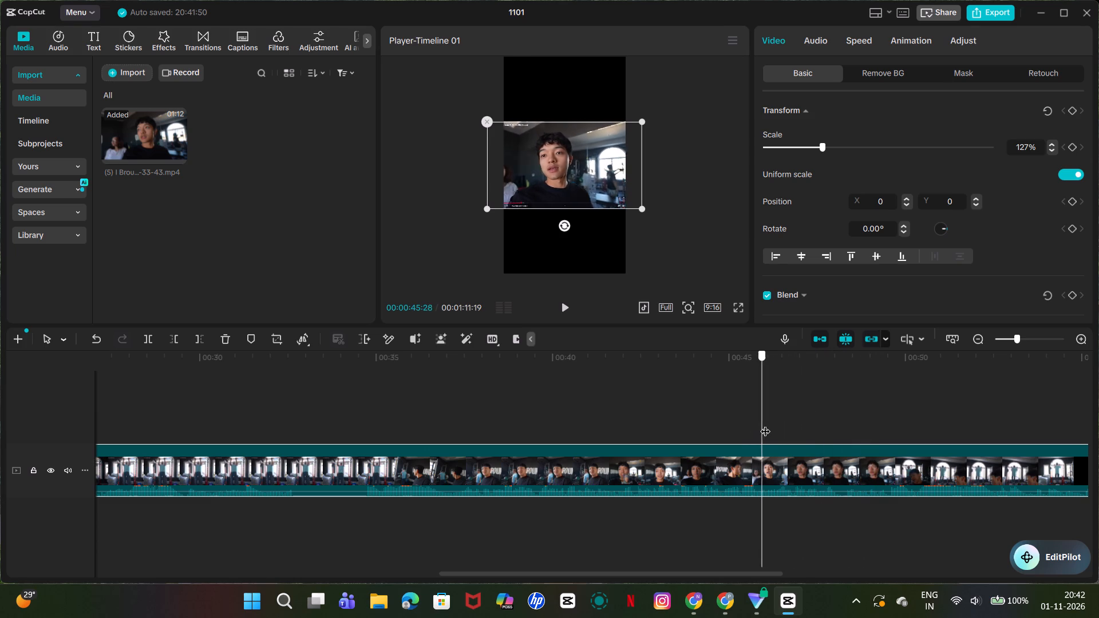
{"action": "left_click_drag", "start_coordinate": [765, 424], "coordinate": [797, 415]}
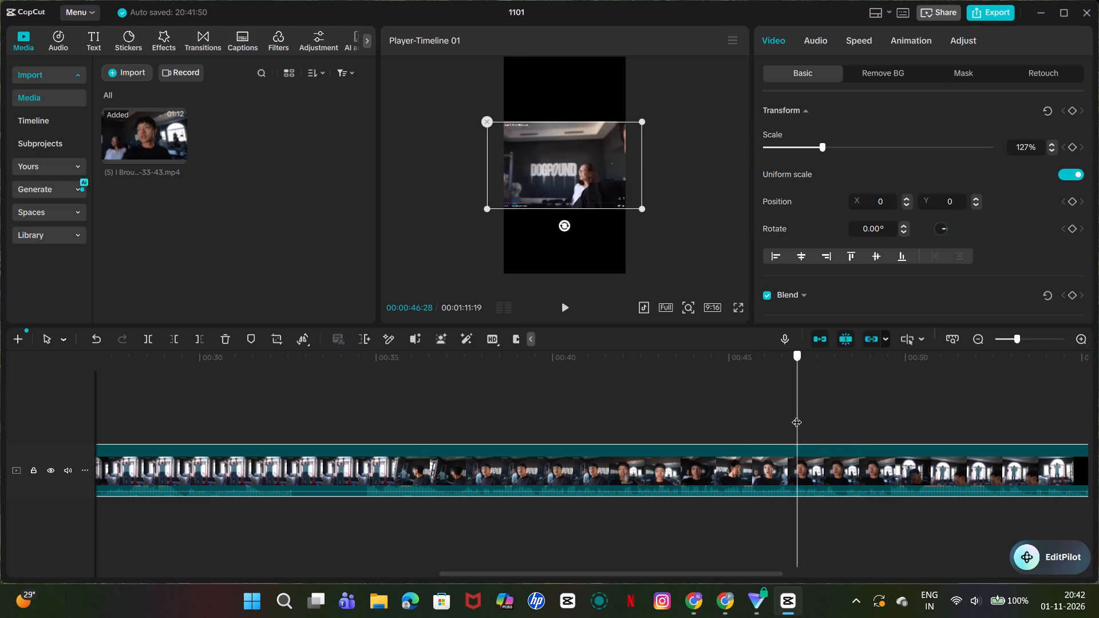
{"action": "left_click_drag", "start_coordinate": [797, 415], "coordinate": [747, 422]}
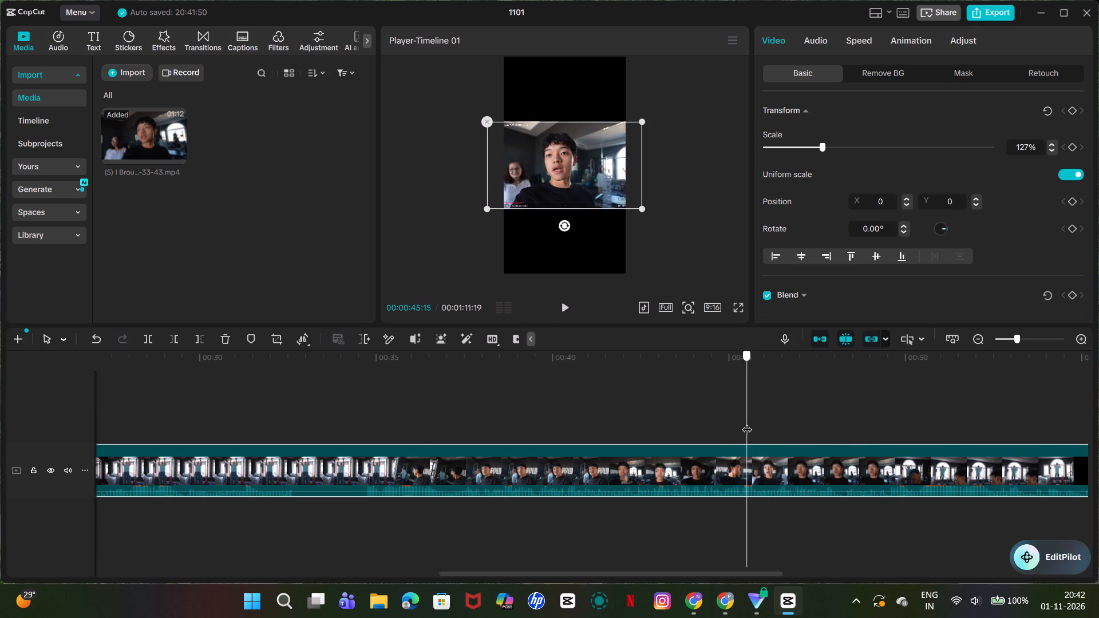
{"action": "left_click_drag", "start_coordinate": [747, 422], "coordinate": [736, 427]}
{"action": "left_click", "coordinate": [566, 310]}
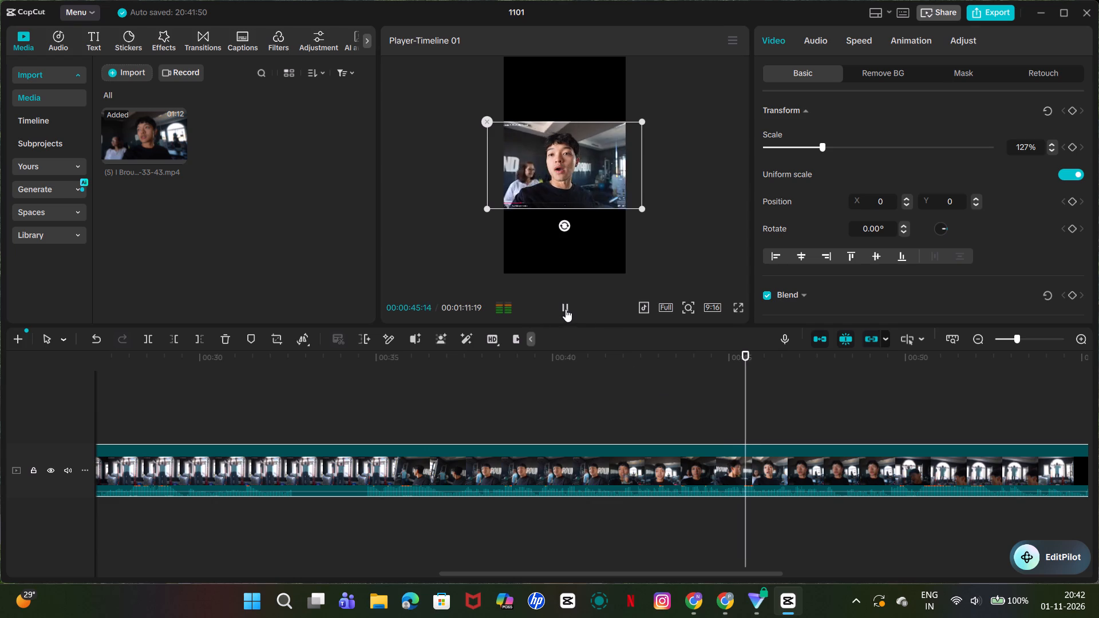
{"action": "left_click", "coordinate": [566, 308]}
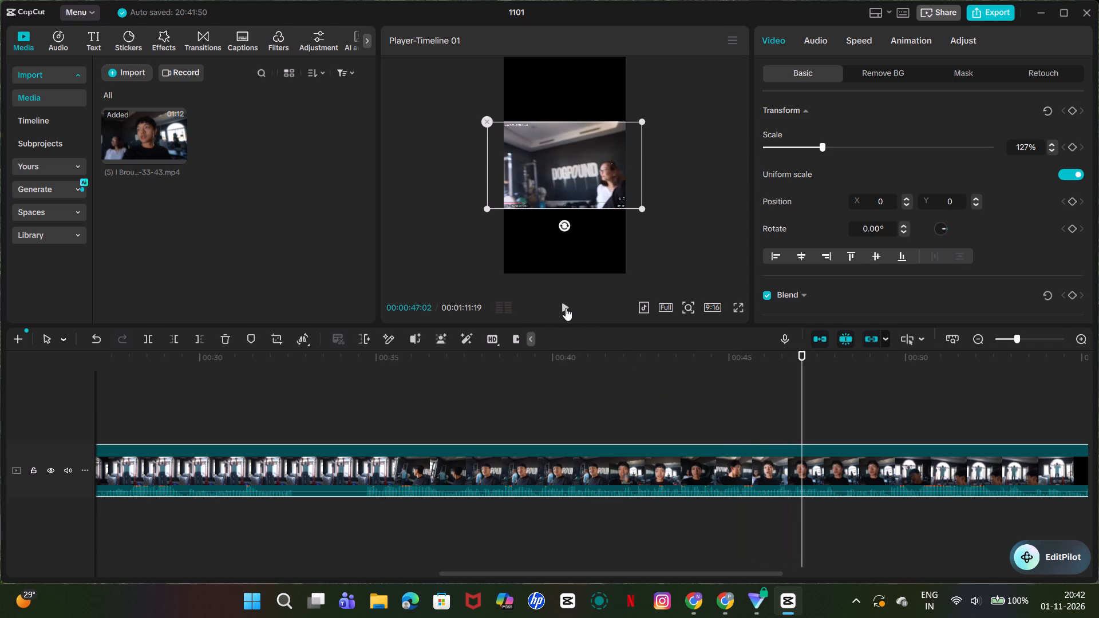
{"action": "left_click_drag", "start_coordinate": [801, 414], "coordinate": [790, 414]}
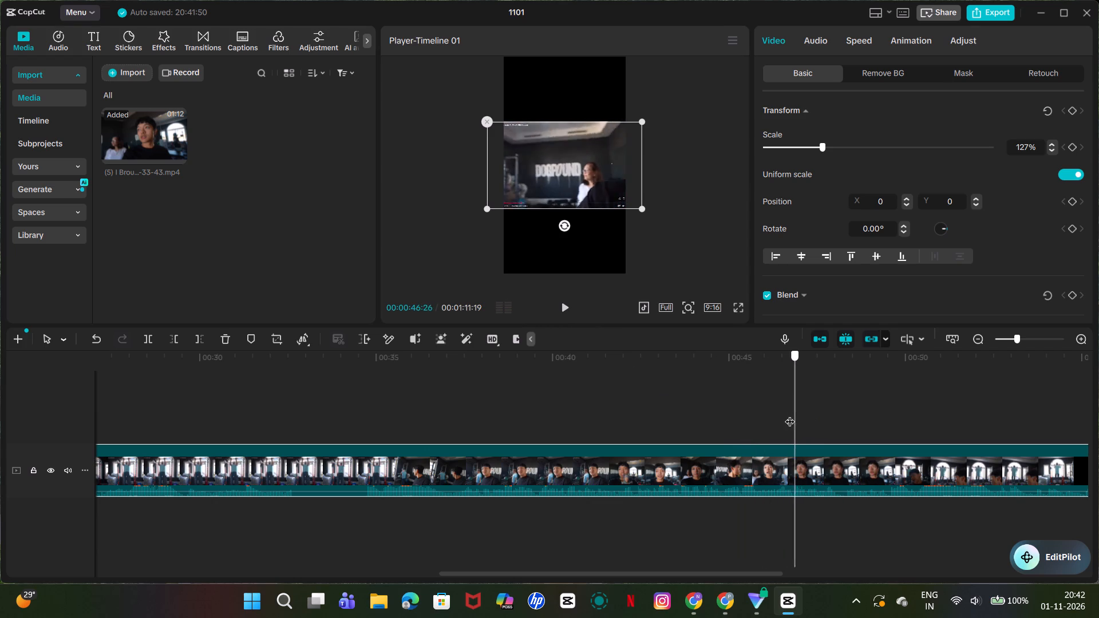
{"action": "left_click_drag", "start_coordinate": [790, 414], "coordinate": [773, 414]}
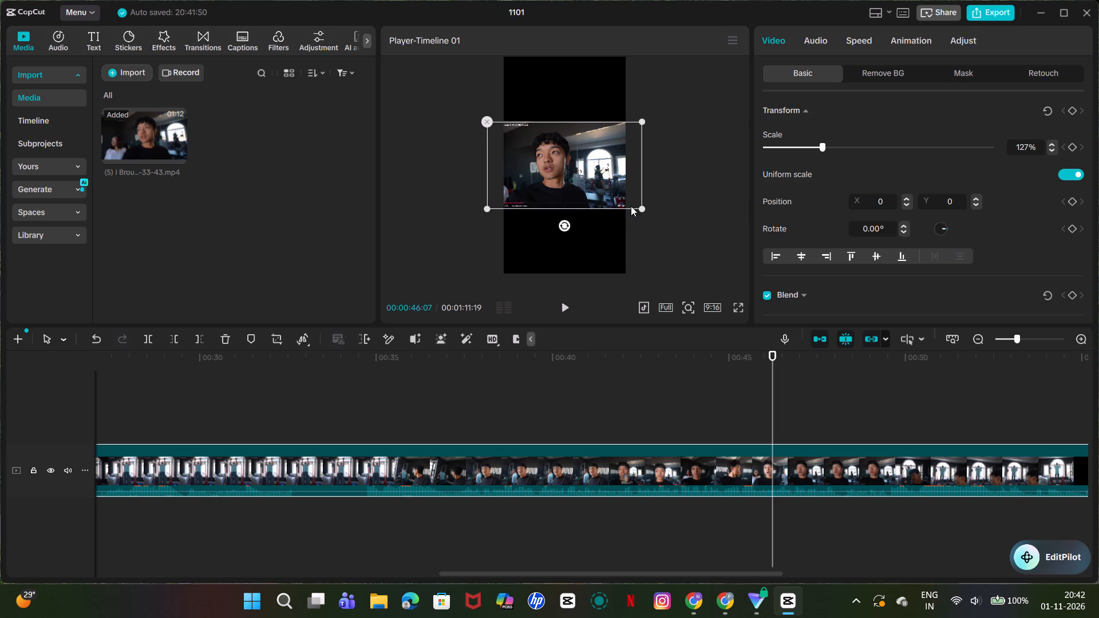
Shift the clip horizontally in the vertical frame to position X 293, Y 0.
{"action": "left_click_drag", "start_coordinate": [559, 180], "coordinate": [579, 176]}
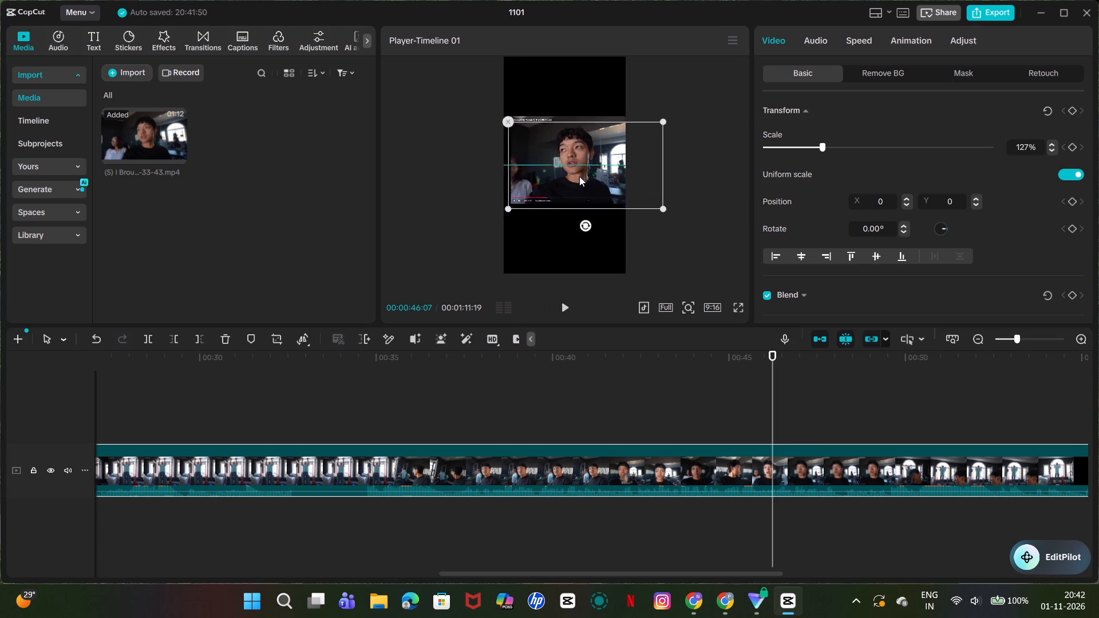
{"action": "left_click_drag", "start_coordinate": [579, 176], "coordinate": [576, 179]}
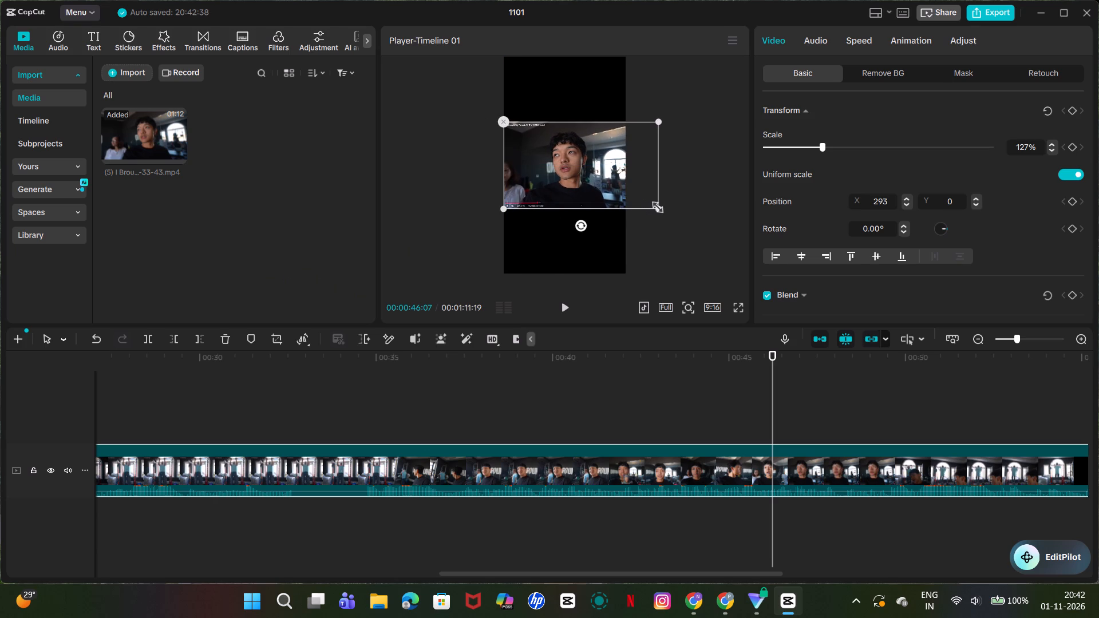
{"action": "left_click", "coordinate": [655, 205]}
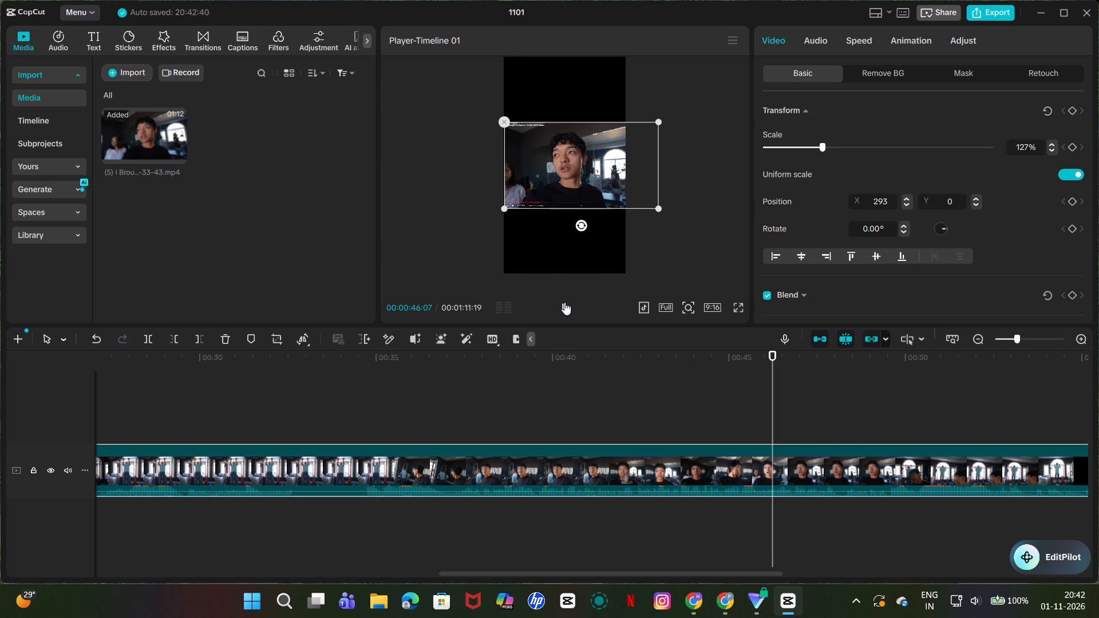
Split the clip at 00:00:46:07.
{"action": "left_click", "coordinate": [151, 339]}
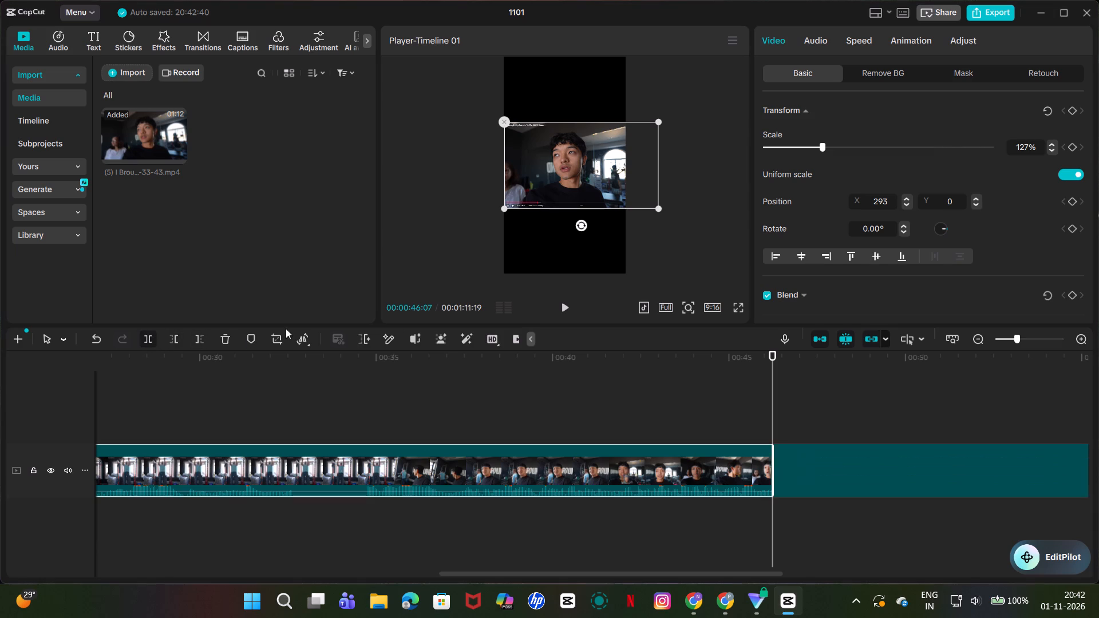
Play through the pull-up footage to its end and split the clip at 00:01:09:02.
{"action": "left_click", "coordinate": [567, 302]}
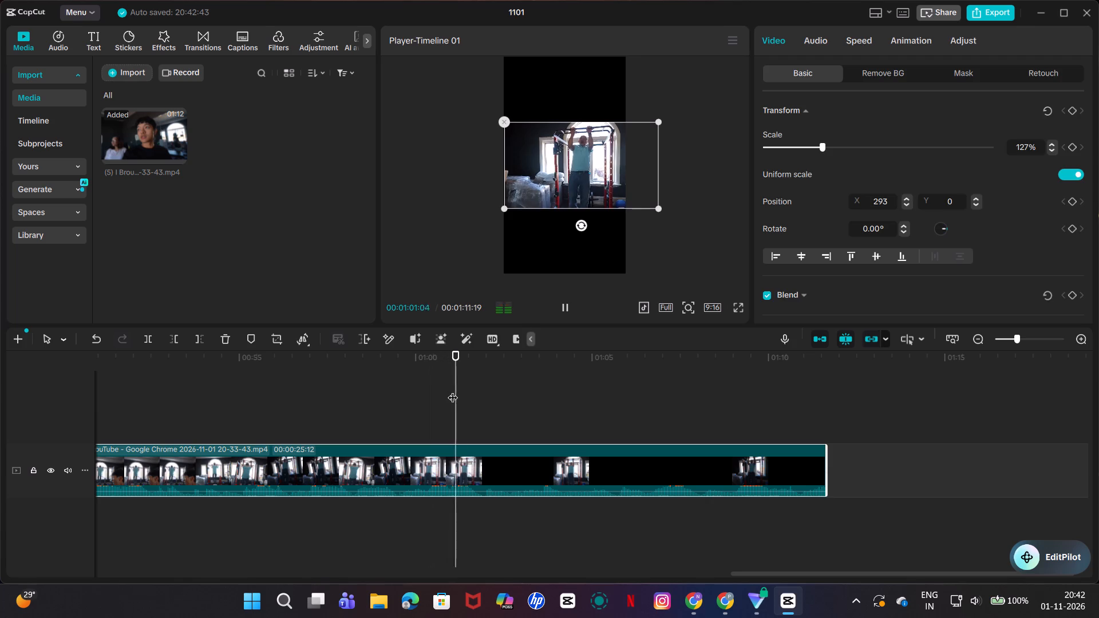
{"action": "left_click", "coordinate": [456, 392]}
{"action": "left_click_drag", "start_coordinate": [459, 394], "coordinate": [479, 401]}
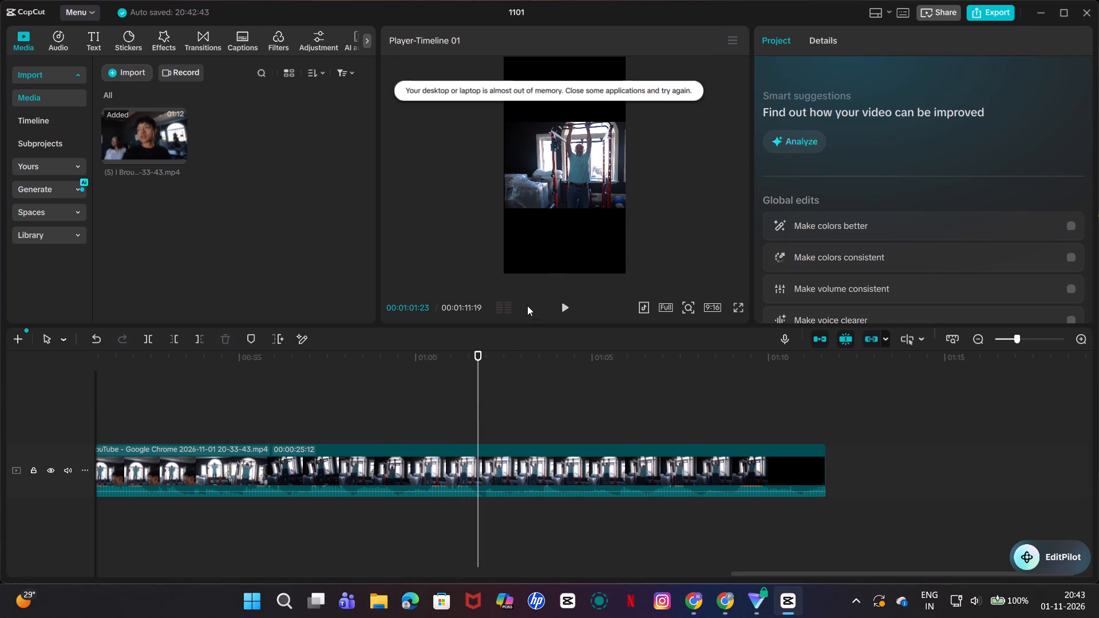
{"action": "left_click", "coordinate": [566, 303]}
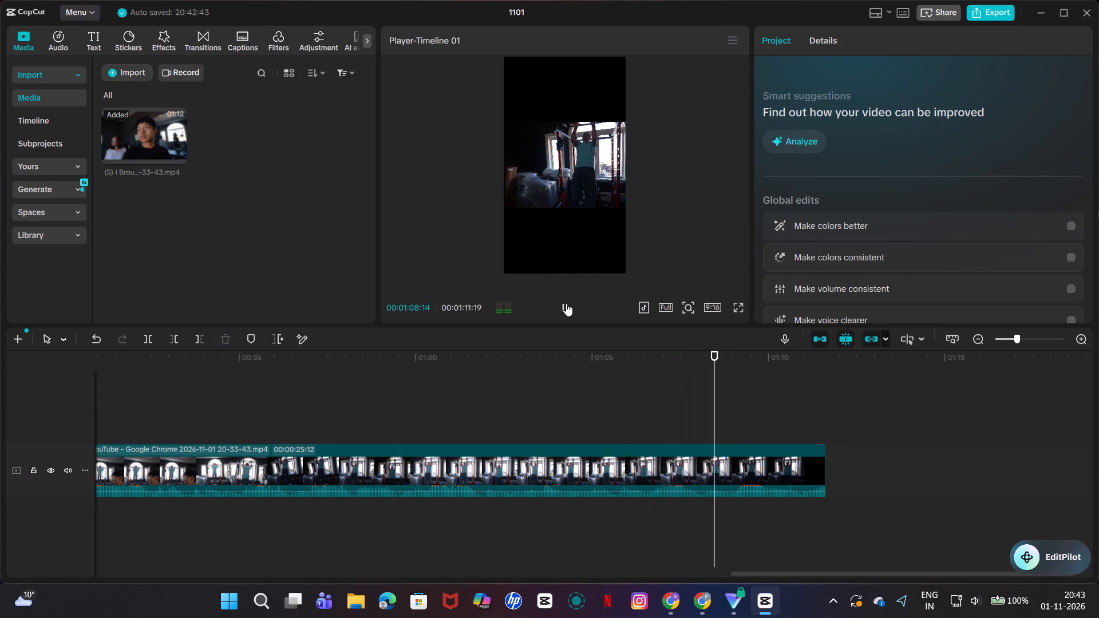
{"action": "left_click", "coordinate": [566, 303]}
{"action": "left_click", "coordinate": [566, 303]}
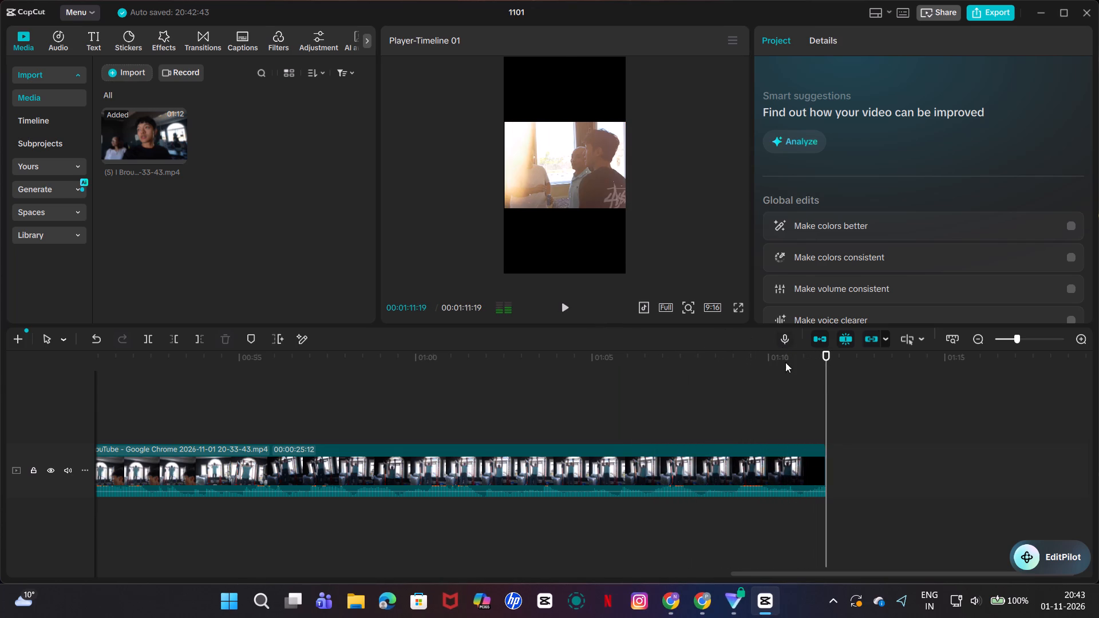
{"action": "left_click_drag", "start_coordinate": [825, 394], "coordinate": [746, 410]}
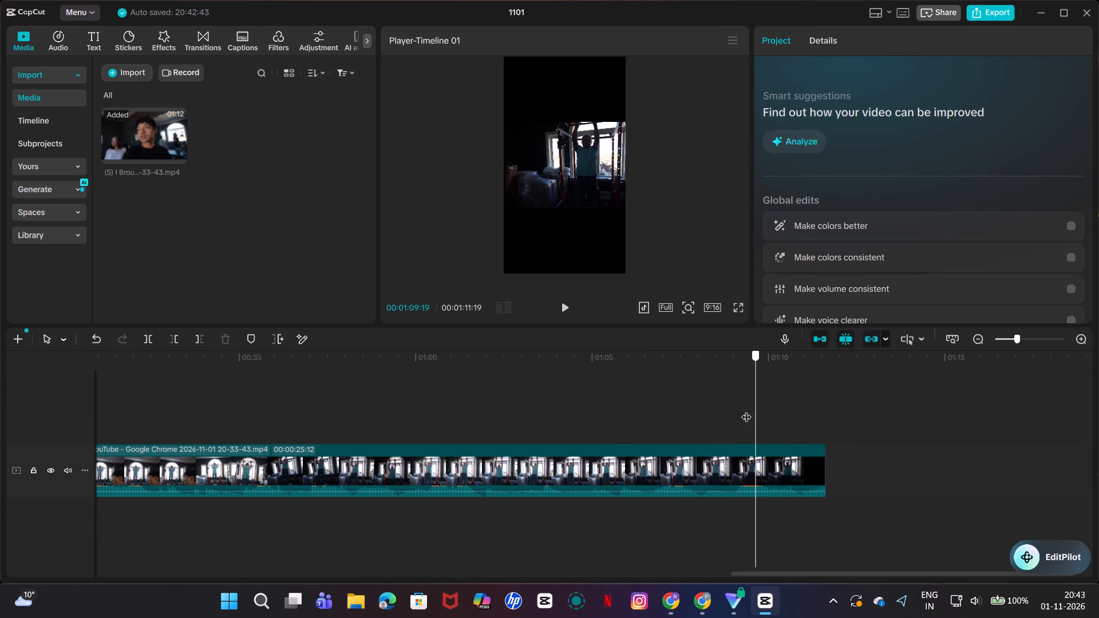
{"action": "left_click_drag", "start_coordinate": [746, 410], "coordinate": [736, 415]}
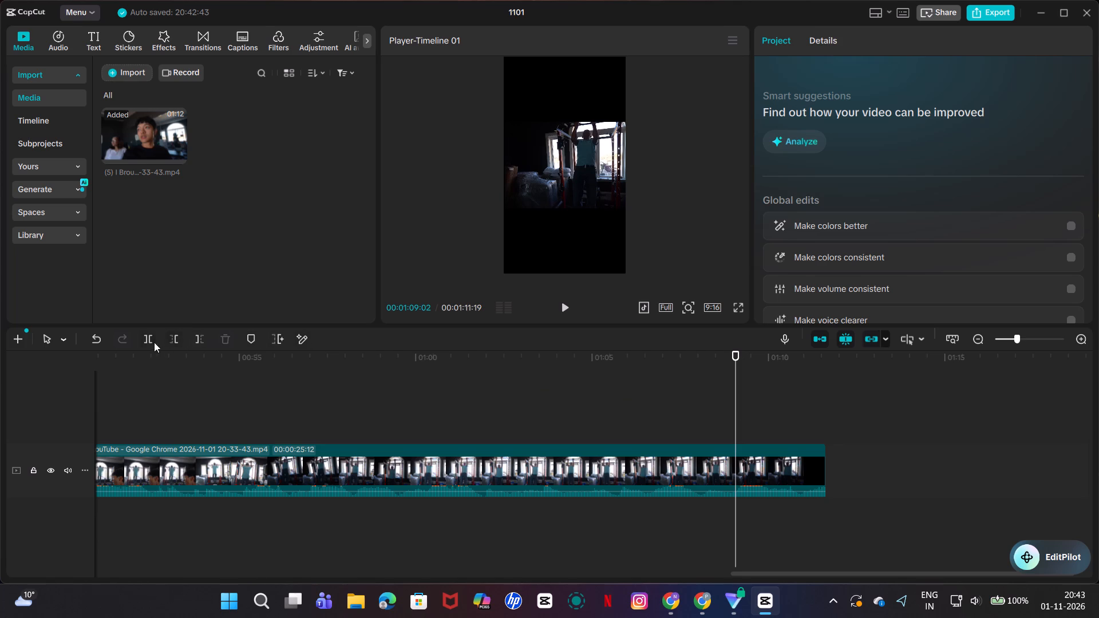
{"action": "left_click", "coordinate": [151, 340]}
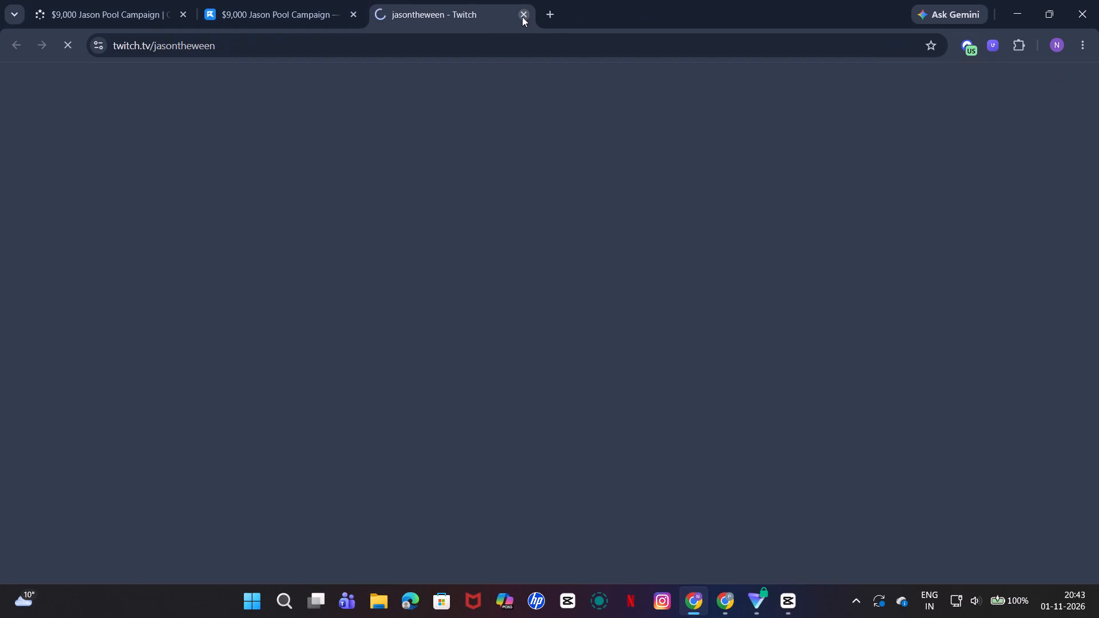
{"action": "left_click", "coordinate": [522, 17]}
{"action": "left_click", "coordinate": [796, 607]}
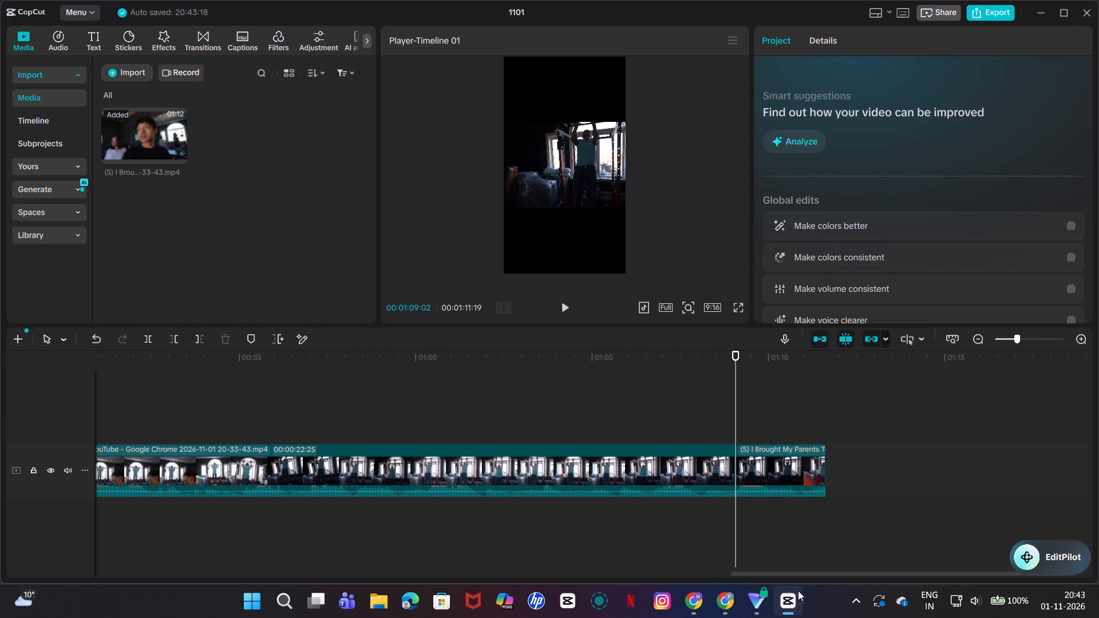
Delete the short leftover segment after the 00:01:09:02 cut.
{"action": "left_click_drag", "start_coordinate": [736, 414], "coordinate": [733, 414]}
{"action": "left_click_drag", "start_coordinate": [733, 414], "coordinate": [387, 395]}
{"action": "left_click", "coordinate": [780, 472]}
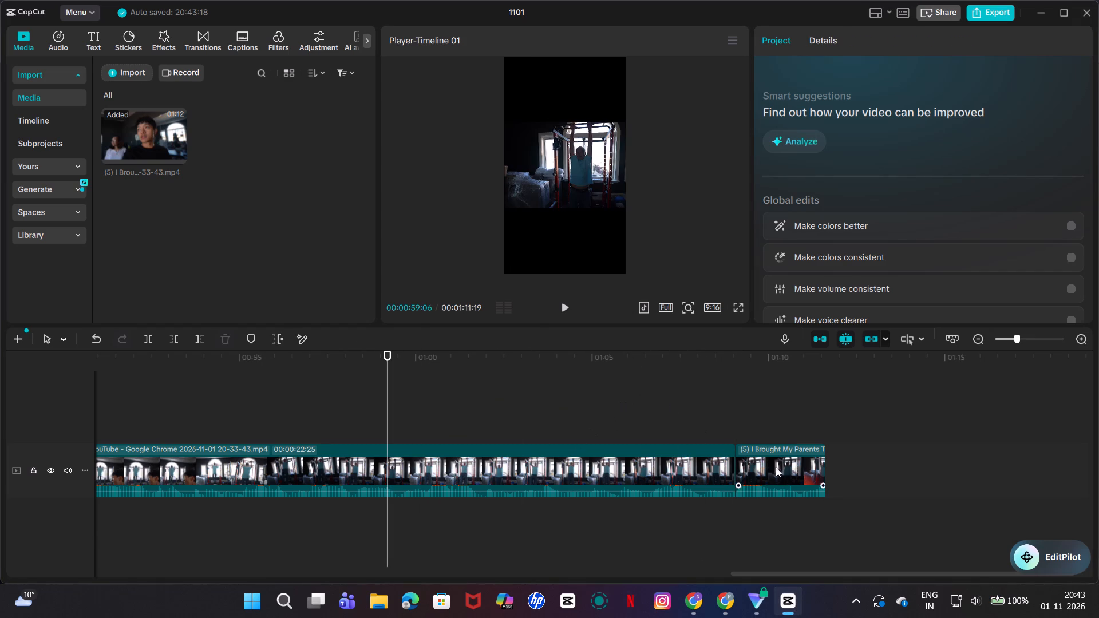
{"action": "left_click", "coordinate": [228, 338]}
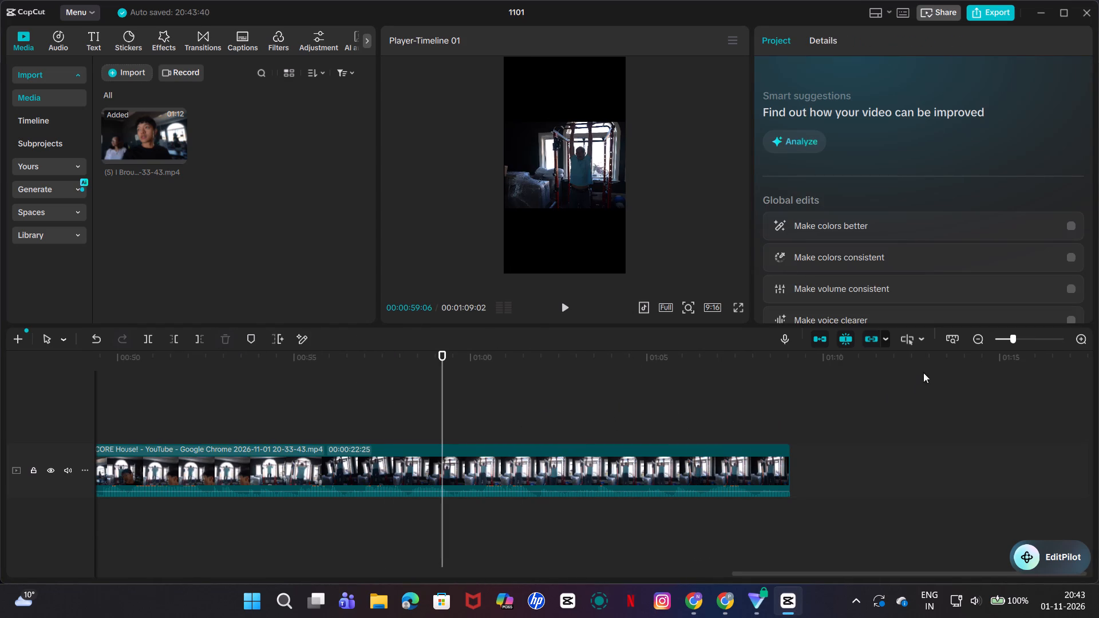
Delete the segment before the 00:00:46:07 cut, keeping only the pull-up section.
{"action": "left_click", "coordinate": [975, 339]}
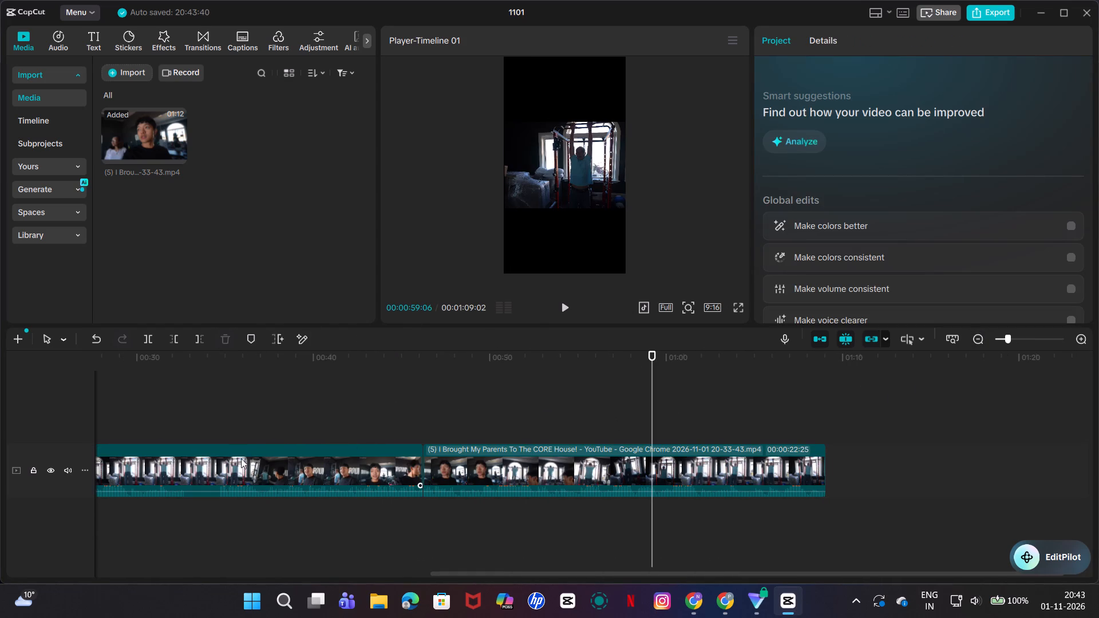
{"action": "left_click", "coordinate": [241, 459]}
{"action": "left_click", "coordinate": [226, 340]}
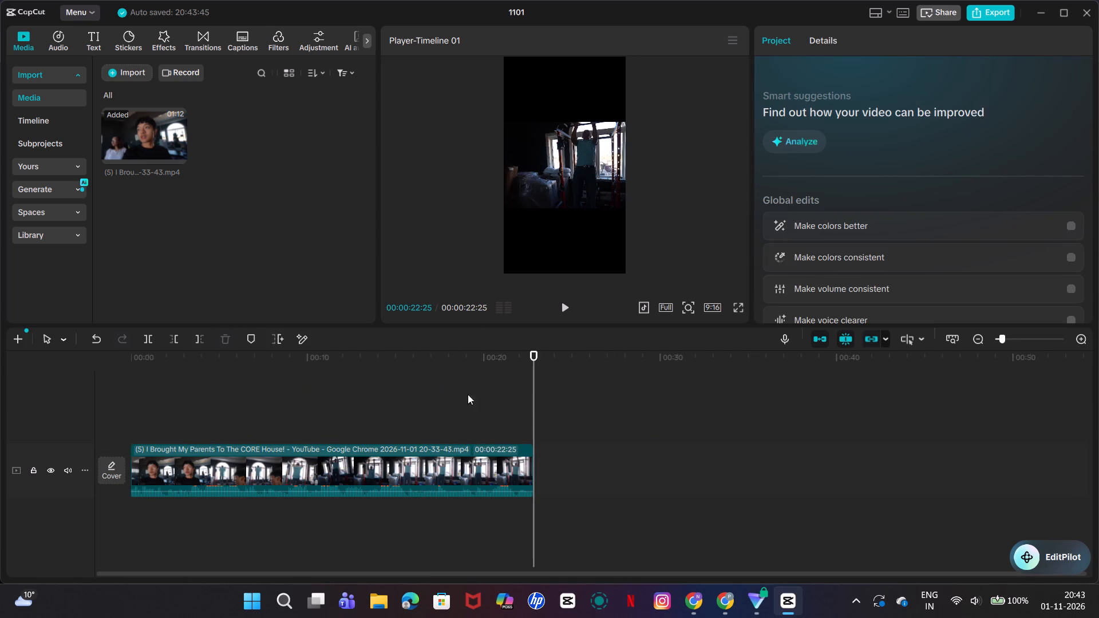
Play the trimmed clip from its beginning to review the cut.
{"action": "left_click_drag", "start_coordinate": [539, 407], "coordinate": [419, 405]}
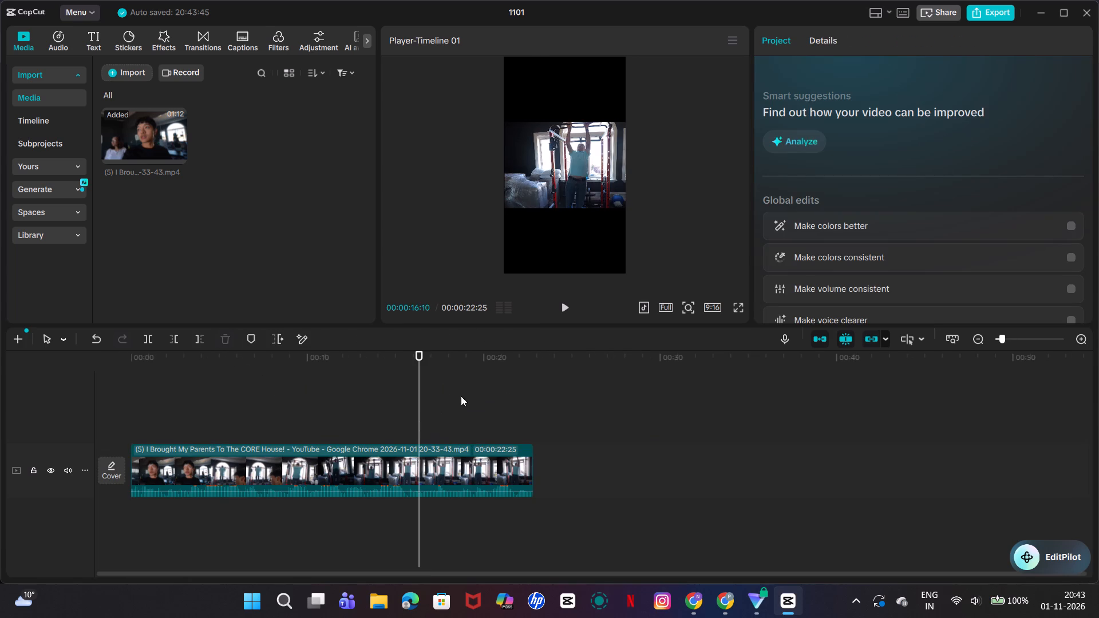
{"action": "left_click_drag", "start_coordinate": [416, 403], "coordinate": [136, 403]}
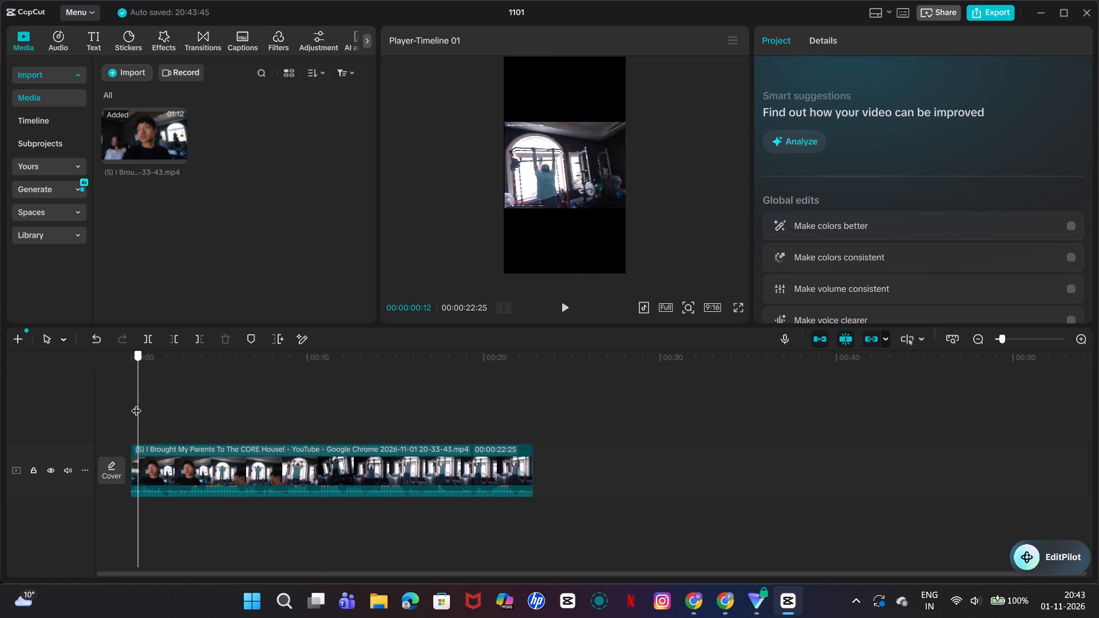
{"action": "left_click_drag", "start_coordinate": [136, 403], "coordinate": [131, 405]}
{"action": "left_click", "coordinate": [568, 316]}
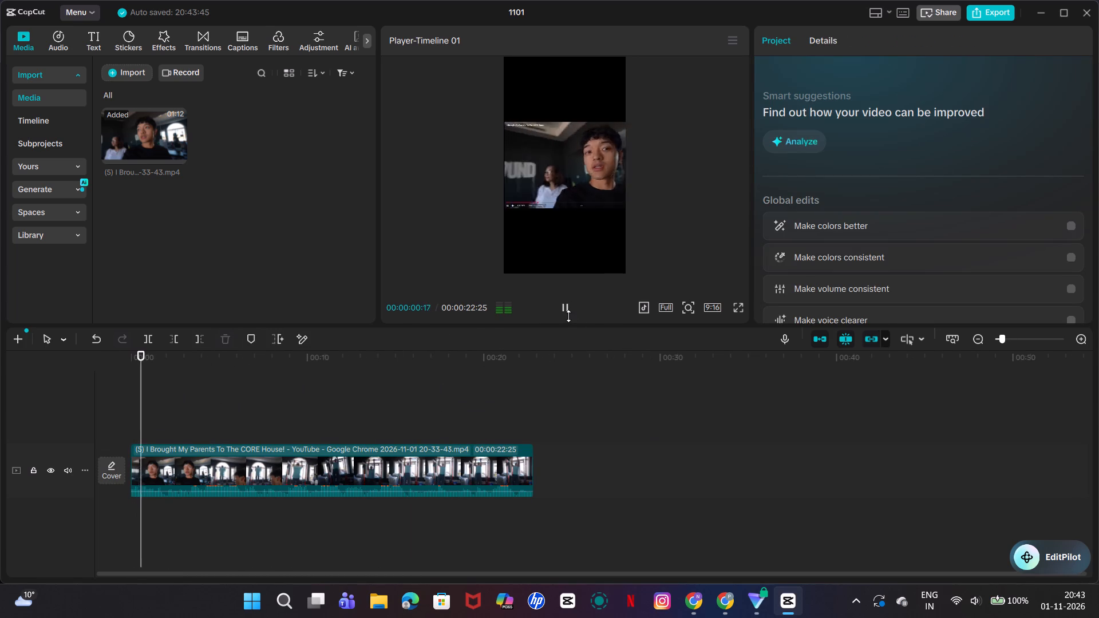
Look through the selected clip's Animation, Mask and Basic transform settings while it plays.
{"action": "left_click", "coordinate": [438, 459]}
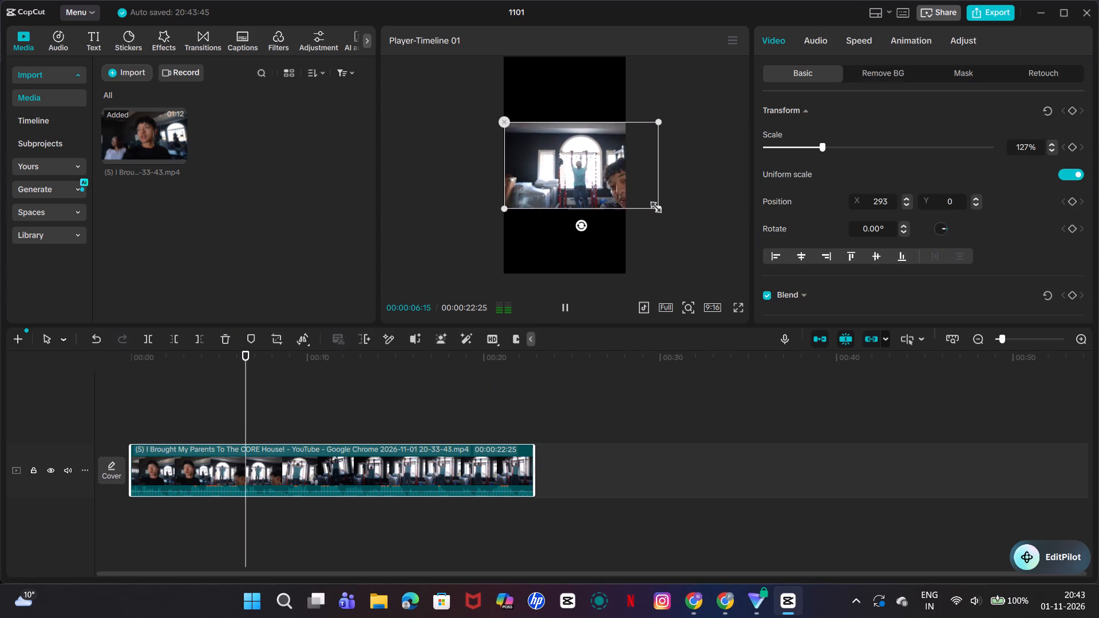
{"action": "left_click", "coordinate": [895, 34]}
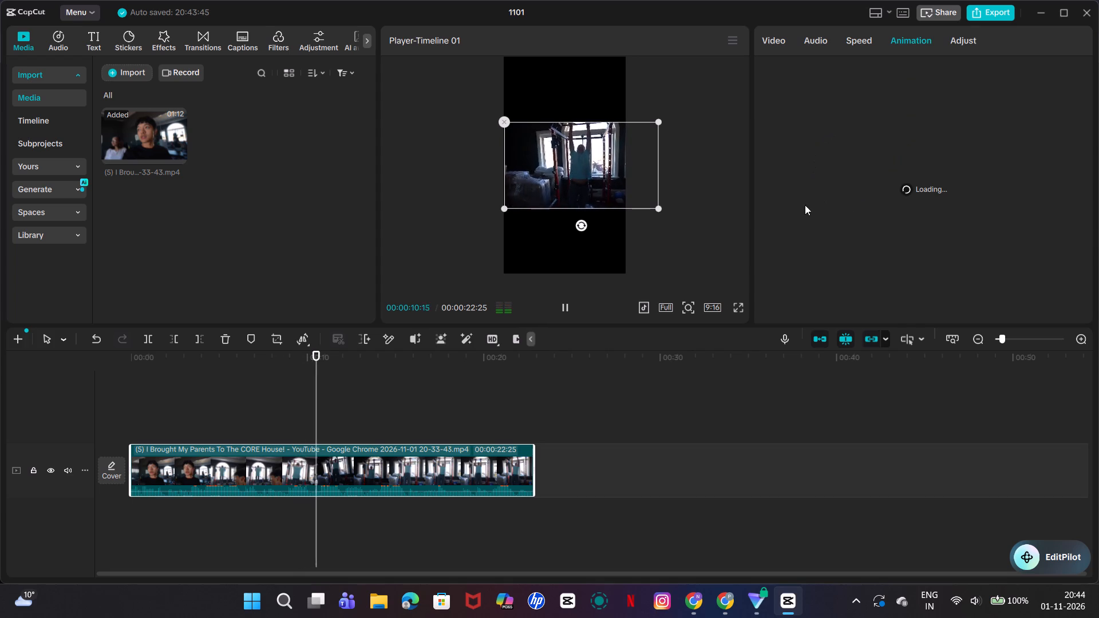
{"action": "left_click", "coordinate": [780, 40]}
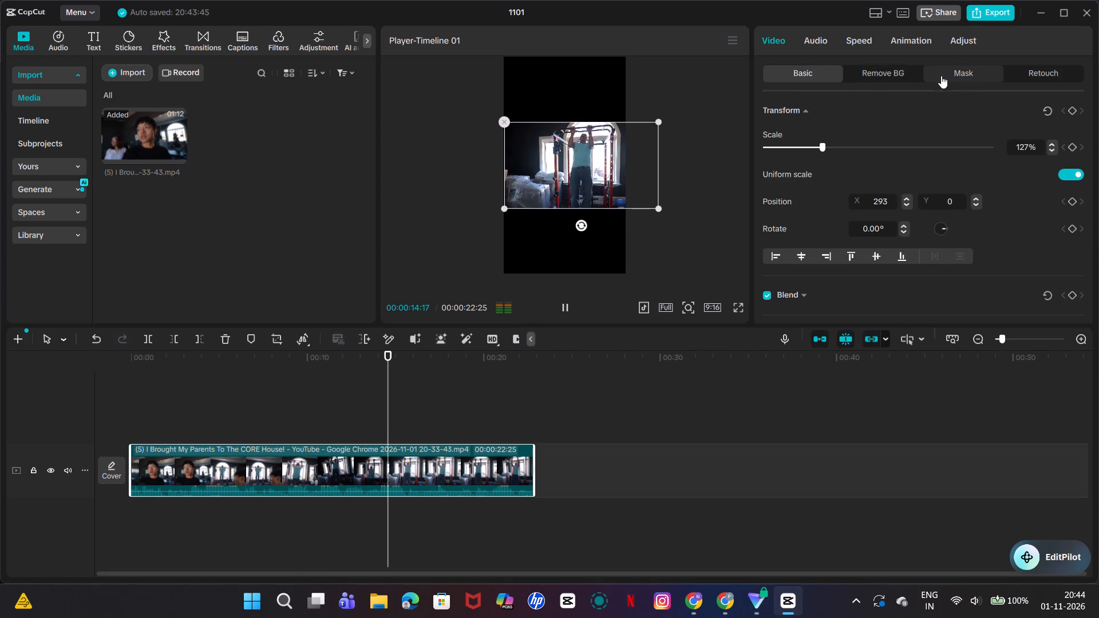
{"action": "left_click", "coordinate": [969, 74]}
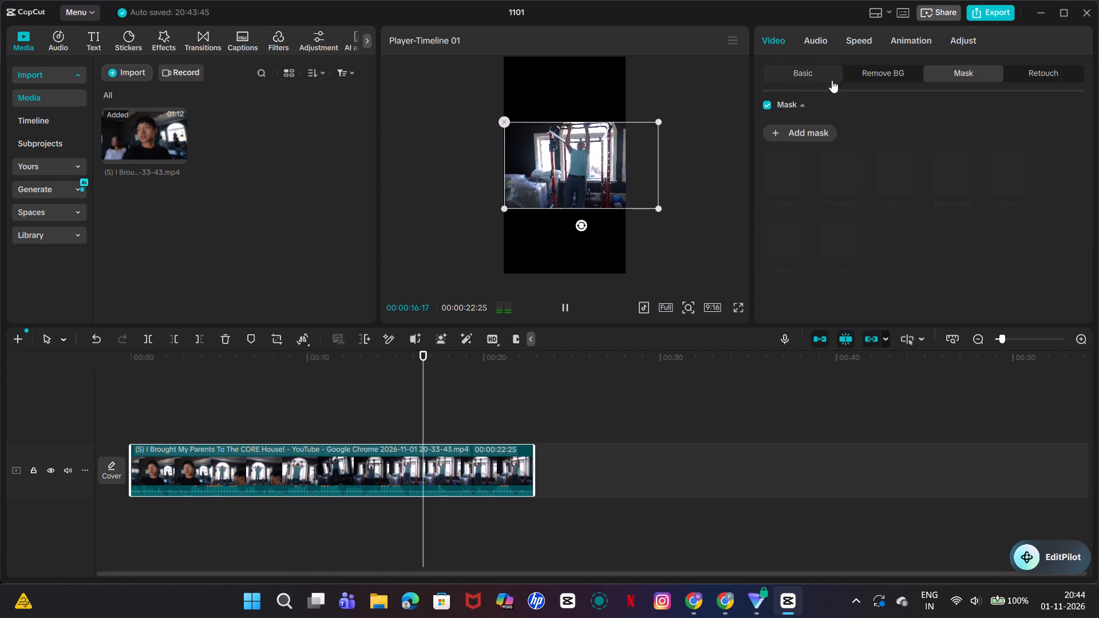
{"action": "left_click", "coordinate": [809, 73]}
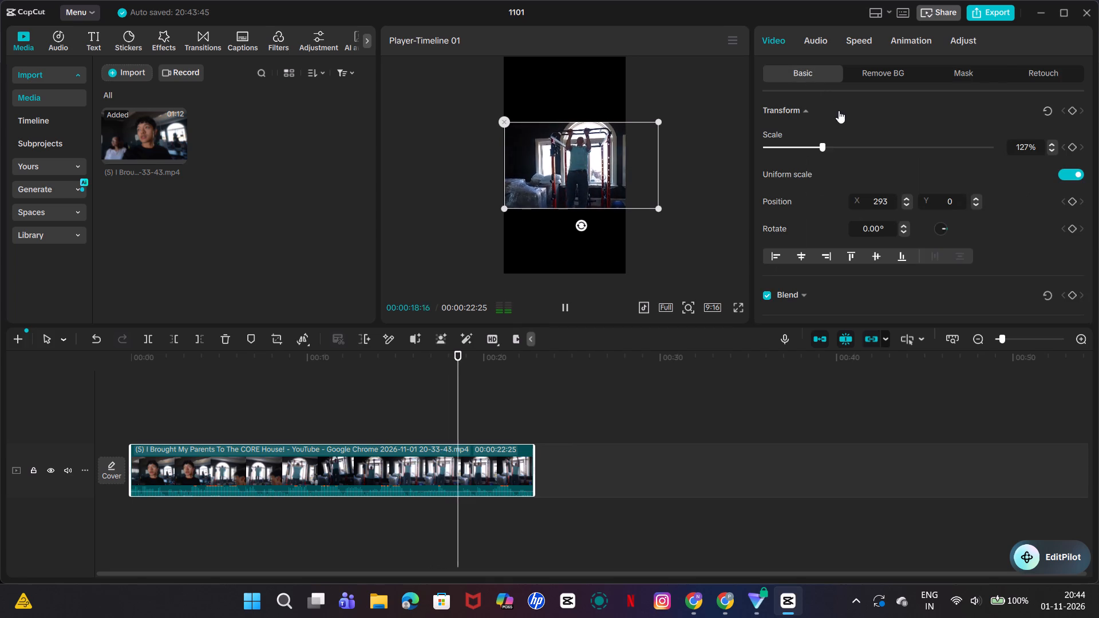
{"action": "left_click", "coordinate": [1068, 107]}
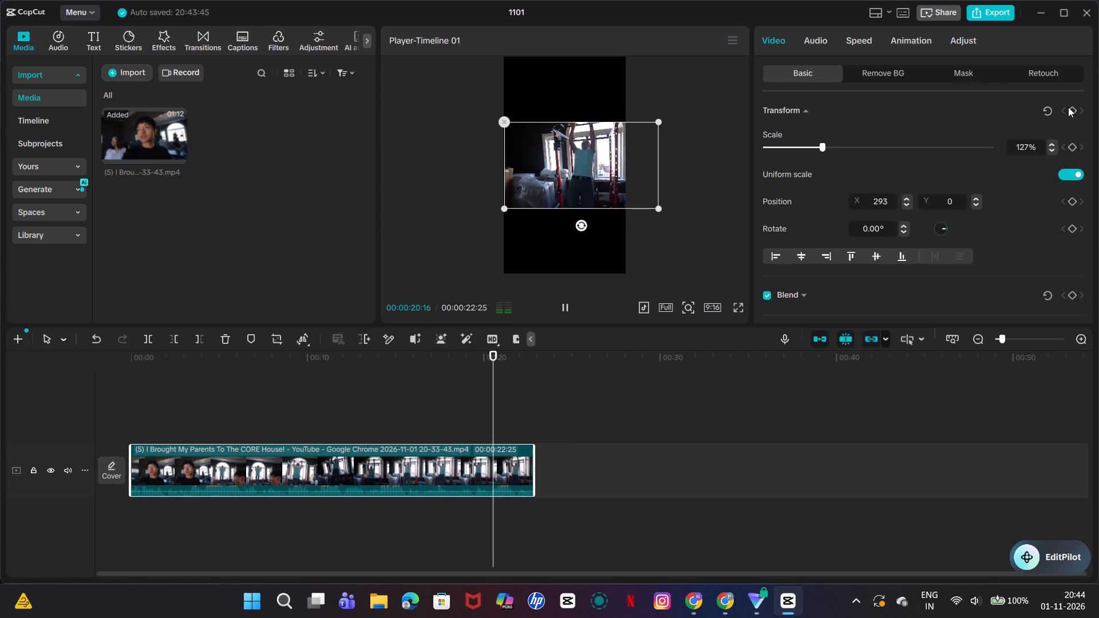
Add a Transform keyframe to the clip at 00:00:11:16, keeping the 127% scale.
{"action": "left_click_drag", "start_coordinate": [520, 393], "coordinate": [499, 397]}
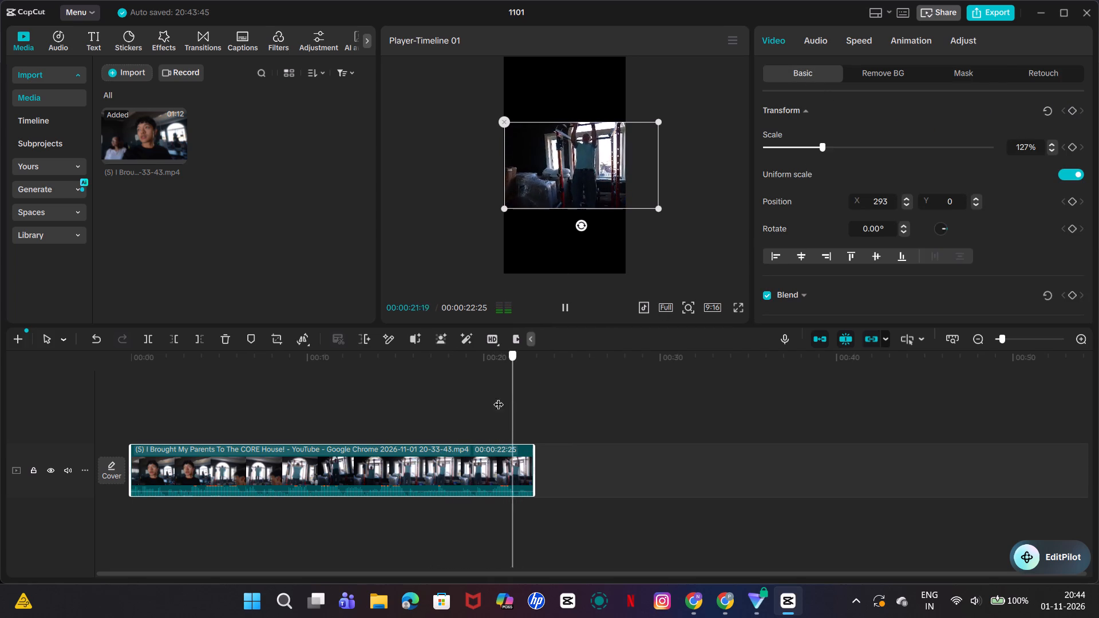
{"action": "left_click_drag", "start_coordinate": [499, 397], "coordinate": [345, 395]}
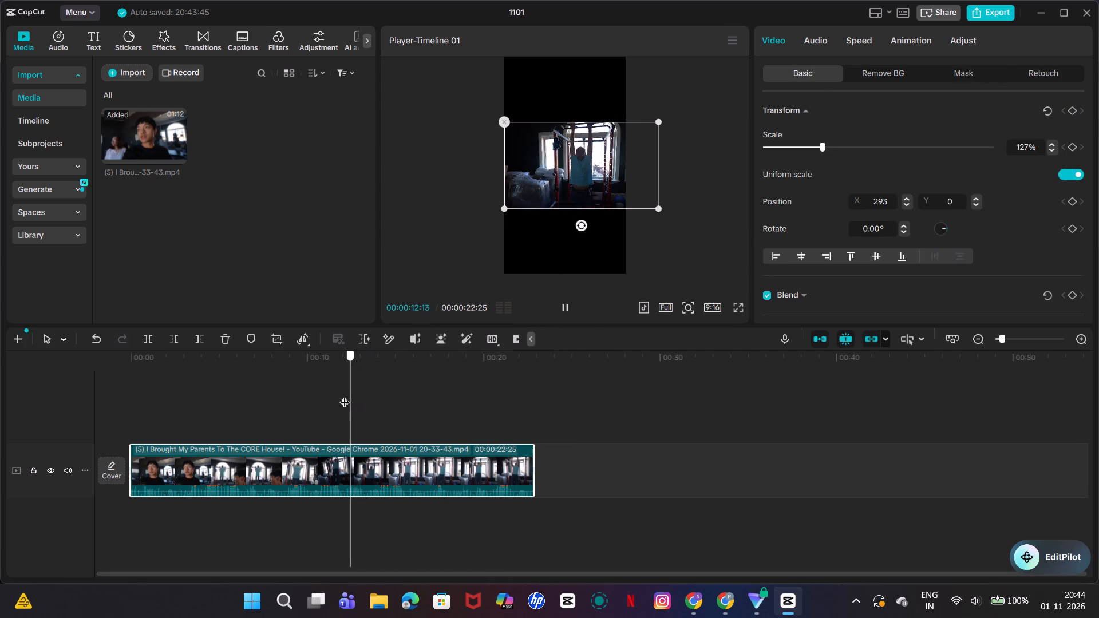
{"action": "left_click_drag", "start_coordinate": [345, 395], "coordinate": [334, 392]}
{"action": "left_click", "coordinate": [345, 459]}
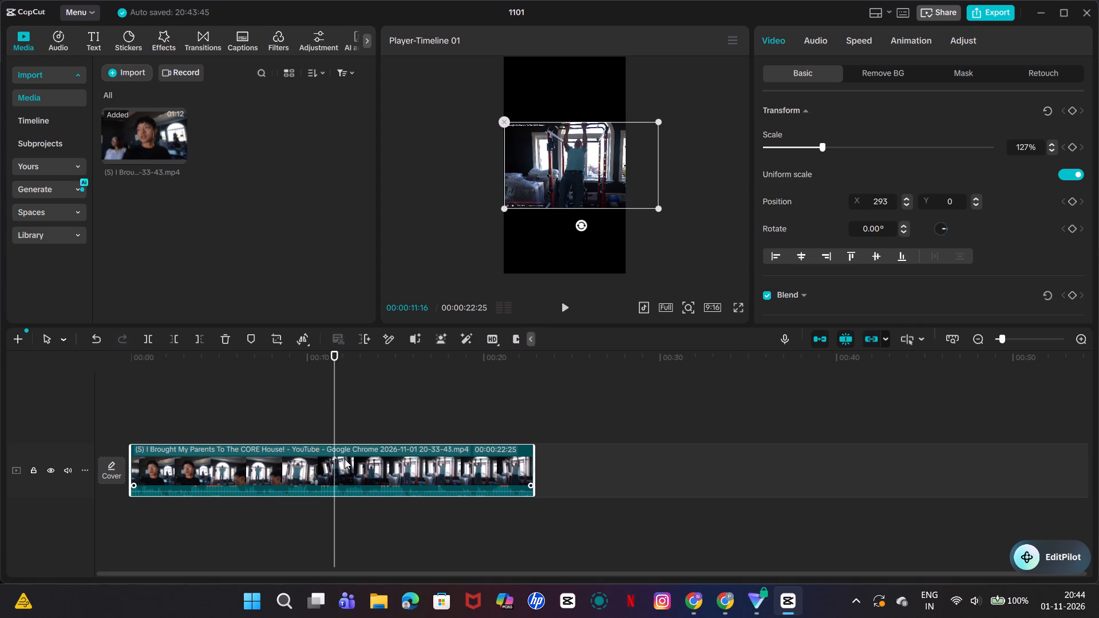
{"action": "left_click", "coordinate": [808, 112]}
{"action": "left_click", "coordinate": [805, 109]}
{"action": "left_click", "coordinate": [1070, 107]}
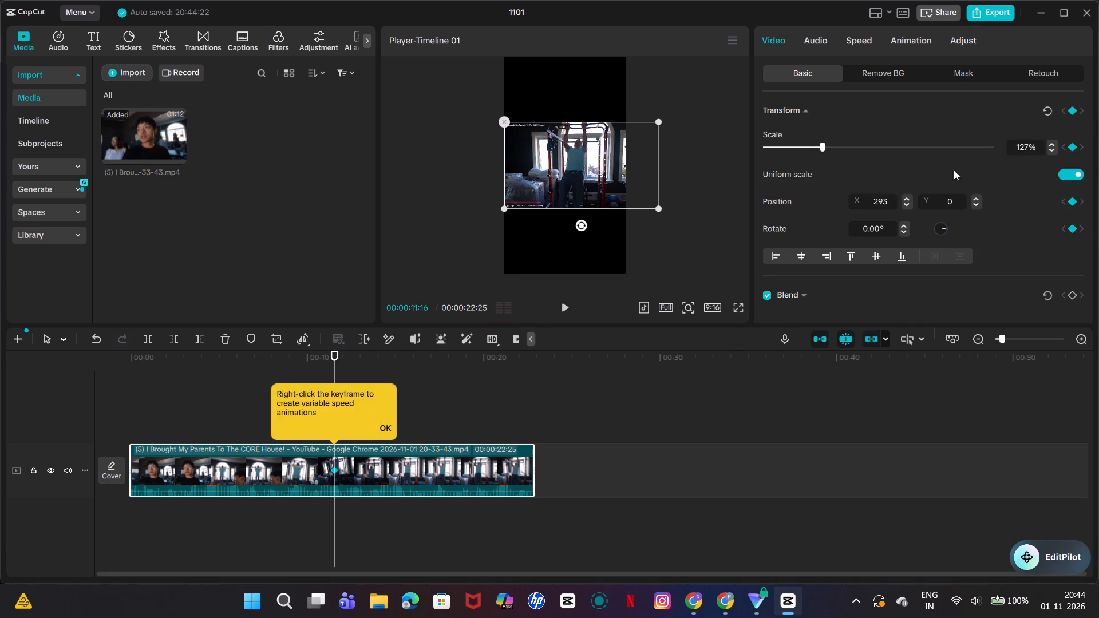
{"action": "left_click", "coordinate": [385, 427]}
Enlarge the clip to 131% scale at 00:00:11:27, just after the first keyframe.
{"action": "left_click_drag", "start_coordinate": [336, 418], "coordinate": [341, 421]}
{"action": "left_click", "coordinate": [341, 421]}
{"action": "right_click", "coordinate": [341, 421]}
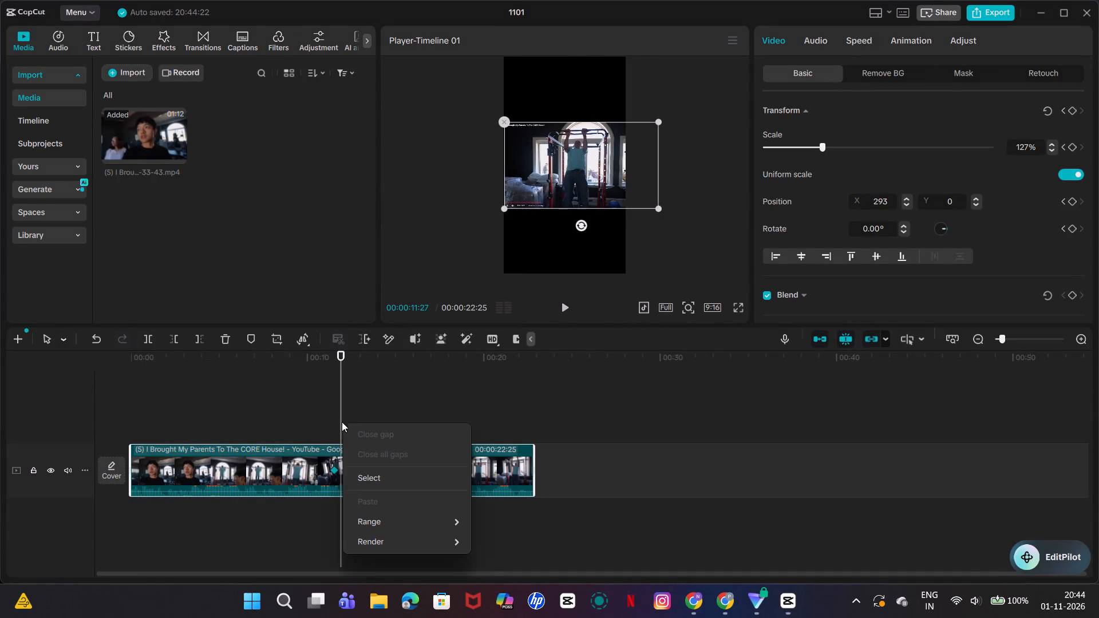
{"action": "left_click", "coordinate": [359, 397]}
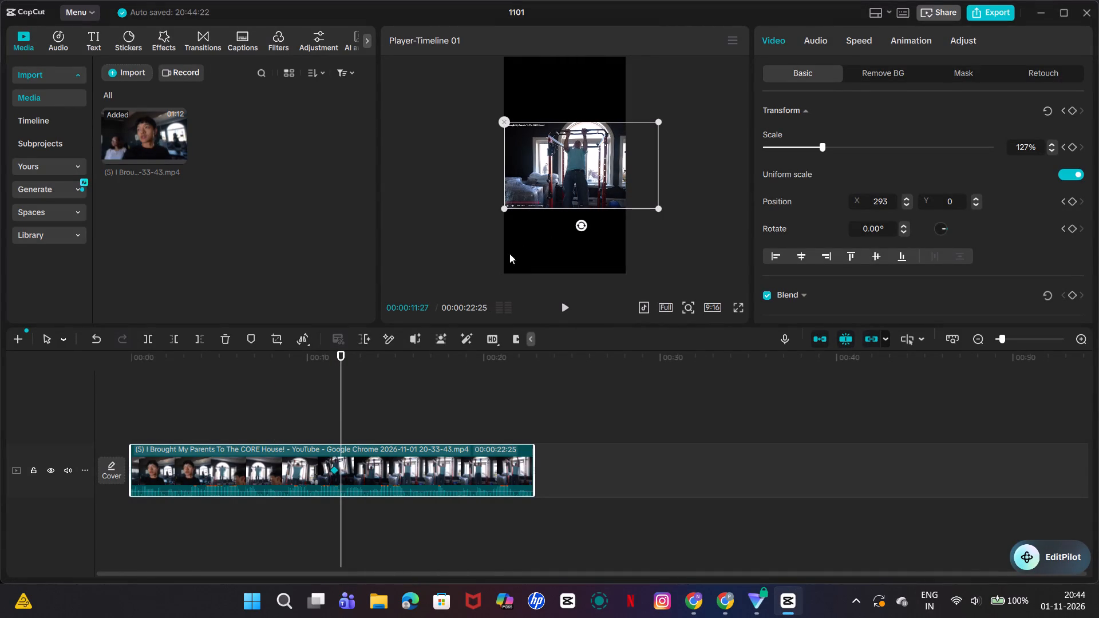
{"action": "left_click", "coordinate": [655, 206]}
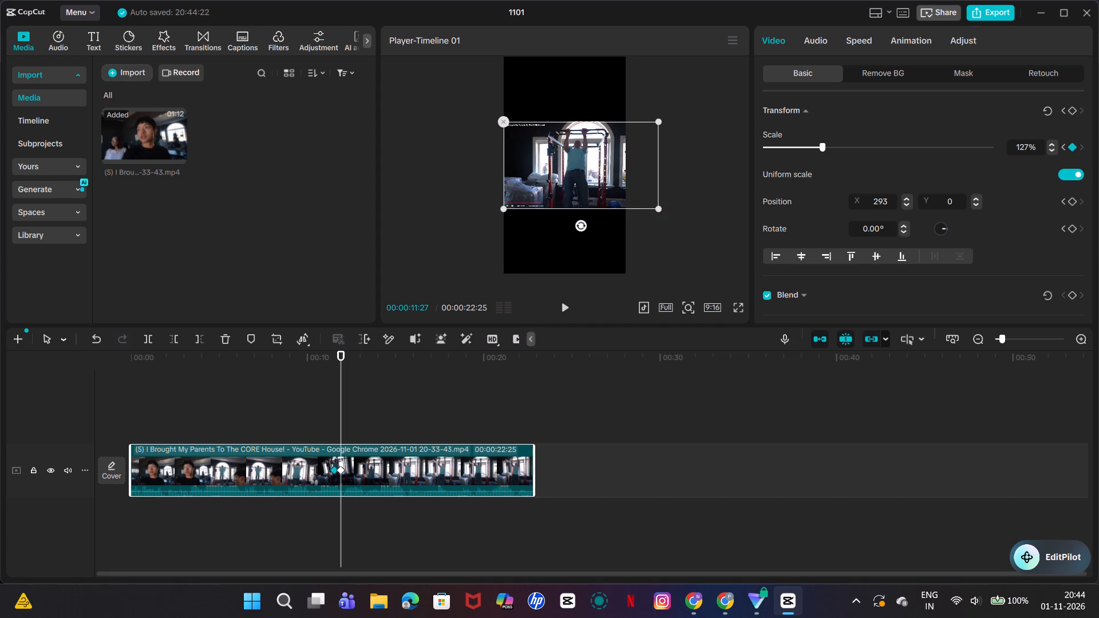
{"action": "left_click", "coordinate": [820, 145]}
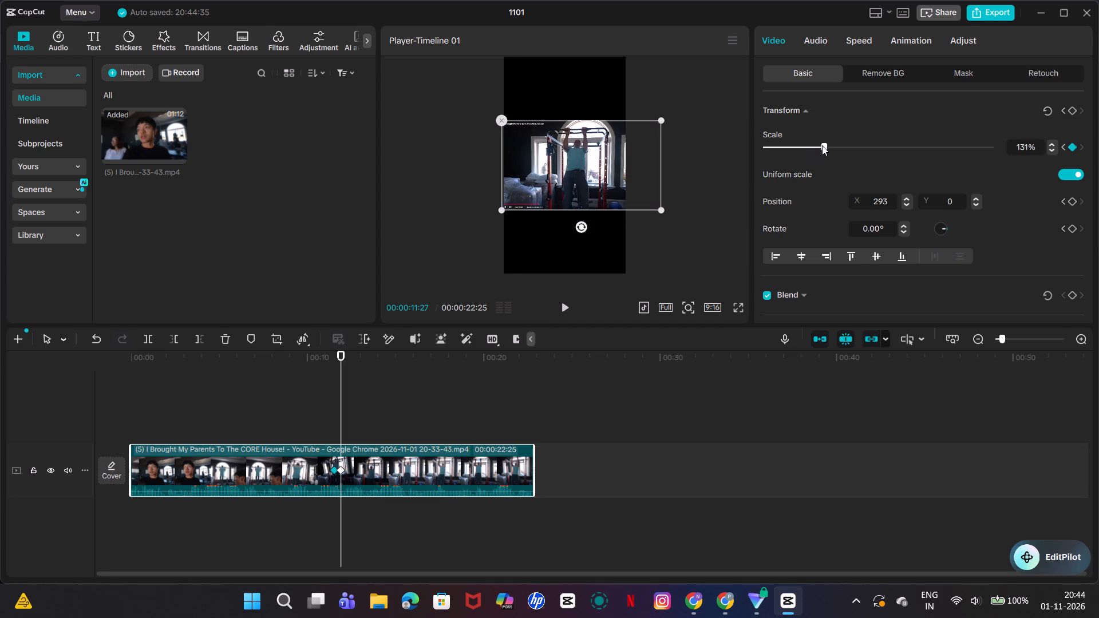
Compare the clip's framing at the 00:00:11:16 and 00:00:11:27 keyframes by moving back and forth between them.
{"action": "left_click", "coordinate": [340, 468]}
{"action": "left_click", "coordinate": [333, 467]}
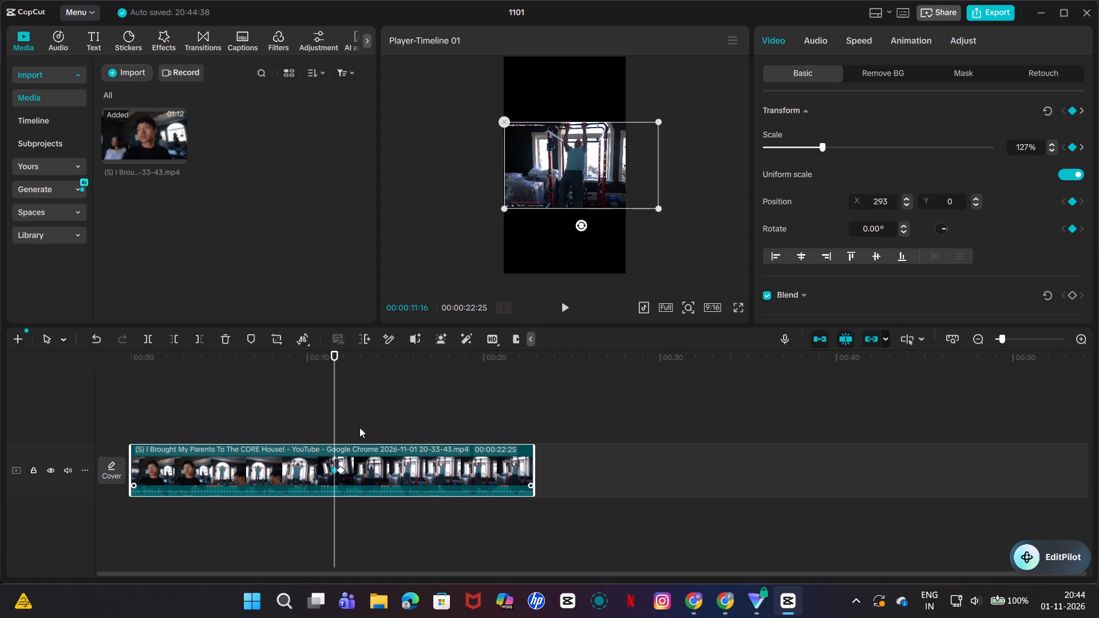
{"action": "left_click_drag", "start_coordinate": [337, 415], "coordinate": [343, 415]}
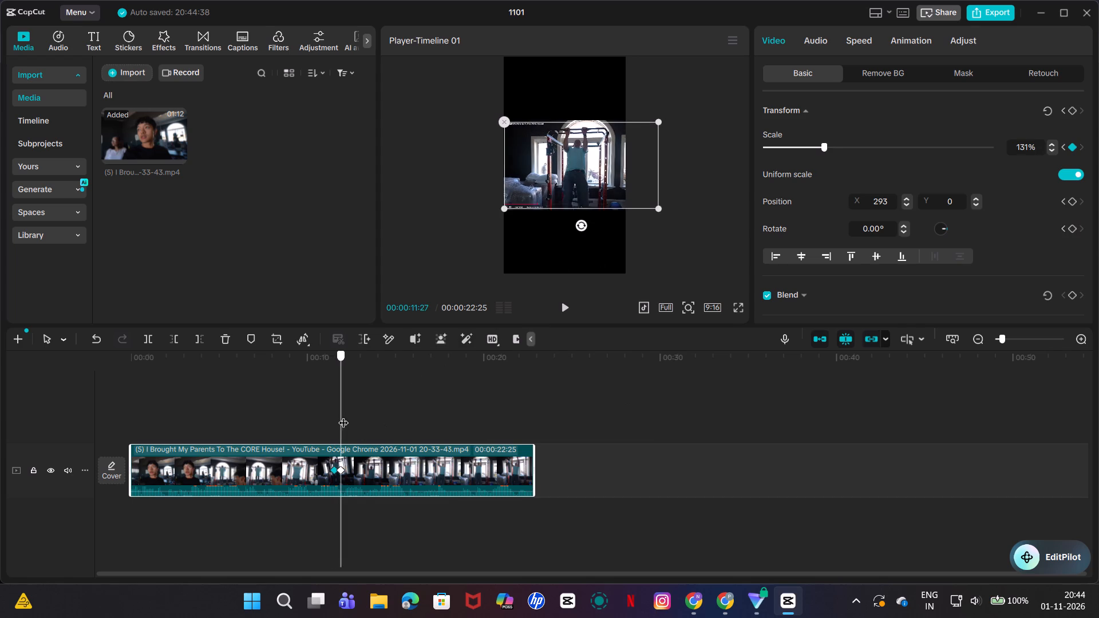
{"action": "left_click_drag", "start_coordinate": [343, 415], "coordinate": [326, 420]}
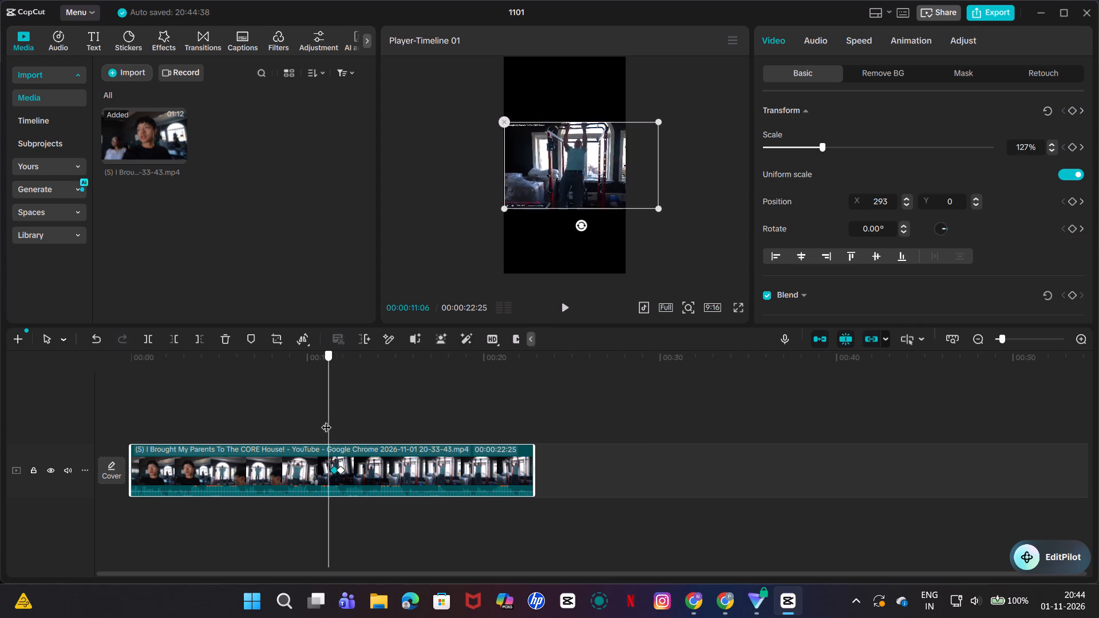
{"action": "left_click_drag", "start_coordinate": [326, 420], "coordinate": [342, 423]}
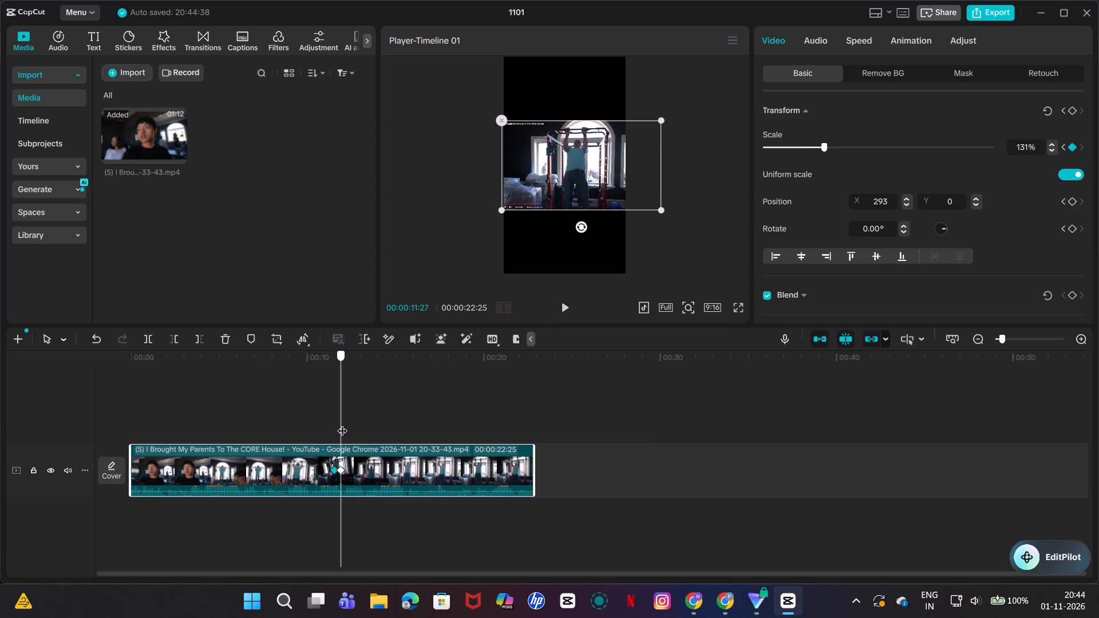
{"action": "left_click_drag", "start_coordinate": [342, 423], "coordinate": [343, 423]}
Add two more scale keyframes to the zoom, 137% at 00:00:12:09 and 144% at 00:00:12:25.
{"action": "left_click_drag", "start_coordinate": [343, 383], "coordinate": [348, 387]}
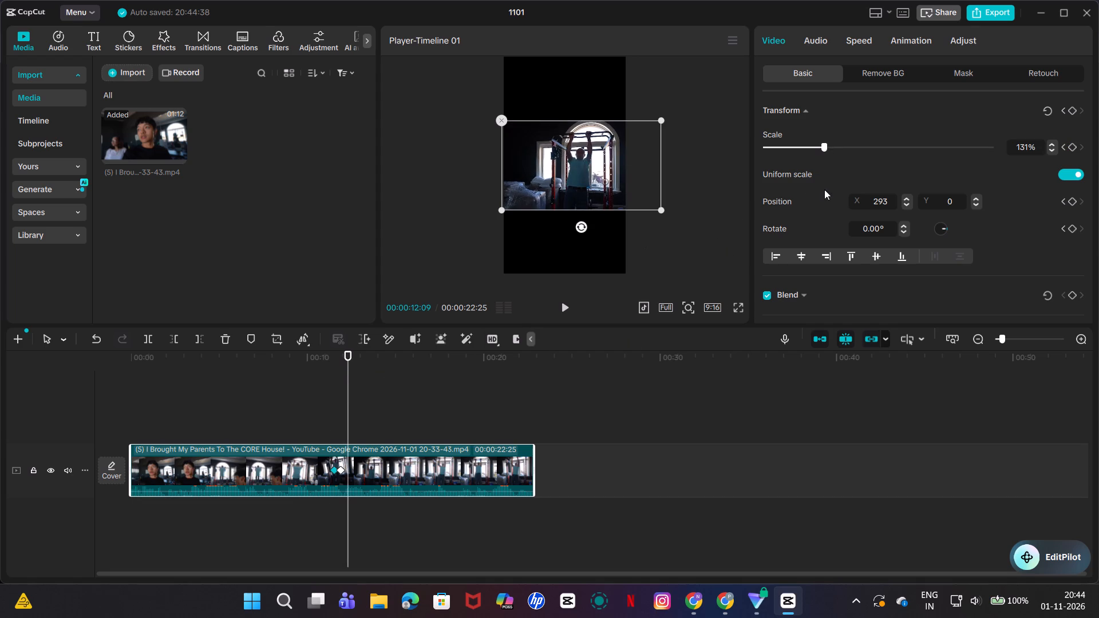
{"action": "left_click", "coordinate": [824, 146]}
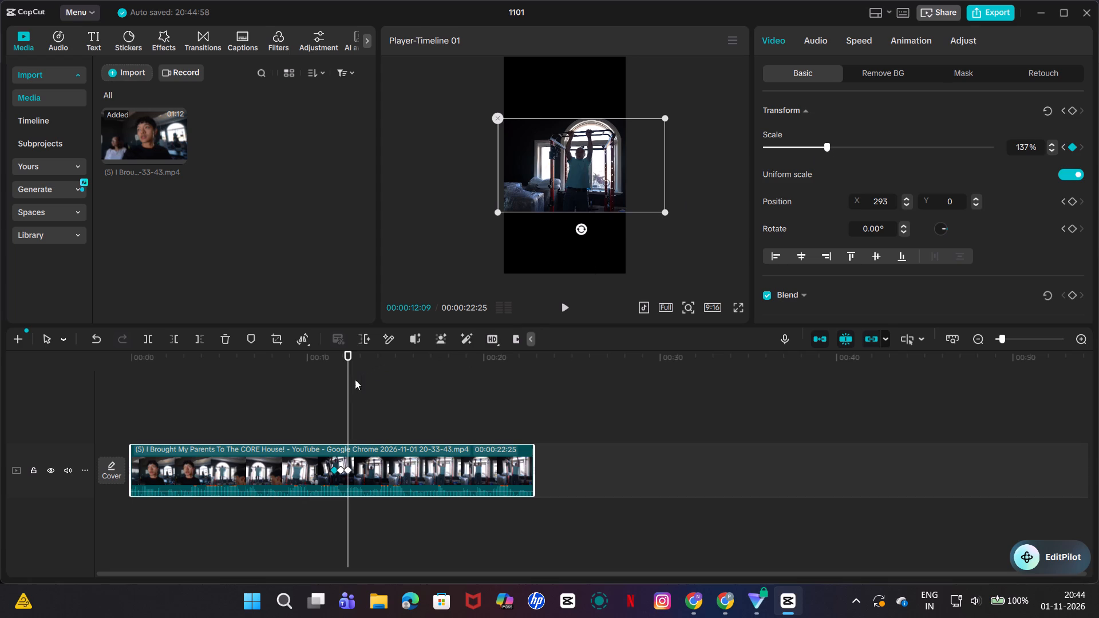
{"action": "left_click_drag", "start_coordinate": [350, 385], "coordinate": [357, 386]}
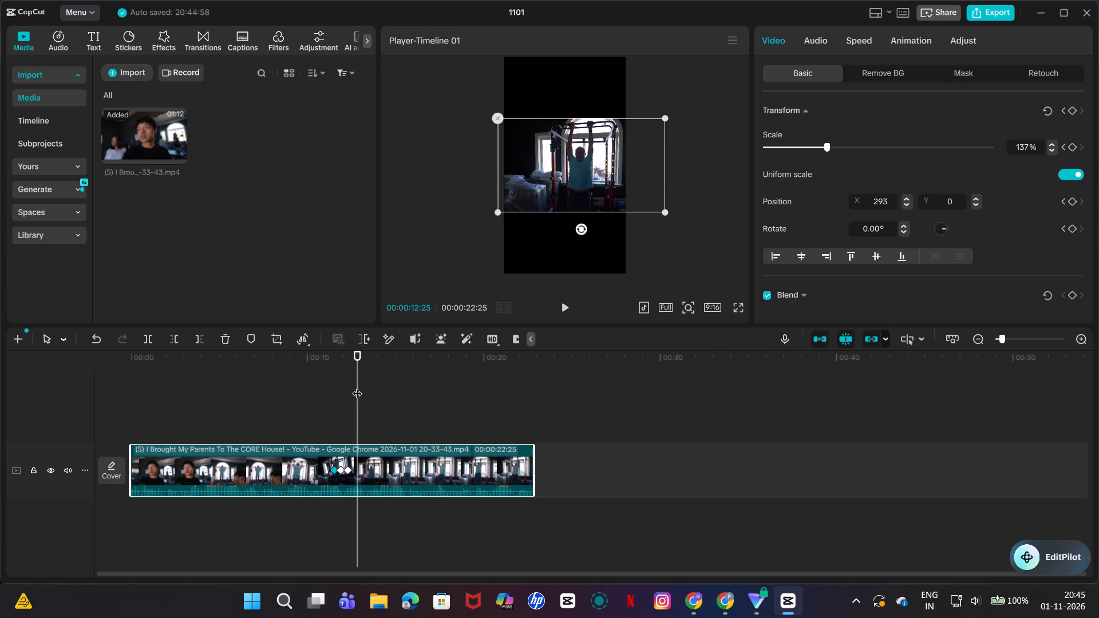
{"action": "left_click", "coordinate": [828, 146]}
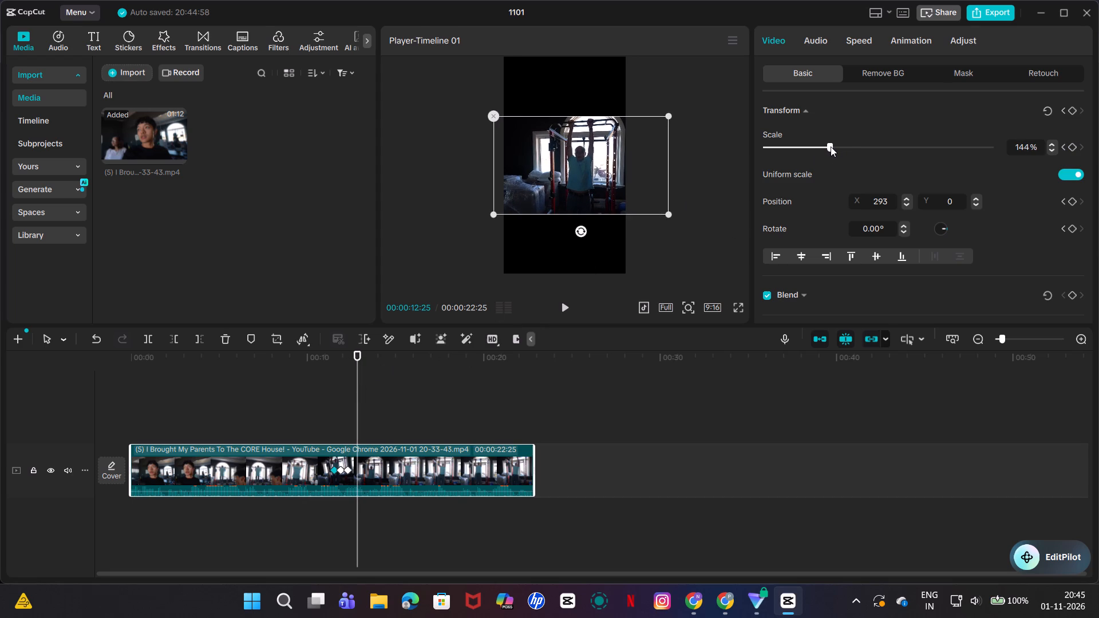
Replace the keyframe at 00:00:12:25 with a full Transform keyframe at 137% scale.
{"action": "left_click", "coordinate": [1068, 111]}
{"action": "left_click", "coordinate": [1071, 110]}
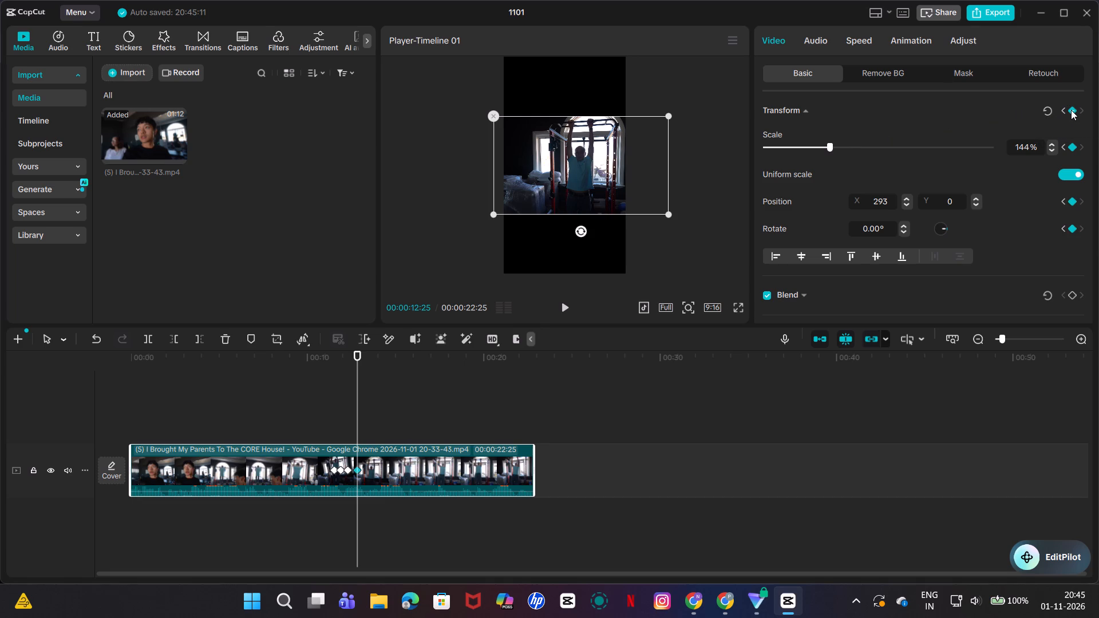
{"action": "left_click", "coordinate": [1071, 110]}
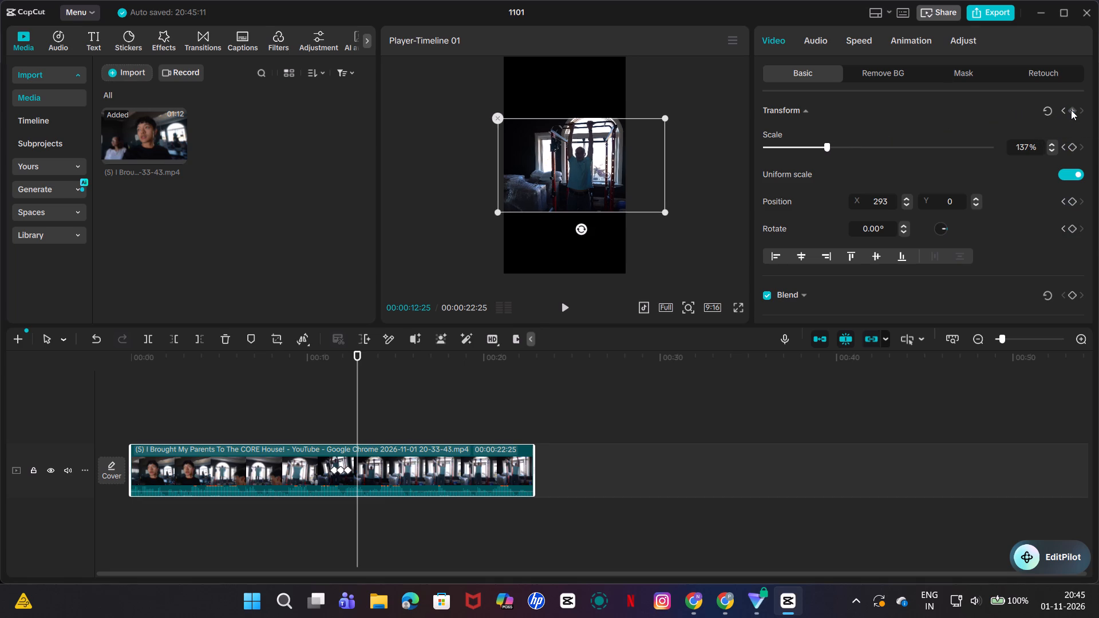
{"action": "left_click", "coordinate": [1071, 110]}
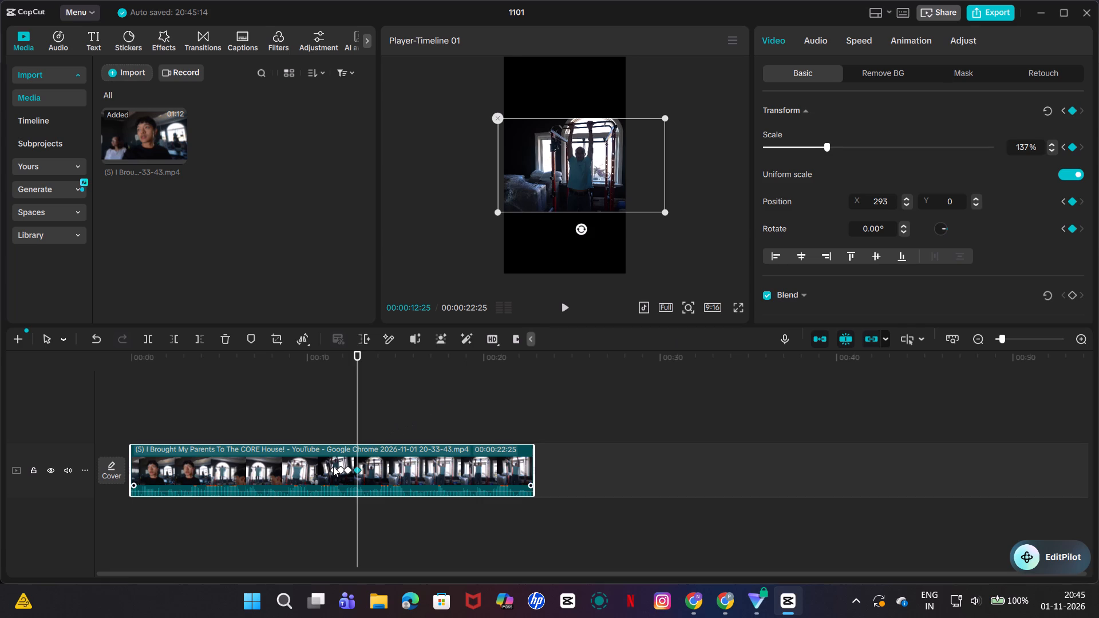
Play the clip from 00:00:09:05 through the keyframes and scrub back over them to review the zoom.
{"action": "left_click", "coordinate": [333, 466]}
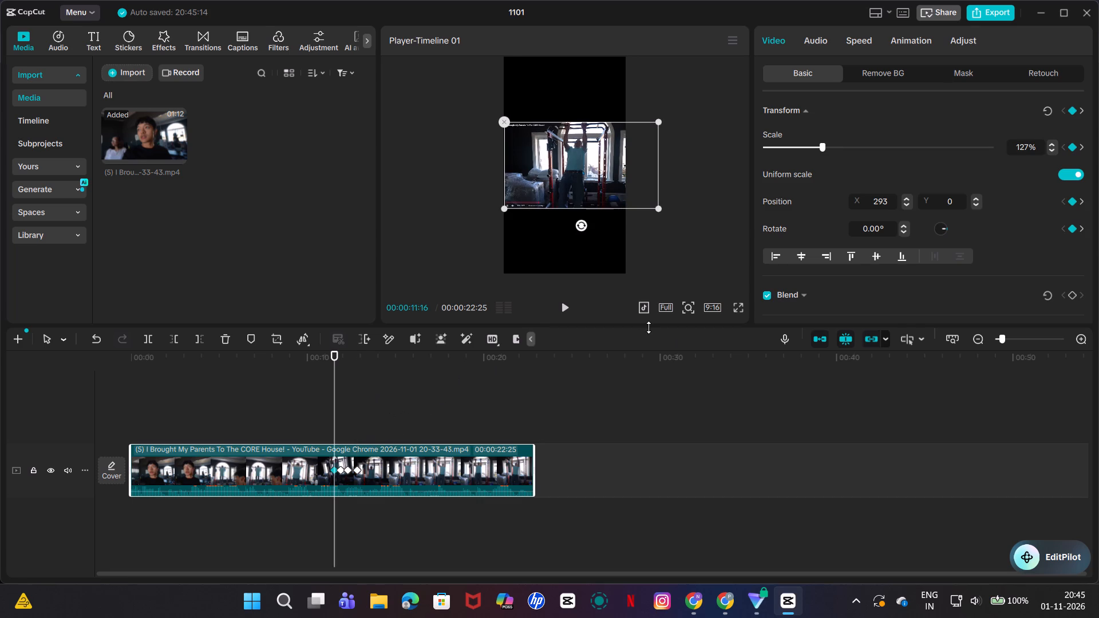
{"action": "left_click", "coordinate": [647, 358]}
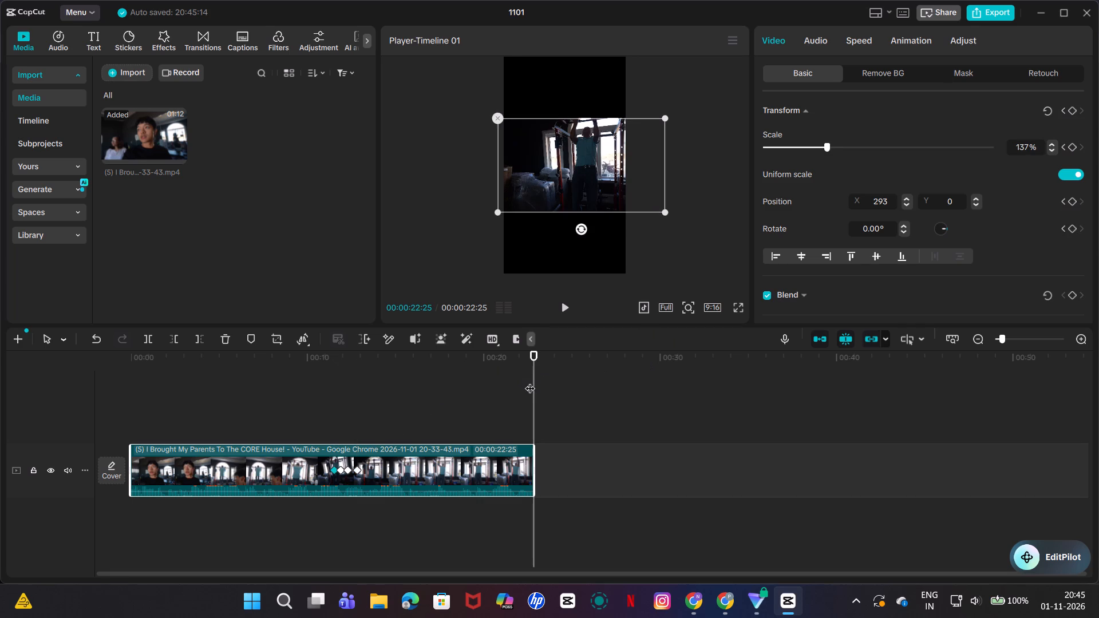
{"action": "left_click_drag", "start_coordinate": [531, 381], "coordinate": [292, 387]}
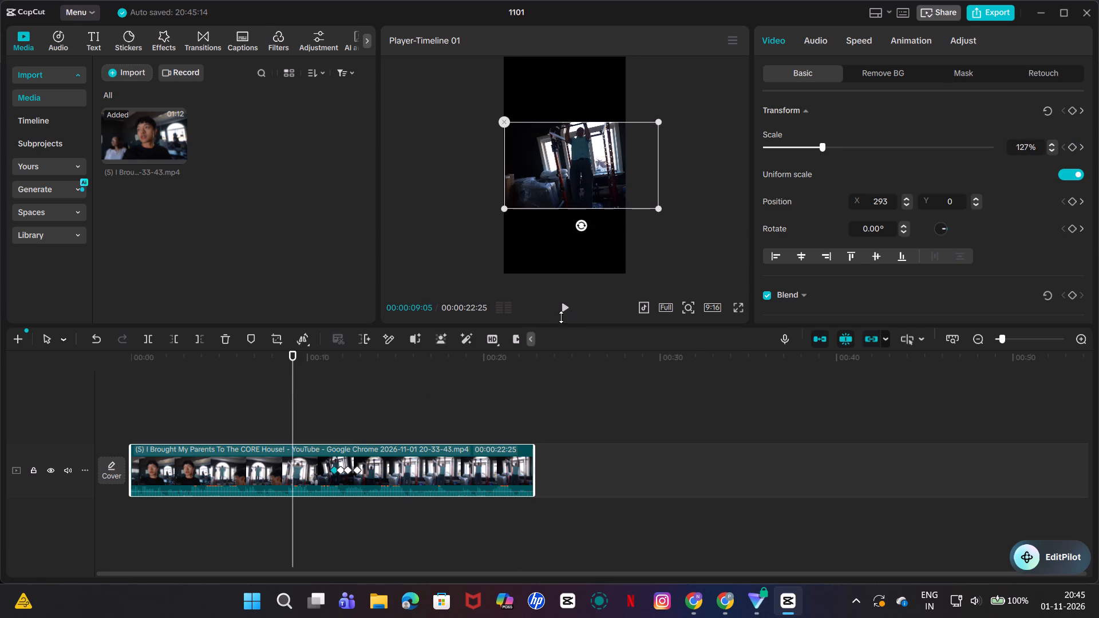
{"action": "left_click", "coordinate": [563, 311]}
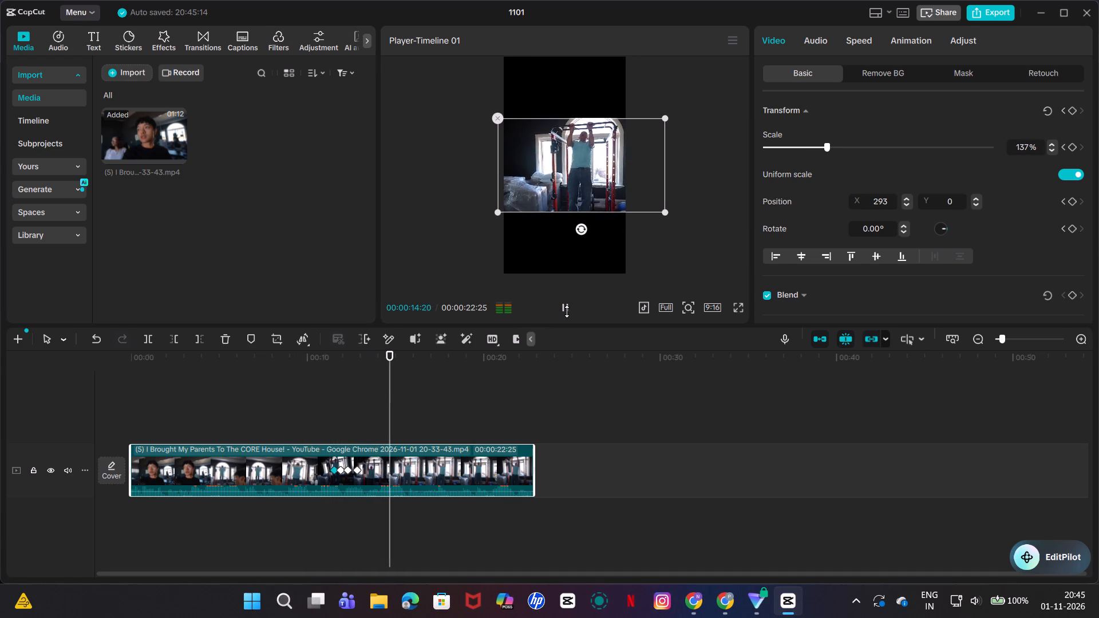
{"action": "left_click", "coordinate": [567, 311]}
{"action": "left_click_drag", "start_coordinate": [401, 394], "coordinate": [374, 397]}
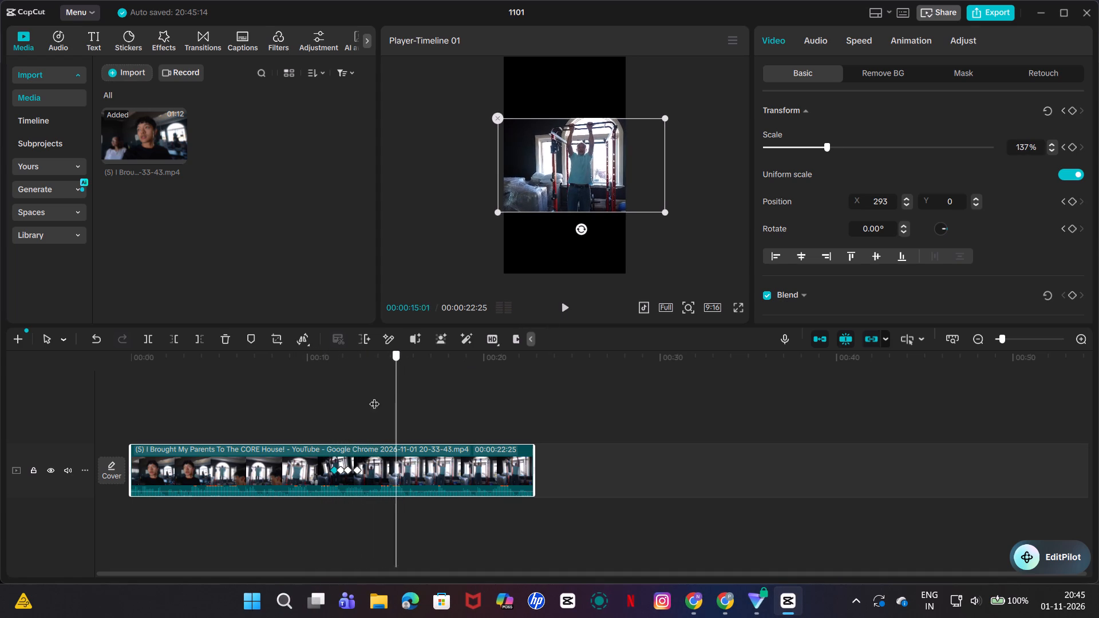
{"action": "left_click_drag", "start_coordinate": [374, 397], "coordinate": [358, 395]}
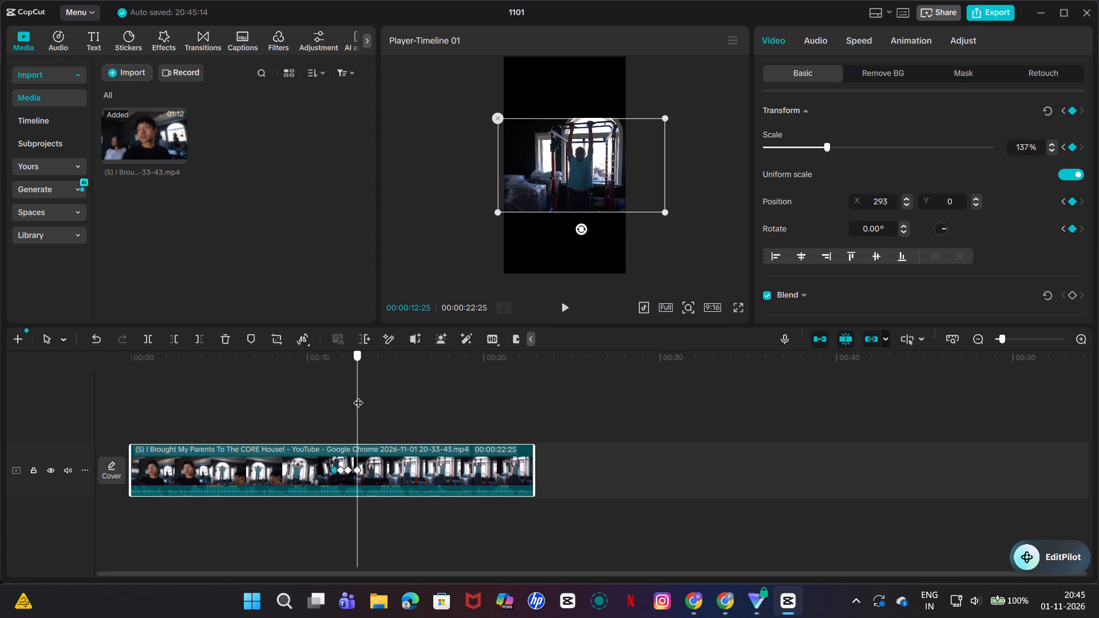
{"action": "left_click_drag", "start_coordinate": [358, 395], "coordinate": [362, 396]}
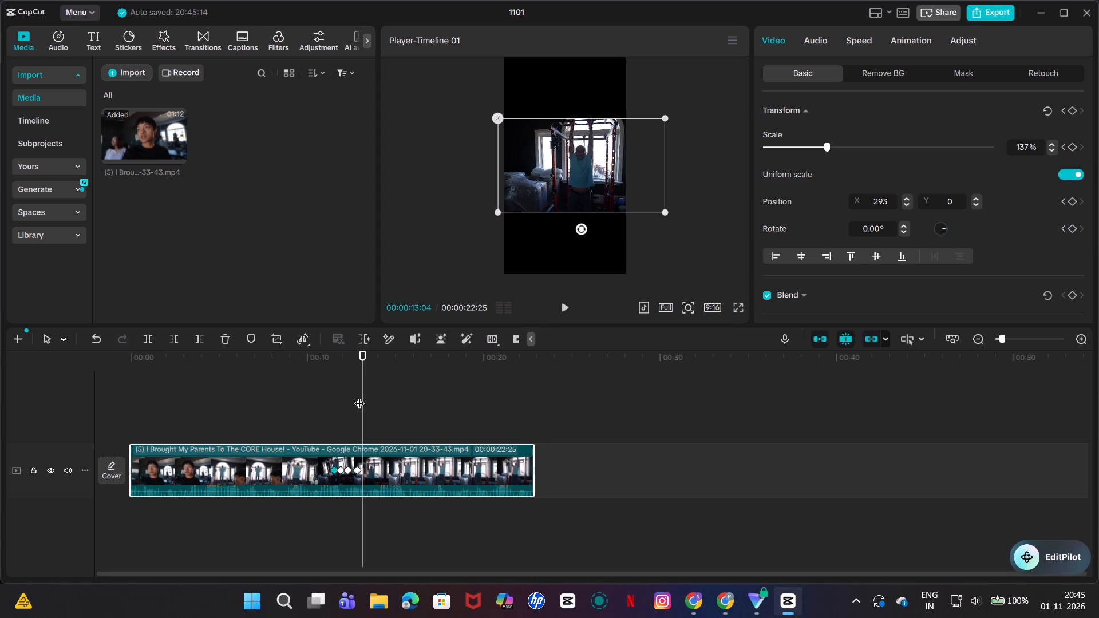
{"action": "left_click", "coordinate": [359, 396]}
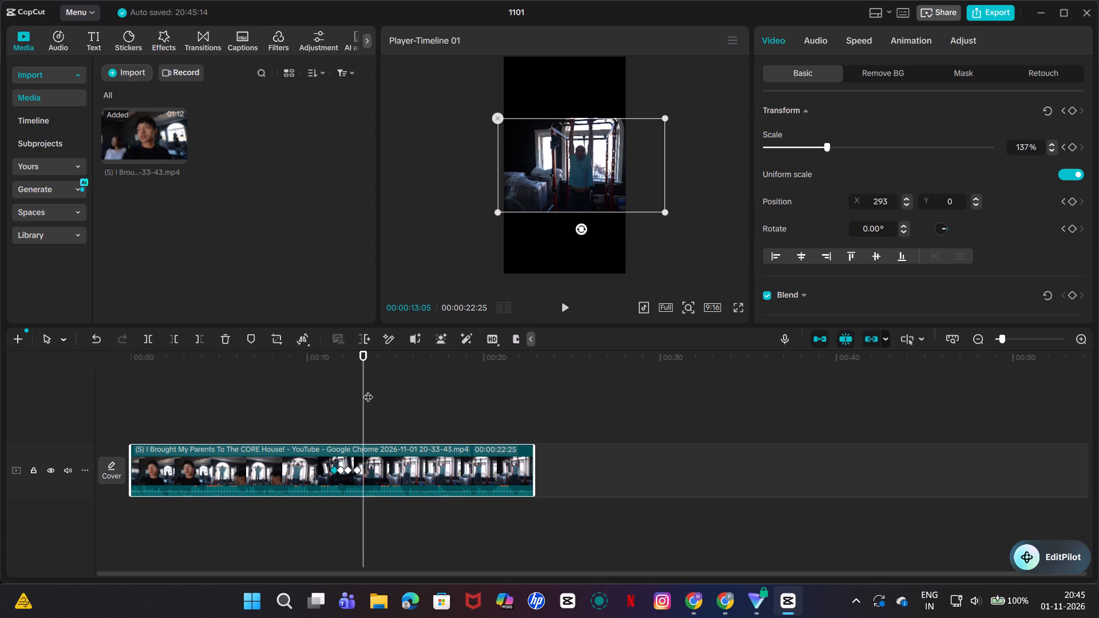
Reposition the clip in the frame to X 115, Y 0 at 00:00:09:22 to centre the person doing pull-ups.
{"action": "left_click_drag", "start_coordinate": [363, 388], "coordinate": [303, 393]}
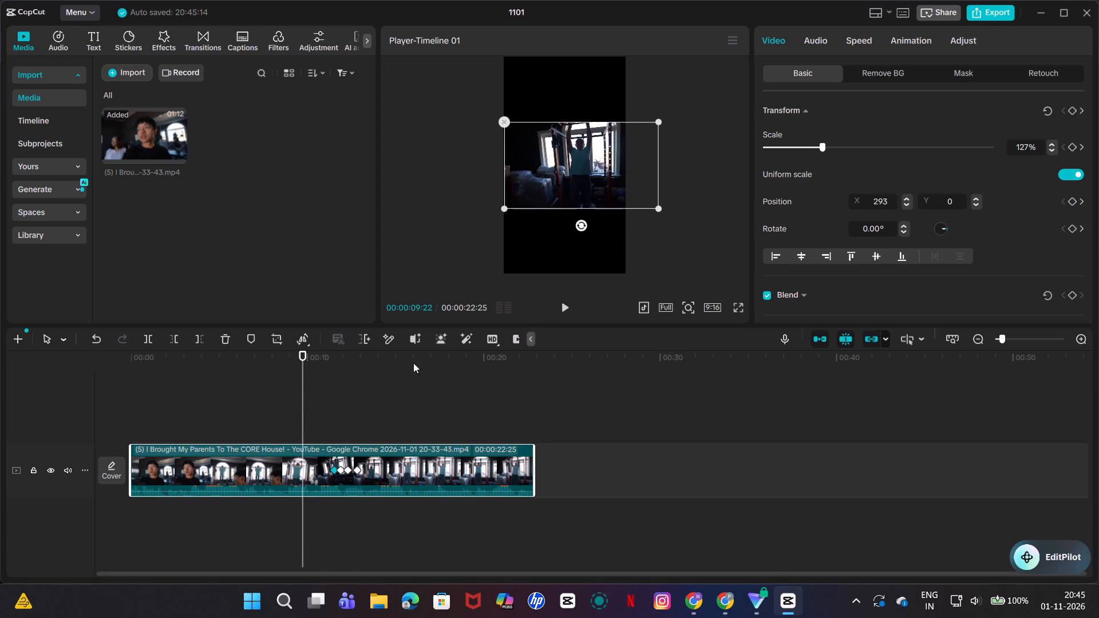
{"action": "left_click_drag", "start_coordinate": [595, 184], "coordinate": [586, 185]}
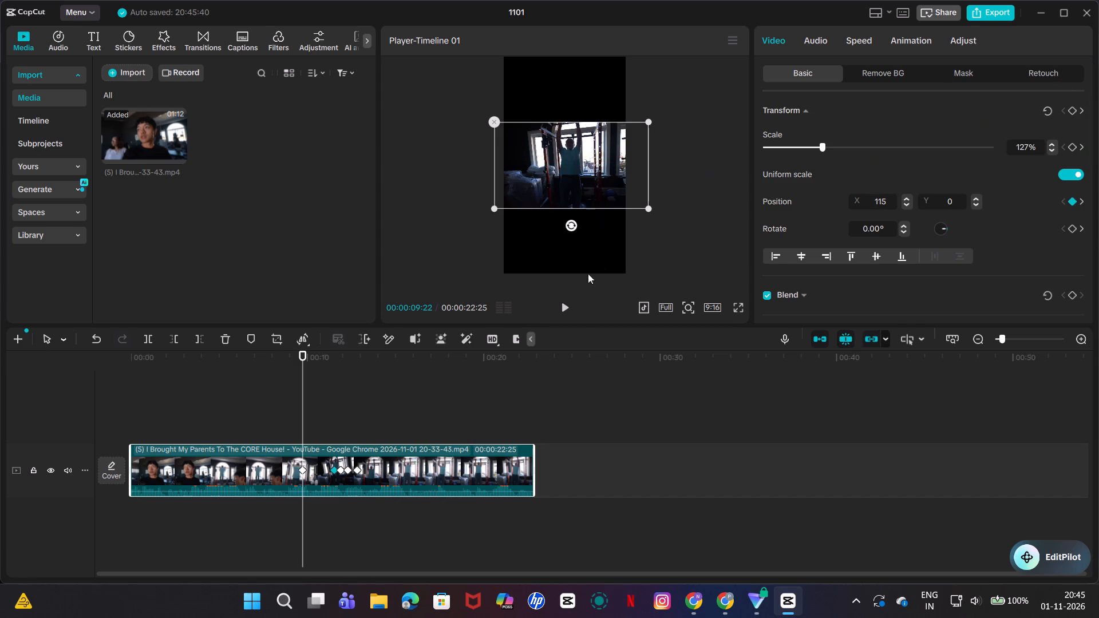
Reposition the clip in the frame to X 286, Y 0 at 00:00:06:02 to centre the person doing pull-ups.
{"action": "left_click_drag", "start_coordinate": [305, 415], "coordinate": [319, 415]}
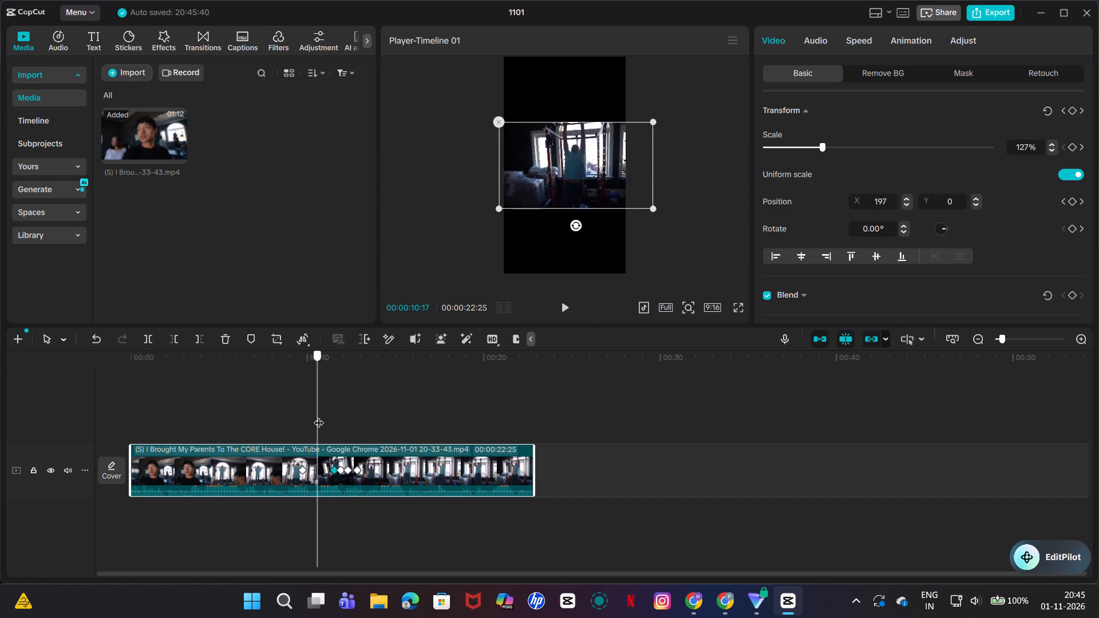
{"action": "left_click_drag", "start_coordinate": [319, 415], "coordinate": [195, 401]}
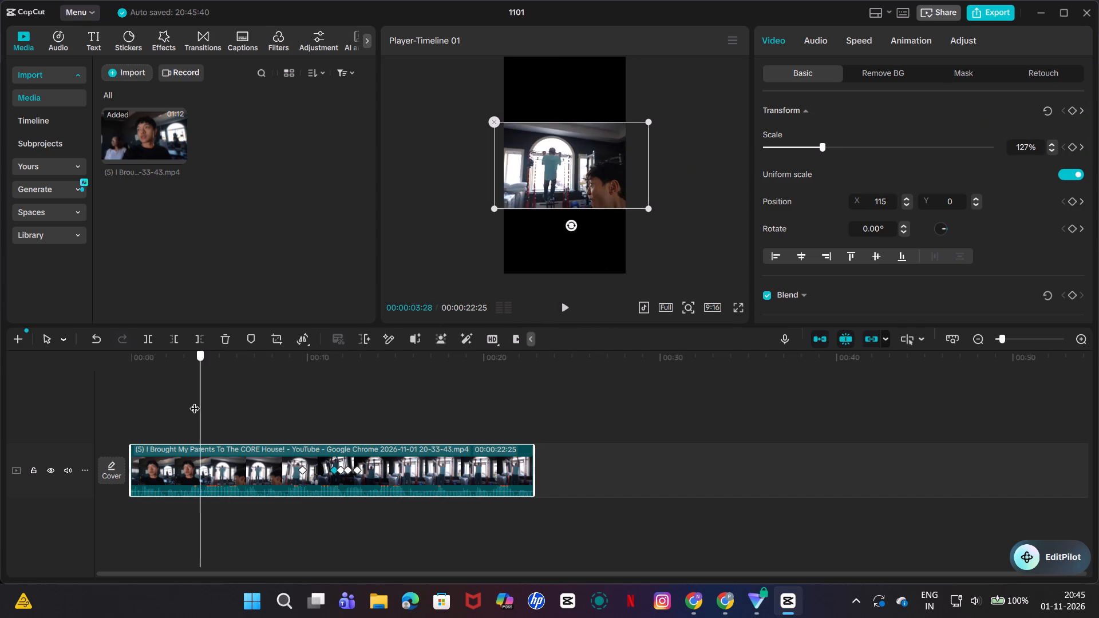
{"action": "left_click_drag", "start_coordinate": [195, 401], "coordinate": [197, 403]}
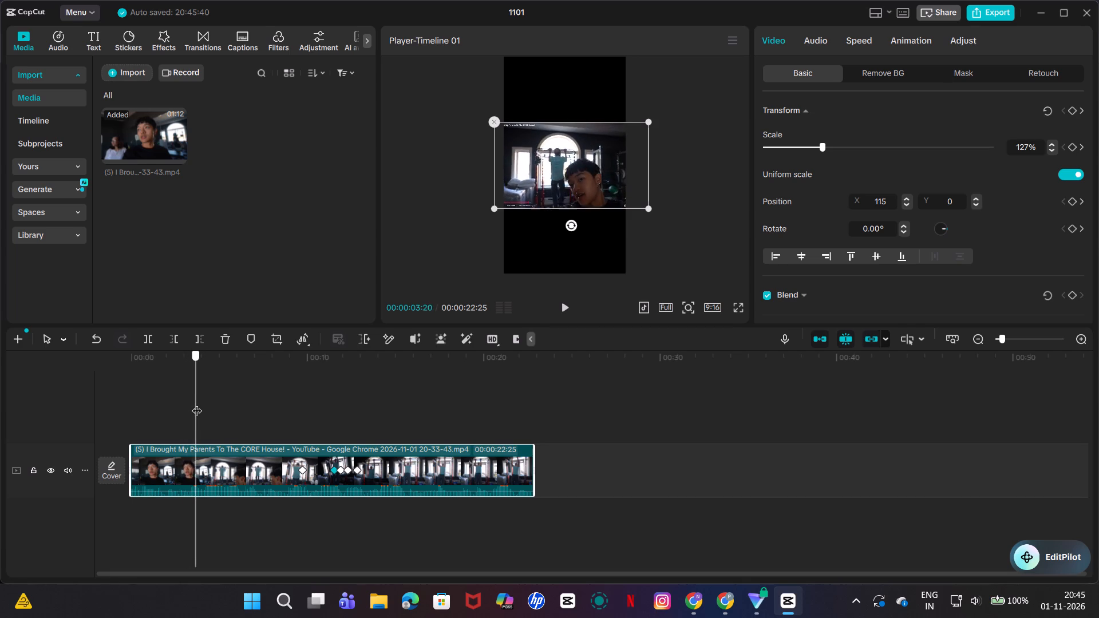
{"action": "left_click_drag", "start_coordinate": [197, 403], "coordinate": [218, 413]}
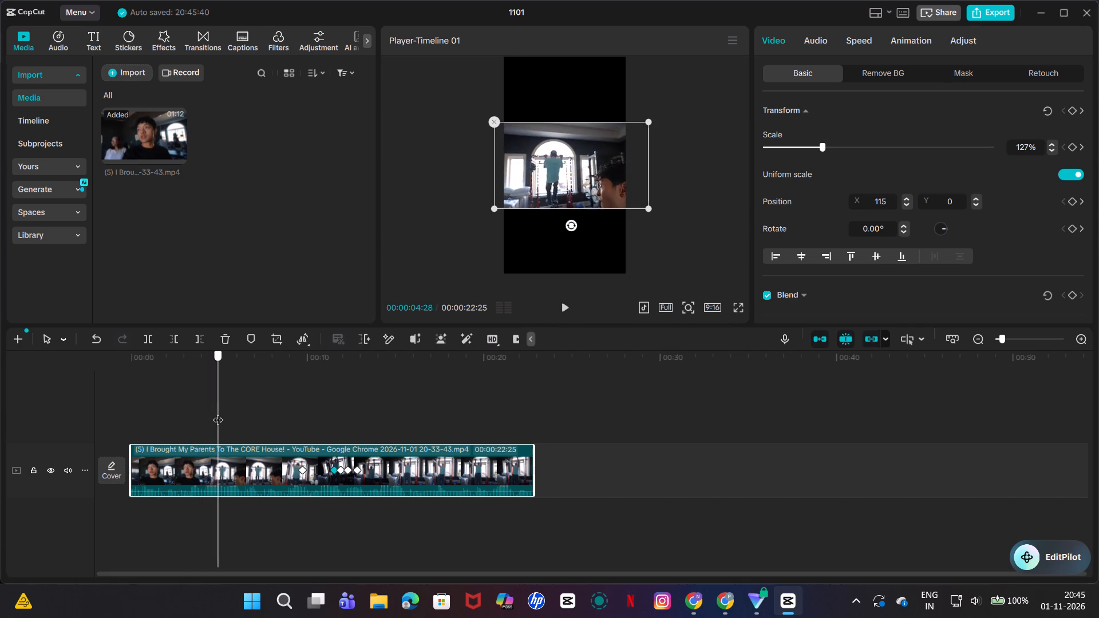
{"action": "left_click_drag", "start_coordinate": [218, 413], "coordinate": [238, 417]}
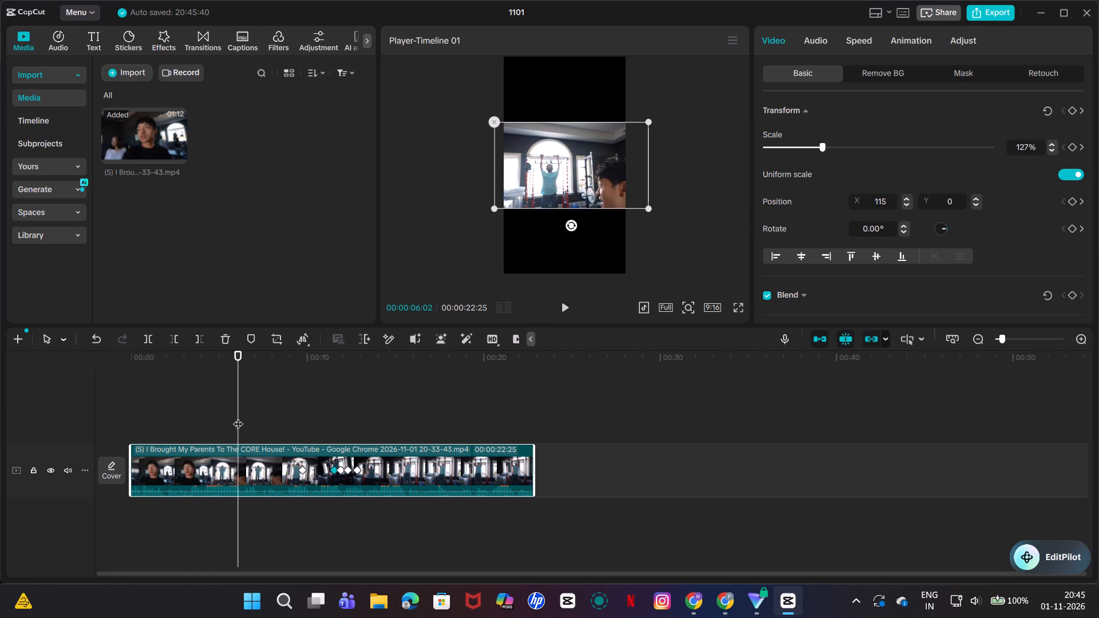
{"action": "left_click_drag", "start_coordinate": [574, 171], "coordinate": [584, 172]}
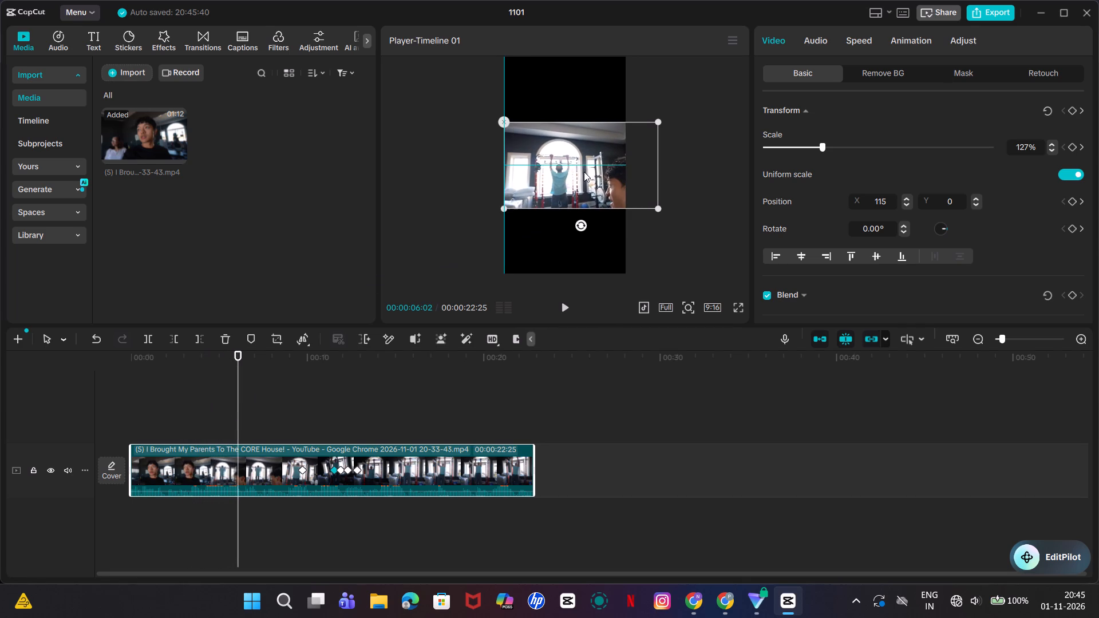
{"action": "left_click_drag", "start_coordinate": [584, 172], "coordinate": [586, 172]}
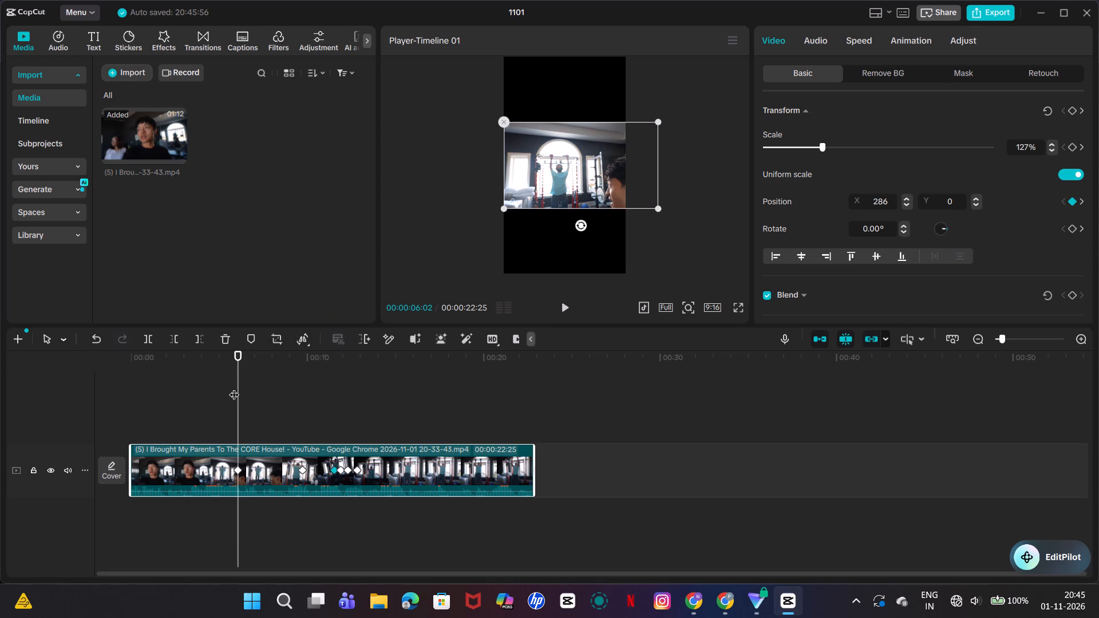
Scrub from 00:00:06:02 through the keyframes to about 00:00:13:03 to check the person's framing.
{"action": "left_click_drag", "start_coordinate": [234, 387], "coordinate": [252, 392]}
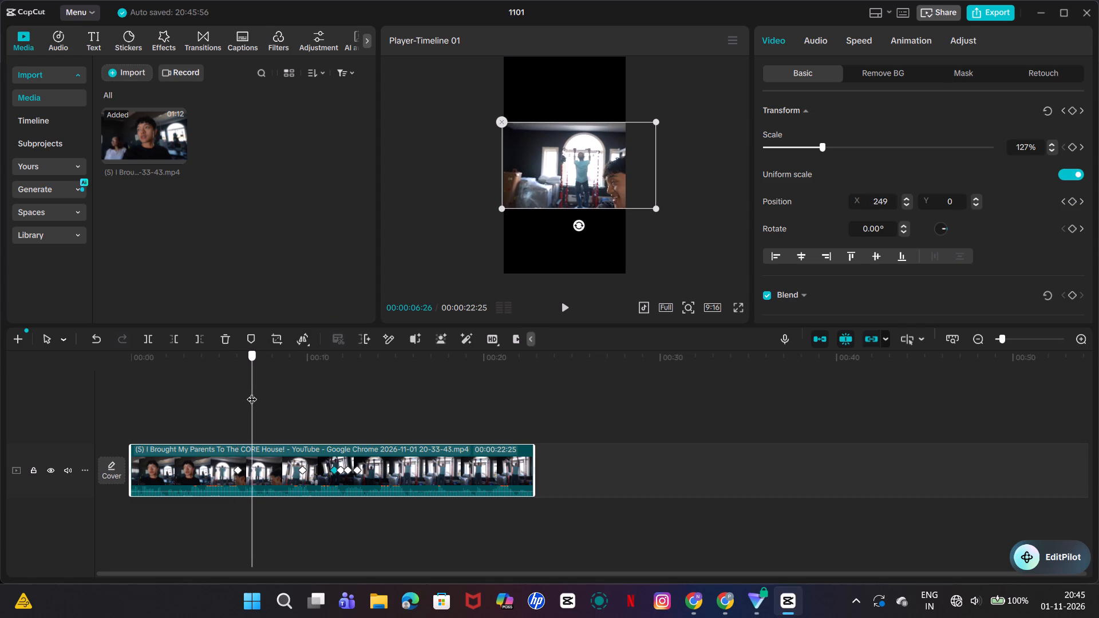
{"action": "left_click_drag", "start_coordinate": [252, 392], "coordinate": [271, 396]}
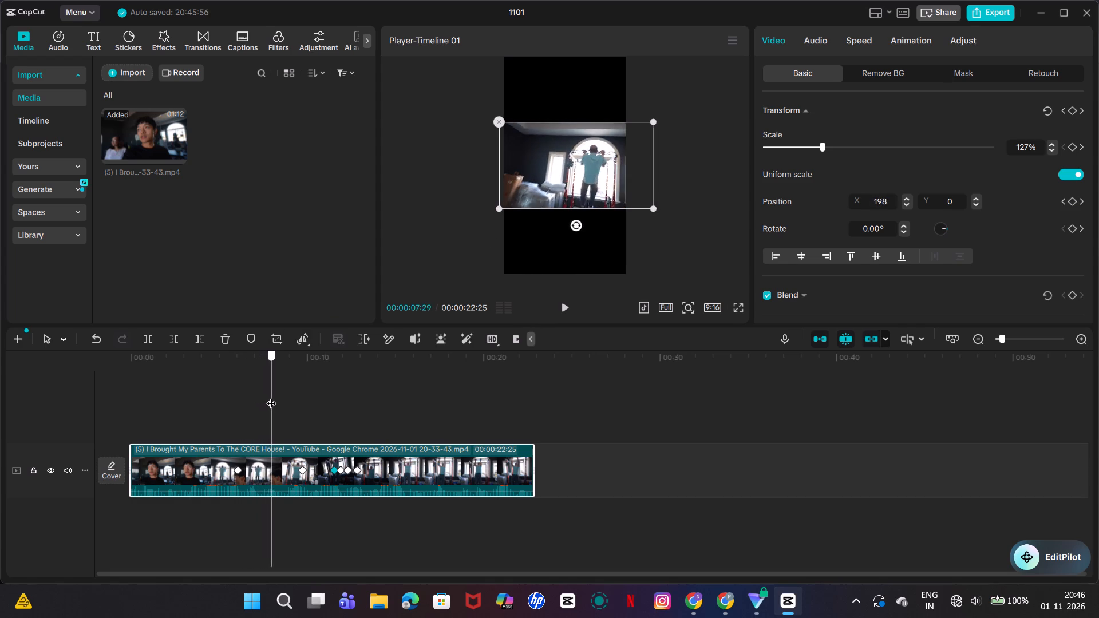
{"action": "left_click_drag", "start_coordinate": [271, 396], "coordinate": [287, 395]}
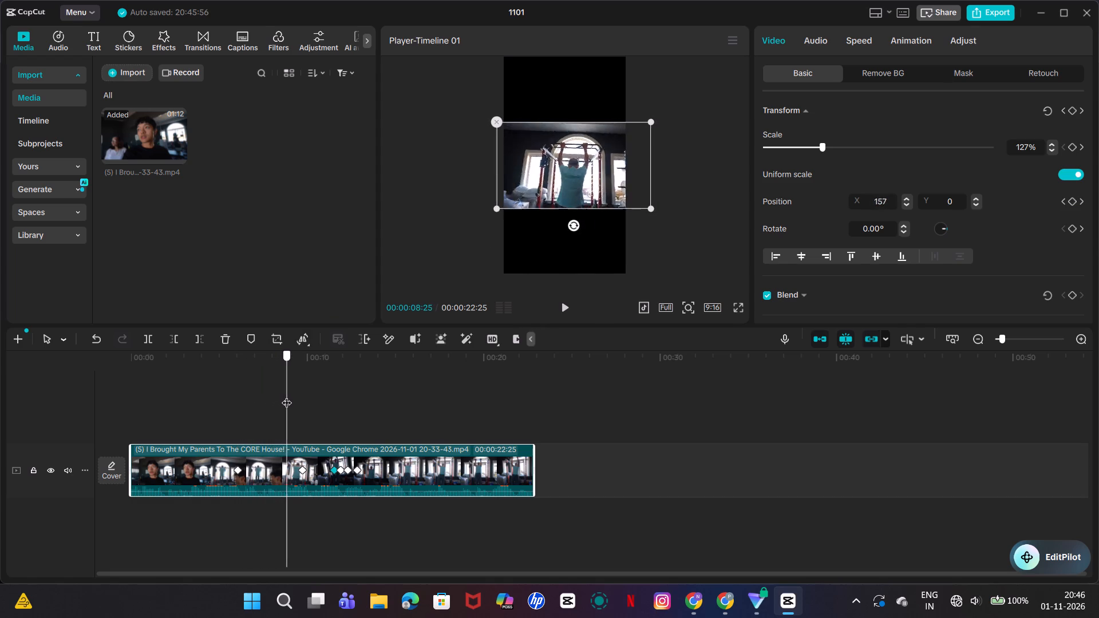
{"action": "left_click_drag", "start_coordinate": [287, 395], "coordinate": [314, 392]}
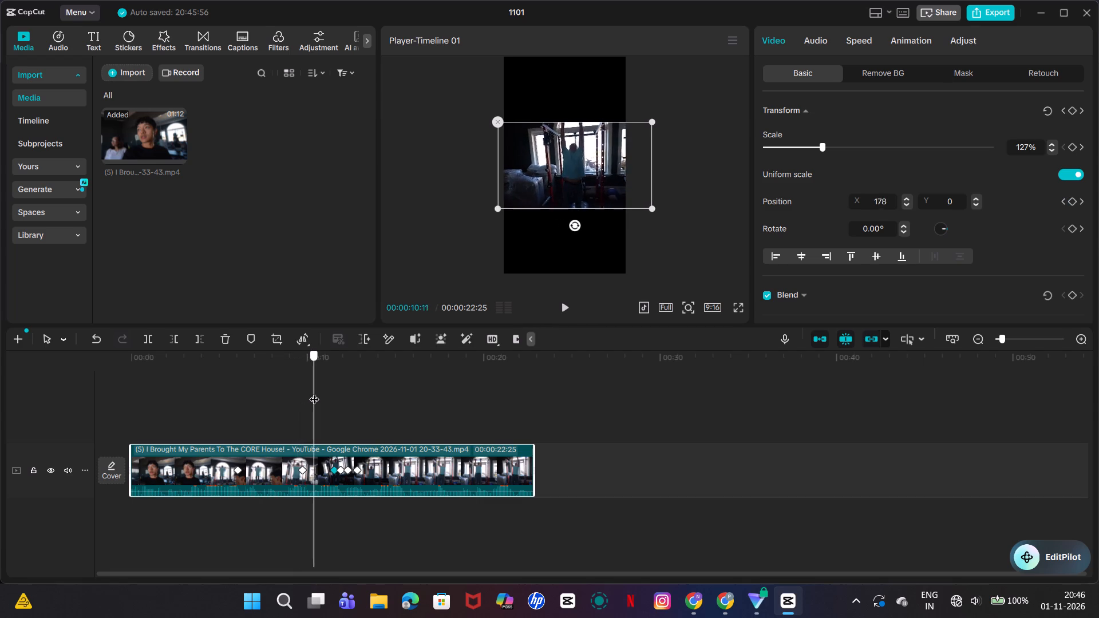
{"action": "left_click_drag", "start_coordinate": [314, 392], "coordinate": [350, 393]}
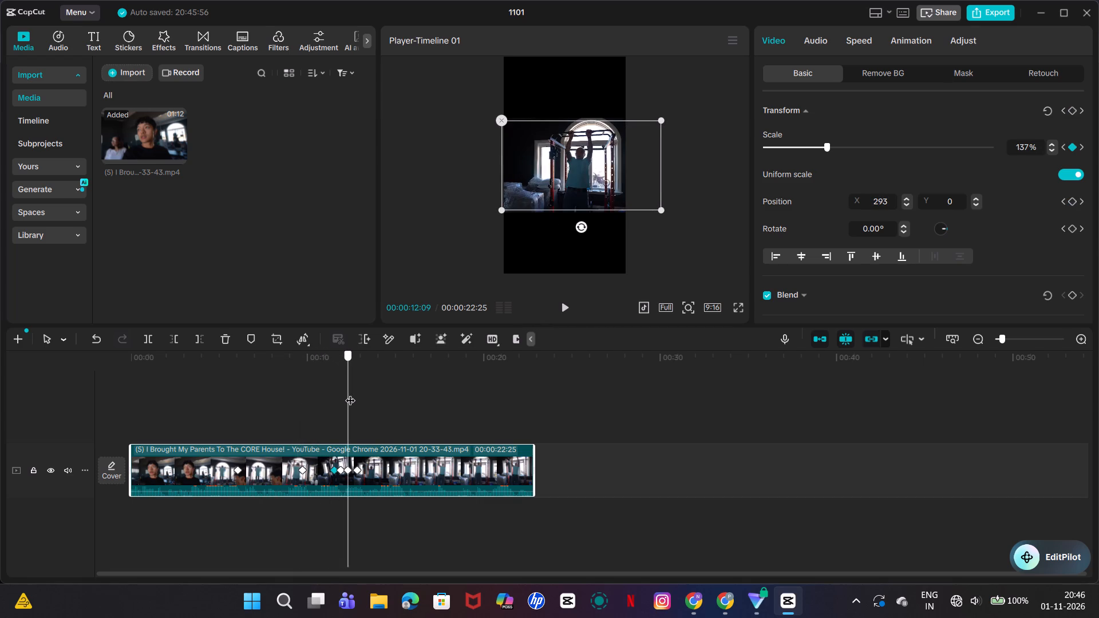
{"action": "left_click_drag", "start_coordinate": [350, 393], "coordinate": [357, 393]}
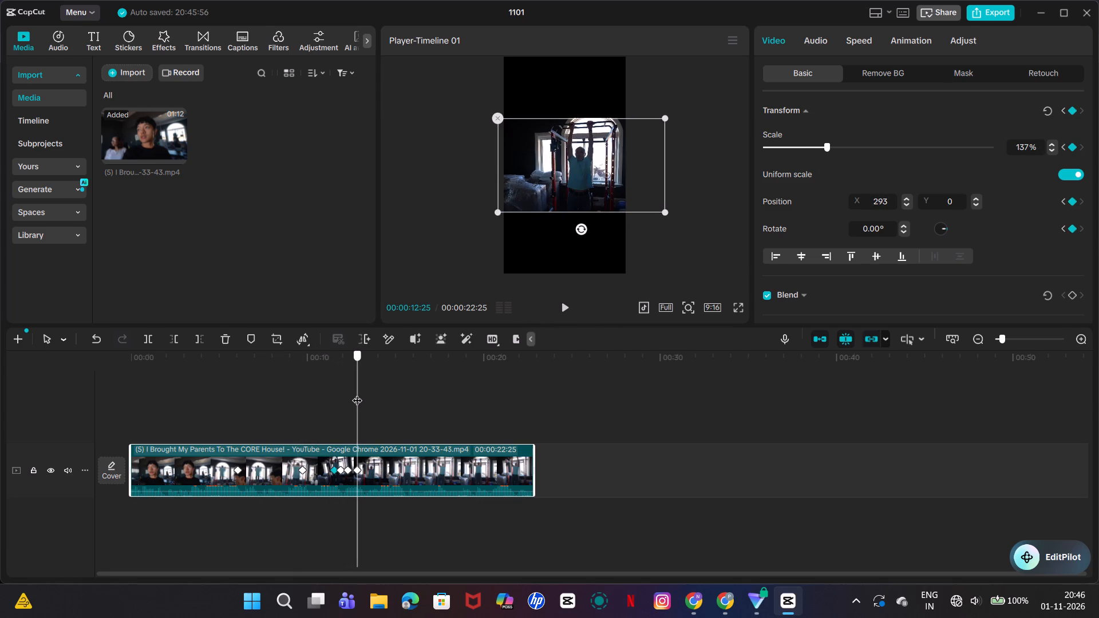
{"action": "left_click_drag", "start_coordinate": [357, 393], "coordinate": [362, 394]}
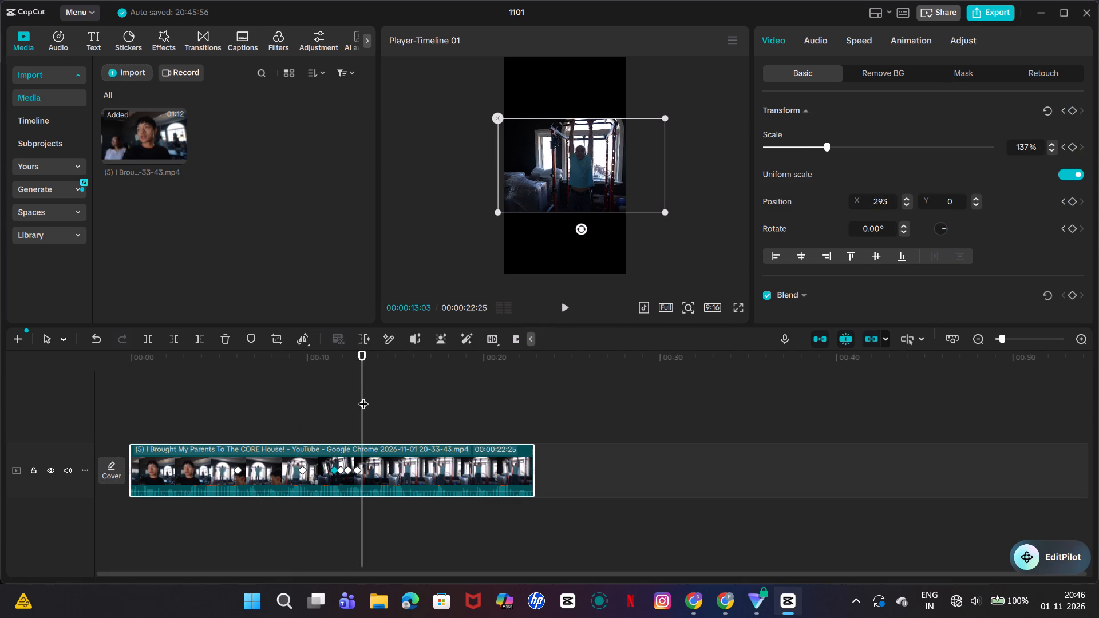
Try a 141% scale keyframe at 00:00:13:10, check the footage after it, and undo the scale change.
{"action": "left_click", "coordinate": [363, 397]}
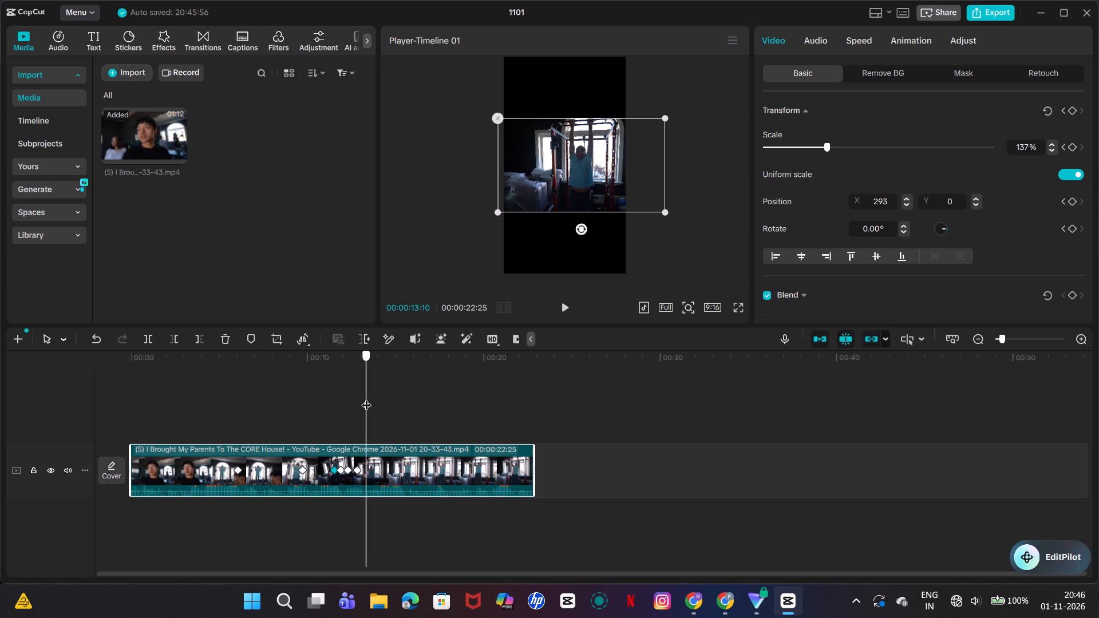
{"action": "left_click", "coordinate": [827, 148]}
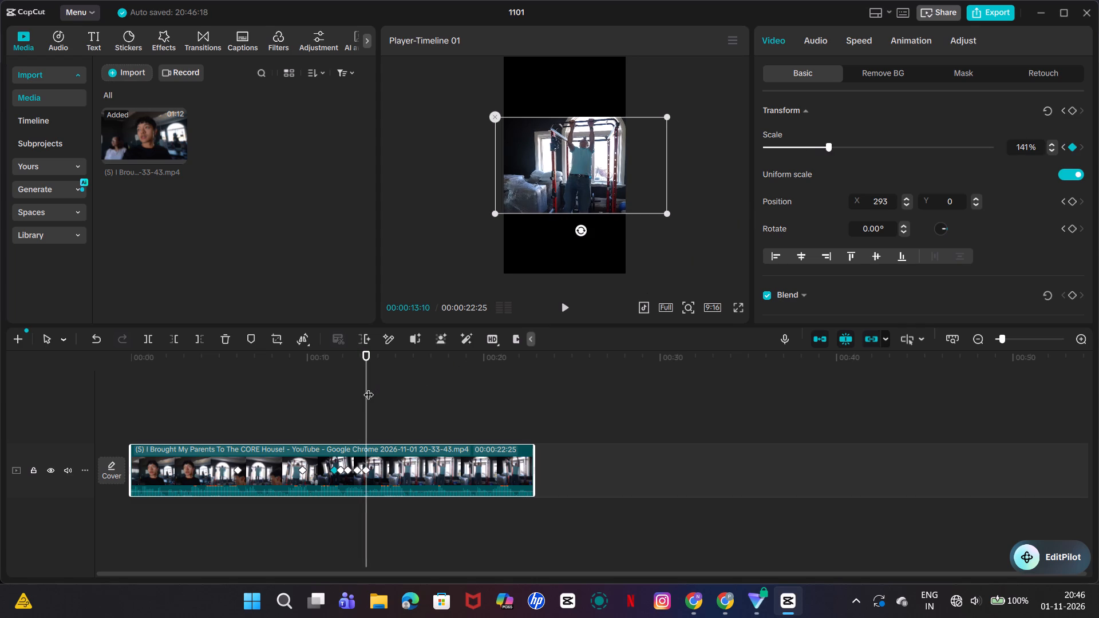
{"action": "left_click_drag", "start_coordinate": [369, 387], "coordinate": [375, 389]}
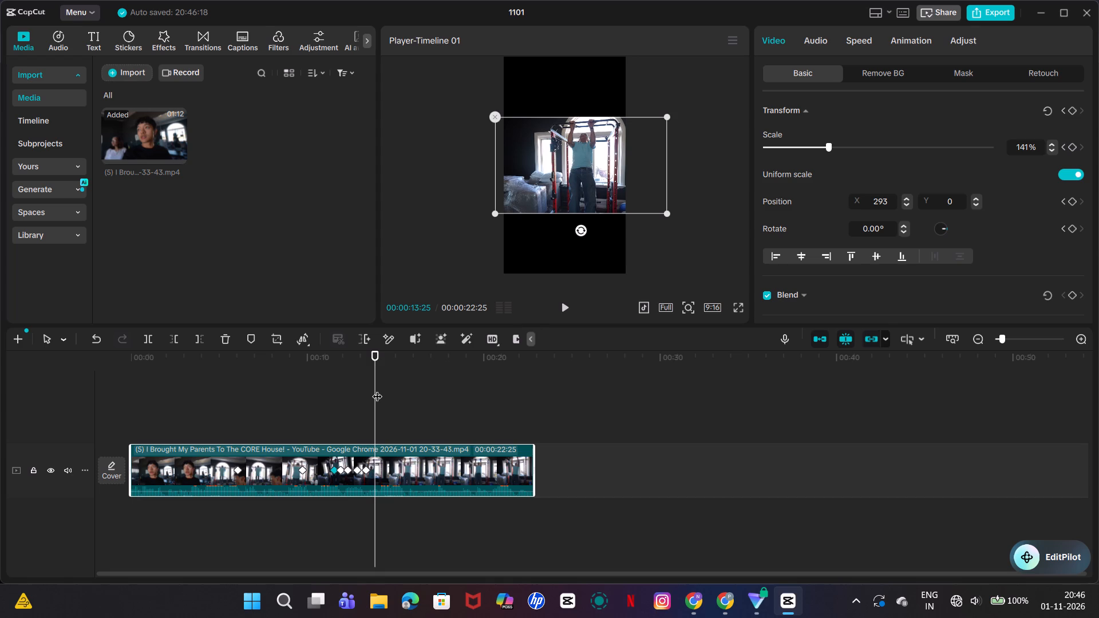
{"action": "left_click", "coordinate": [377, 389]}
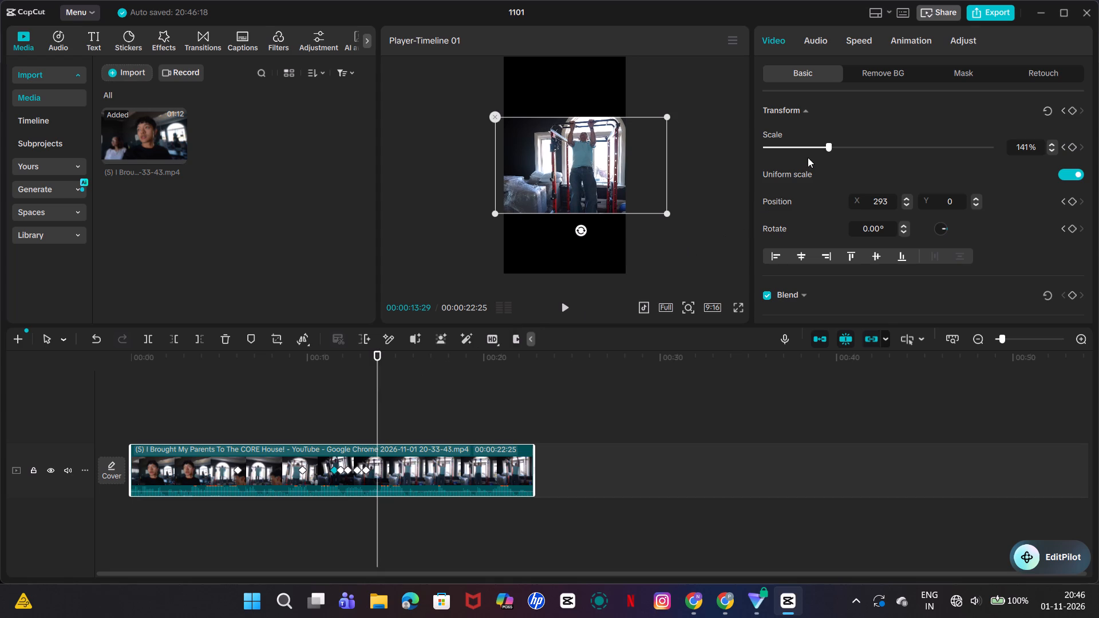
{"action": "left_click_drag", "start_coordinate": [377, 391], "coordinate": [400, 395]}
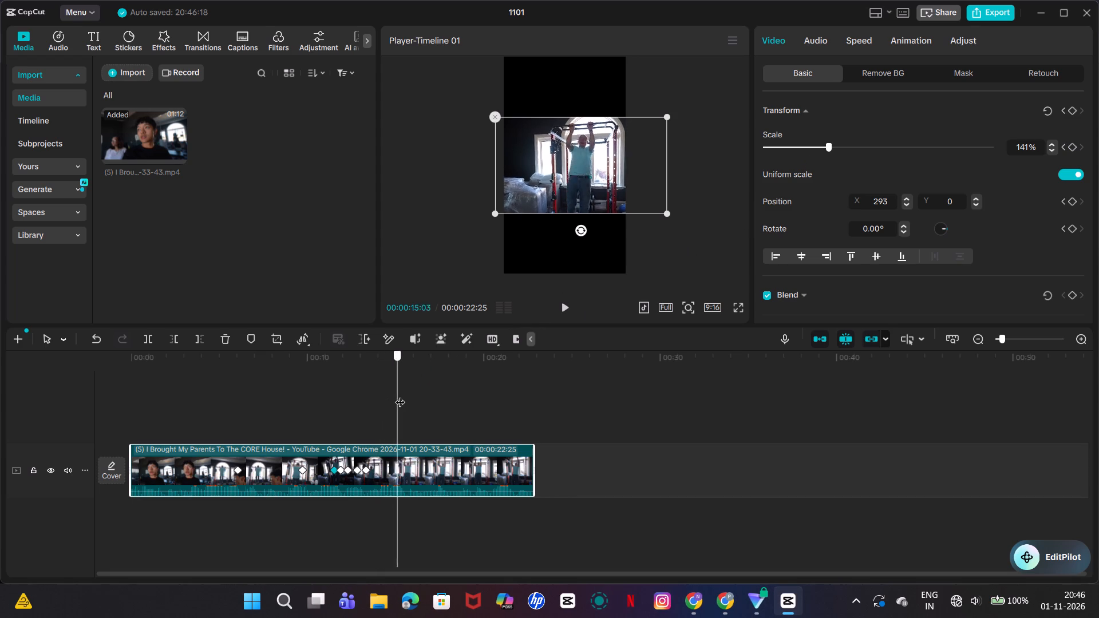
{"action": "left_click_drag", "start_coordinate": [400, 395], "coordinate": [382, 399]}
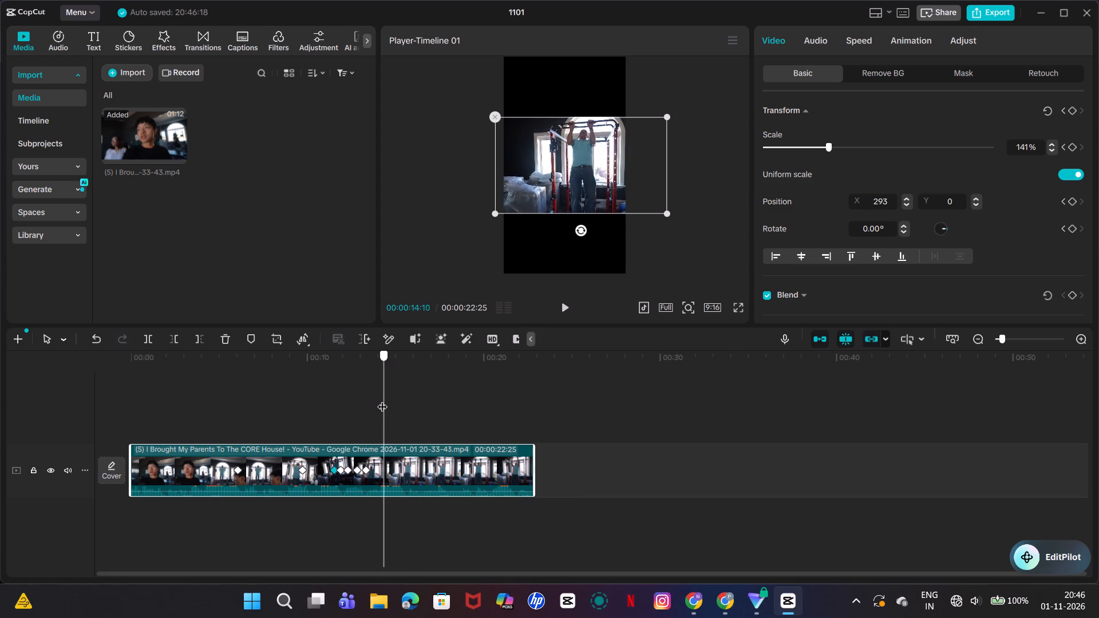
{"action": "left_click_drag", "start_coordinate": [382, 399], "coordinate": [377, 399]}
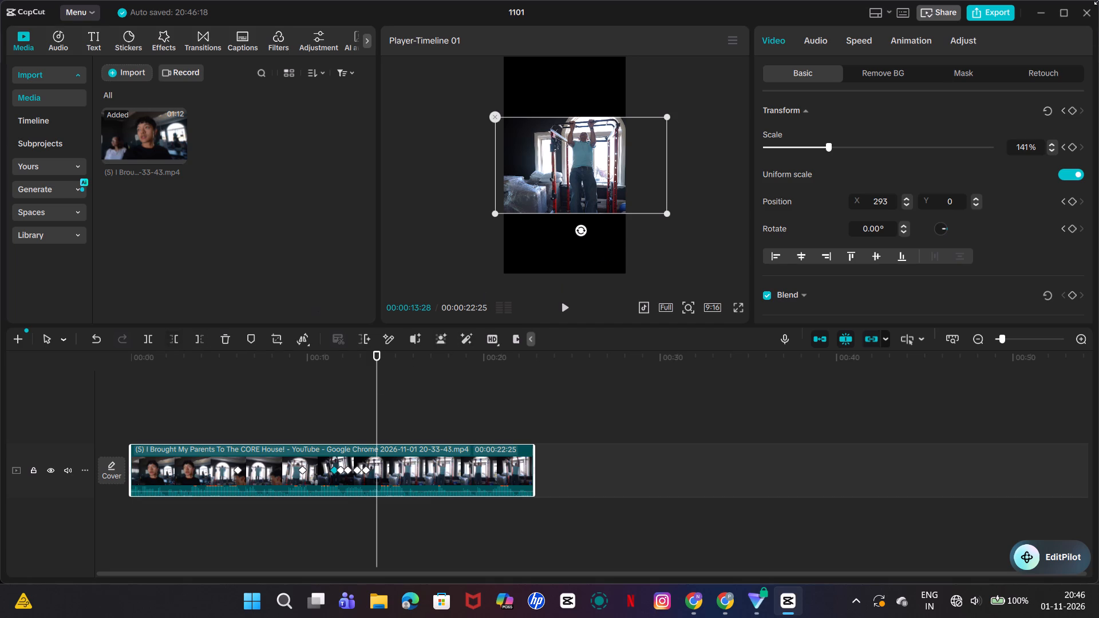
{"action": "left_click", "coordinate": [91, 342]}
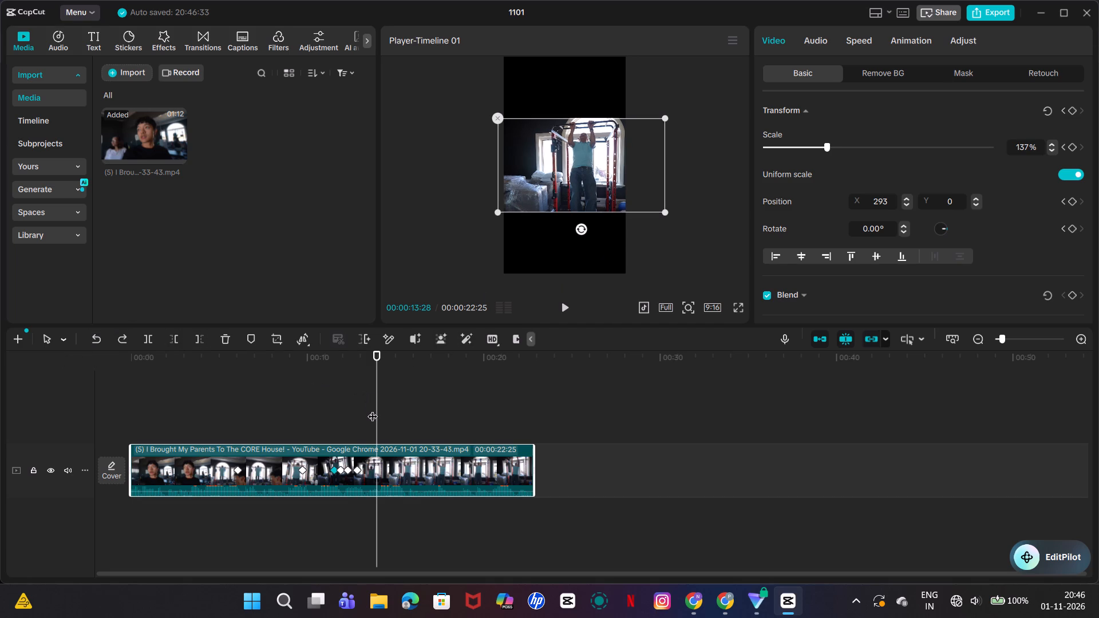
Reposition the clip in the frame to X 115, Y 0 at 00:00:13:11 to centre the person doing pull-ups.
{"action": "left_click_drag", "start_coordinate": [373, 409], "coordinate": [367, 411]}
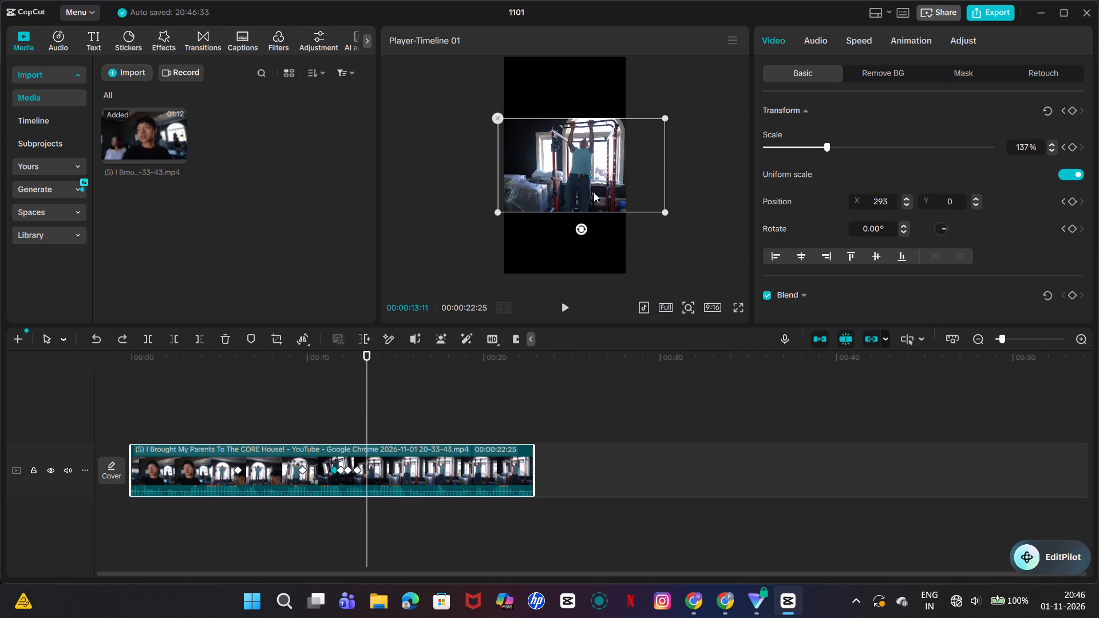
{"action": "left_click_drag", "start_coordinate": [594, 191], "coordinate": [603, 192]}
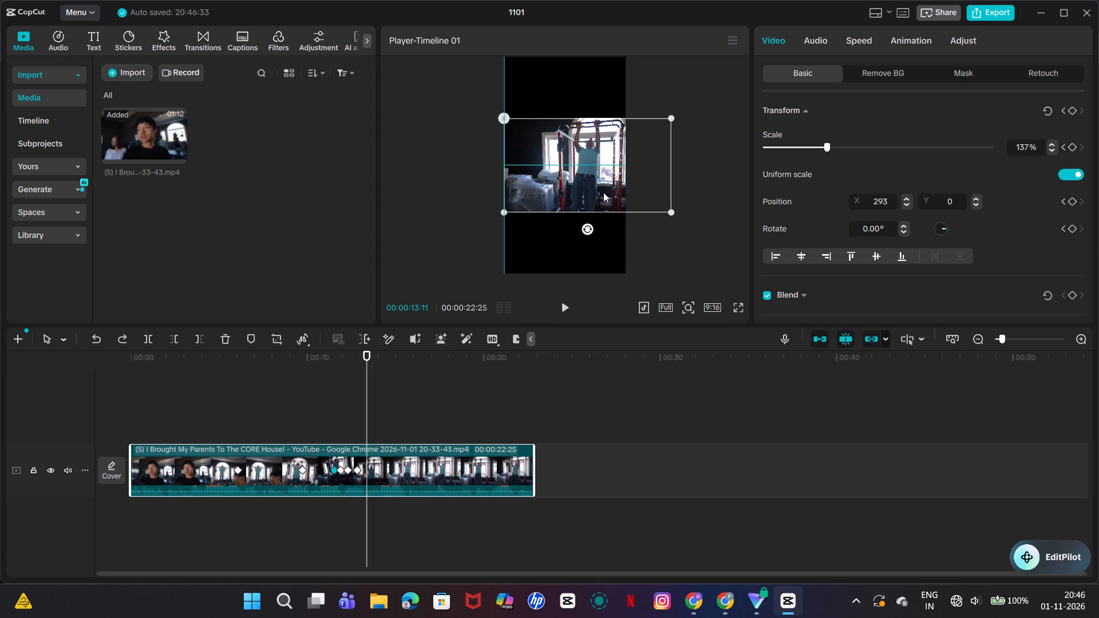
{"action": "left_click_drag", "start_coordinate": [603, 192], "coordinate": [585, 192]}
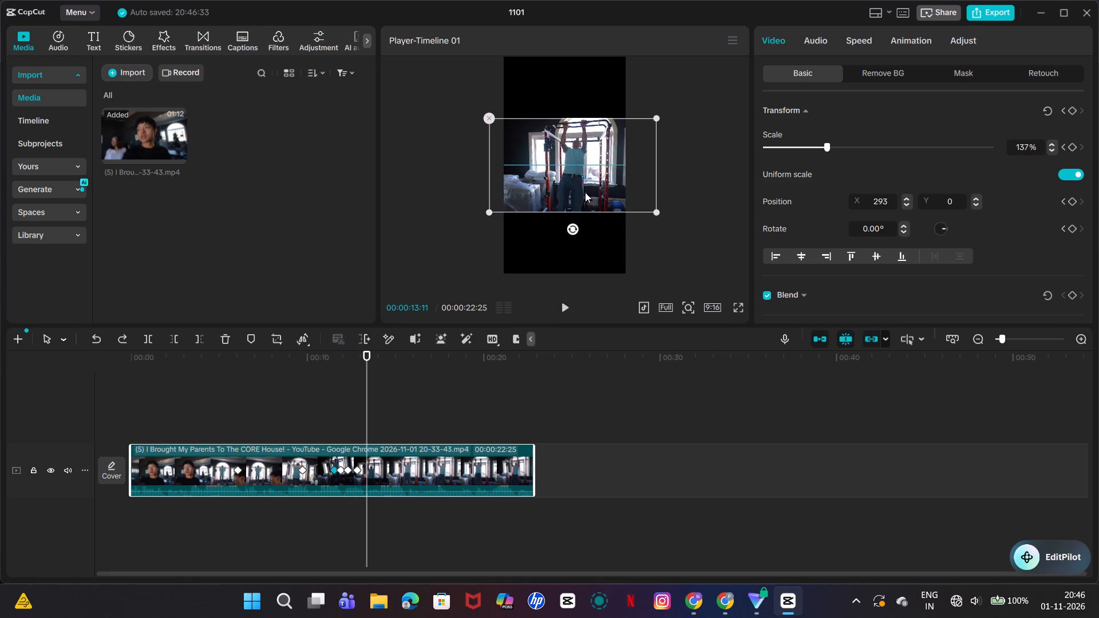
{"action": "left_click_drag", "start_coordinate": [585, 192], "coordinate": [583, 192]}
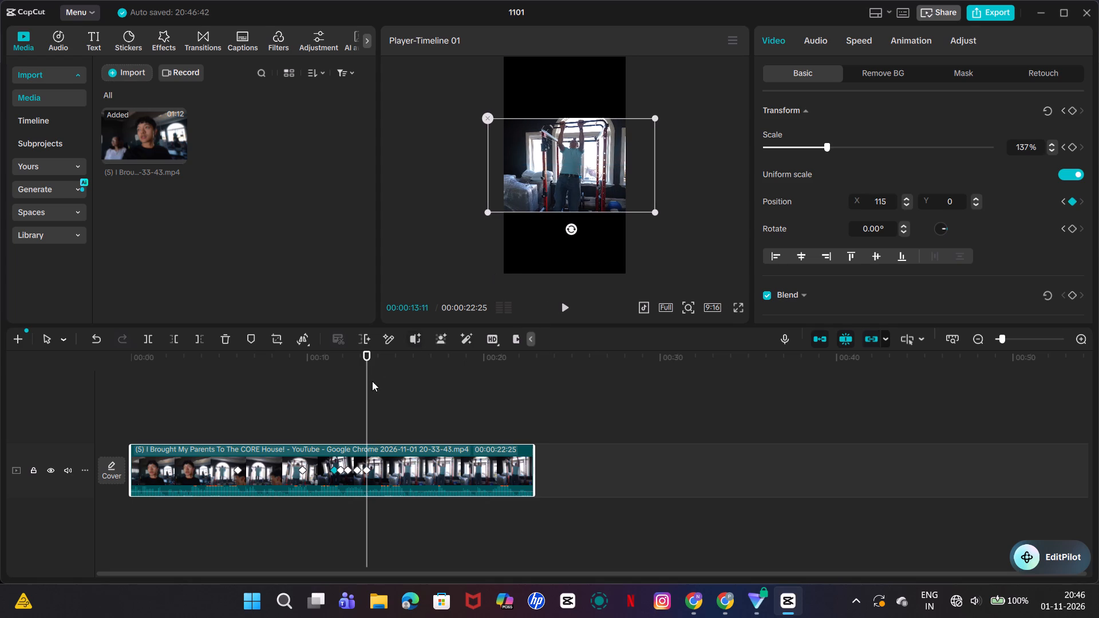
Add a scale keyframe of 142% at 00:00:13:28.
{"action": "left_click_drag", "start_coordinate": [366, 386], "coordinate": [373, 384]}
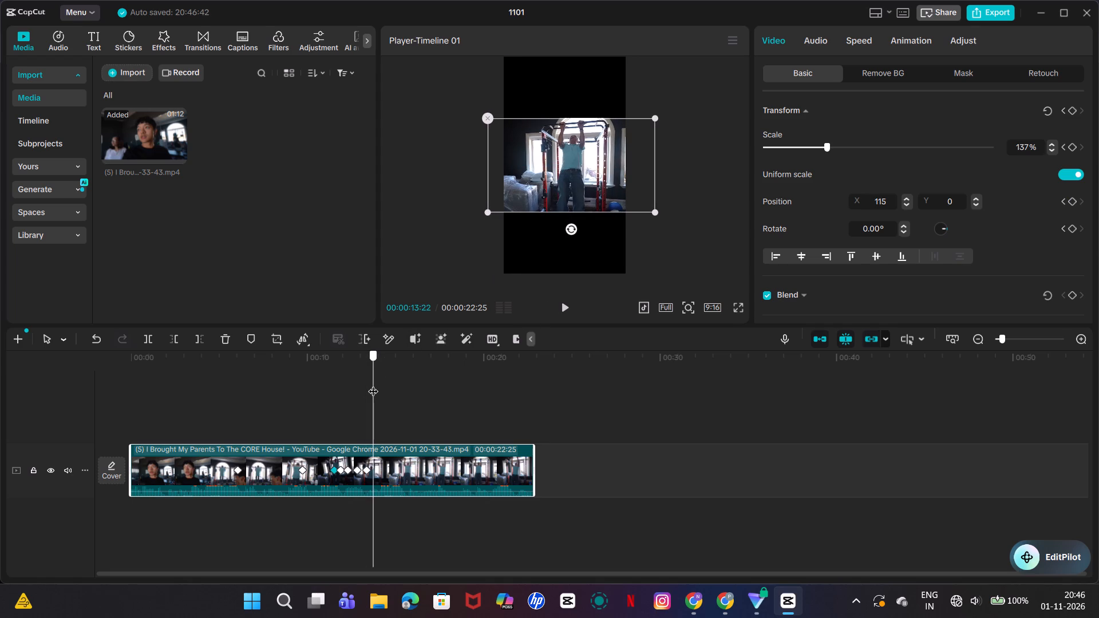
{"action": "left_click_drag", "start_coordinate": [373, 384], "coordinate": [377, 384]}
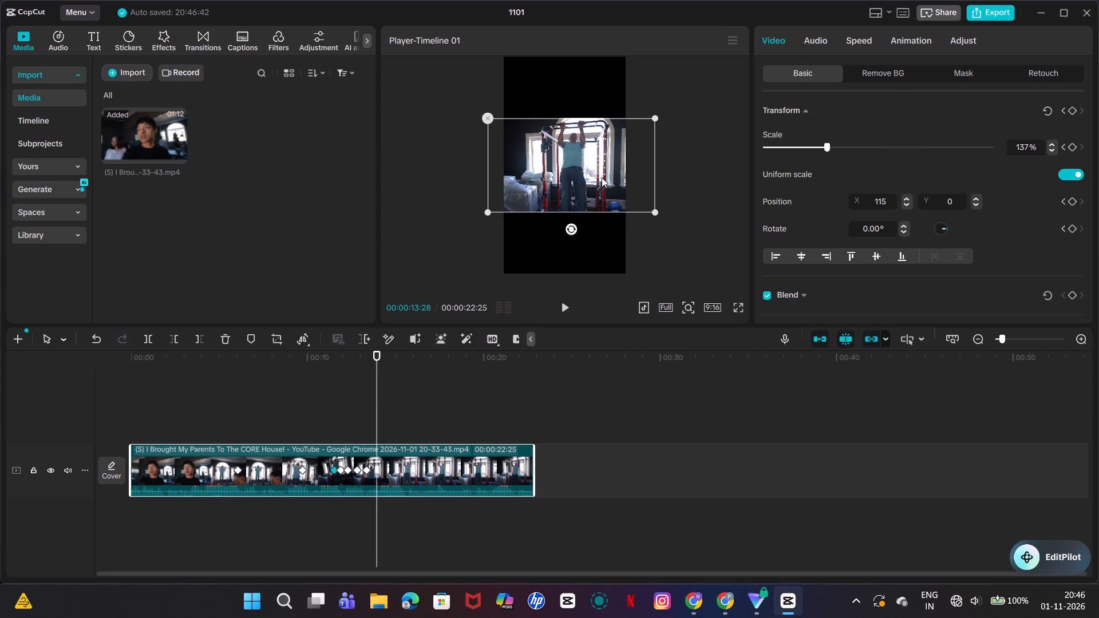
{"action": "left_click", "coordinate": [824, 145]}
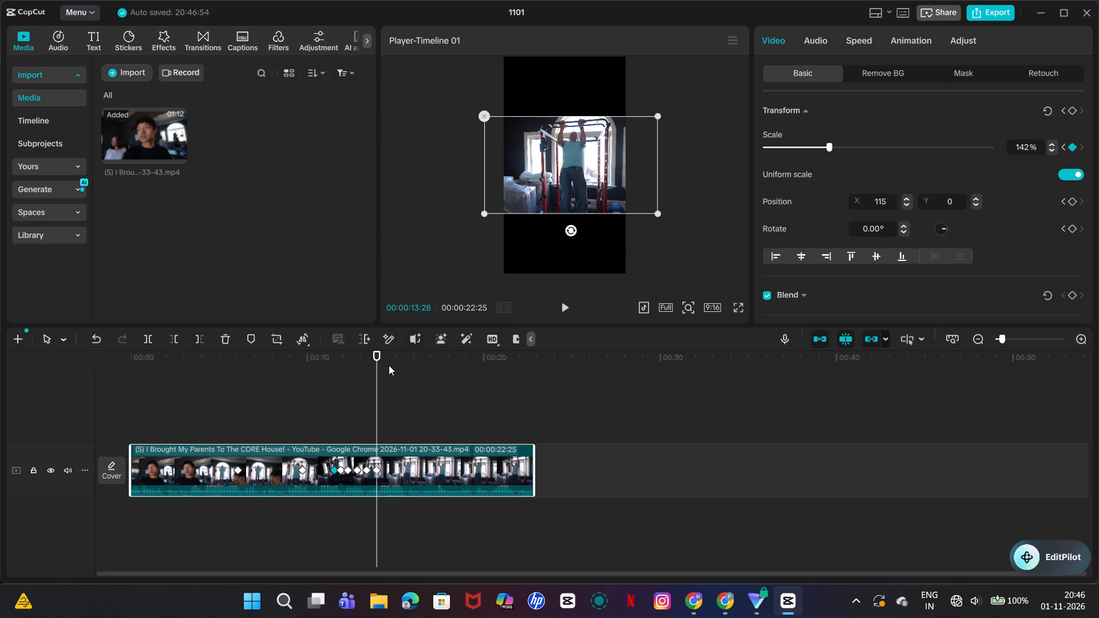
Play the clip from 00:00:13:28 to its end to review the zoom and framing.
{"action": "left_click", "coordinate": [566, 303]}
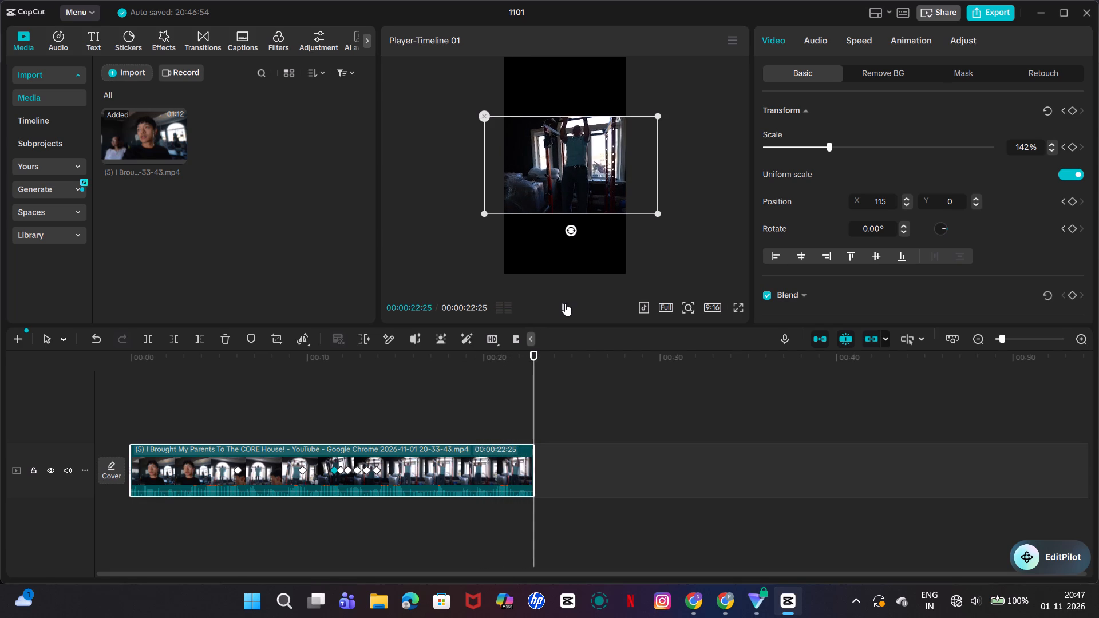
Add a scale keyframe at 00:00:14:22 that eases the zoom back to 138%.
{"action": "left_click_drag", "start_coordinate": [533, 371], "coordinate": [390, 379]}
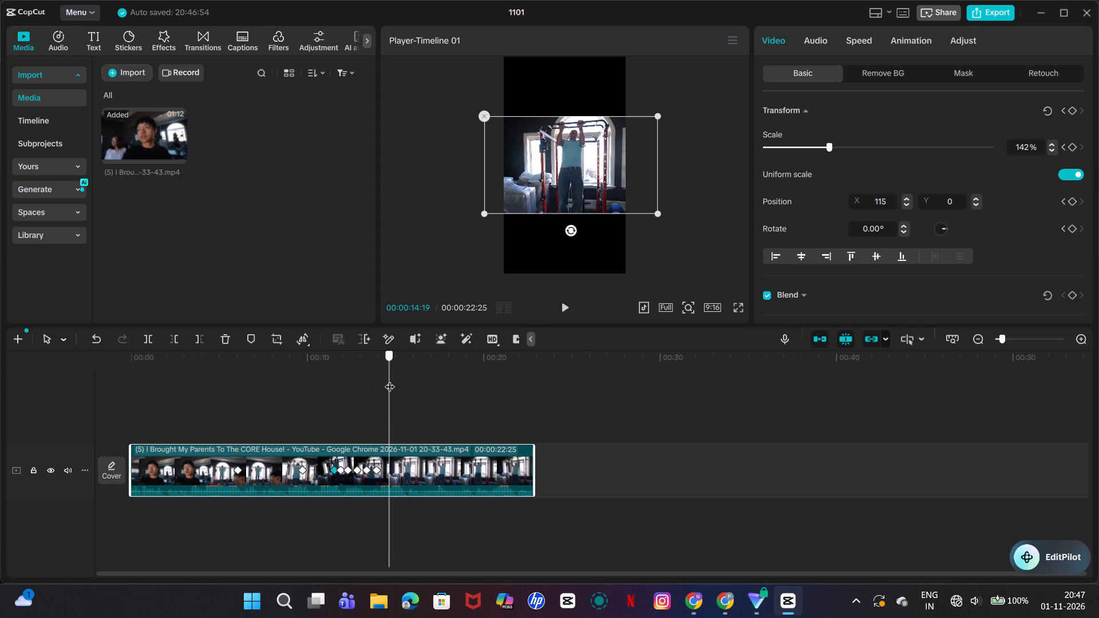
{"action": "left_click_drag", "start_coordinate": [390, 379], "coordinate": [391, 379]}
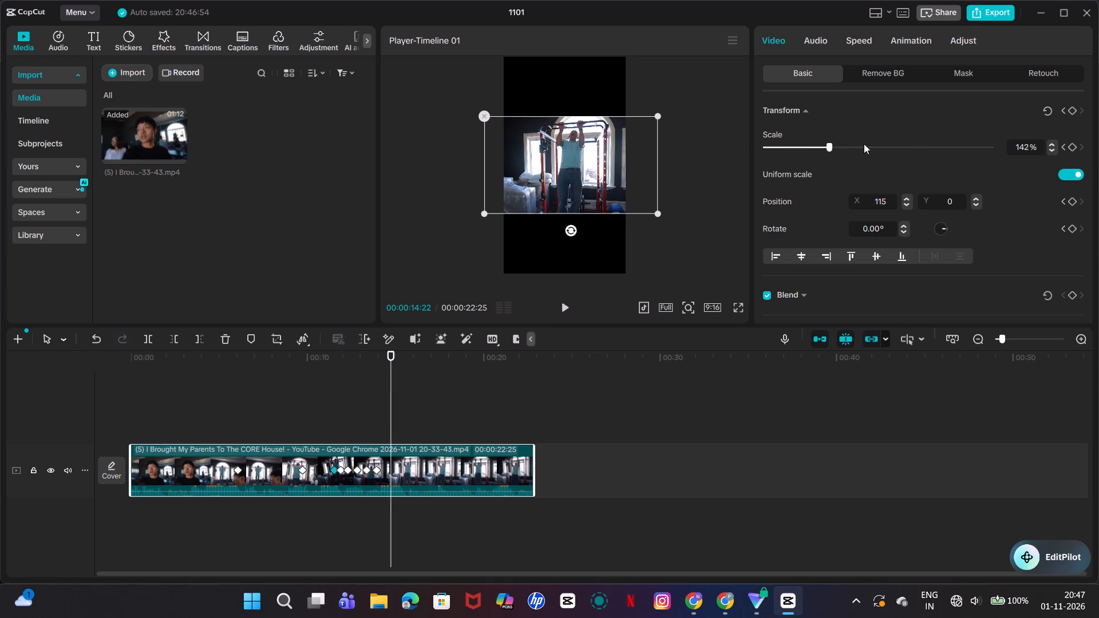
{"action": "left_click", "coordinate": [1052, 148]}
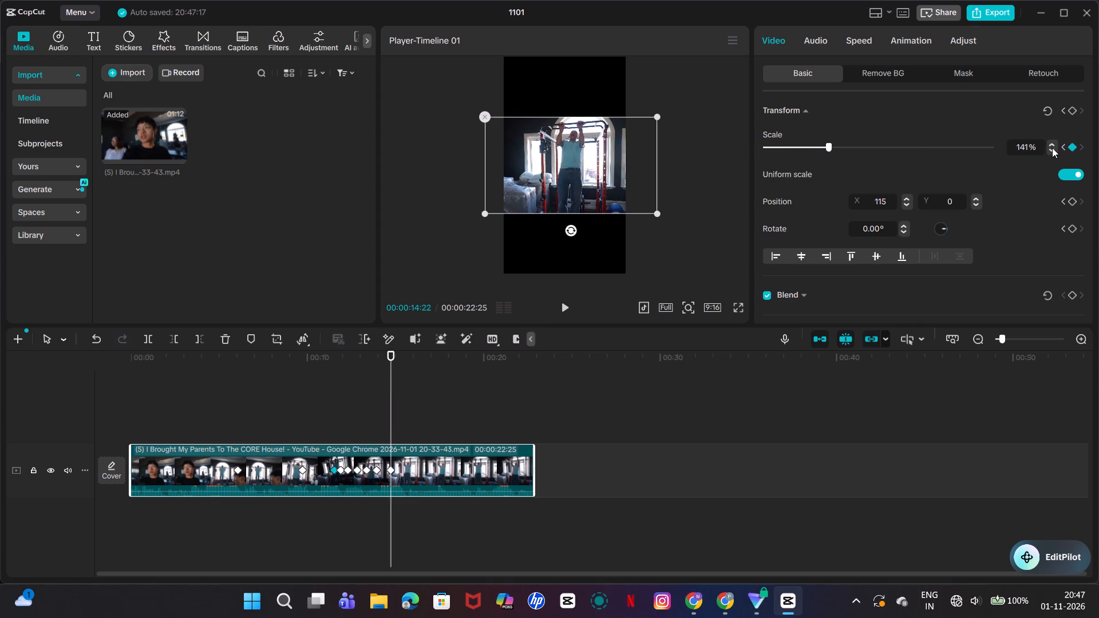
{"action": "left_click", "coordinate": [1052, 148]}
{"action": "left_click", "coordinate": [1052, 148]}
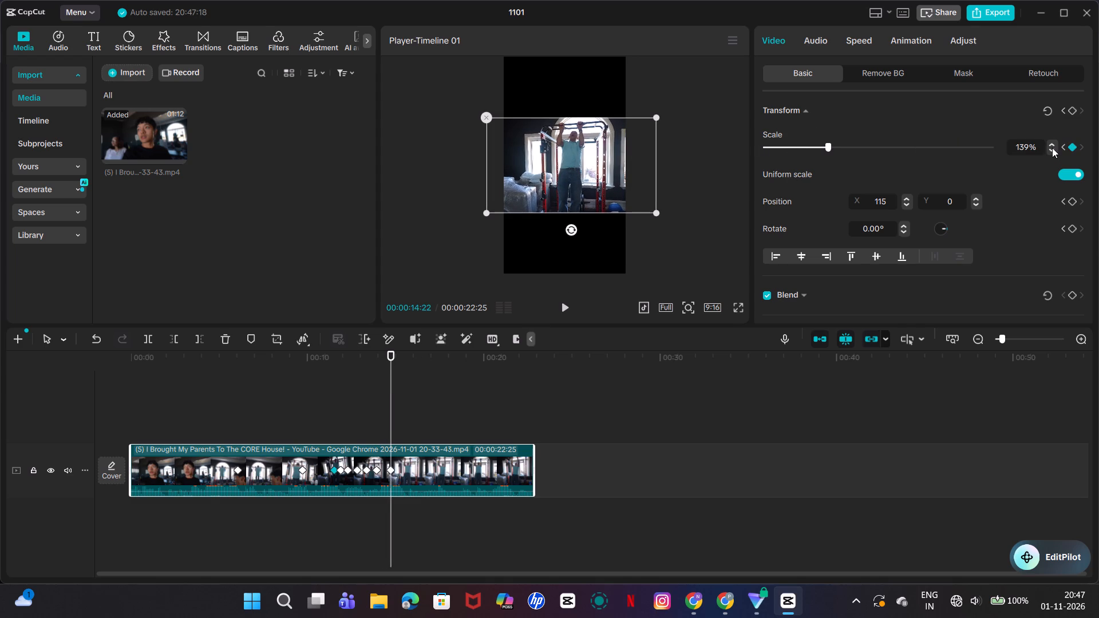
{"action": "left_click", "coordinate": [1052, 148]}
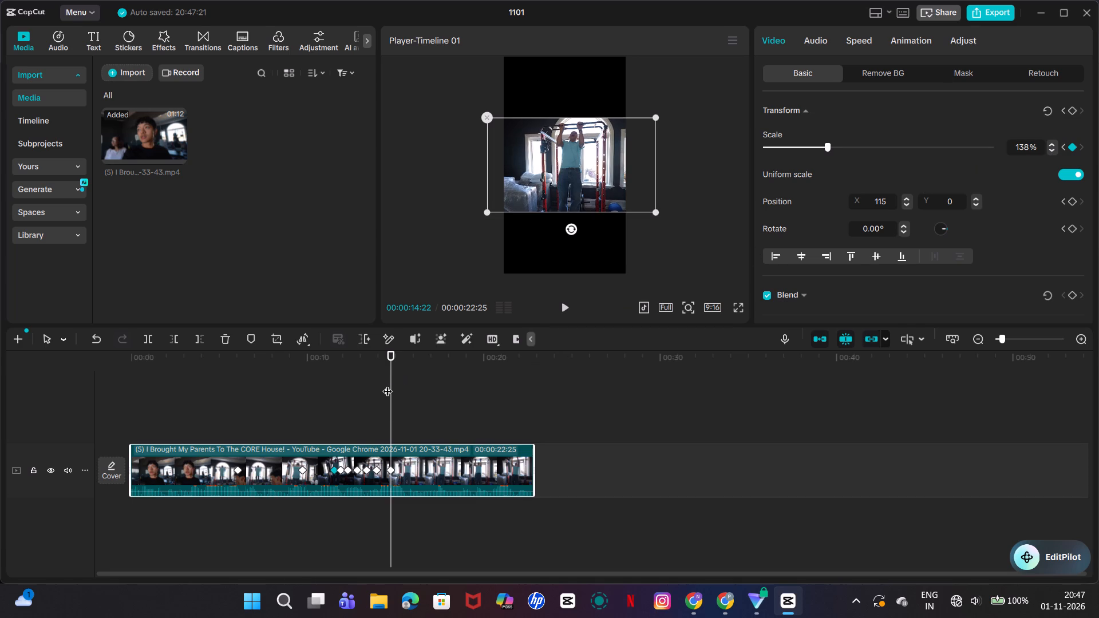
Add a scale keyframe of 134% at 00:00:15:14 to ease the zoom out further.
{"action": "left_click_drag", "start_coordinate": [387, 387], "coordinate": [404, 391]}
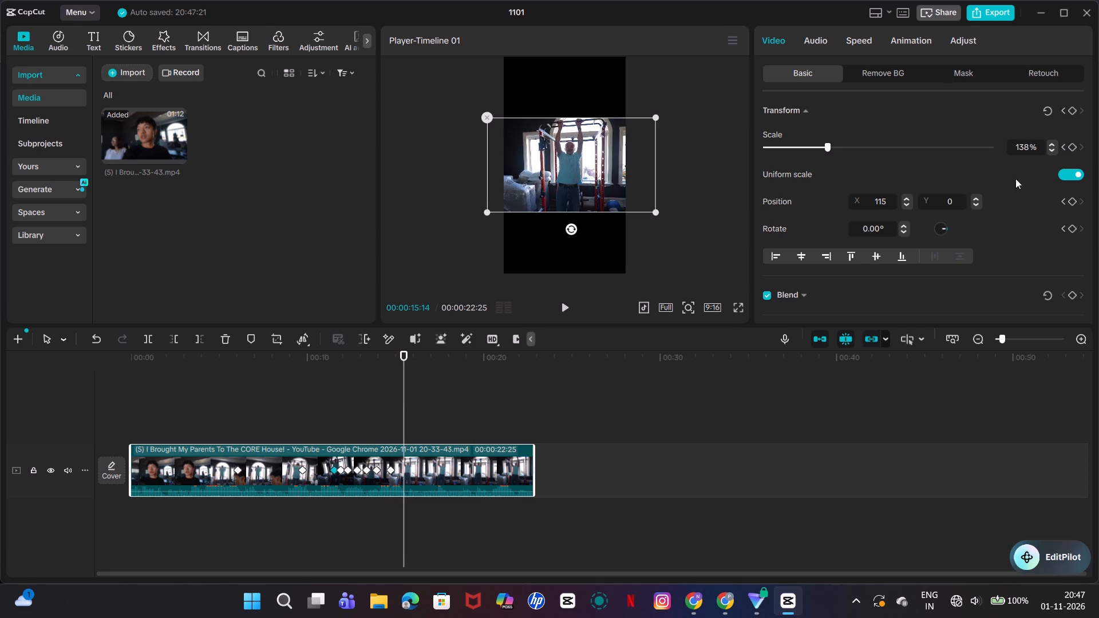
{"action": "left_click", "coordinate": [1054, 148]}
{"action": "left_click", "coordinate": [1054, 148]}
{"action": "left_click", "coordinate": [1054, 148]}
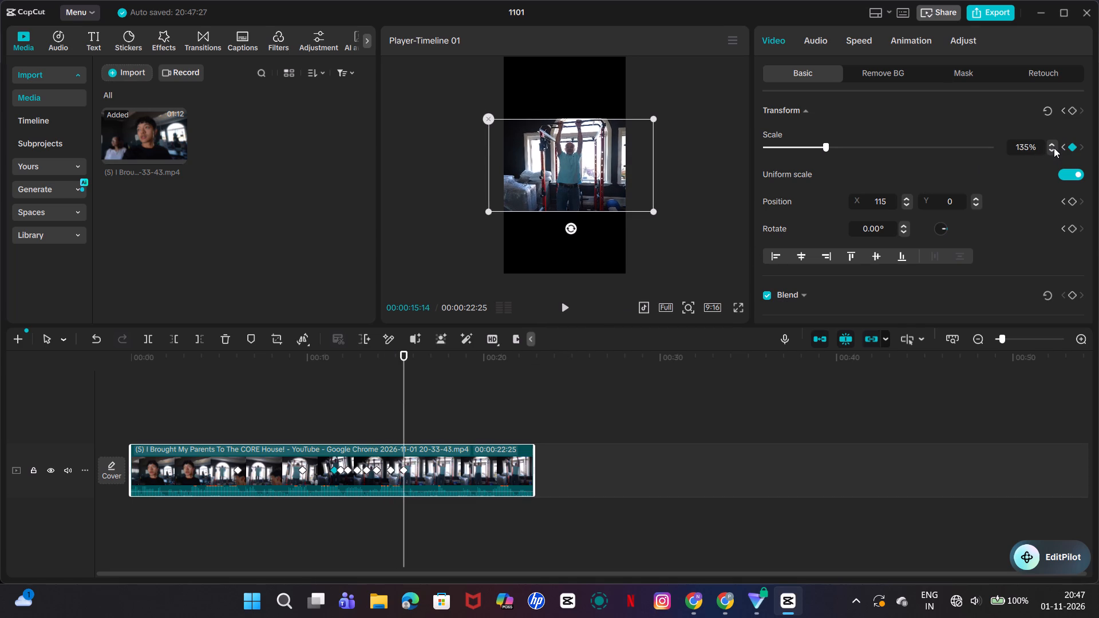
{"action": "left_click", "coordinate": [1054, 148]}
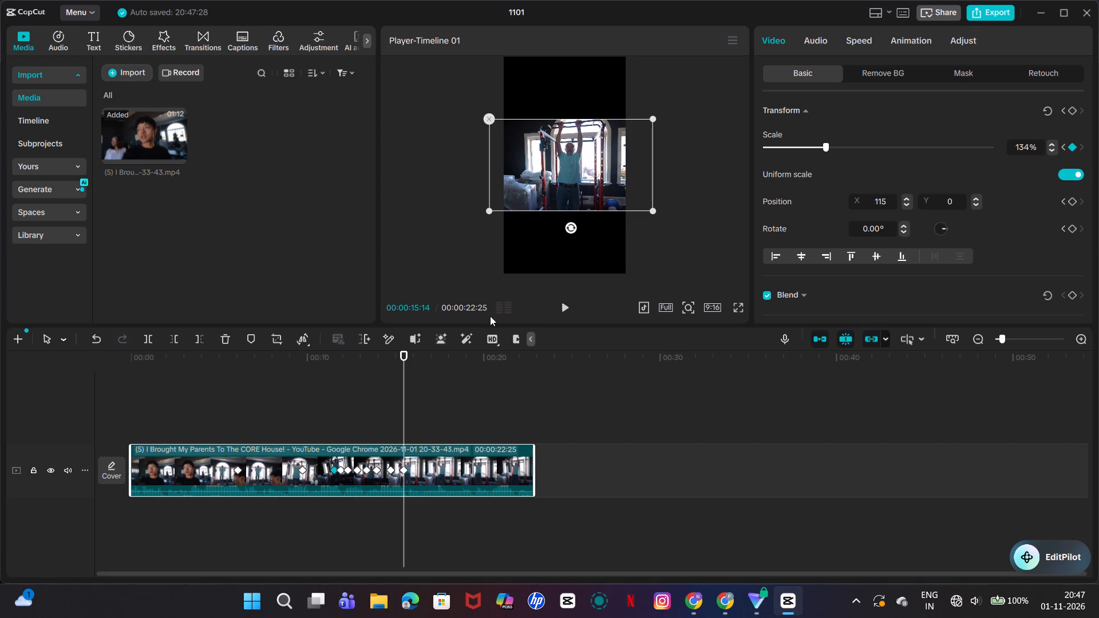
Add a scale keyframe of 135% at 00:00:16:00 to start zooming back in.
{"action": "left_click_drag", "start_coordinate": [405, 366], "coordinate": [410, 367]}
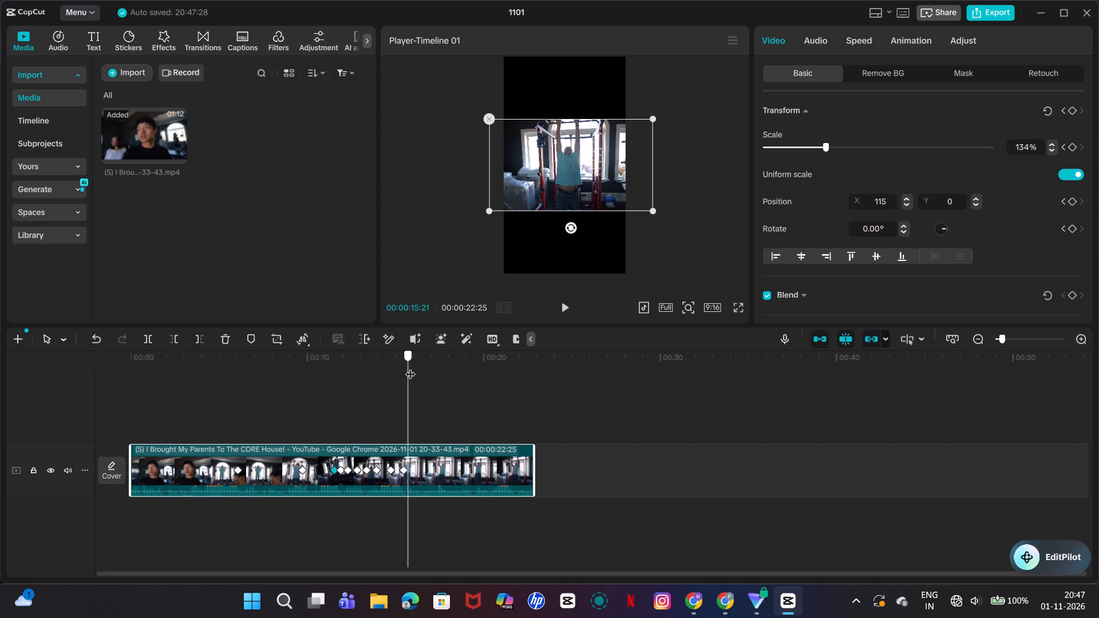
{"action": "left_click_drag", "start_coordinate": [410, 367], "coordinate": [413, 368]}
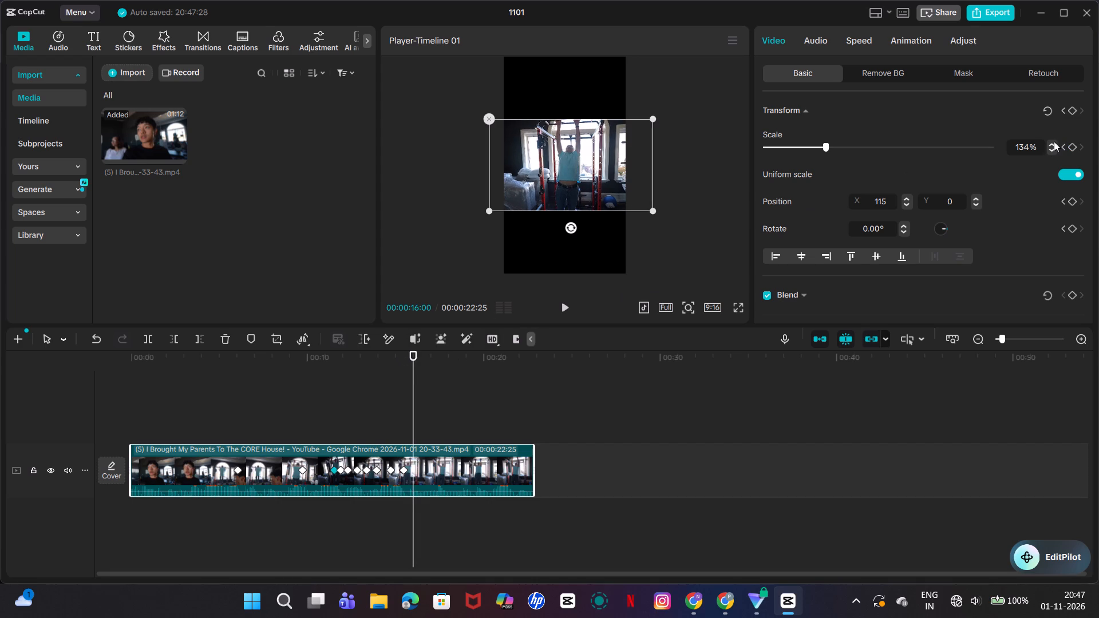
{"action": "left_click", "coordinate": [1053, 141]}
{"action": "left_click", "coordinate": [1053, 141]}
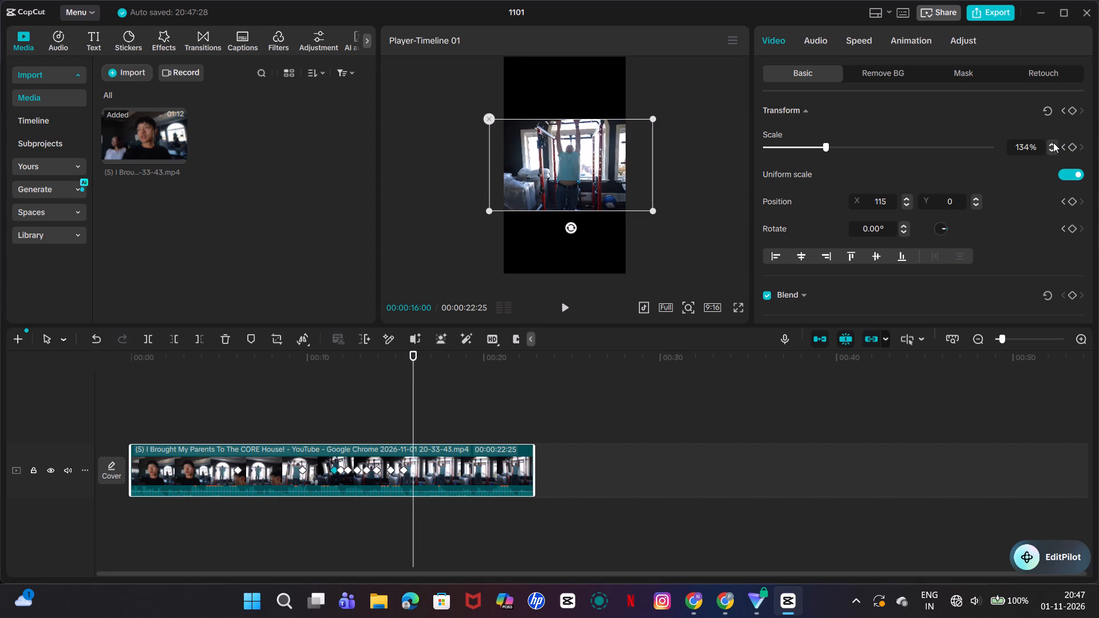
{"action": "left_click", "coordinate": [1051, 142]}
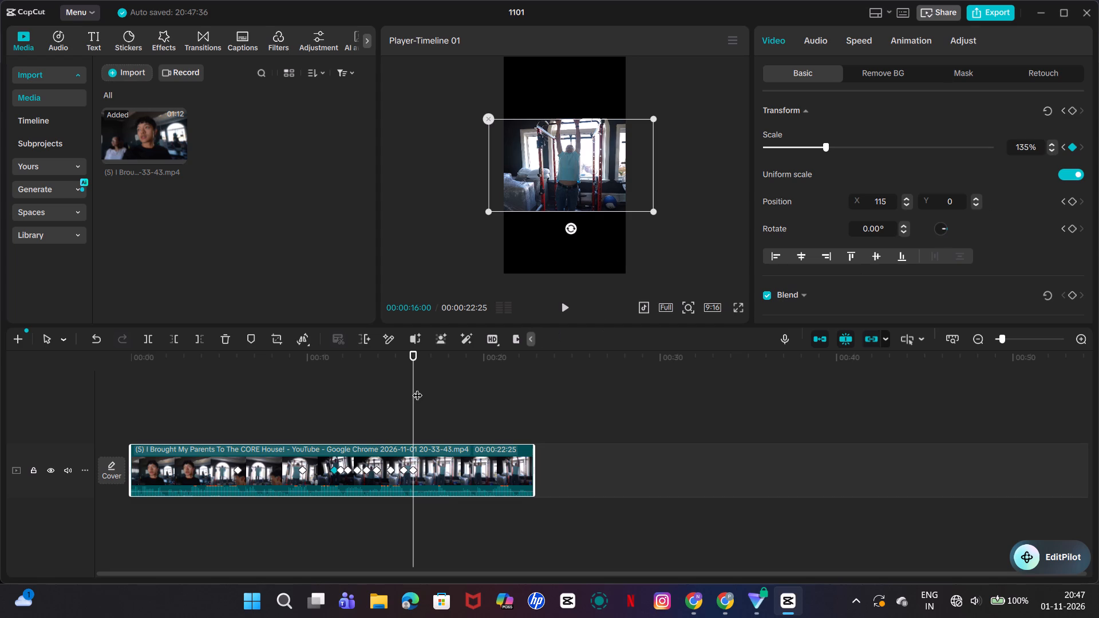
Add a scale keyframe of 137% at 00:00:16:13.
{"action": "left_click_drag", "start_coordinate": [413, 389], "coordinate": [421, 390]}
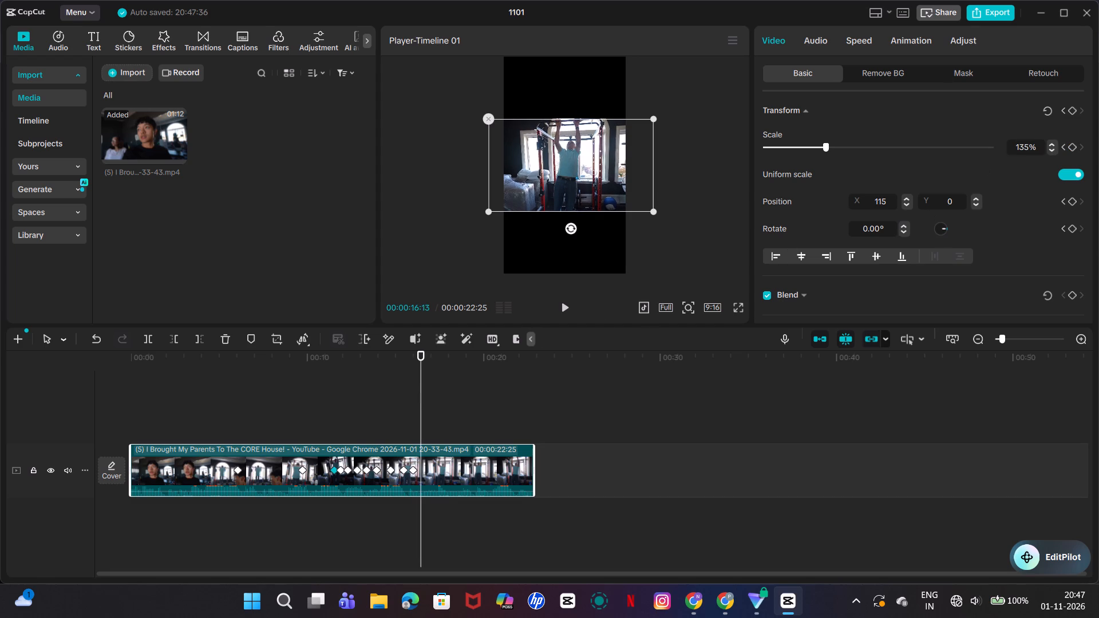
{"action": "left_click", "coordinate": [1050, 142]}
{"action": "left_click", "coordinate": [1050, 142]}
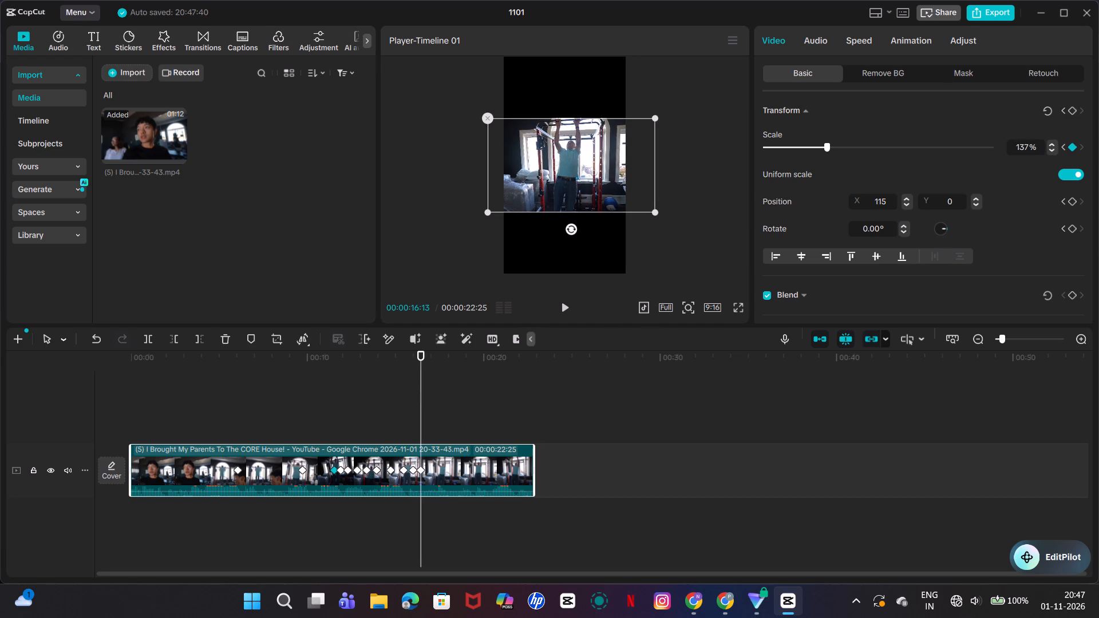
Add a scale keyframe of 139% at 00:00:16:28.
{"action": "left_click_drag", "start_coordinate": [421, 383], "coordinate": [430, 387]}
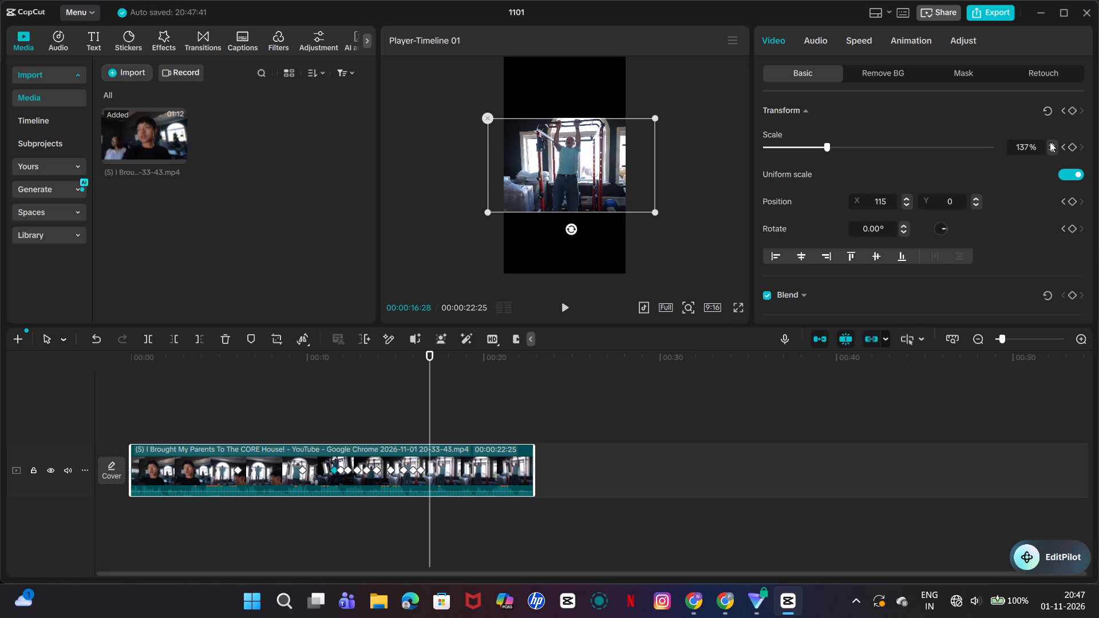
{"action": "left_click", "coordinate": [1050, 142]}
{"action": "left_click", "coordinate": [1050, 142]}
Add a scale keyframe of 140% at 00:00:17:11.
{"action": "left_click_drag", "start_coordinate": [431, 370], "coordinate": [437, 374]}
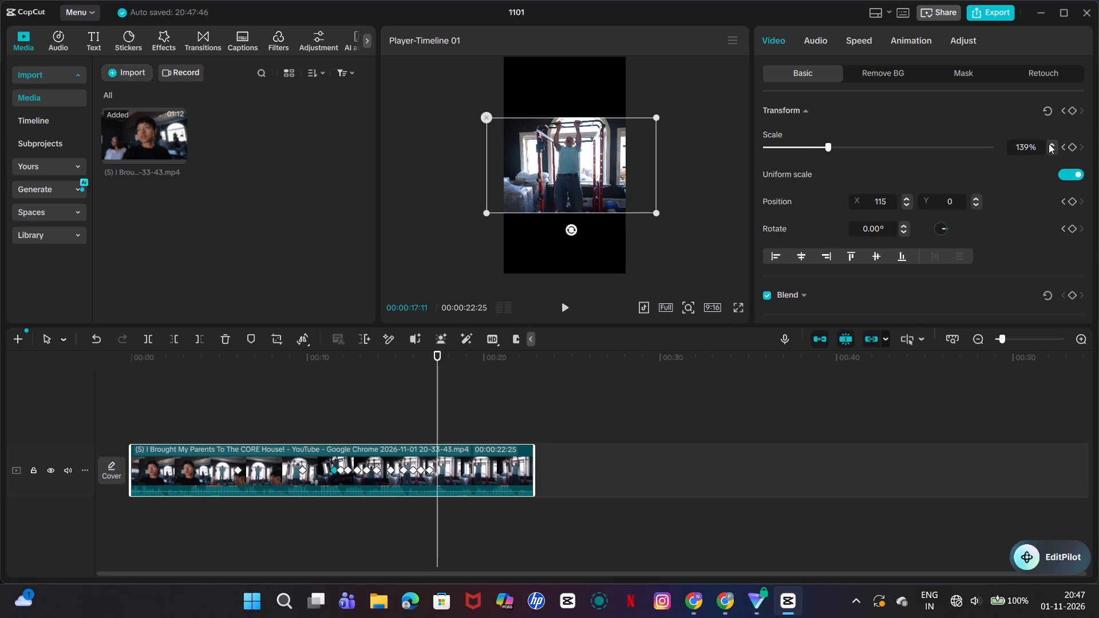
{"action": "left_click", "coordinate": [1049, 144]}
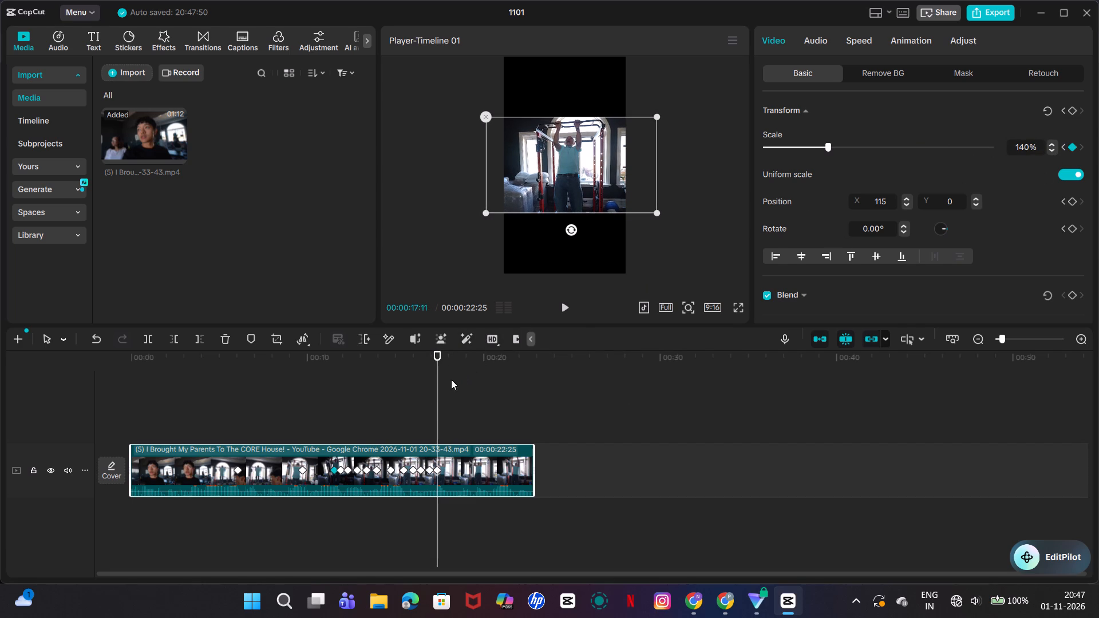
Review the whole clip by scrubbing the timeline and playing it full screen from the start to check the keyframed zoom and framing.
{"action": "left_click_drag", "start_coordinate": [433, 393], "coordinate": [122, 378]}
{"action": "left_click_drag", "start_coordinate": [126, 382], "coordinate": [133, 384]}
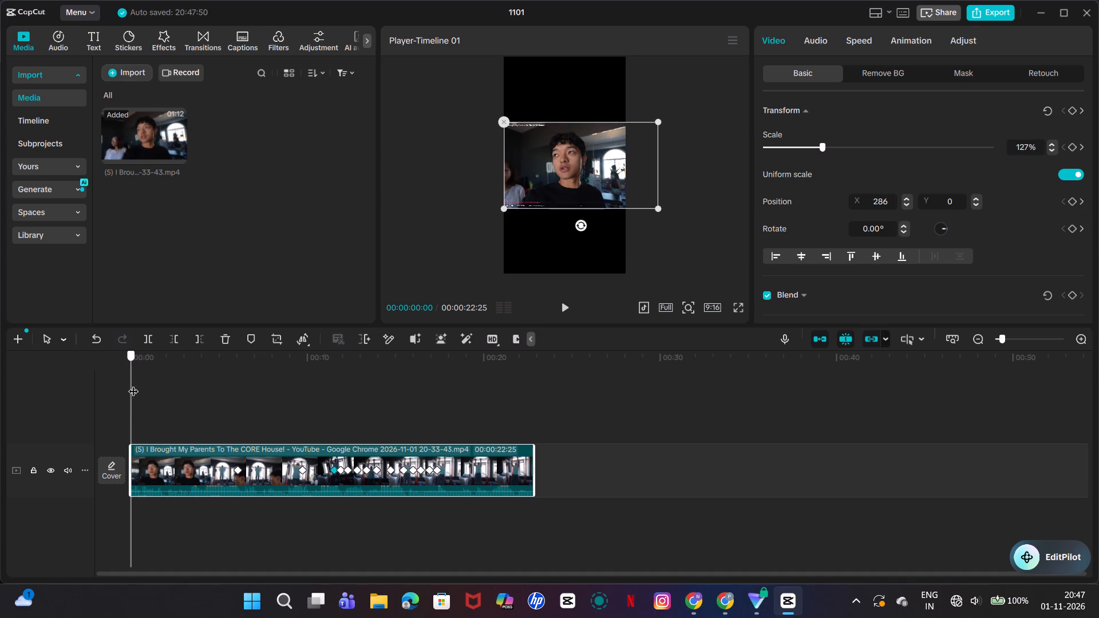
{"action": "left_click_drag", "start_coordinate": [133, 384], "coordinate": [165, 390]}
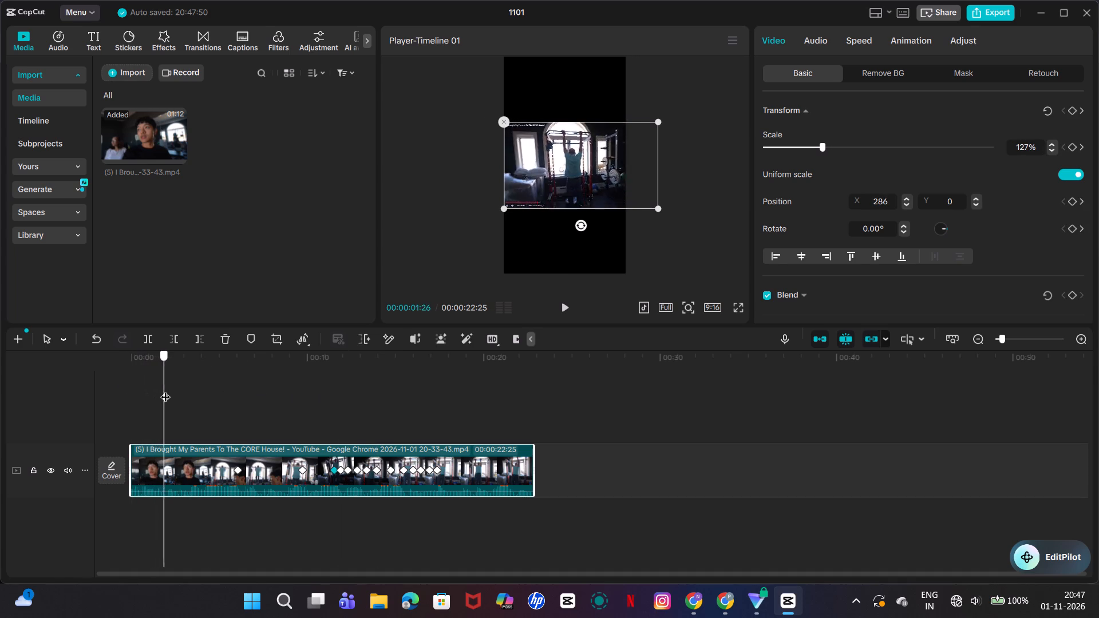
{"action": "left_click_drag", "start_coordinate": [165, 390], "coordinate": [247, 395]}
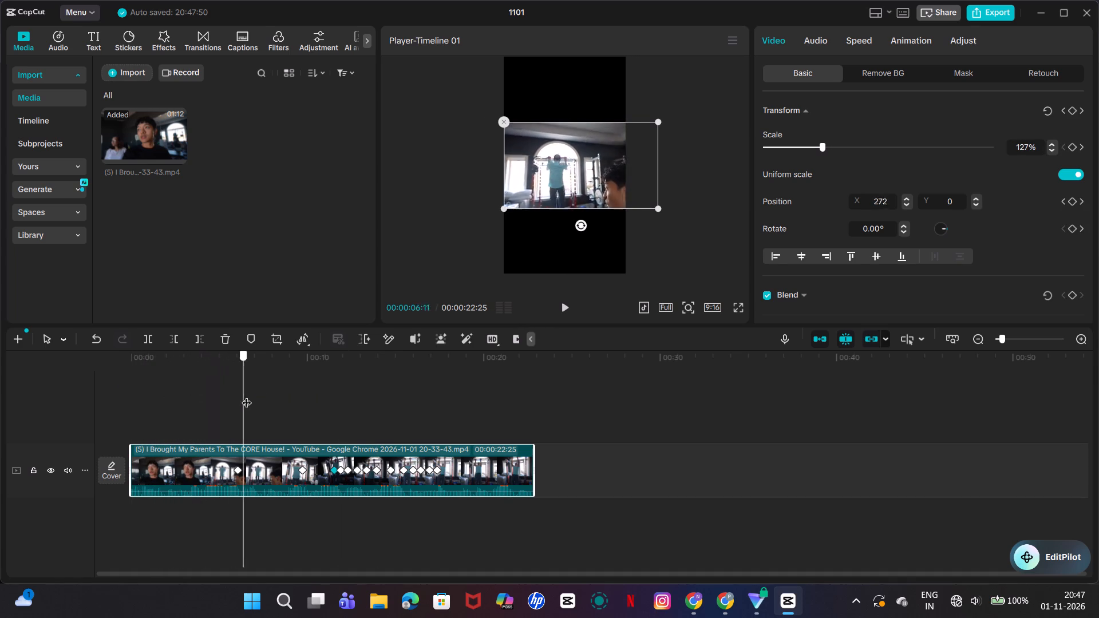
{"action": "left_click_drag", "start_coordinate": [247, 395], "coordinate": [390, 395]}
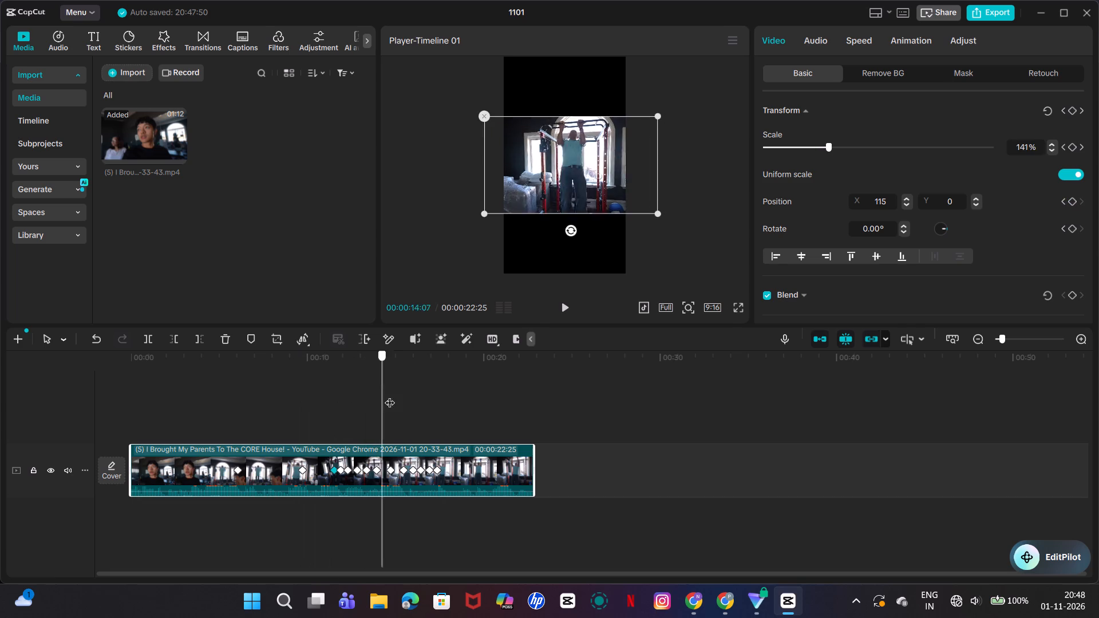
{"action": "left_click_drag", "start_coordinate": [390, 395], "coordinate": [481, 398]}
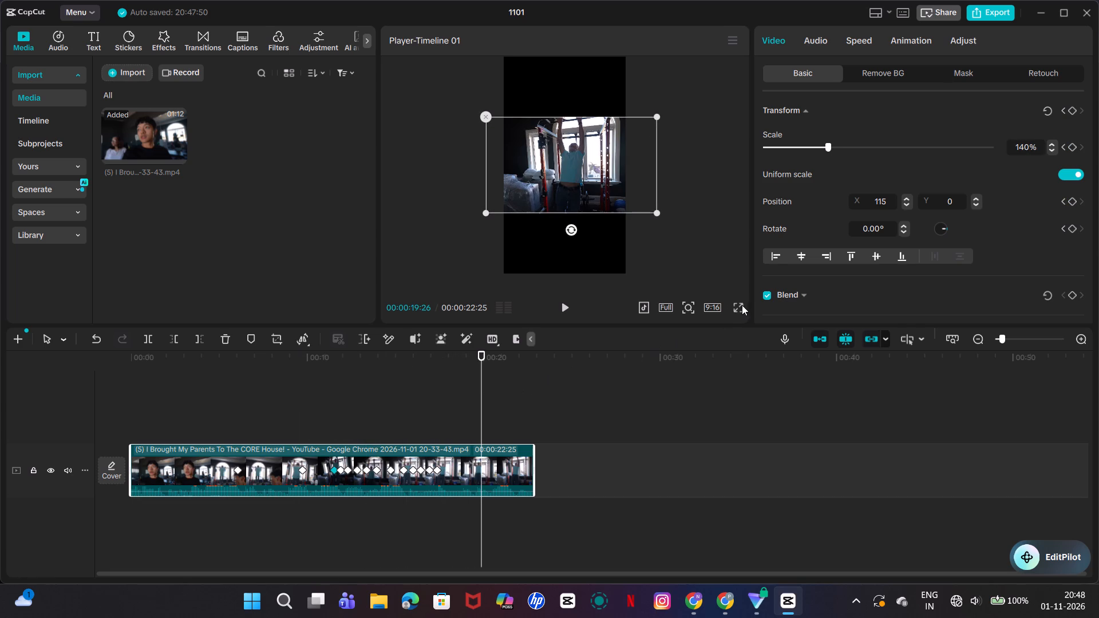
{"action": "left_click_drag", "start_coordinate": [479, 388], "coordinate": [126, 399]}
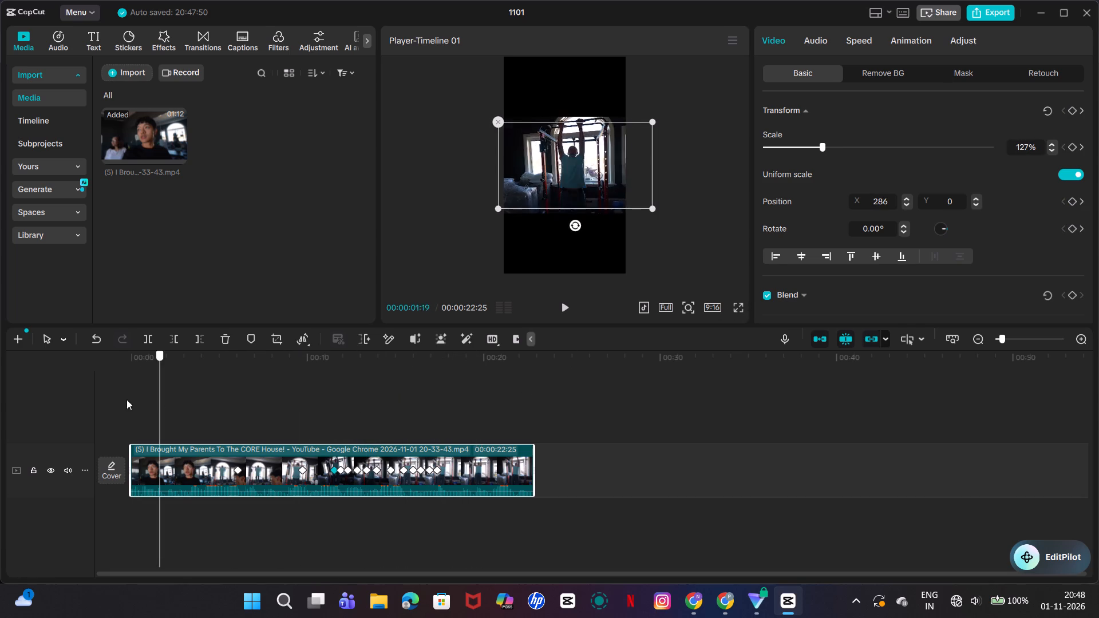
{"action": "left_click_drag", "start_coordinate": [126, 399], "coordinate": [117, 399]}
{"action": "left_click", "coordinate": [737, 309]}
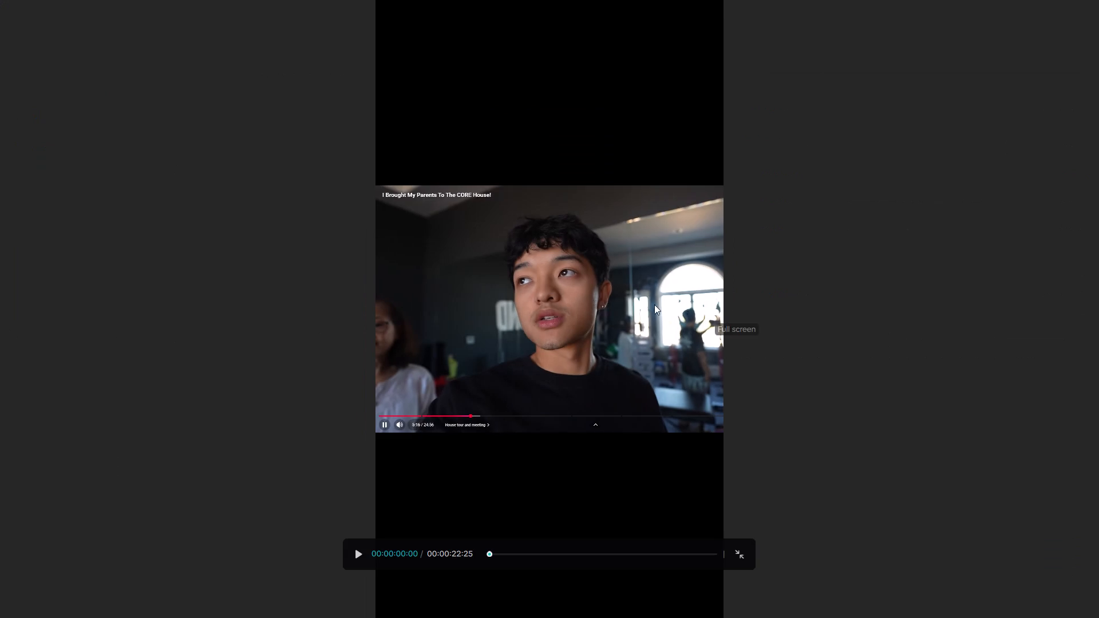
{"action": "left_click", "coordinate": [353, 557]}
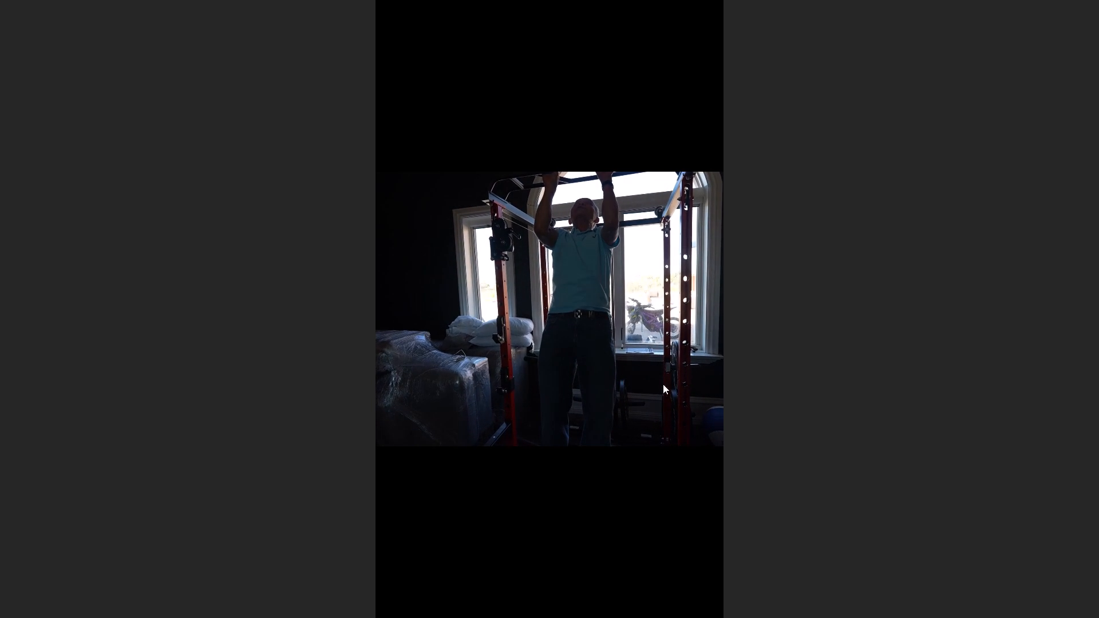
{"action": "left_click", "coordinate": [848, 367]}
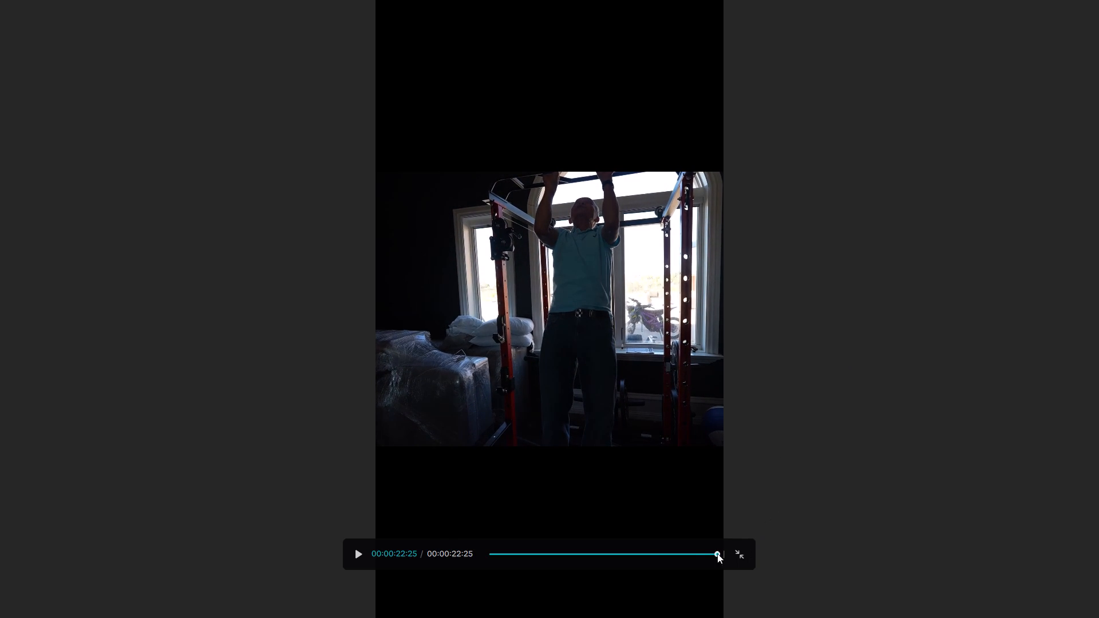
{"action": "left_click_drag", "start_coordinate": [708, 553], "coordinate": [590, 552]}
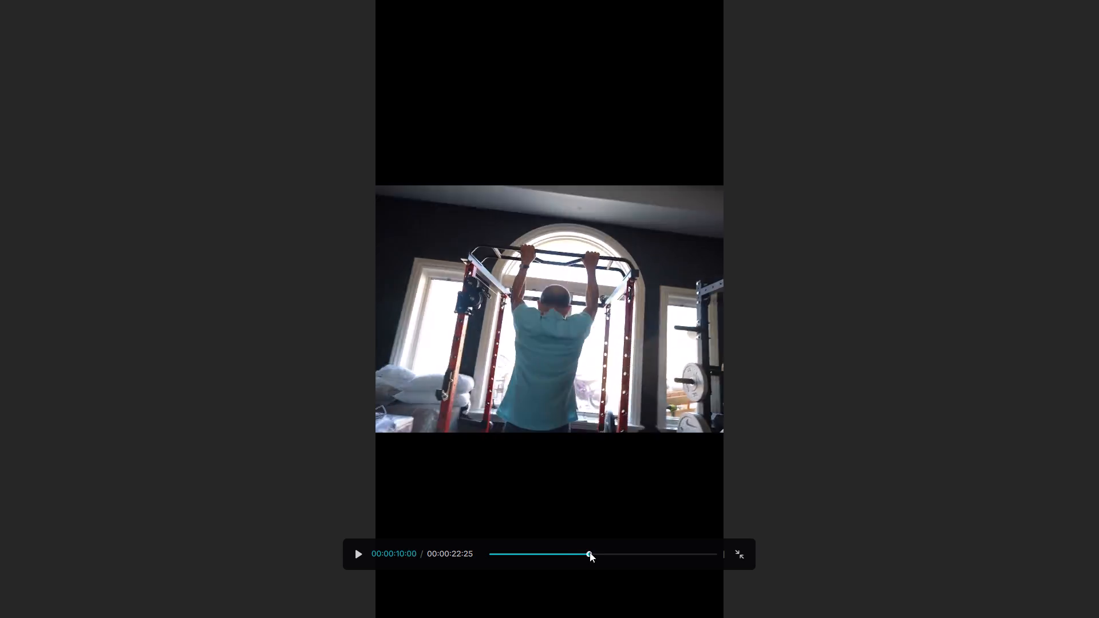
{"action": "left_click_drag", "start_coordinate": [590, 552], "coordinate": [675, 551]}
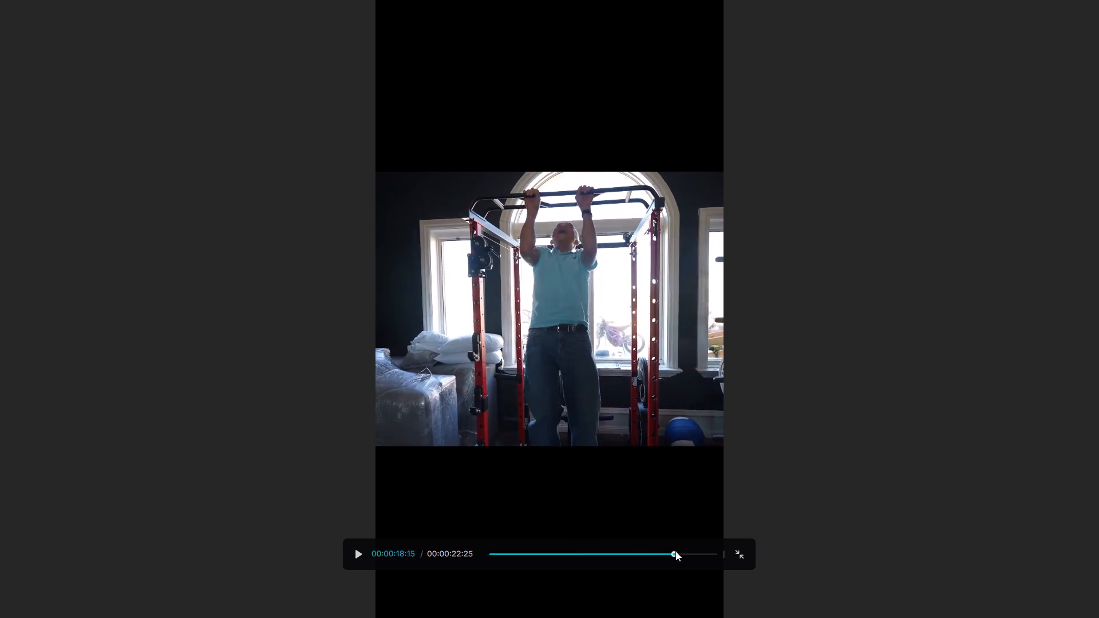
{"action": "left_click_drag", "start_coordinate": [675, 551], "coordinate": [627, 553]}
{"action": "left_click", "coordinate": [750, 558]}
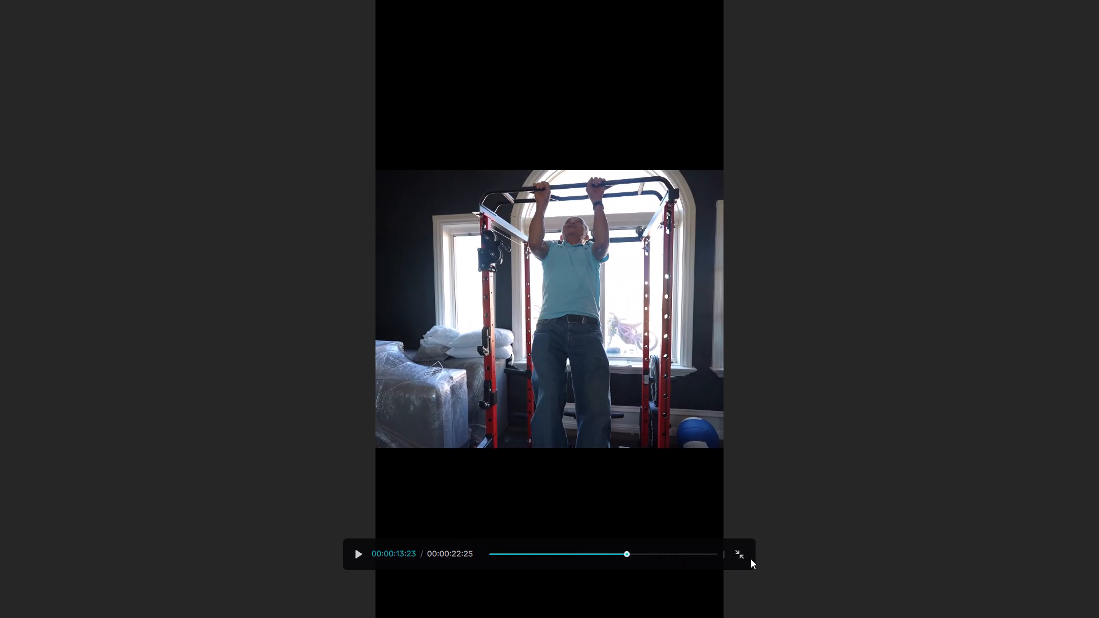
{"action": "left_click", "coordinate": [744, 558]}
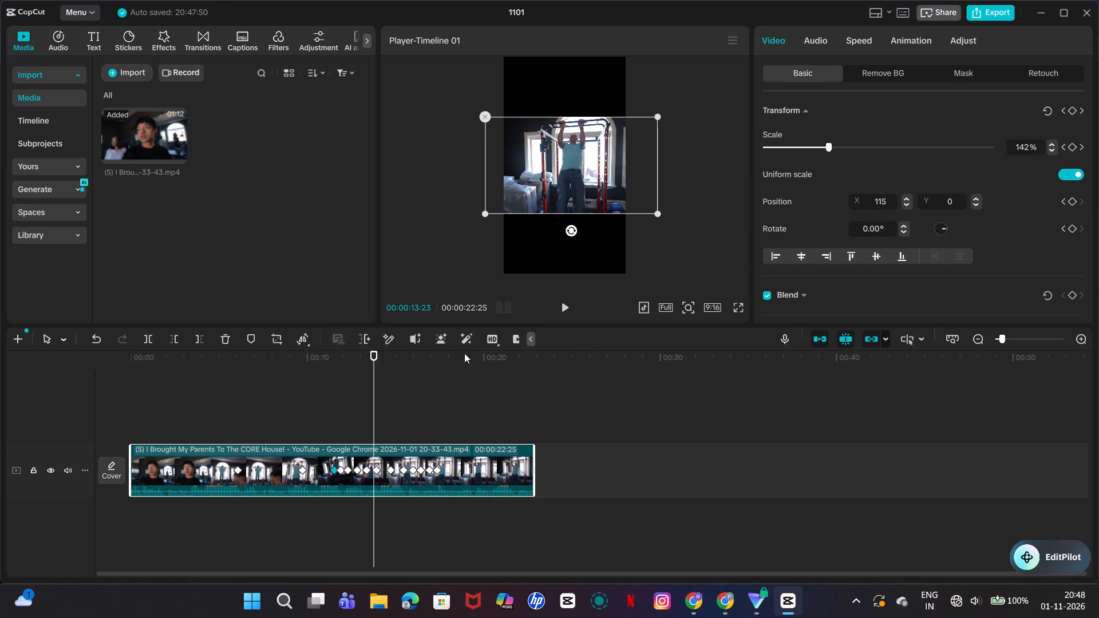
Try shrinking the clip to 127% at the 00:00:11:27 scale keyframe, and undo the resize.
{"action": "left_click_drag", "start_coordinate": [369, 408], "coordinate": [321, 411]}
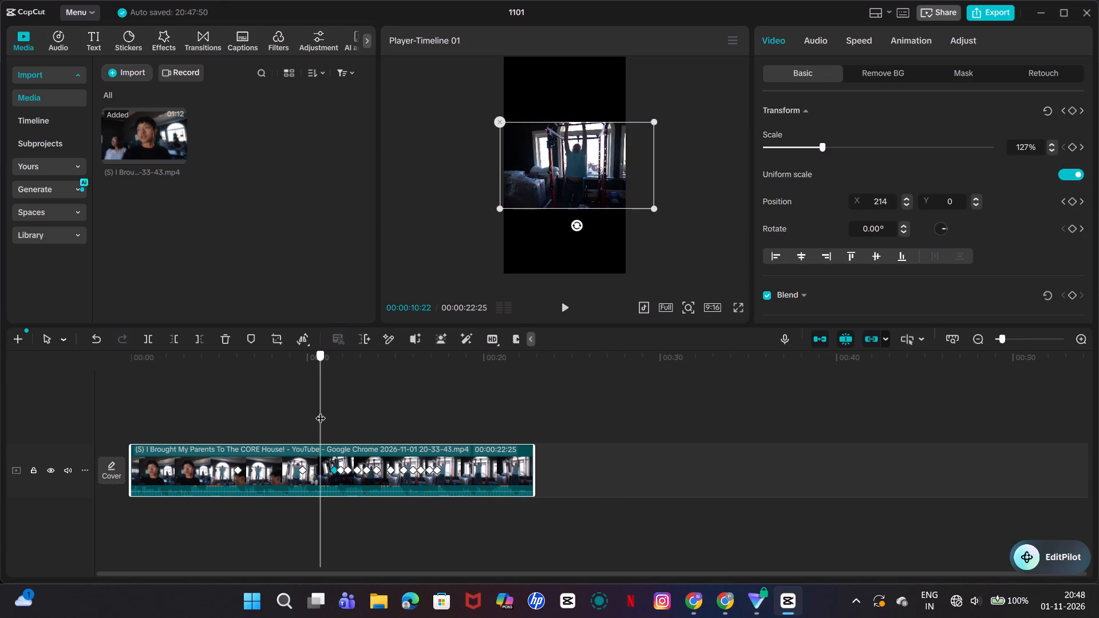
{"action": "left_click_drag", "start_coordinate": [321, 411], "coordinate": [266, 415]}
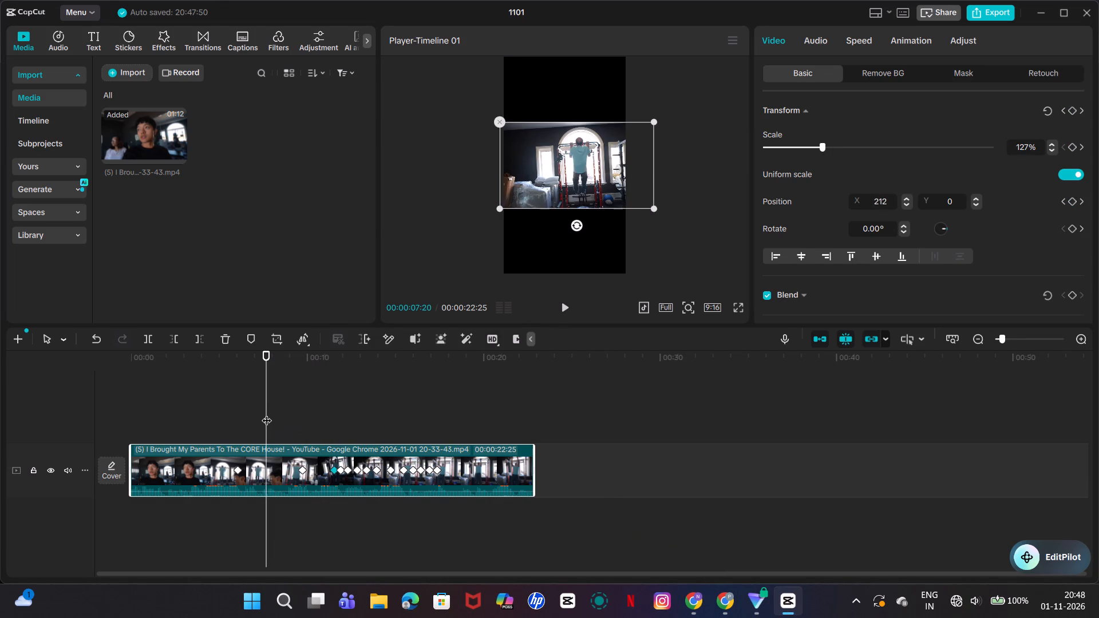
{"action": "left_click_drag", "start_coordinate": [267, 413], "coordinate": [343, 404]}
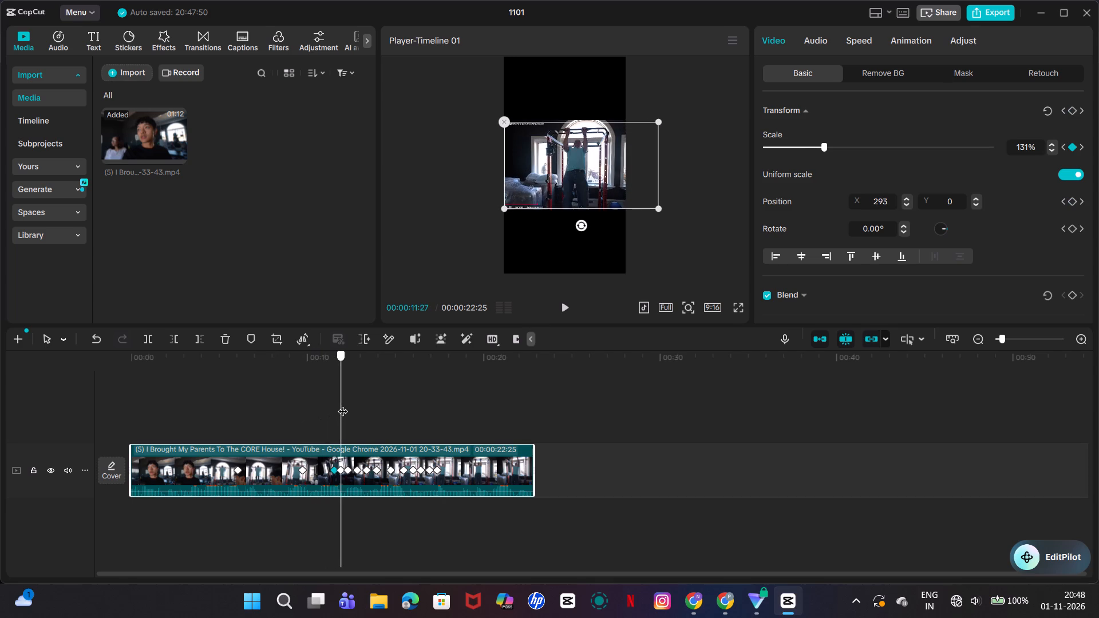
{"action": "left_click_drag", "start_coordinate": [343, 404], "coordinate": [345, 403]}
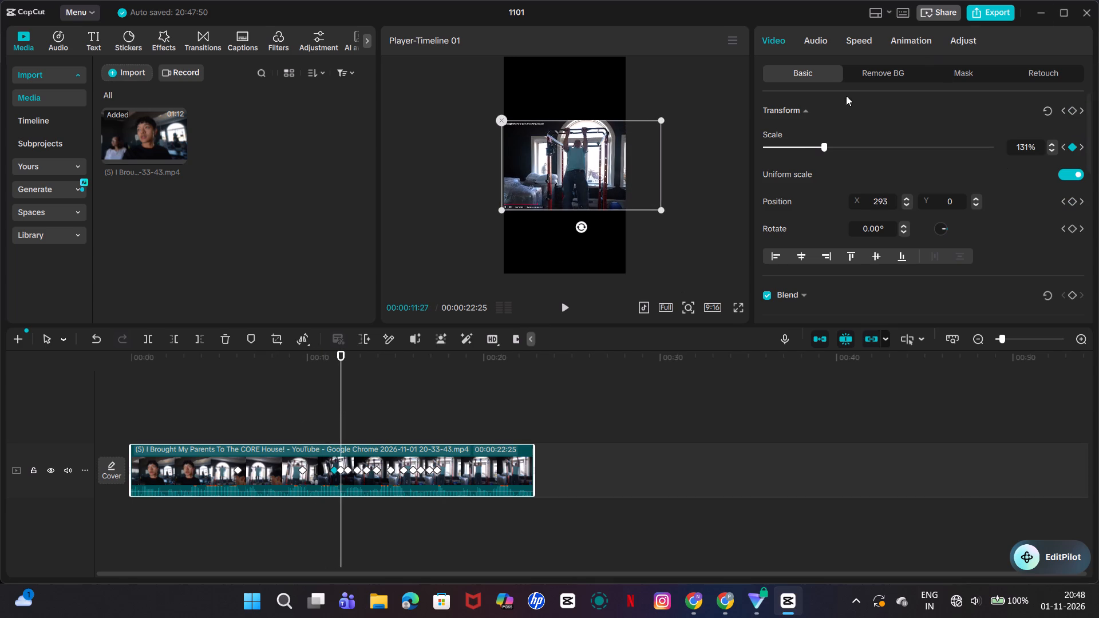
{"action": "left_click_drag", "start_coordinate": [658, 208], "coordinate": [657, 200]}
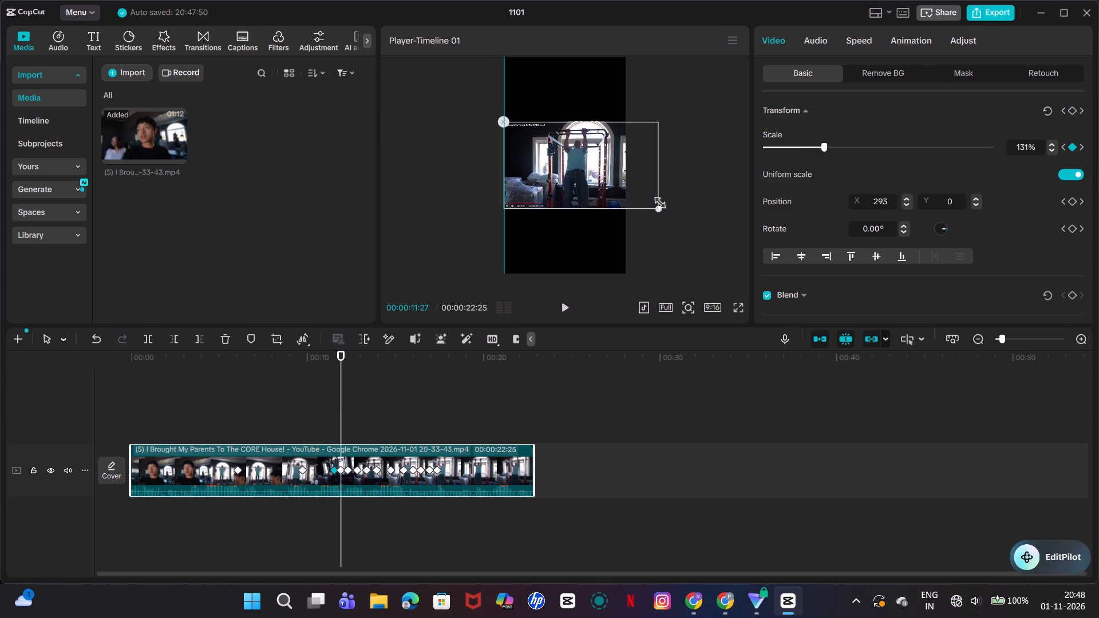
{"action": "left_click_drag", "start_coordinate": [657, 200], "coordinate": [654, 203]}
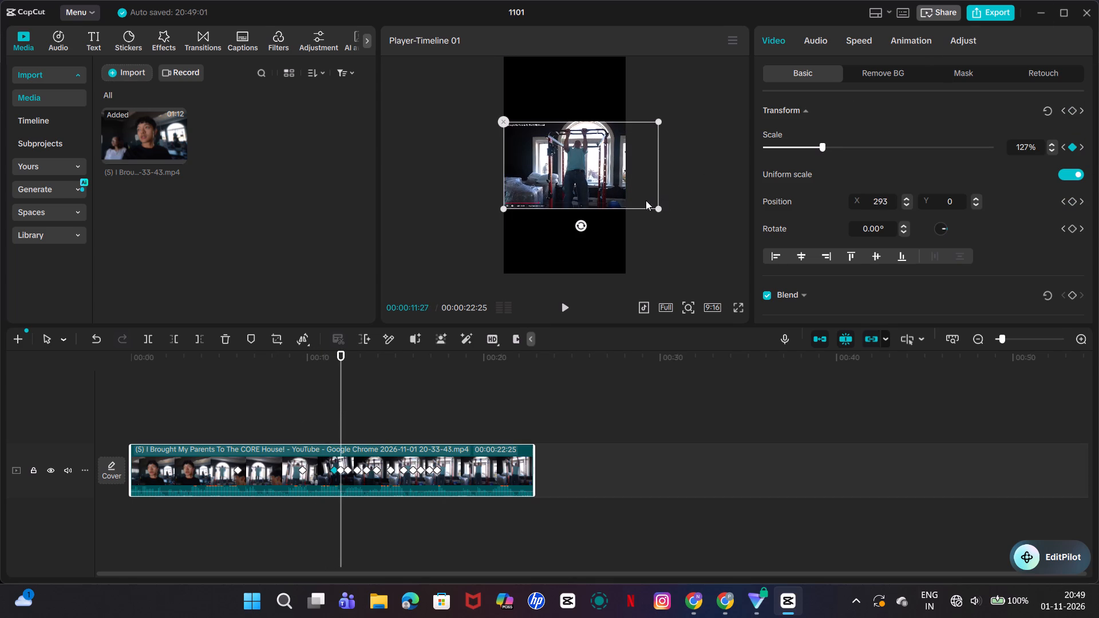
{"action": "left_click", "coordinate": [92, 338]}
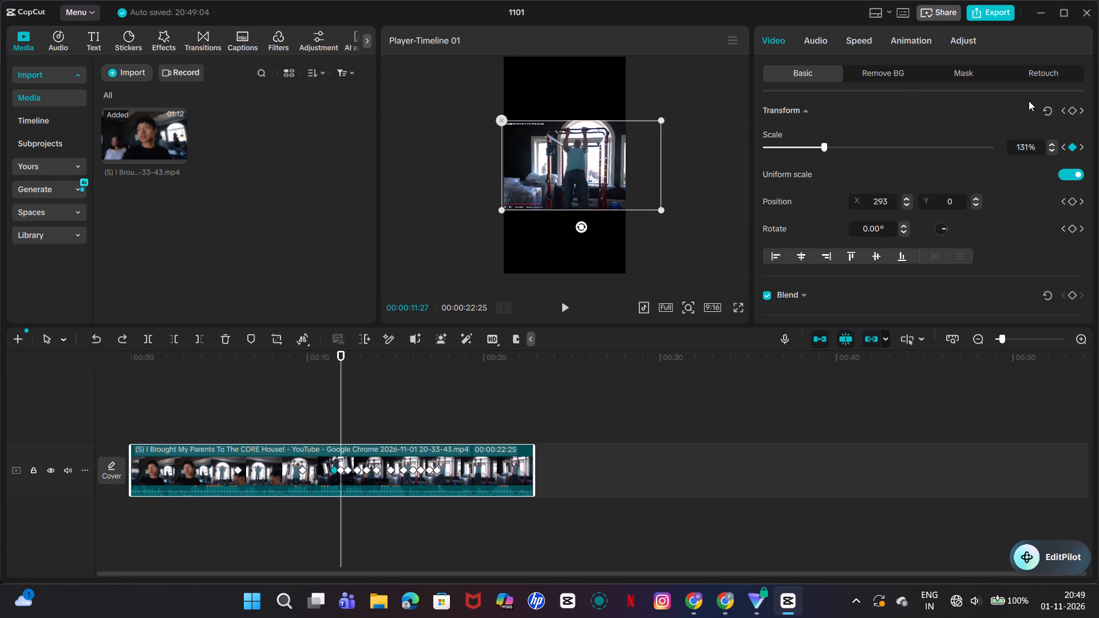
Remove the scale keyframe at 00:00:11:27.
{"action": "left_click", "coordinate": [1070, 145]}
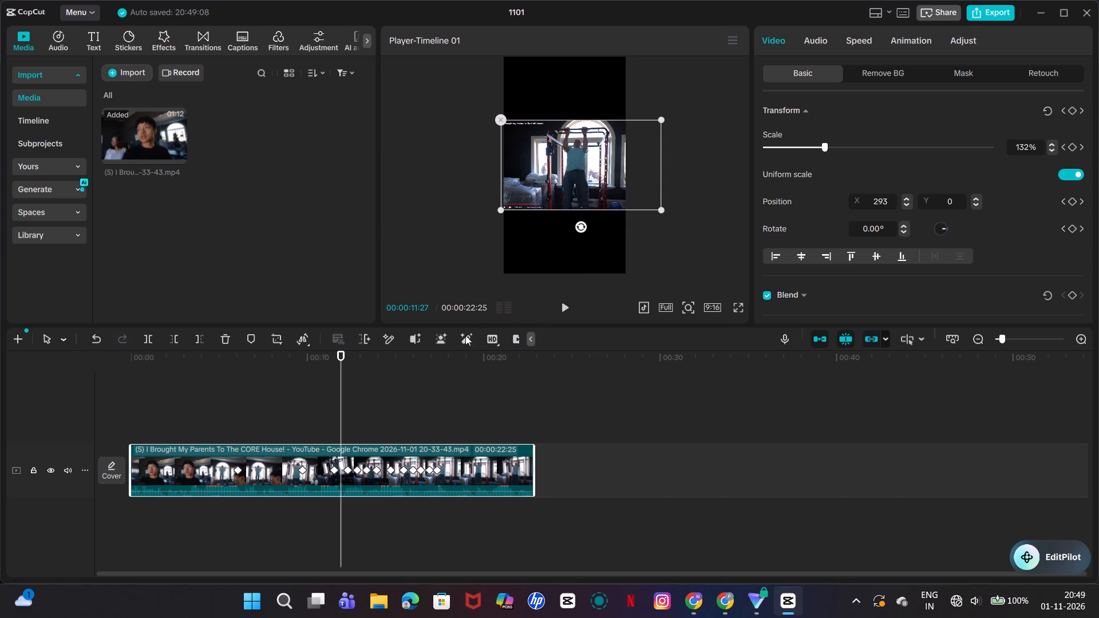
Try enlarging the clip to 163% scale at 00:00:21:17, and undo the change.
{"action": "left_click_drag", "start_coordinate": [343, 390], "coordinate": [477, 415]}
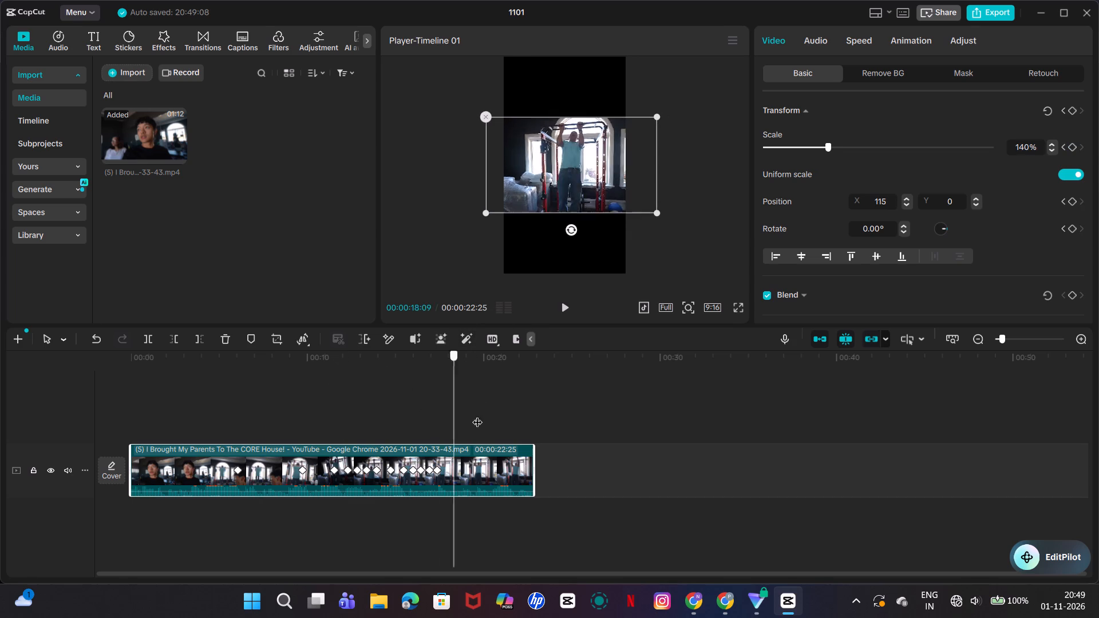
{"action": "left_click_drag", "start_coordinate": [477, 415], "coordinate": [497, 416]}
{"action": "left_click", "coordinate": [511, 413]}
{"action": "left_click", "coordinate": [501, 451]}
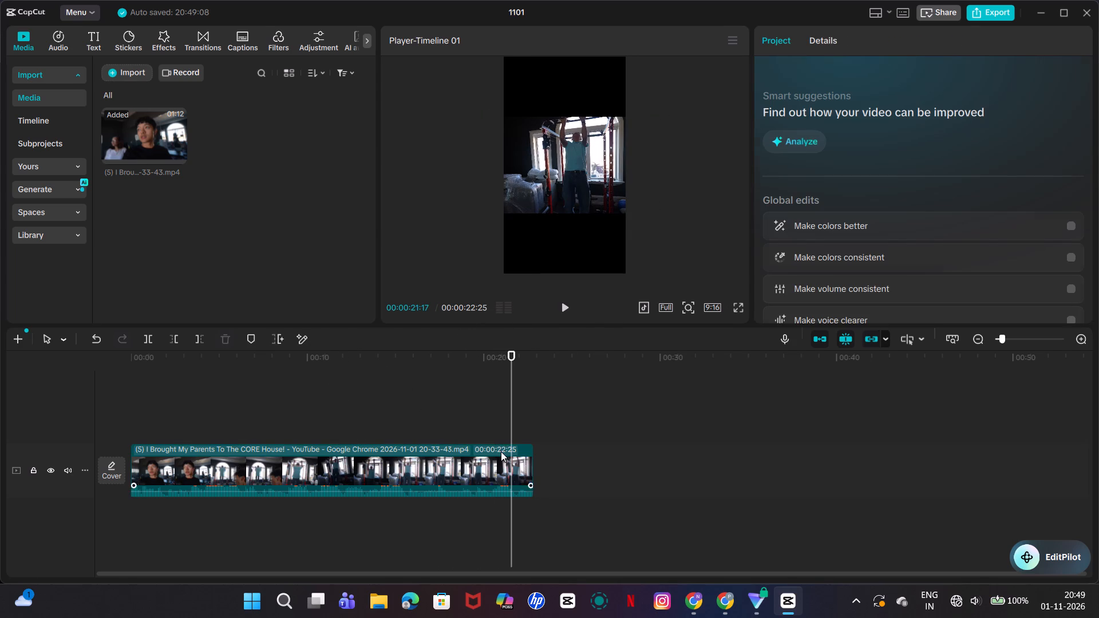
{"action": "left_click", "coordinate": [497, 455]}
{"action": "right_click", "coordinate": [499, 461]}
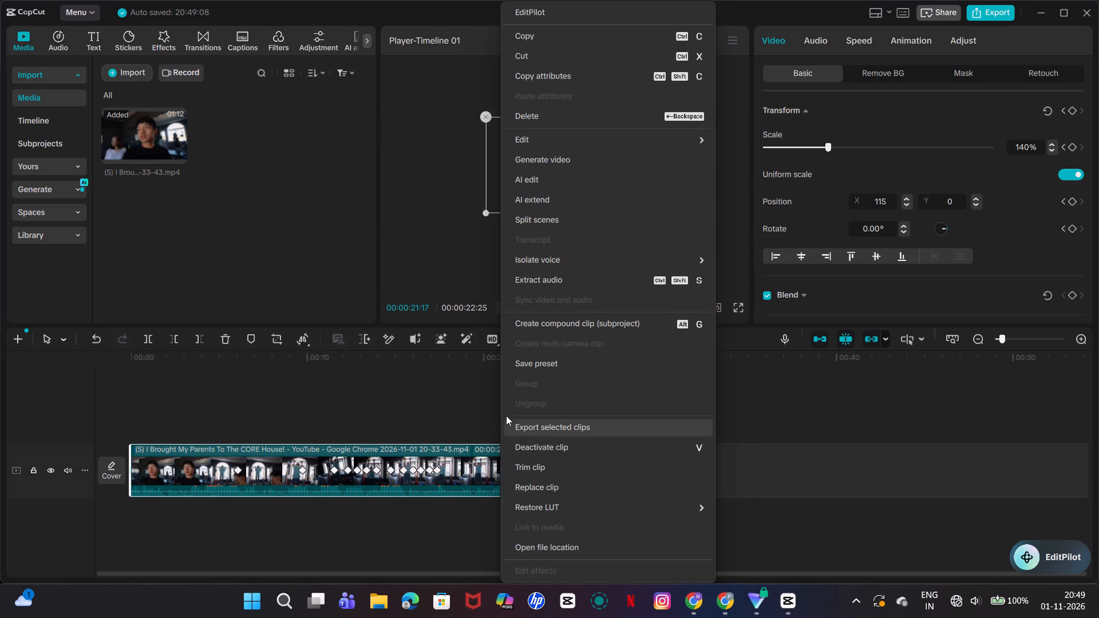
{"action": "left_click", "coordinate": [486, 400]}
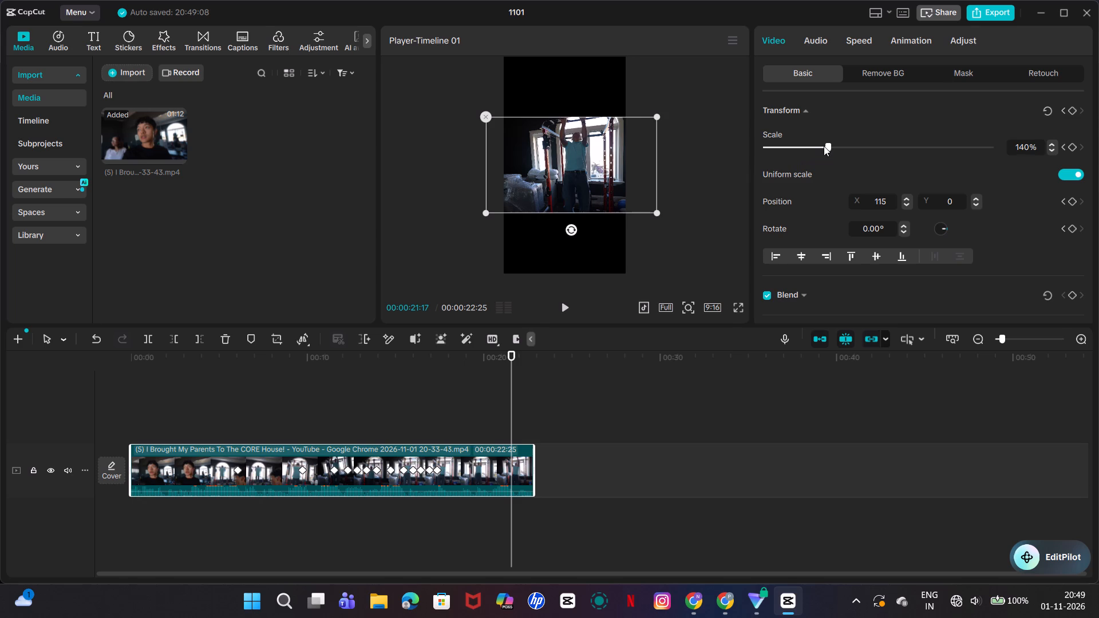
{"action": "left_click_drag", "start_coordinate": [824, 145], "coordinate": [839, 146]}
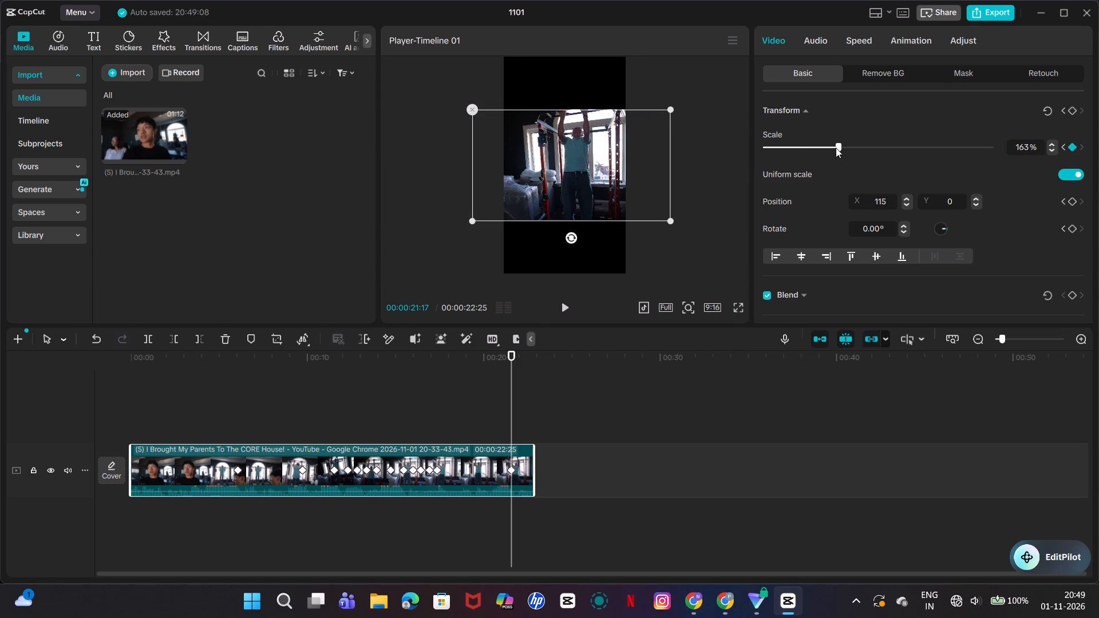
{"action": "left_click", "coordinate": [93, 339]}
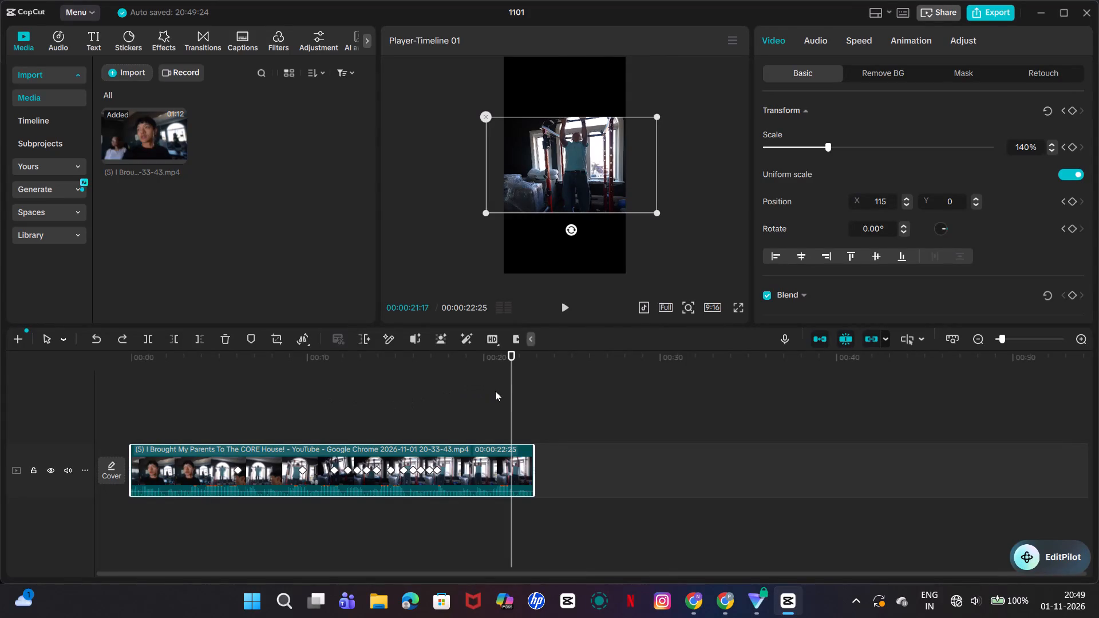
Add a scale keyframe of 127% to the clip at 00:00:05:04.
{"action": "left_click_drag", "start_coordinate": [507, 391], "coordinate": [223, 406]}
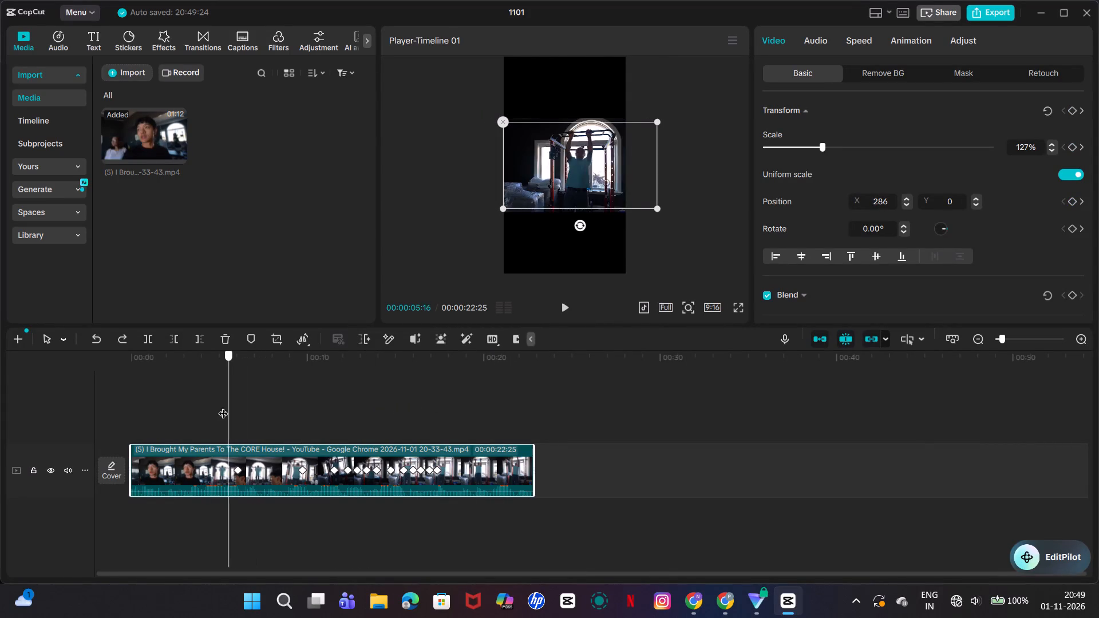
{"action": "left_click_drag", "start_coordinate": [223, 406], "coordinate": [222, 406]}
{"action": "left_click_drag", "start_coordinate": [658, 205], "coordinate": [656, 200]}
{"action": "left_click_drag", "start_coordinate": [653, 208], "coordinate": [653, 200]}
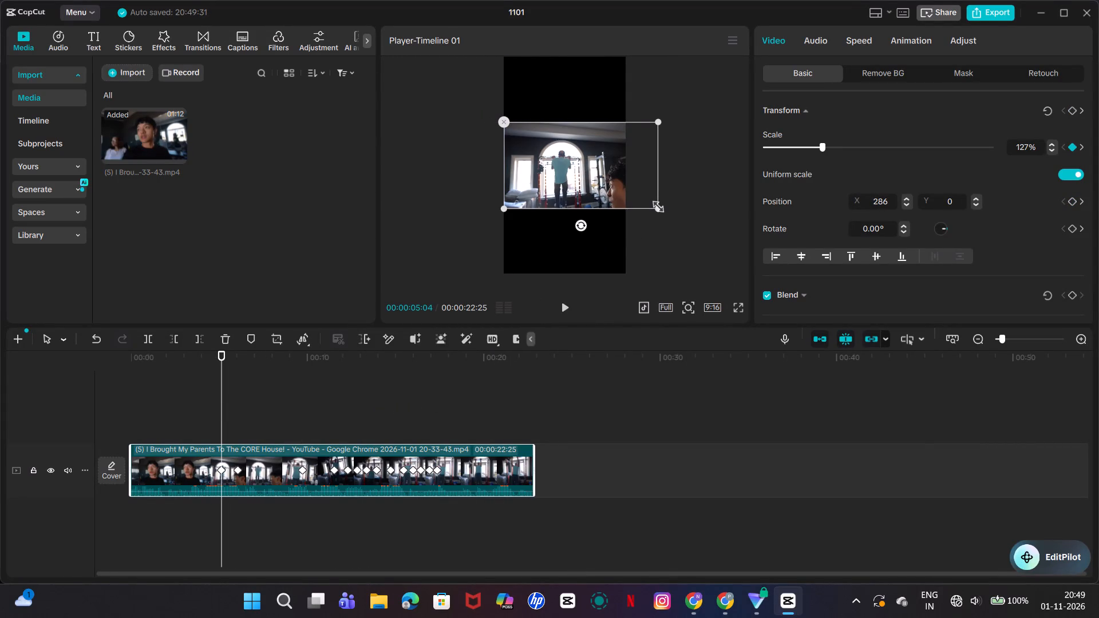
Change the project's aspect ratio to 3:4.
{"action": "left_click", "coordinate": [667, 307]}
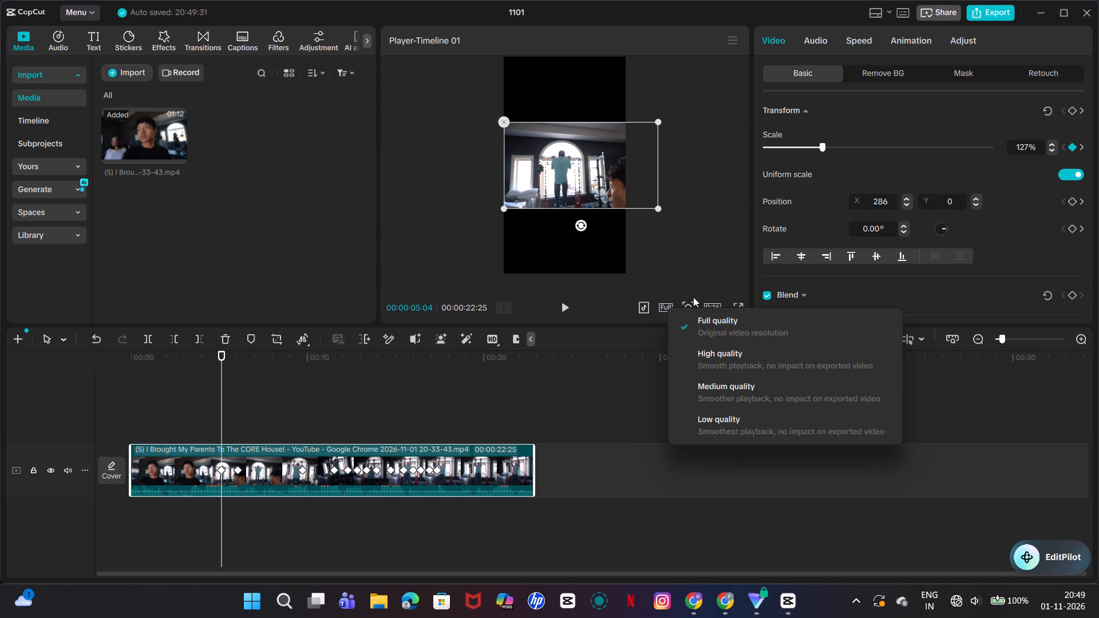
{"action": "left_click", "coordinate": [697, 258]}
{"action": "left_click", "coordinate": [711, 305]}
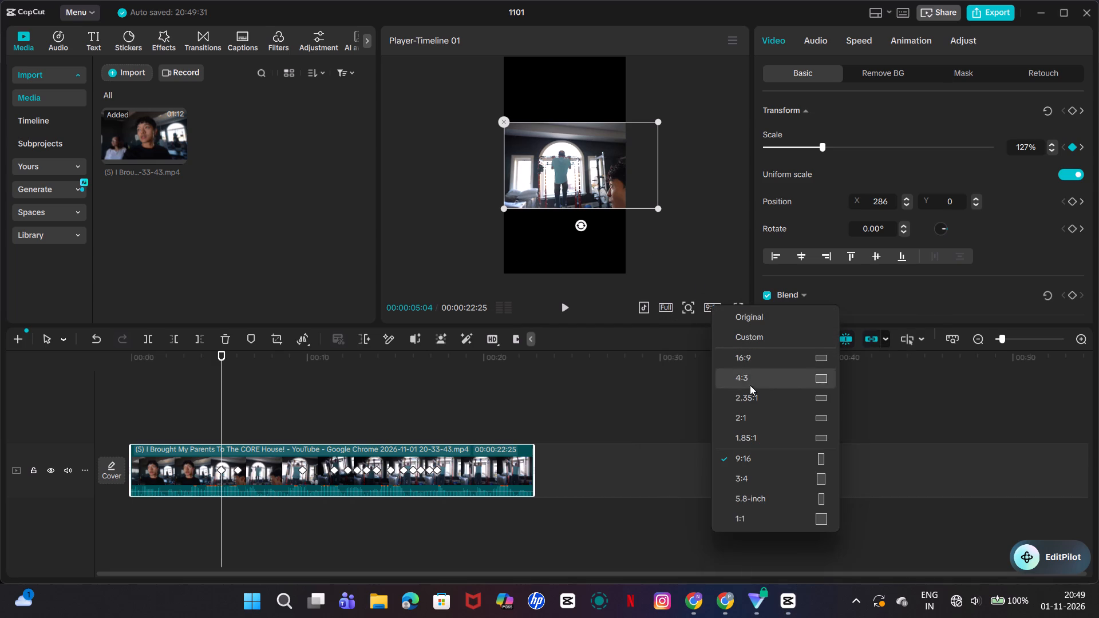
{"action": "left_click", "coordinate": [749, 474]}
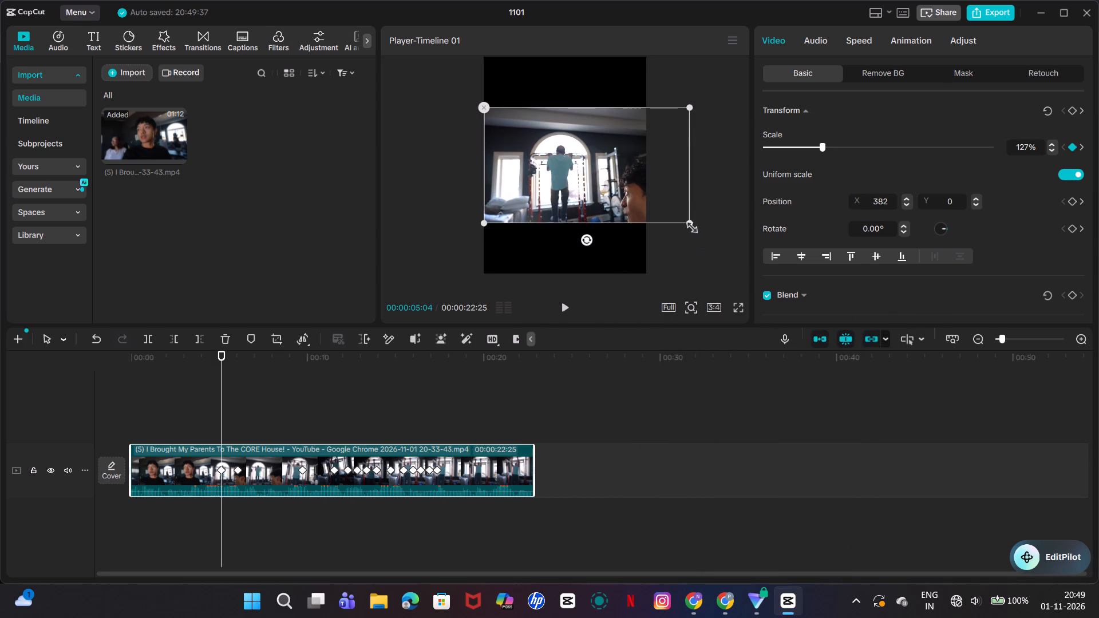
Enlarge the clip to 235% at the 00:00:05:04 scale keyframe so the footage fills the 3:4 frame.
{"action": "left_click_drag", "start_coordinate": [687, 224], "coordinate": [686, 217]}
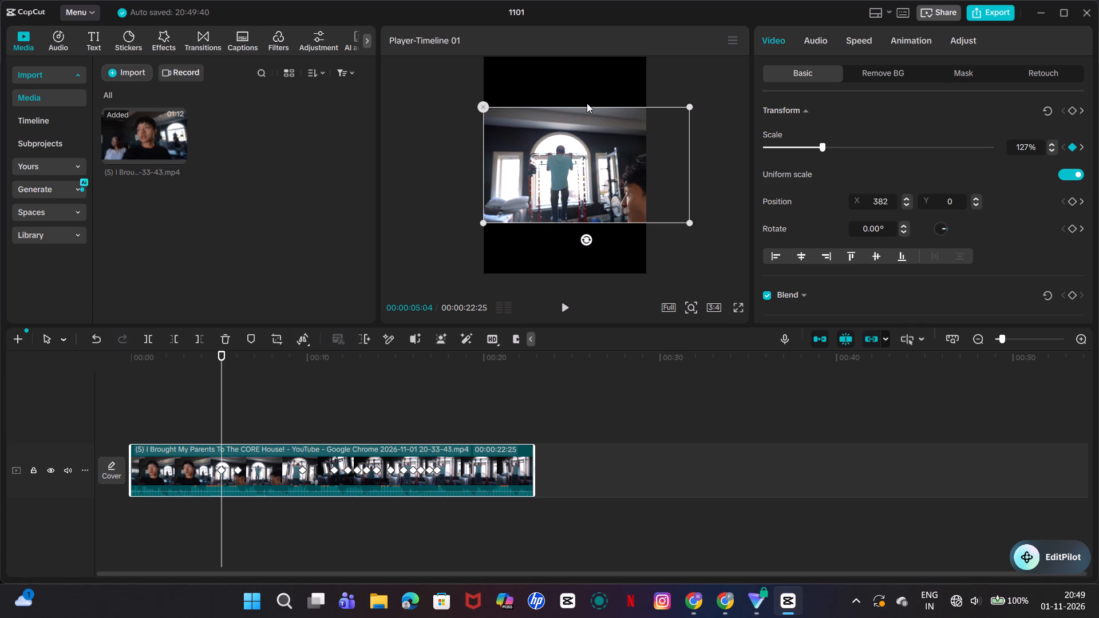
{"action": "left_click_drag", "start_coordinate": [587, 104], "coordinate": [588, 94]}
{"action": "left_click", "coordinate": [587, 137]}
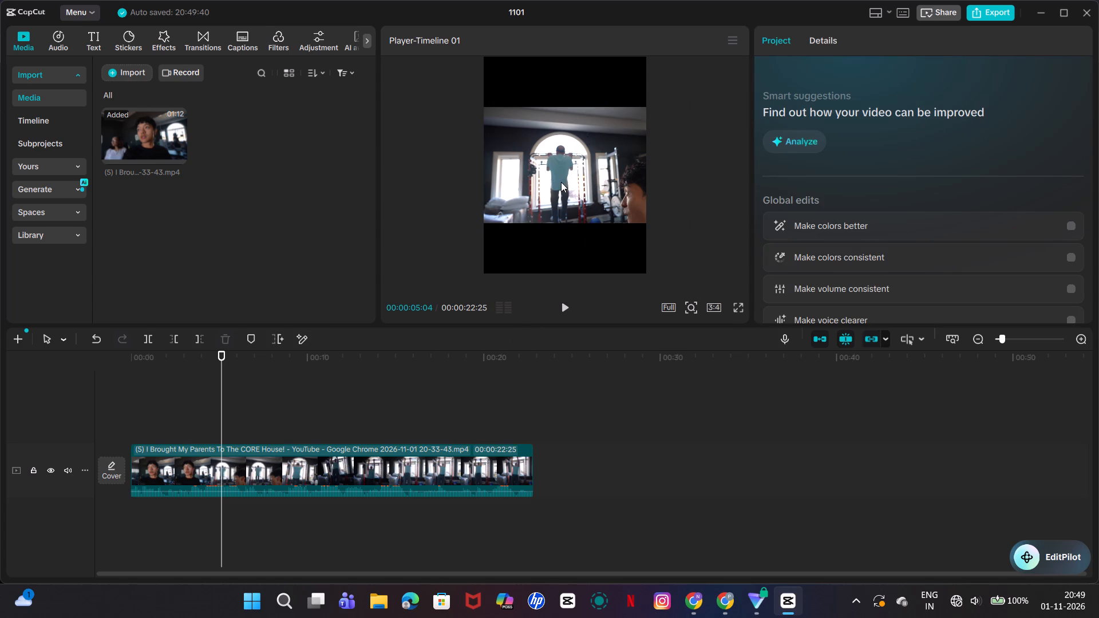
{"action": "left_click", "coordinate": [350, 454]}
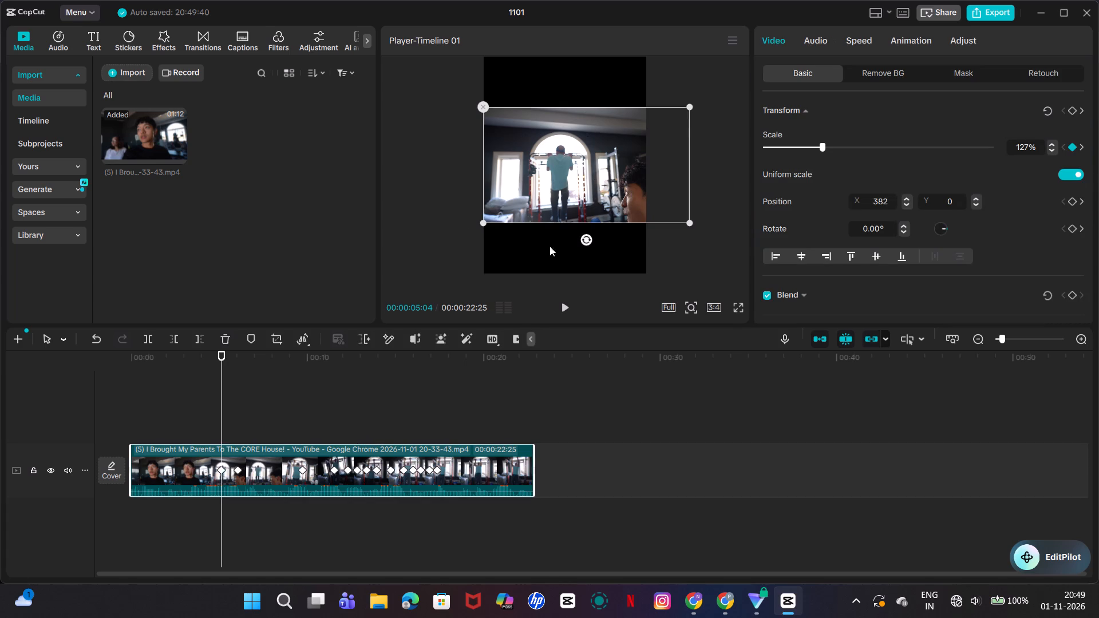
{"action": "left_click_drag", "start_coordinate": [822, 146], "coordinate": [844, 144]}
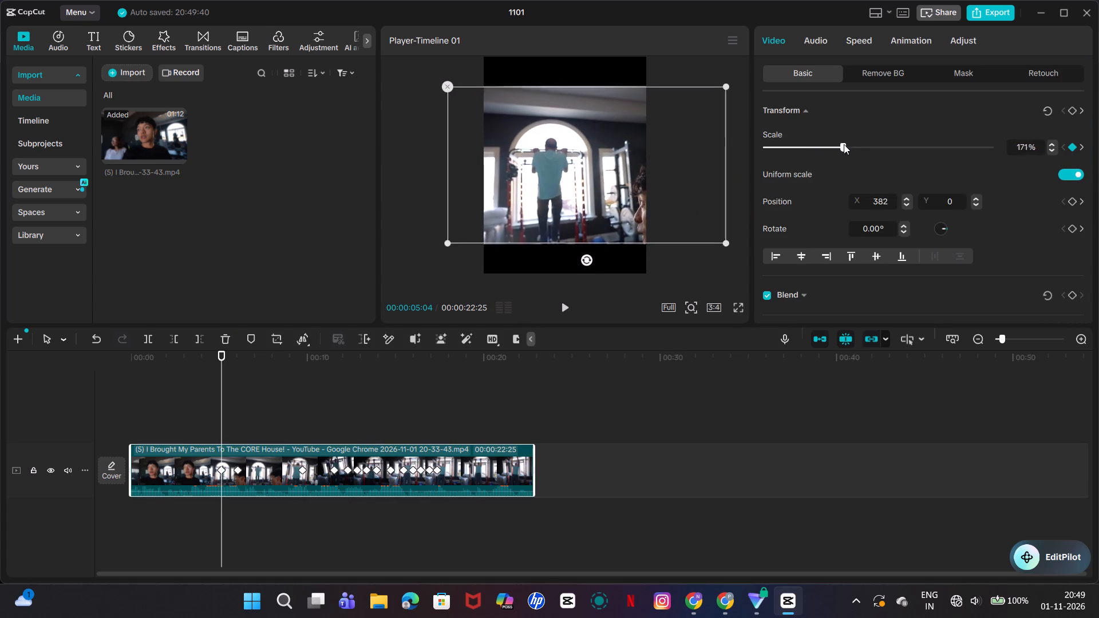
{"action": "left_click_drag", "start_coordinate": [844, 144], "coordinate": [871, 142]}
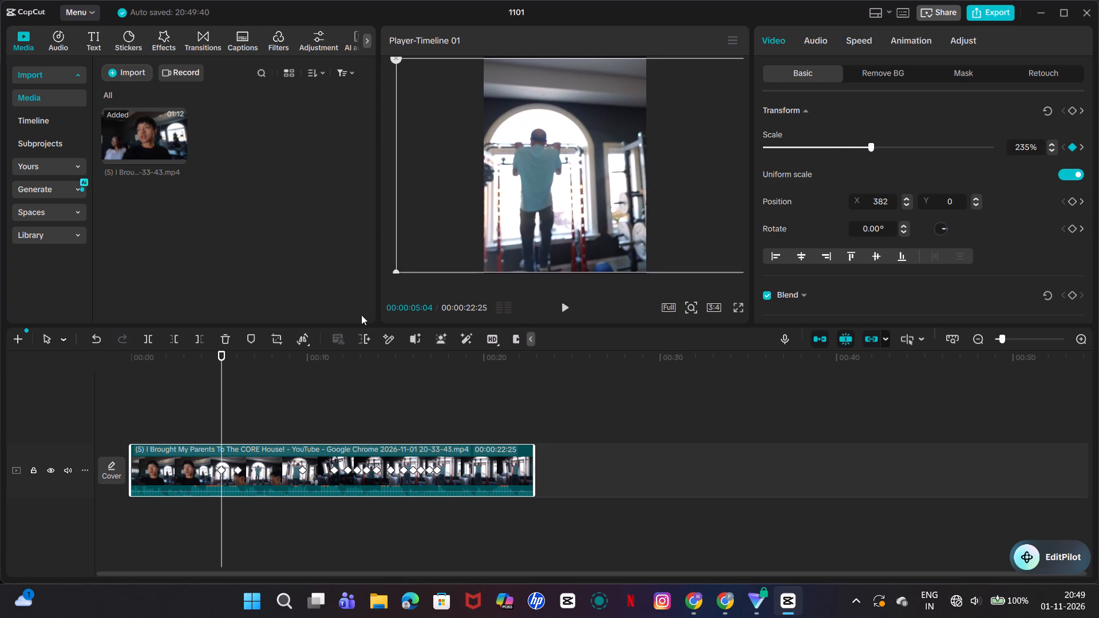
Play the clip full screen from the start to check the zoom and framing in the 3:4 format.
{"action": "left_click_drag", "start_coordinate": [220, 389], "coordinate": [143, 380]}
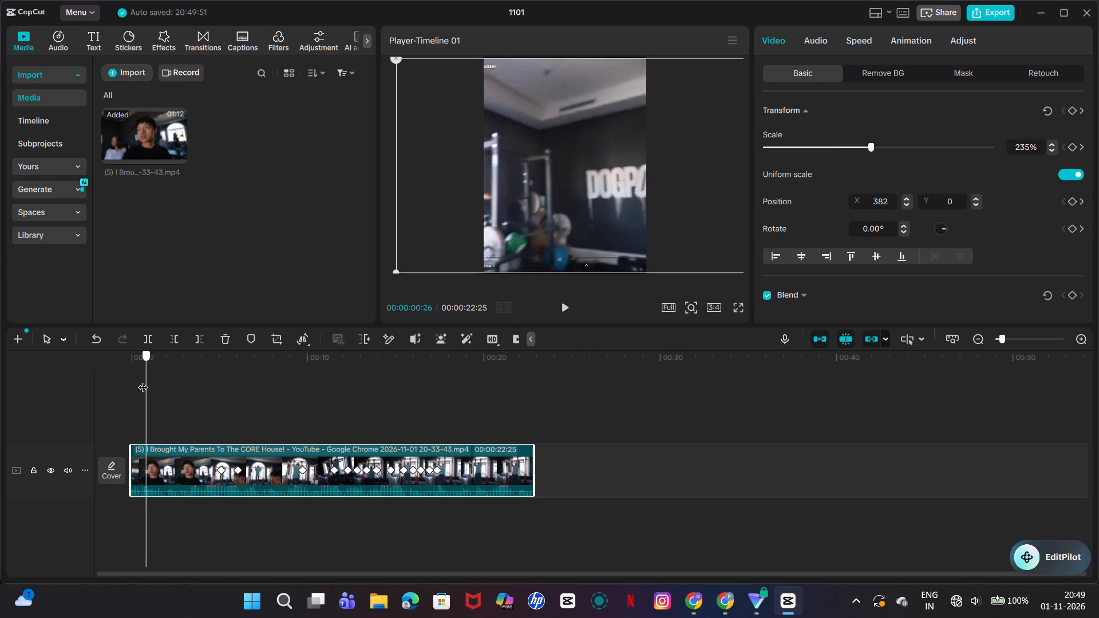
{"action": "left_click_drag", "start_coordinate": [143, 380], "coordinate": [129, 378]}
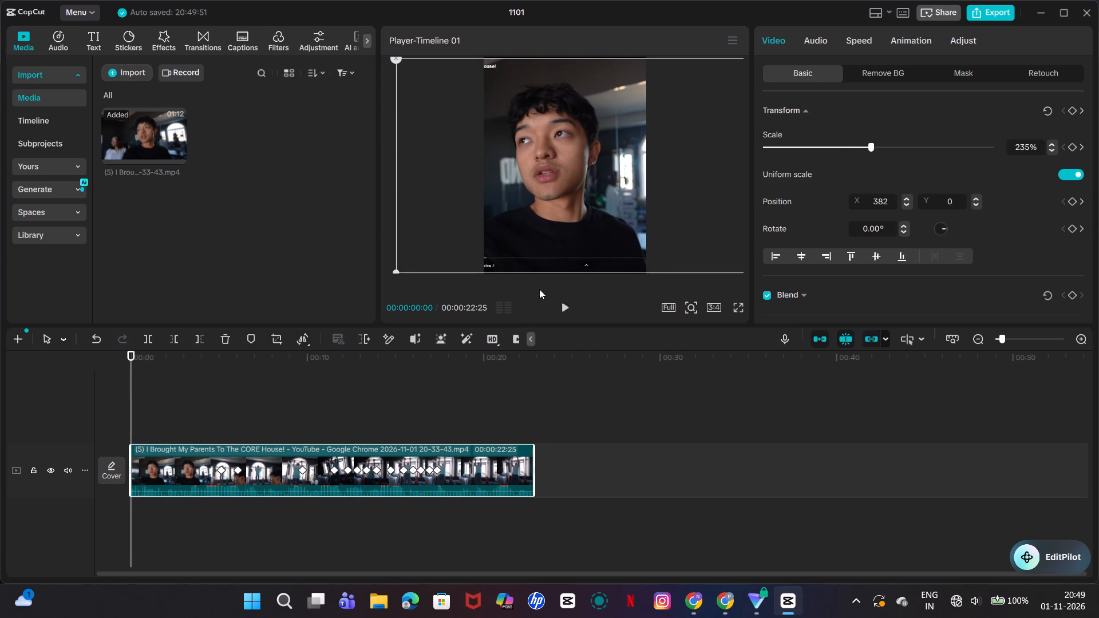
{"action": "left_click", "coordinate": [737, 305]}
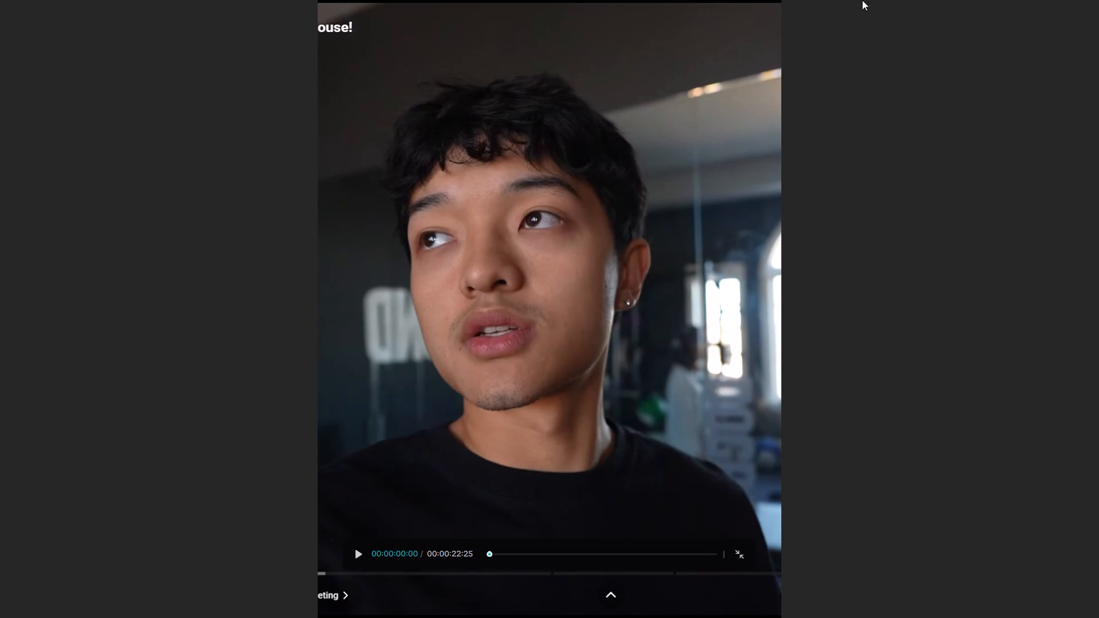
{"action": "left_click", "coordinate": [354, 549]}
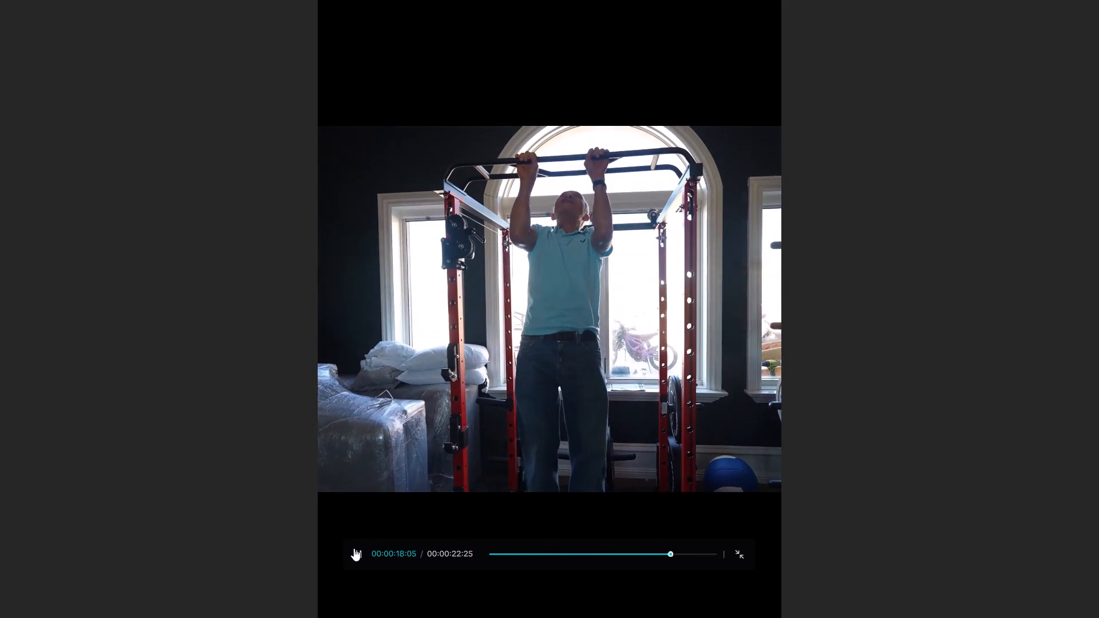
{"action": "left_click", "coordinate": [736, 554]}
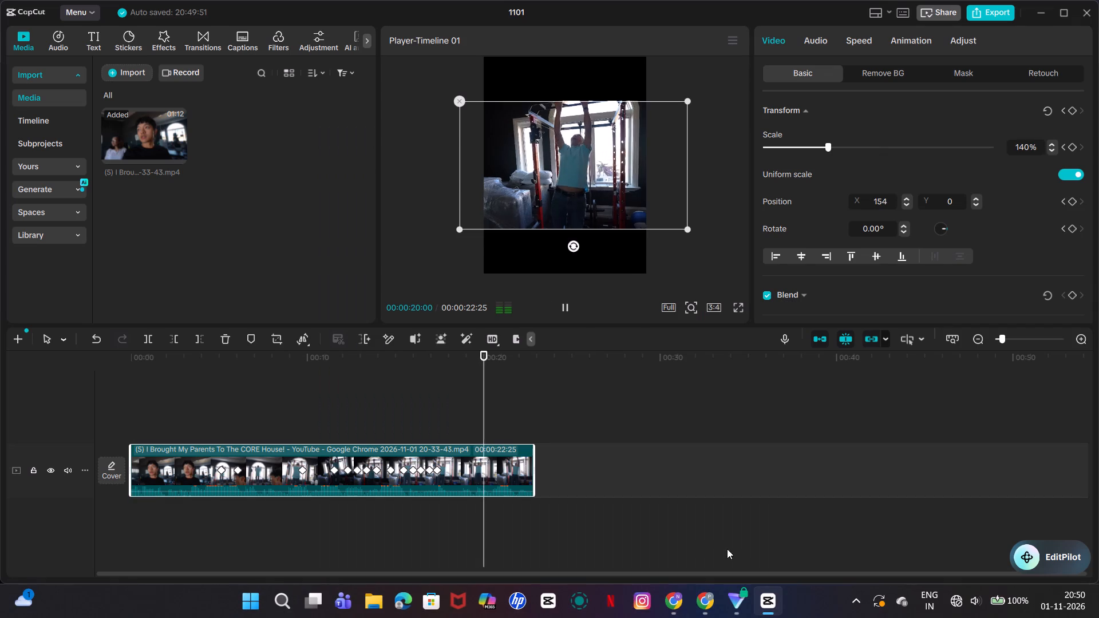
{"action": "left_click", "coordinate": [505, 413]}
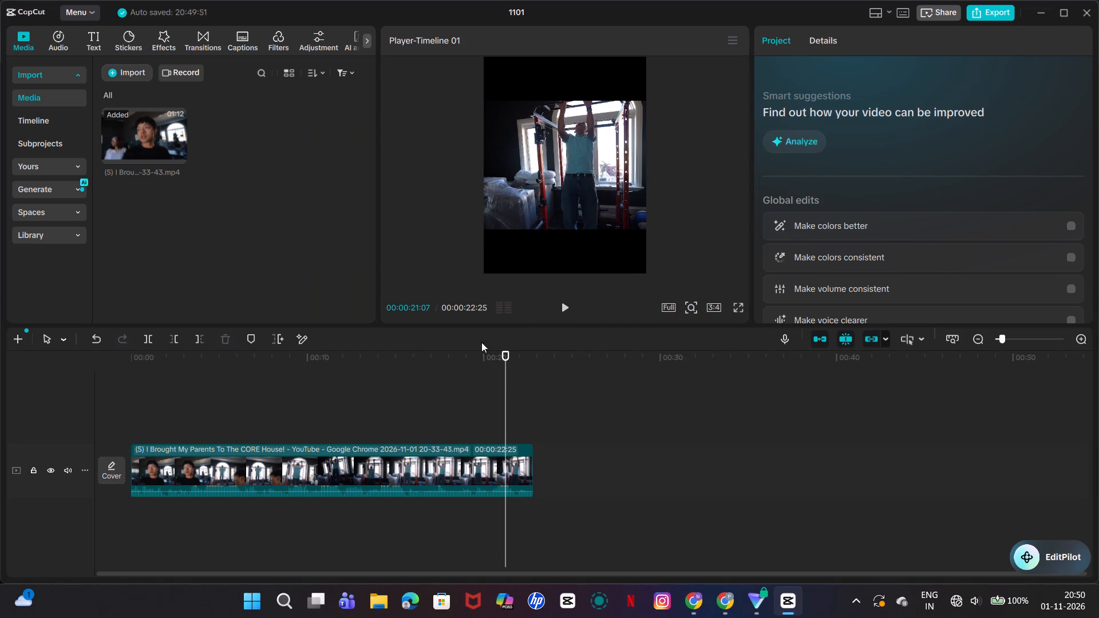
{"action": "right_click", "coordinate": [458, 455]}
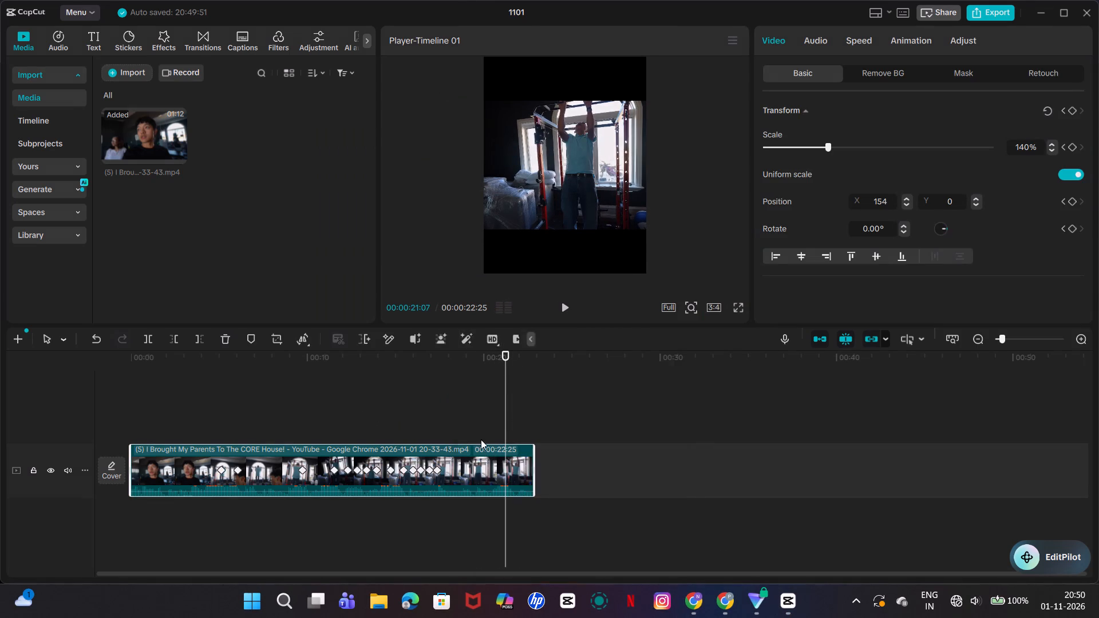
{"action": "left_click", "coordinate": [734, 410]}
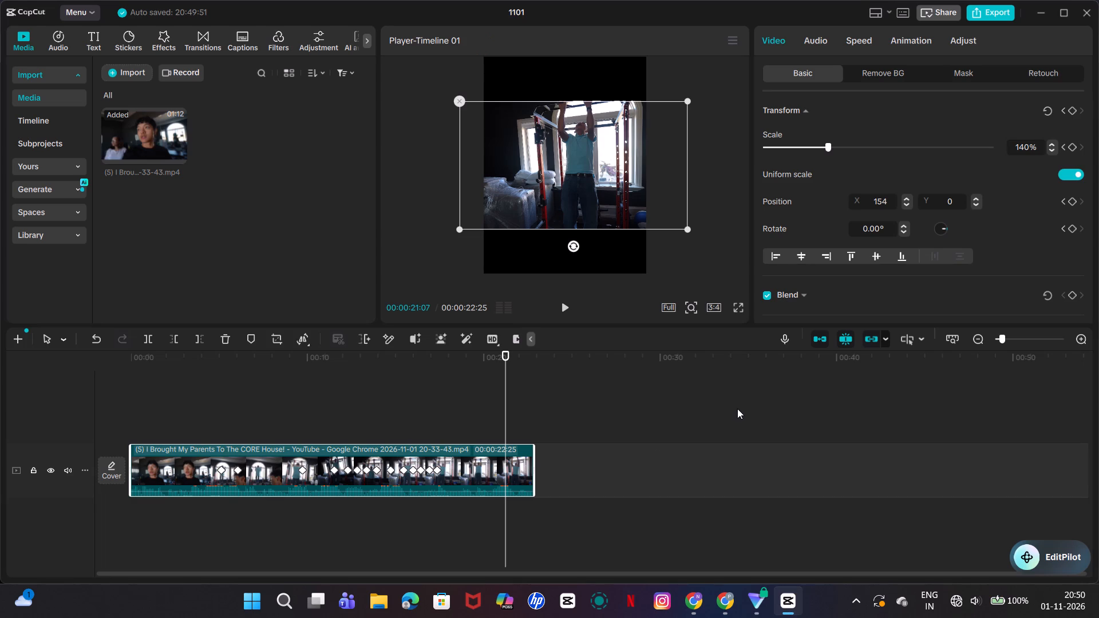
Switch to the CORE House YouTube video in Chrome, watch the pull-up scene full screen and rewind it to 5:09.
{"action": "left_click", "coordinate": [725, 601]}
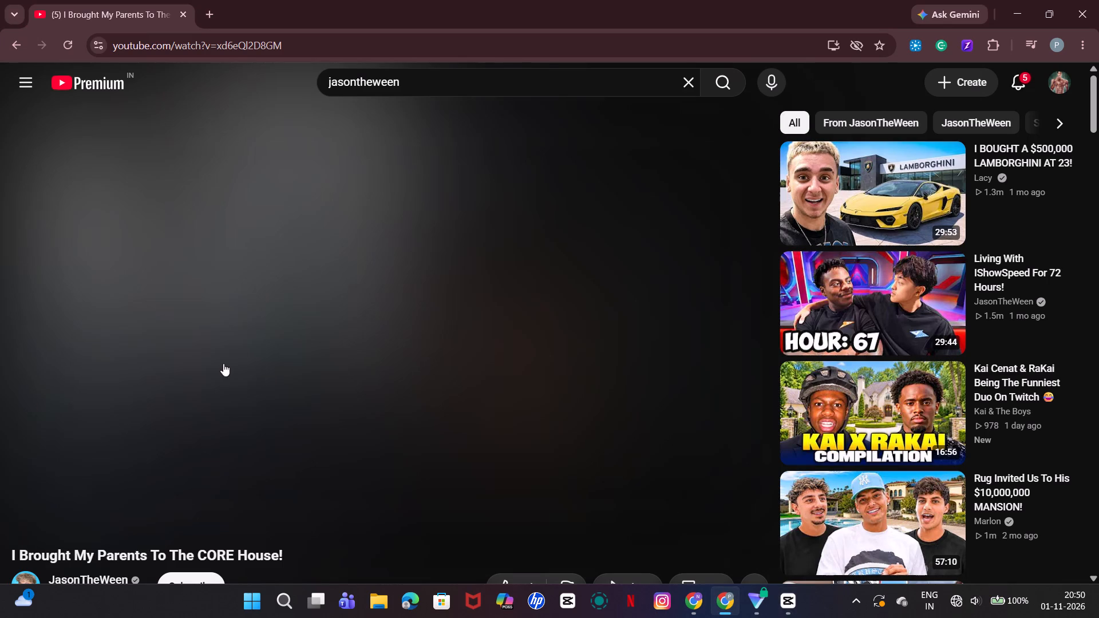
{"action": "scroll", "coordinate": [271, 329], "scroll_direction": "down", "scroll_amount": 1}
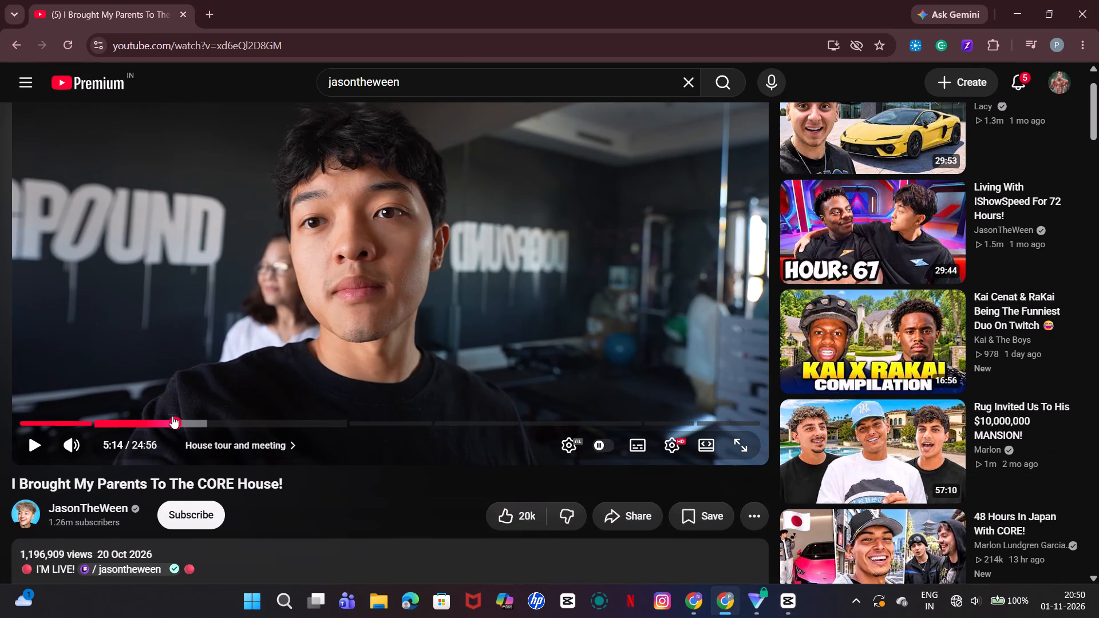
{"action": "left_click", "coordinate": [742, 441]}
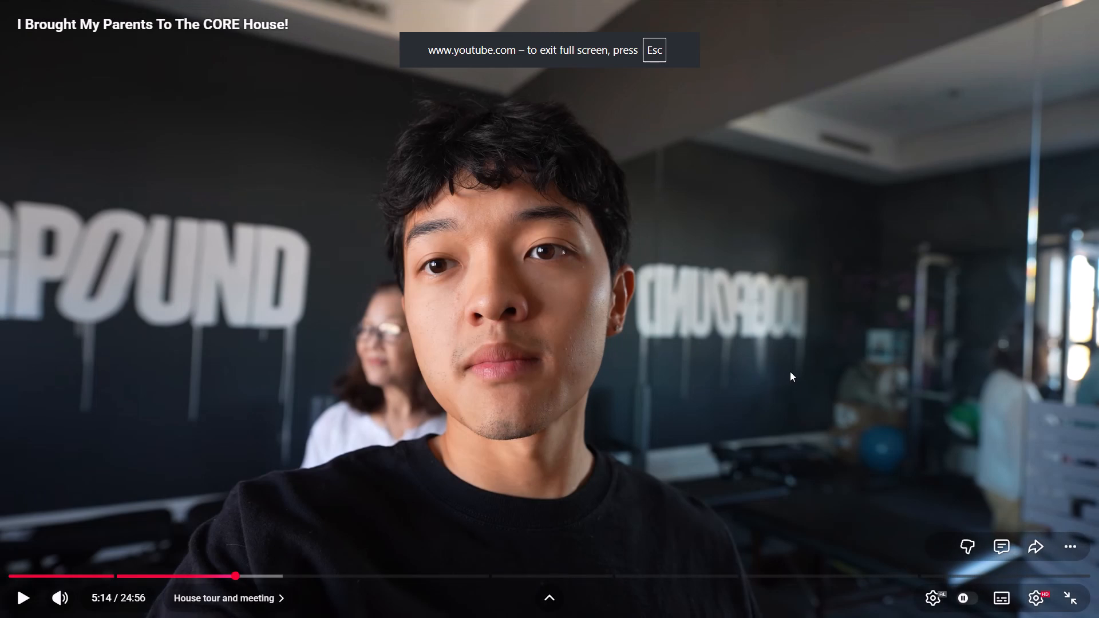
{"action": "left_click", "coordinate": [610, 350]}
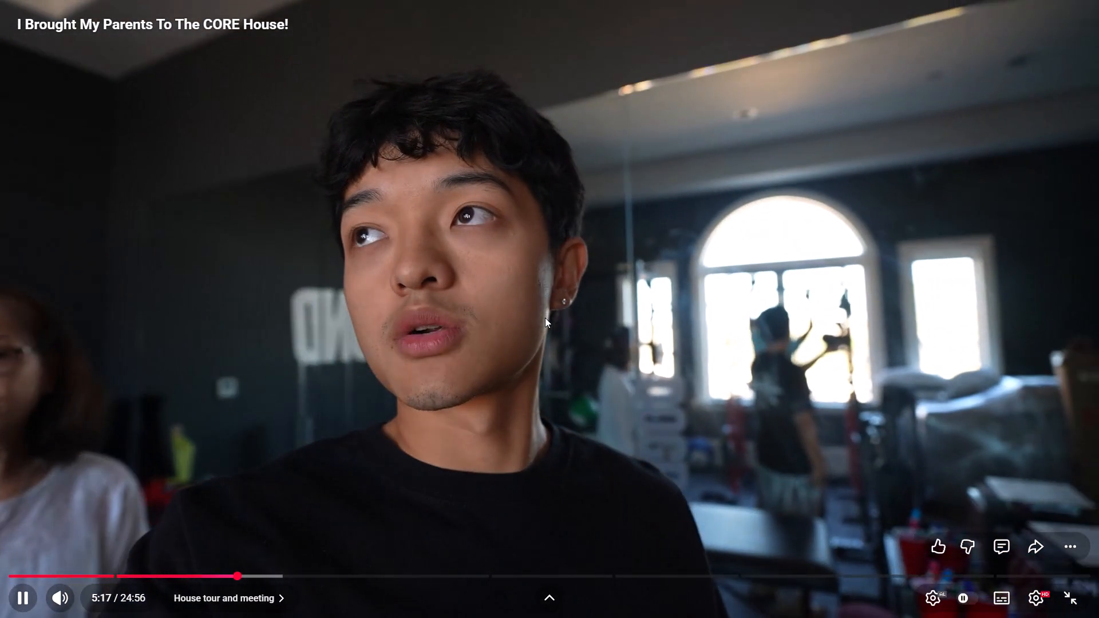
{"action": "left_click", "coordinate": [545, 318]}
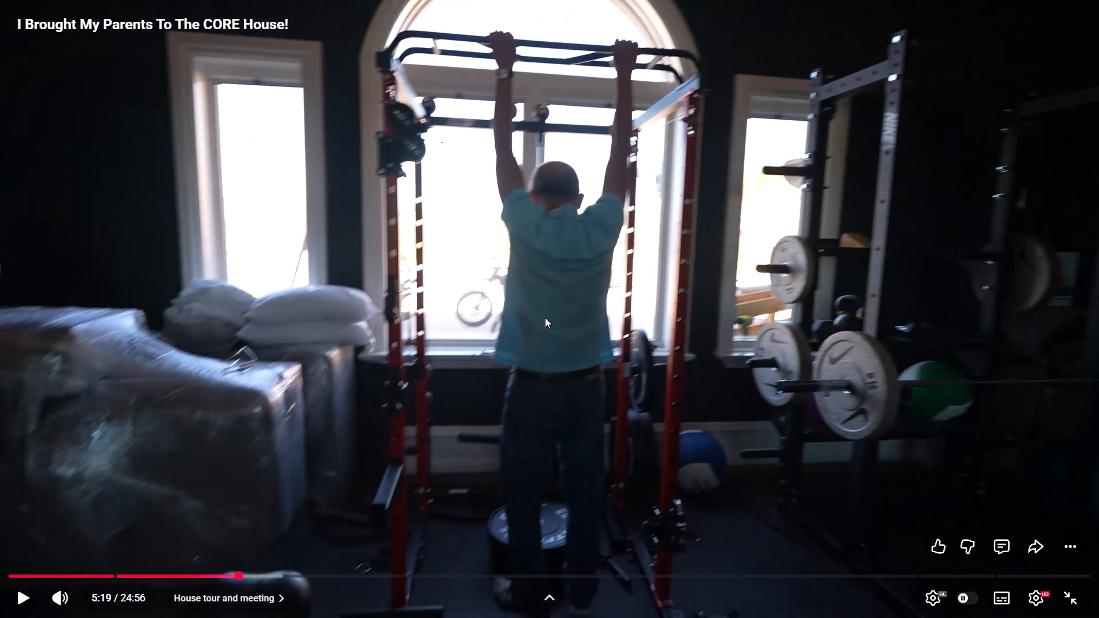
{"action": "key", "text": "Left"}
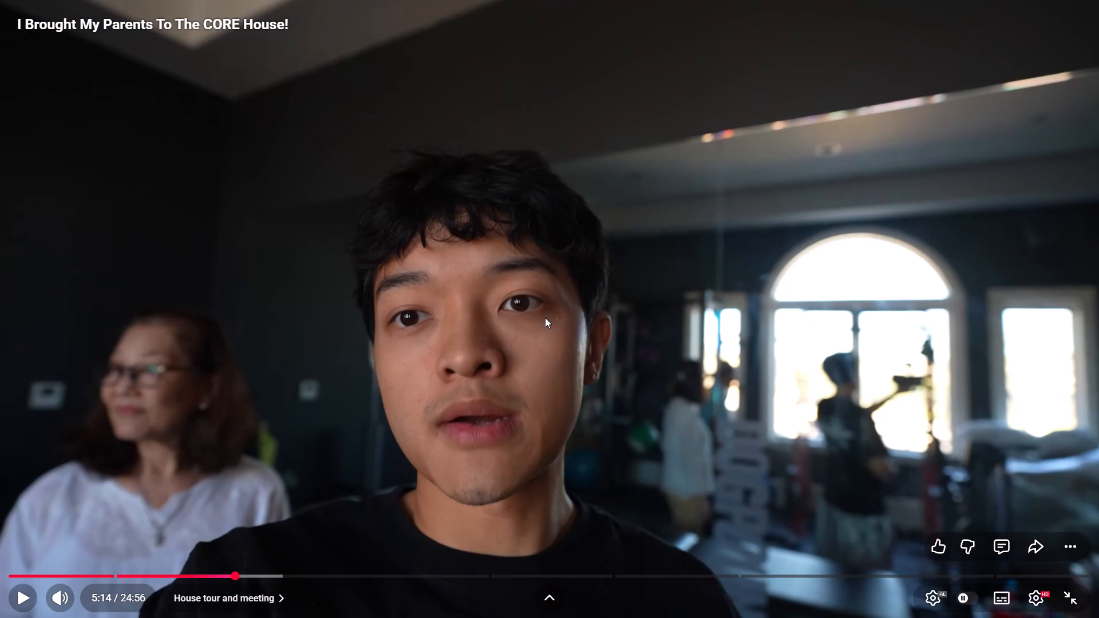
{"action": "key", "text": "Left"}
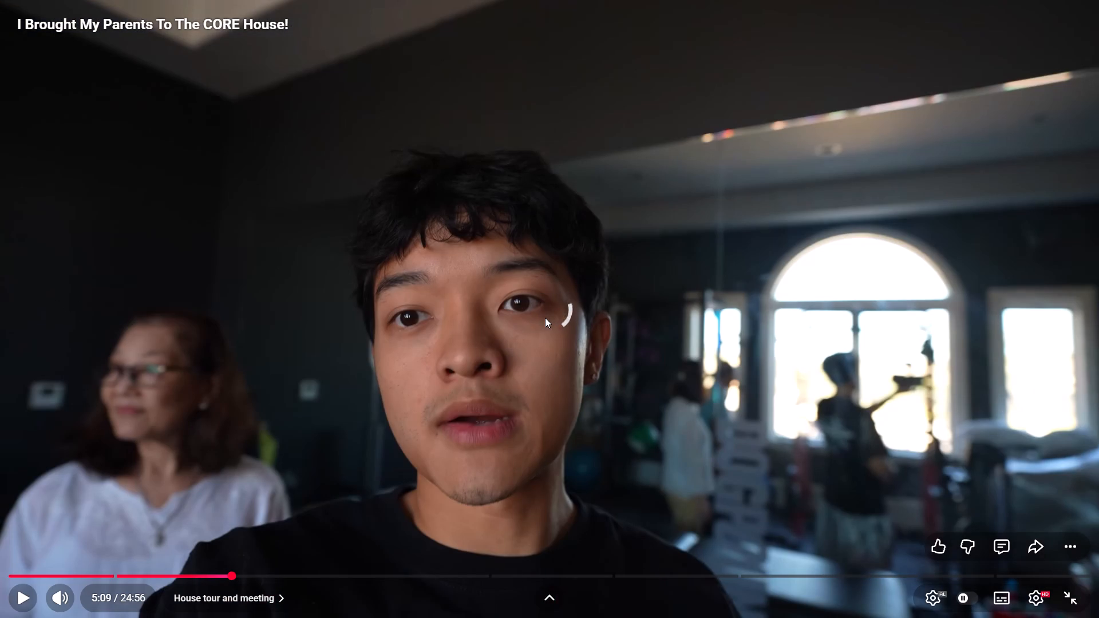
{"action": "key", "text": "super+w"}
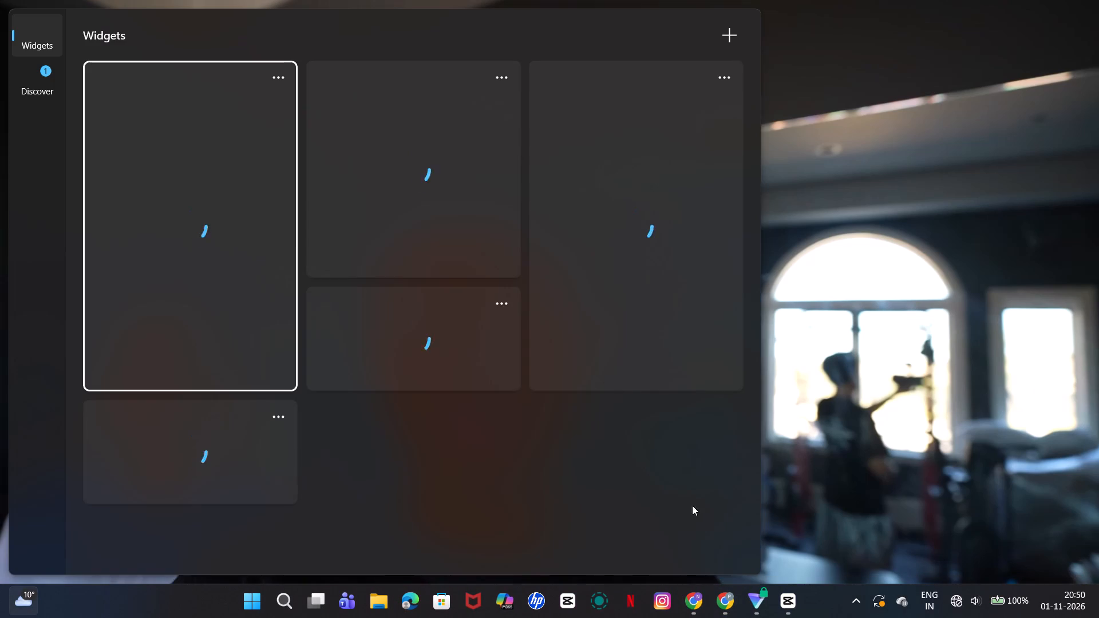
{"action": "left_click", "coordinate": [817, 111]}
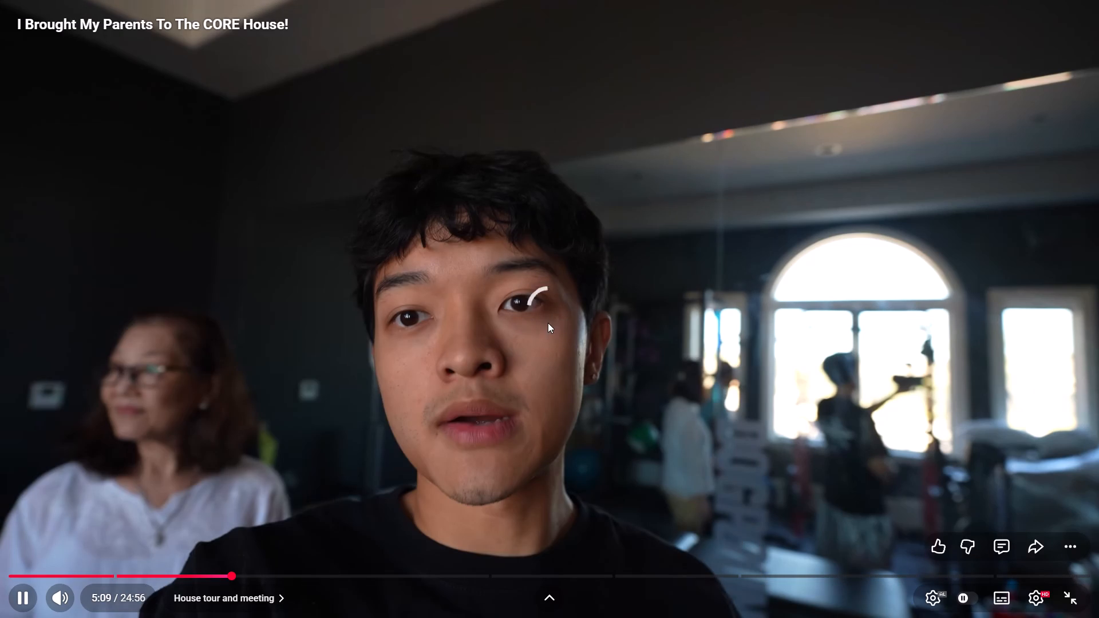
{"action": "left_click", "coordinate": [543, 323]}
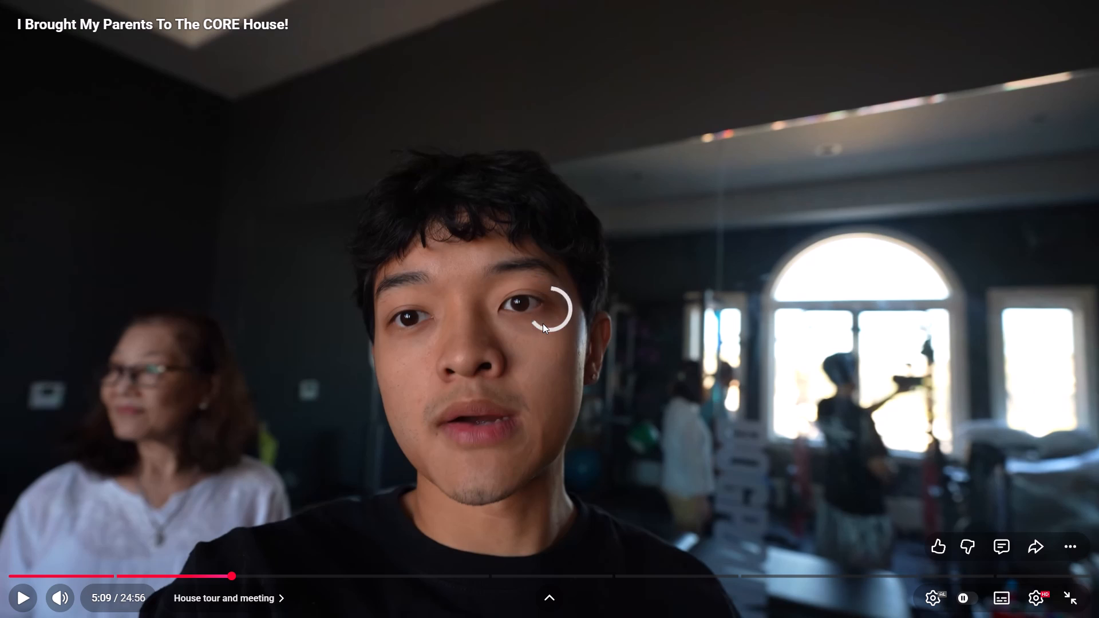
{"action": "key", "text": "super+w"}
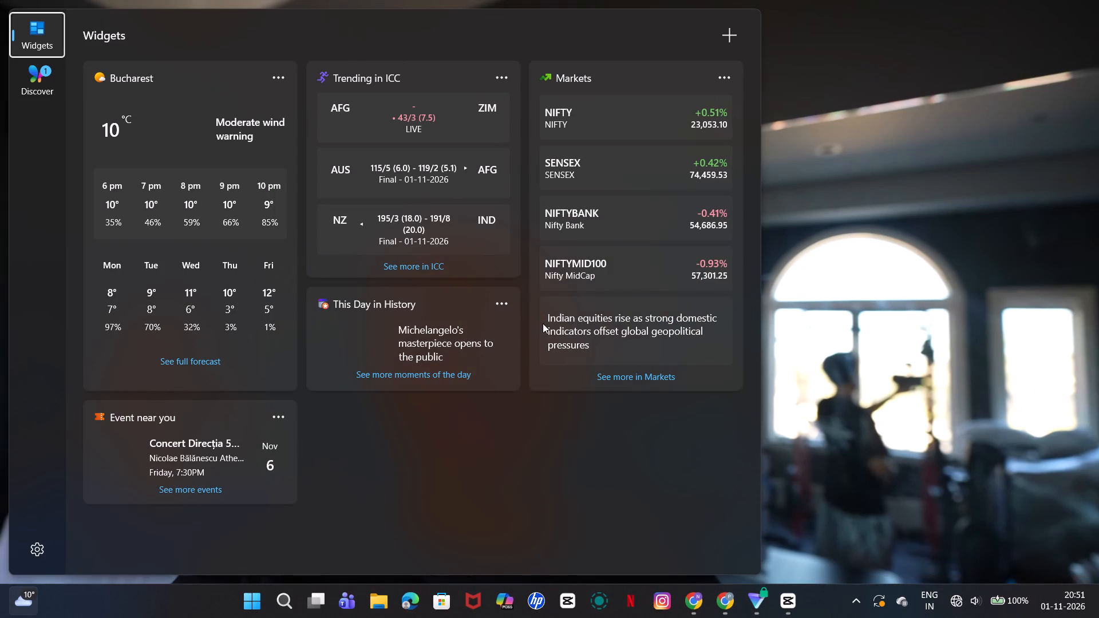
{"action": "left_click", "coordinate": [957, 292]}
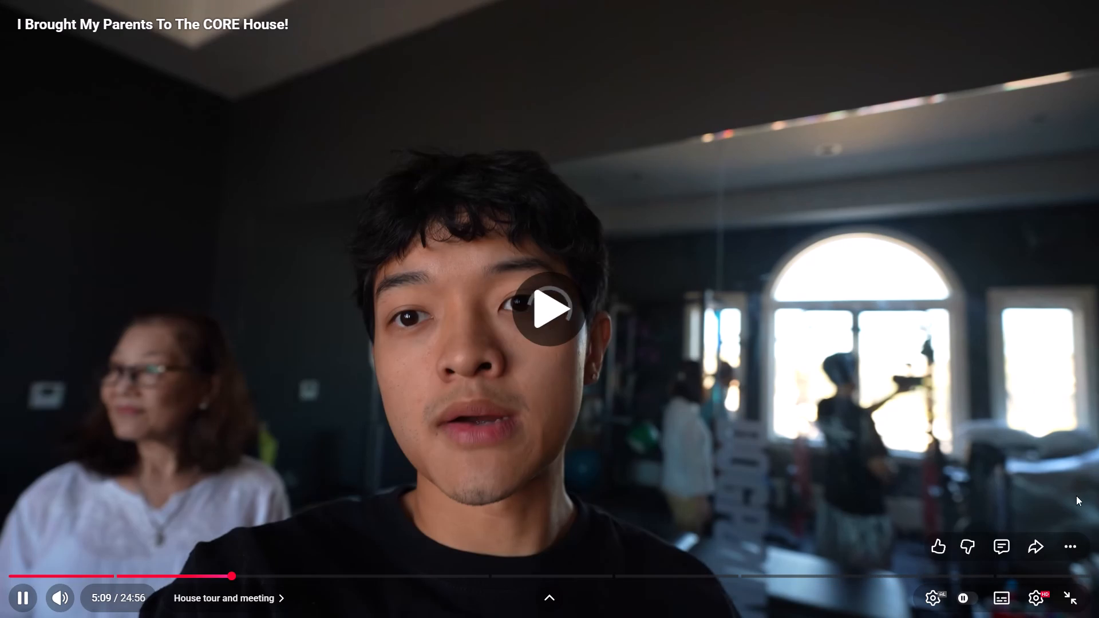
Leave the video's full-screen view and open ChatGPT in a new browser tab.
{"action": "left_click", "coordinate": [1068, 591]}
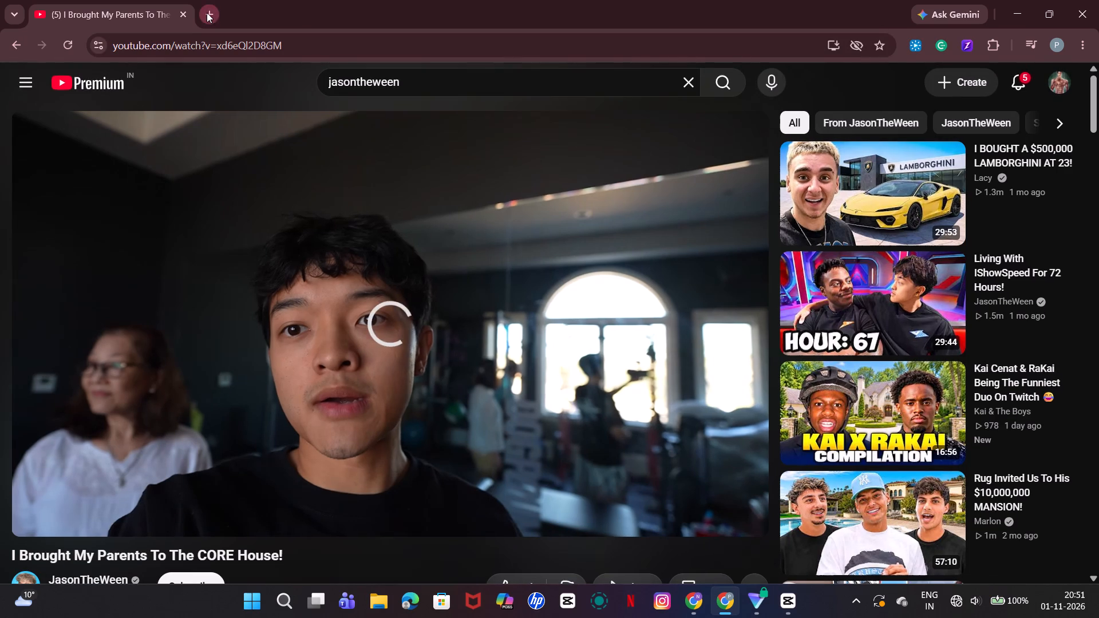
{"action": "left_click", "coordinate": [207, 13]}
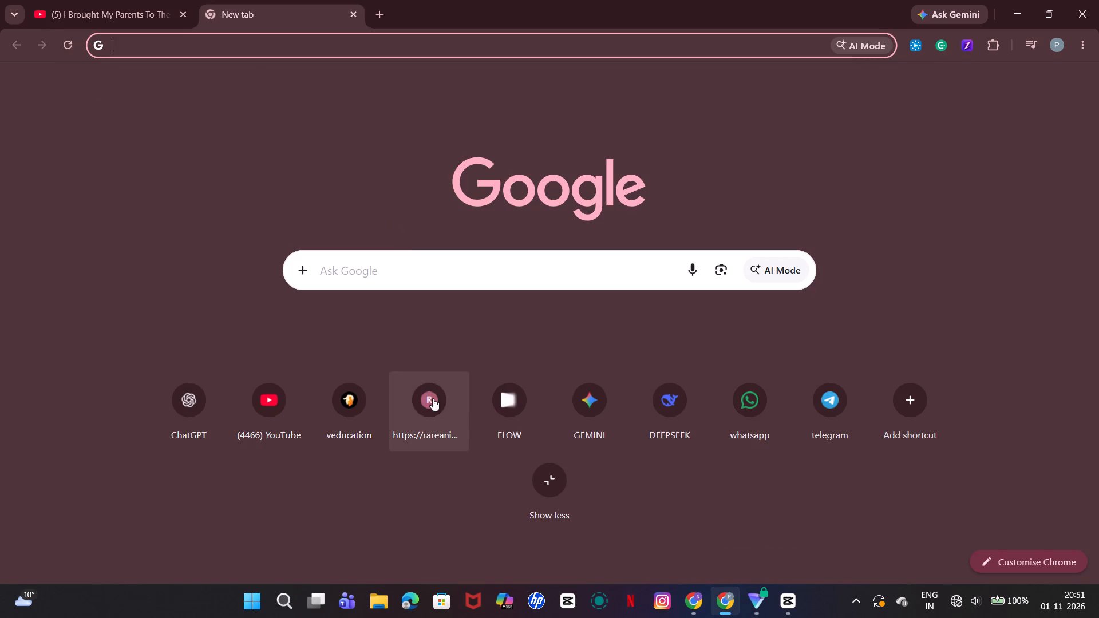
{"action": "left_click", "coordinate": [204, 392]}
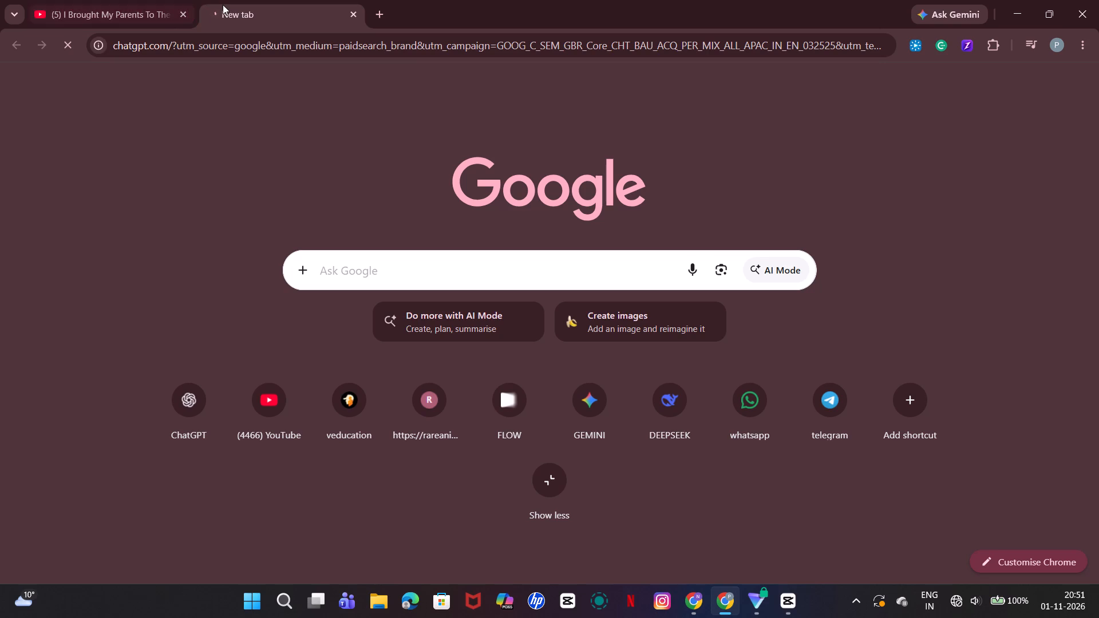
{"action": "left_click", "coordinate": [144, 6]}
{"action": "left_click", "coordinate": [263, 14]}
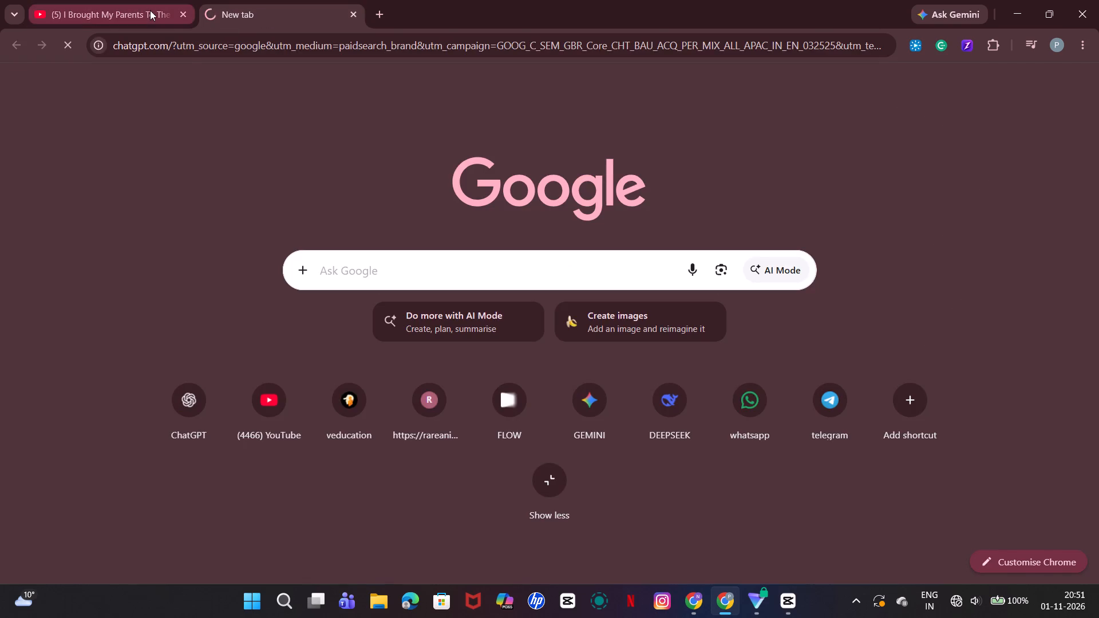
{"action": "left_click", "coordinate": [150, 10]}
Switch to Proton VPN, disconnect from the Romania server and minimise the app.
{"action": "left_click", "coordinate": [748, 607]}
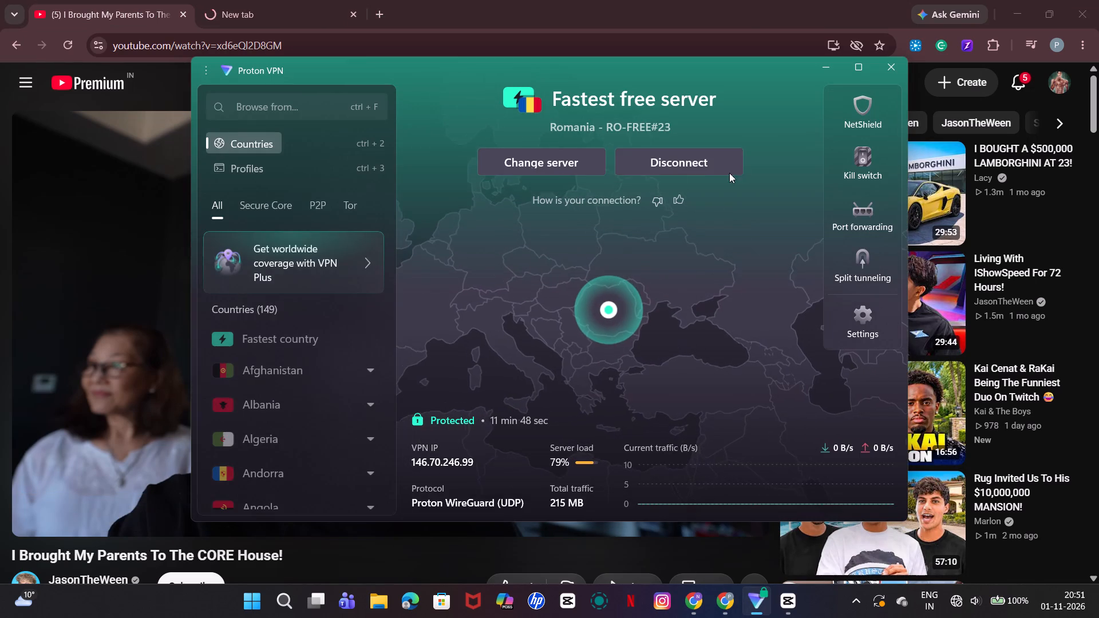
{"action": "left_click", "coordinate": [714, 161]}
{"action": "left_click", "coordinate": [821, 77]}
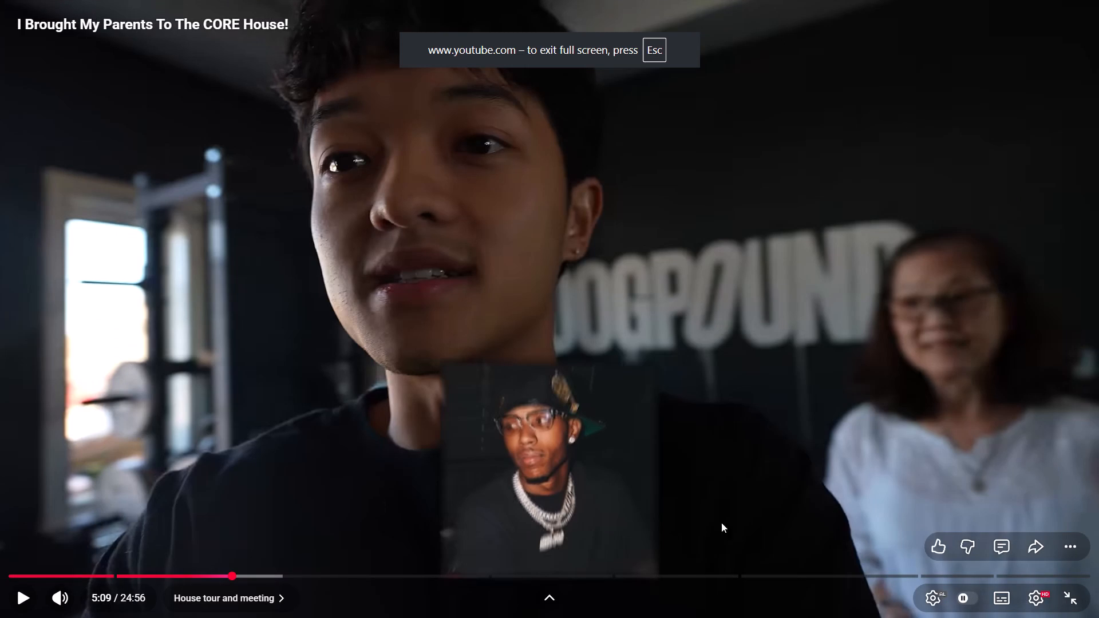
{"action": "key", "text": "Left"}
{"action": "key", "text": "Left"}
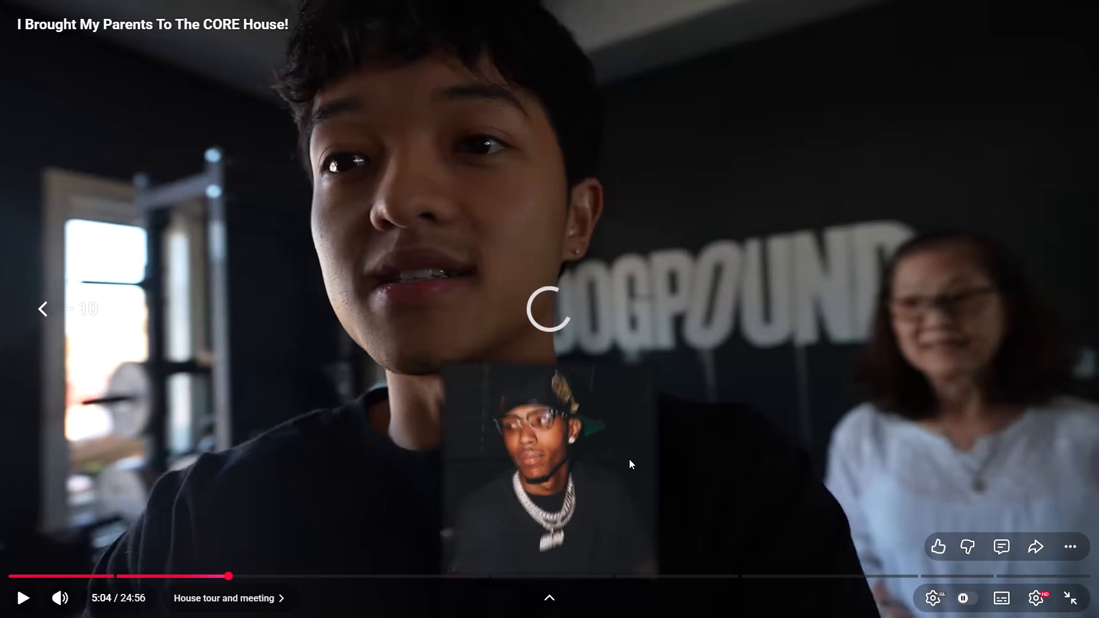
{"action": "key", "text": "Left"}
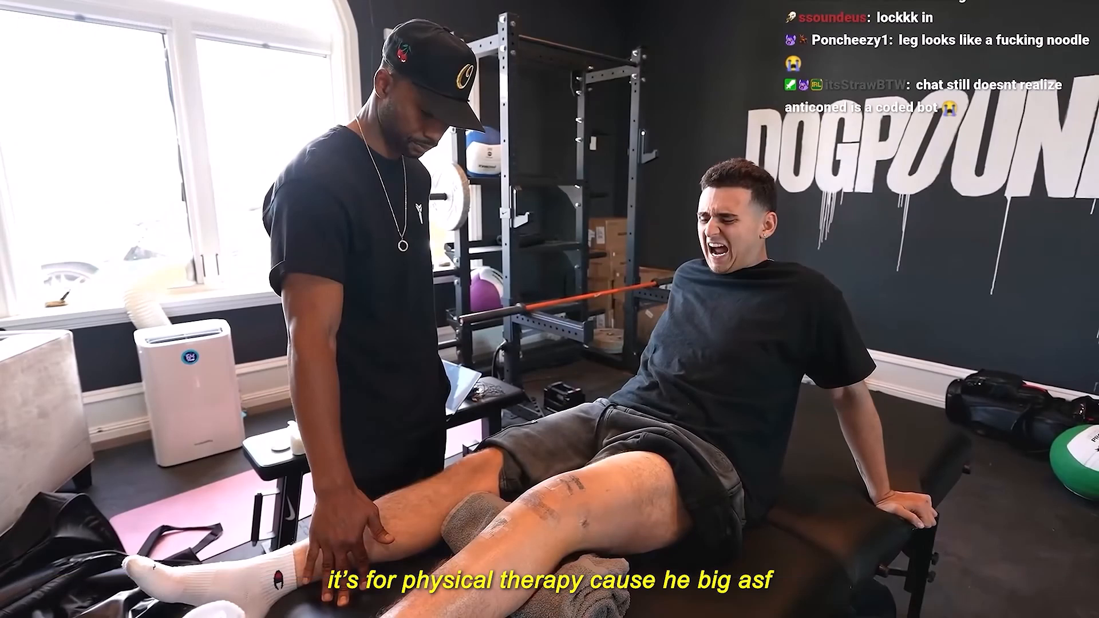
{"action": "key", "text": "Right"}
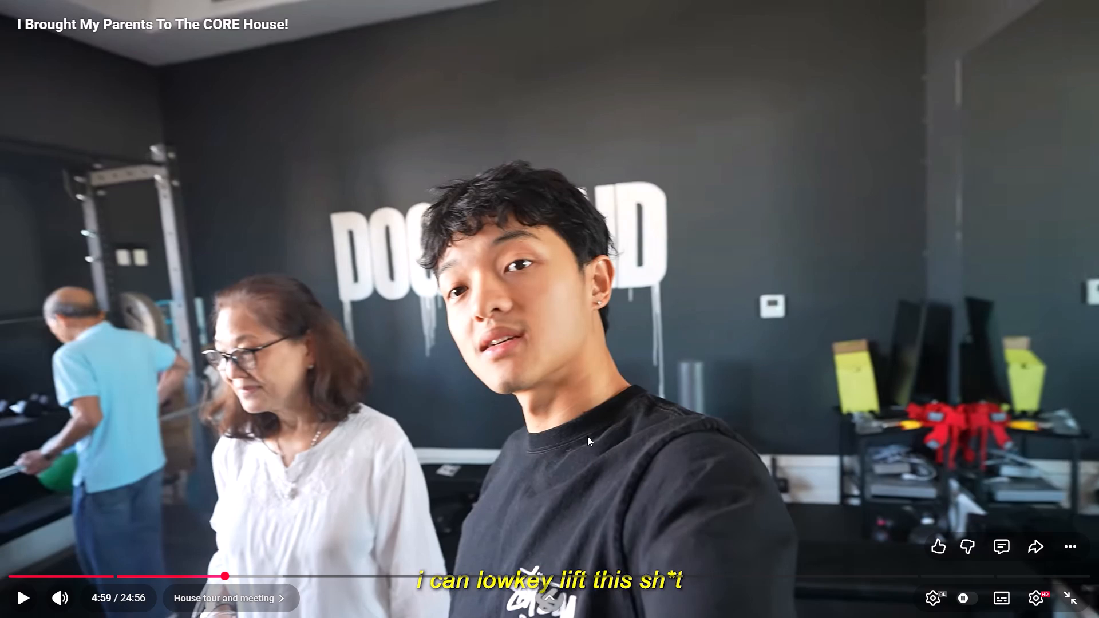
Bring up the Game Bar overlay over the full-screen video, start a screen recording and return to the video.
{"action": "key", "text": "super+g"}
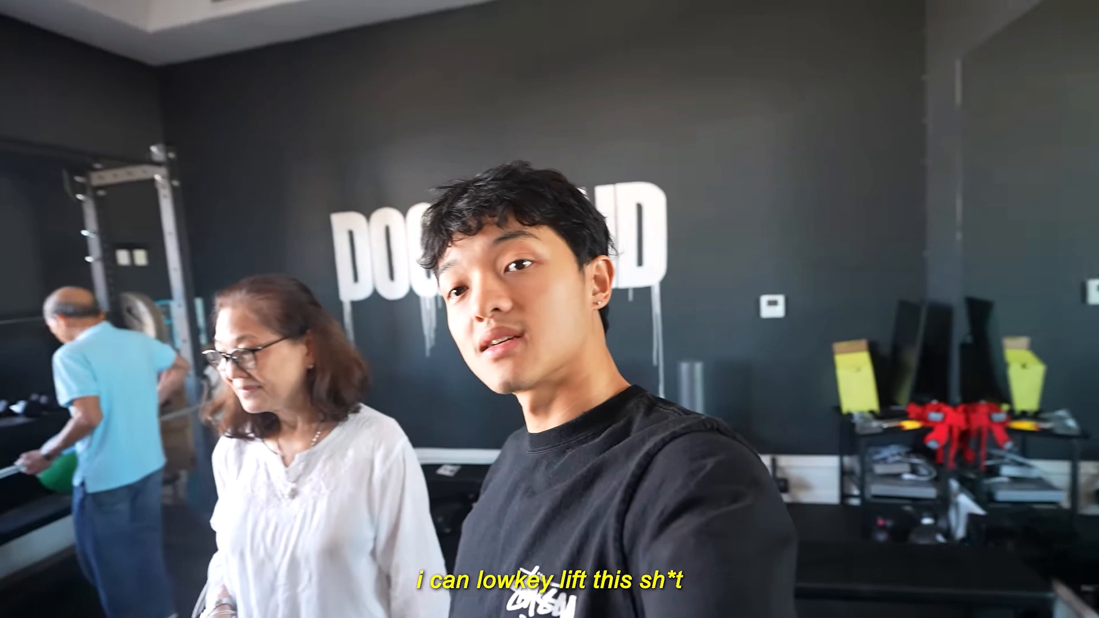
{"action": "left_click", "coordinate": [856, 319]}
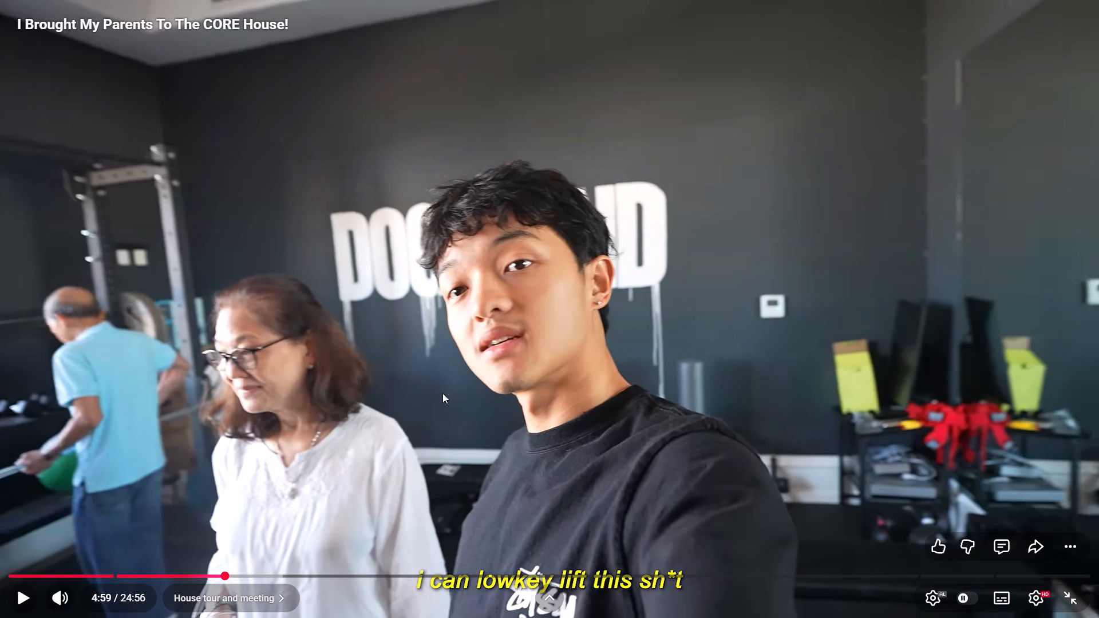
{"action": "key", "text": "super+g"}
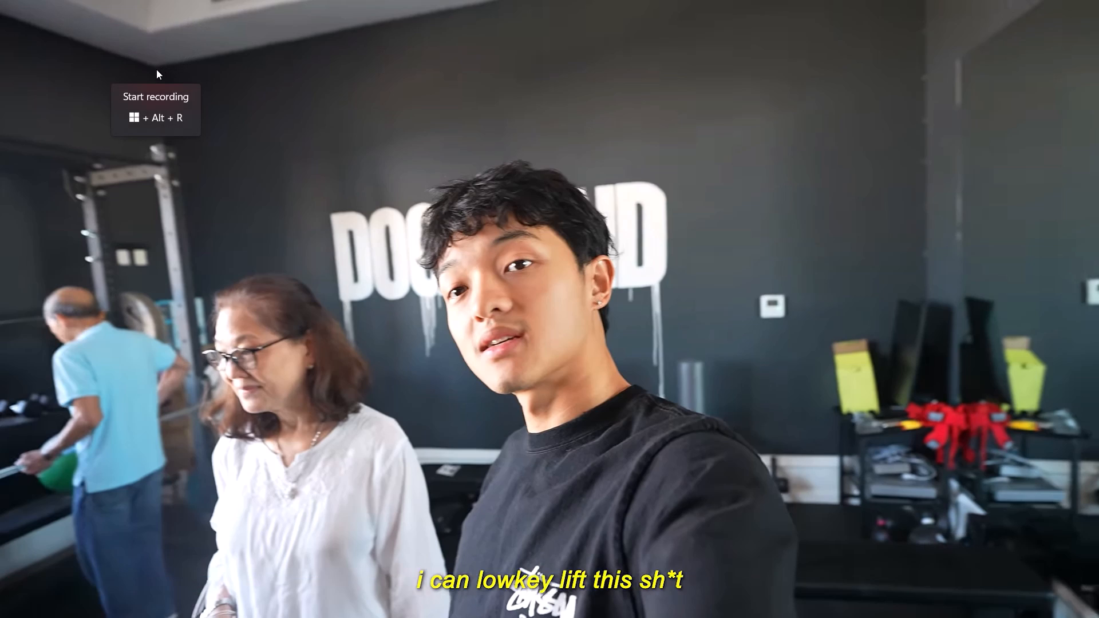
{"action": "left_click", "coordinate": [156, 69]}
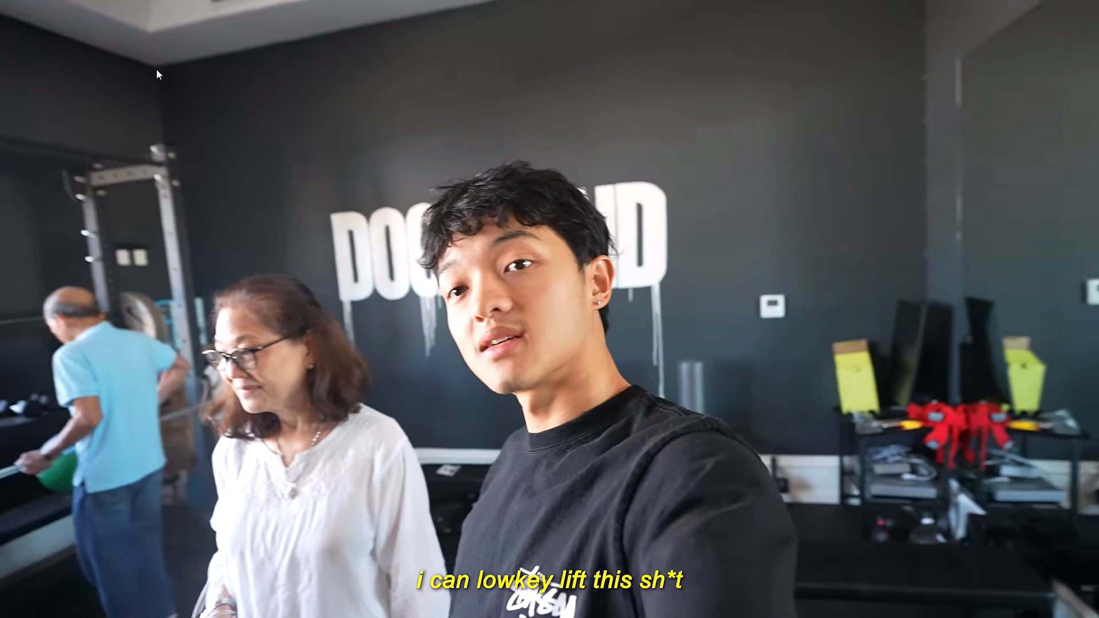
{"action": "left_click", "coordinate": [155, 70]}
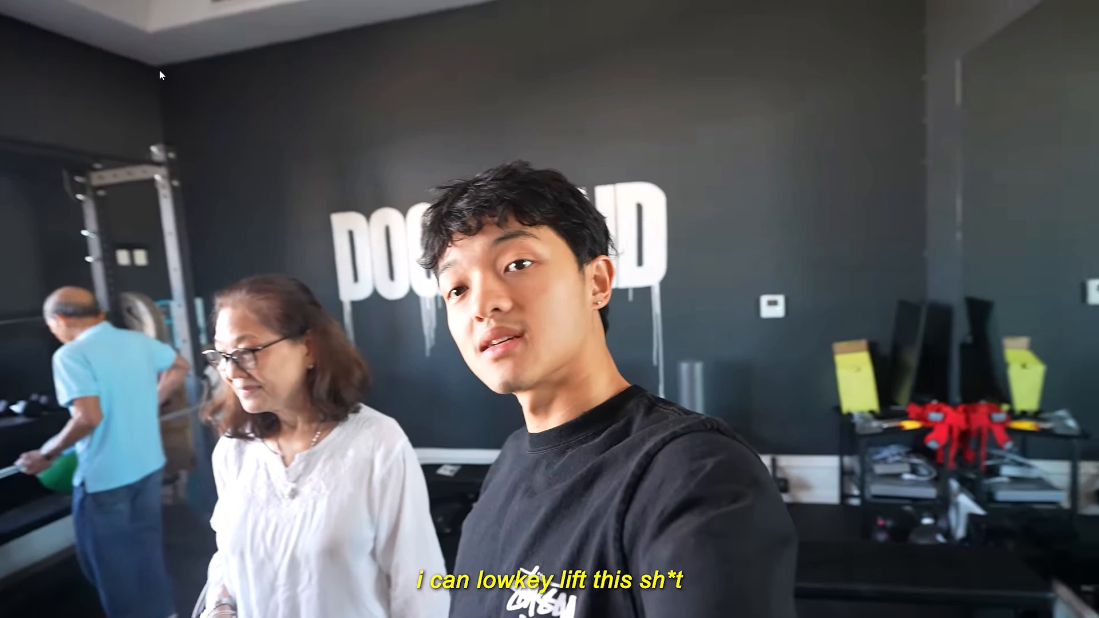
{"action": "left_click", "coordinate": [156, 70]}
{"action": "left_click", "coordinate": [226, 31]}
{"action": "left_click", "coordinate": [641, 90]}
{"action": "left_click", "coordinate": [844, 365]}
{"action": "left_click", "coordinate": [565, 330]}
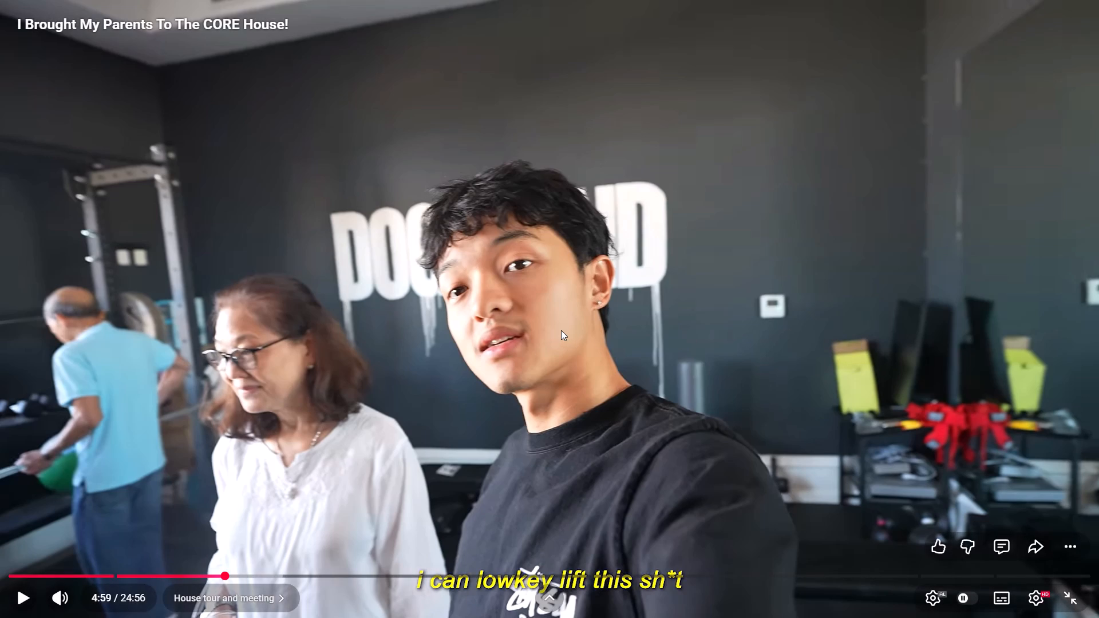
Play the CORE House video from 4:59 for the gym-scene capture.
{"action": "left_click", "coordinate": [560, 330]}
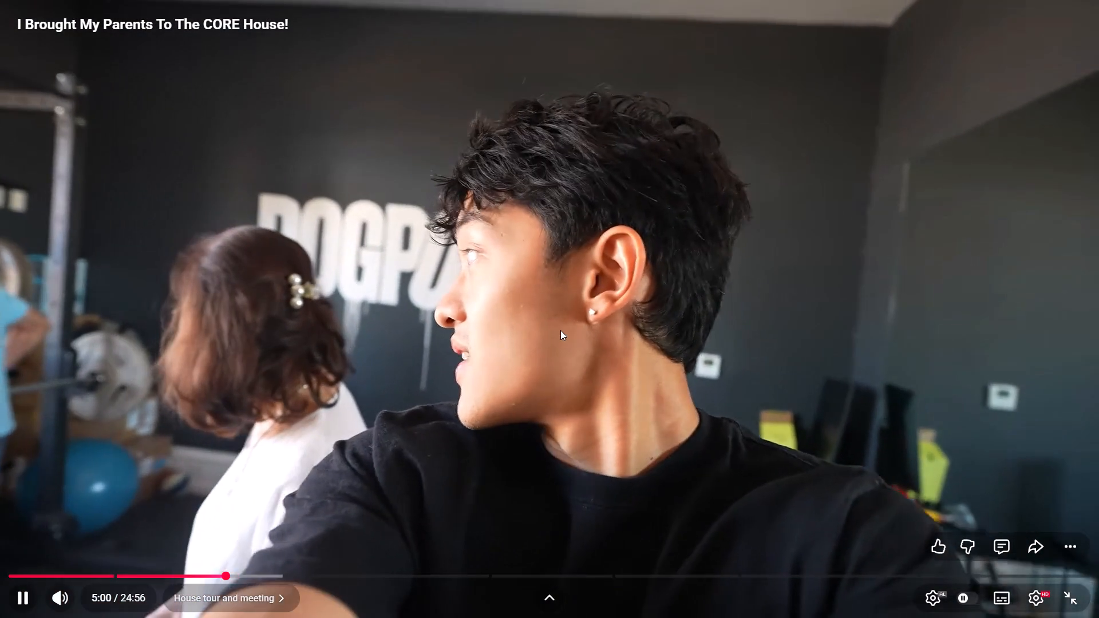
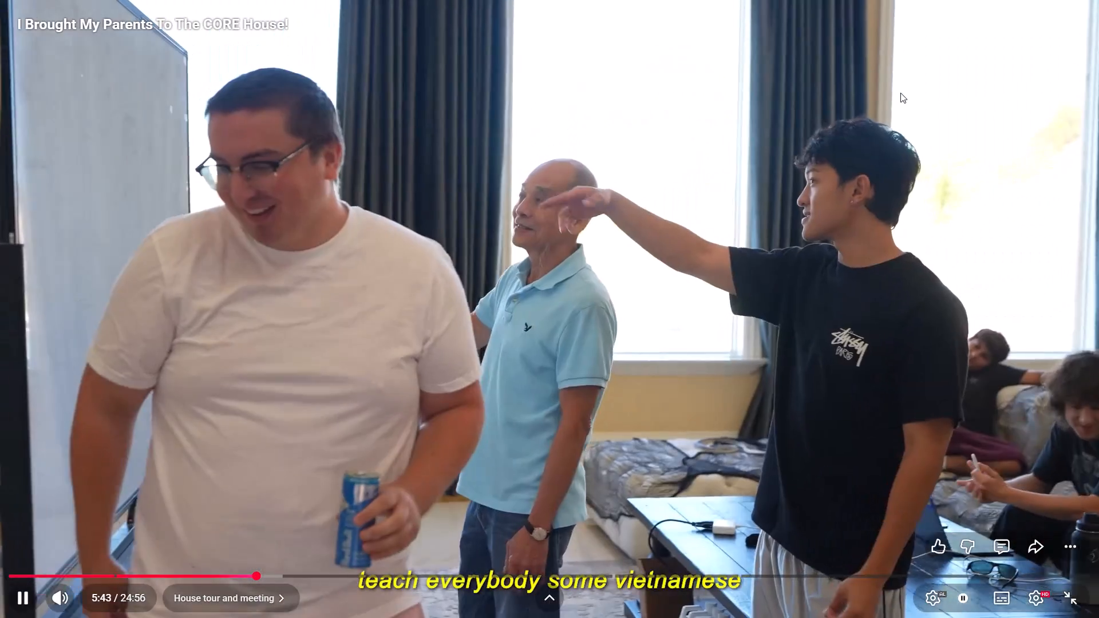
Pause the CORE House video and exit full screen.
{"action": "left_click", "coordinate": [934, 85]}
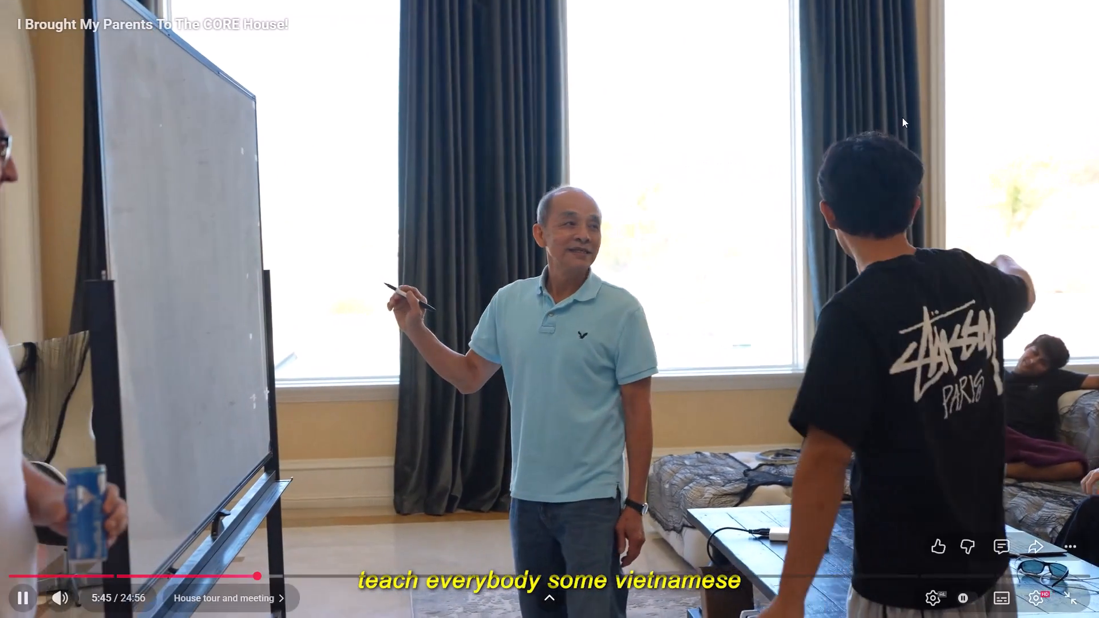
{"action": "left_click", "coordinate": [604, 346]}
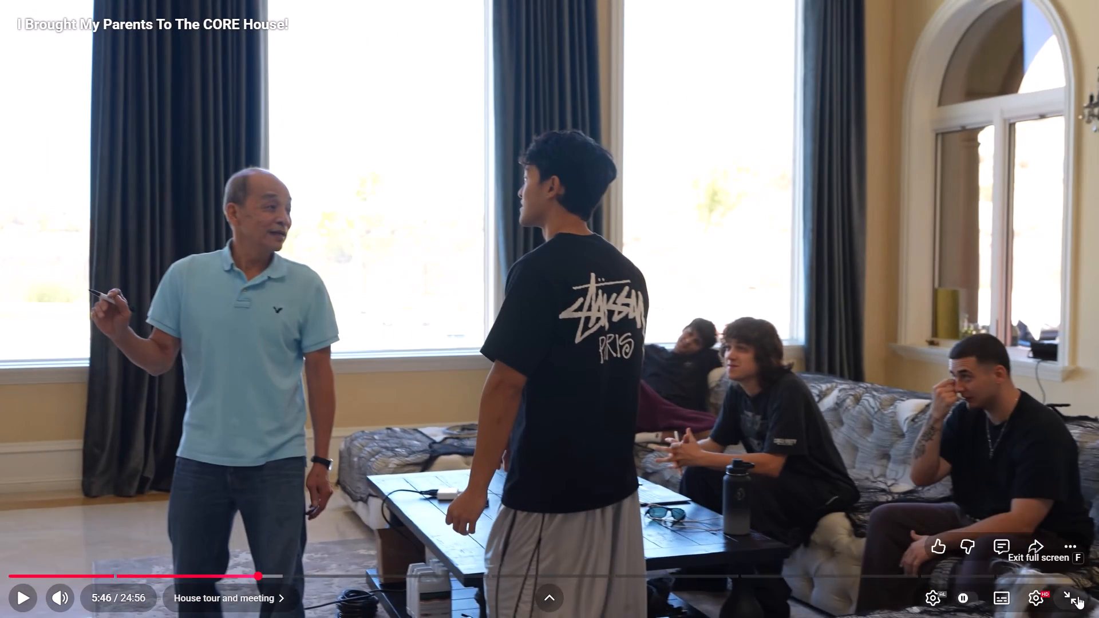
{"action": "left_click", "coordinate": [1078, 596]}
Switch to CapCut and delete the existing CORE House clip from the timeline.
{"action": "left_click", "coordinate": [781, 600]}
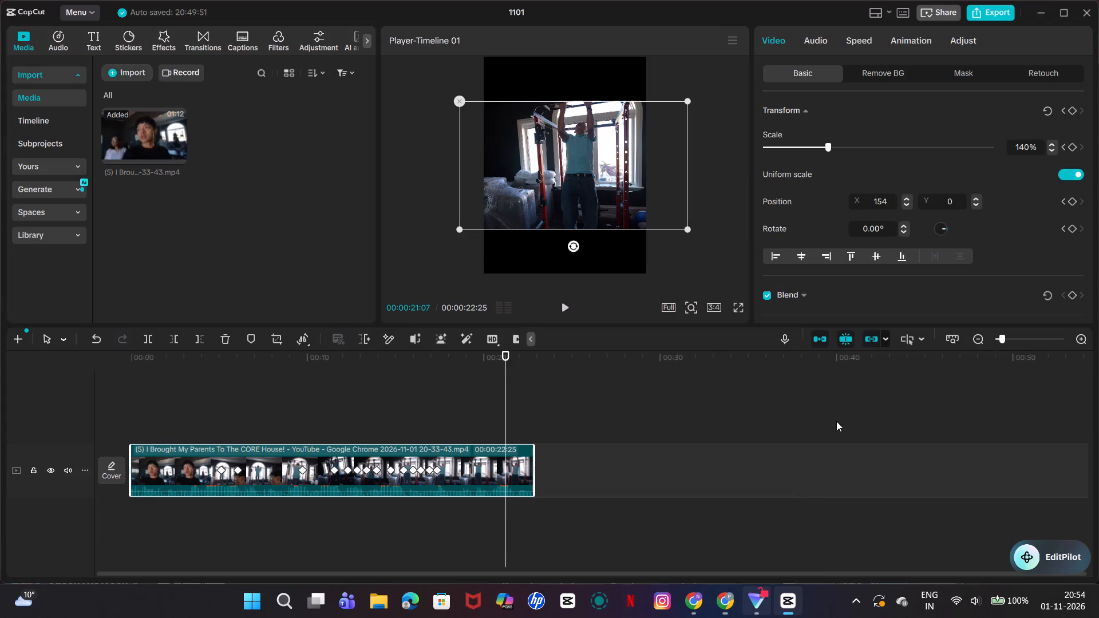
{"action": "right_click", "coordinate": [279, 468]}
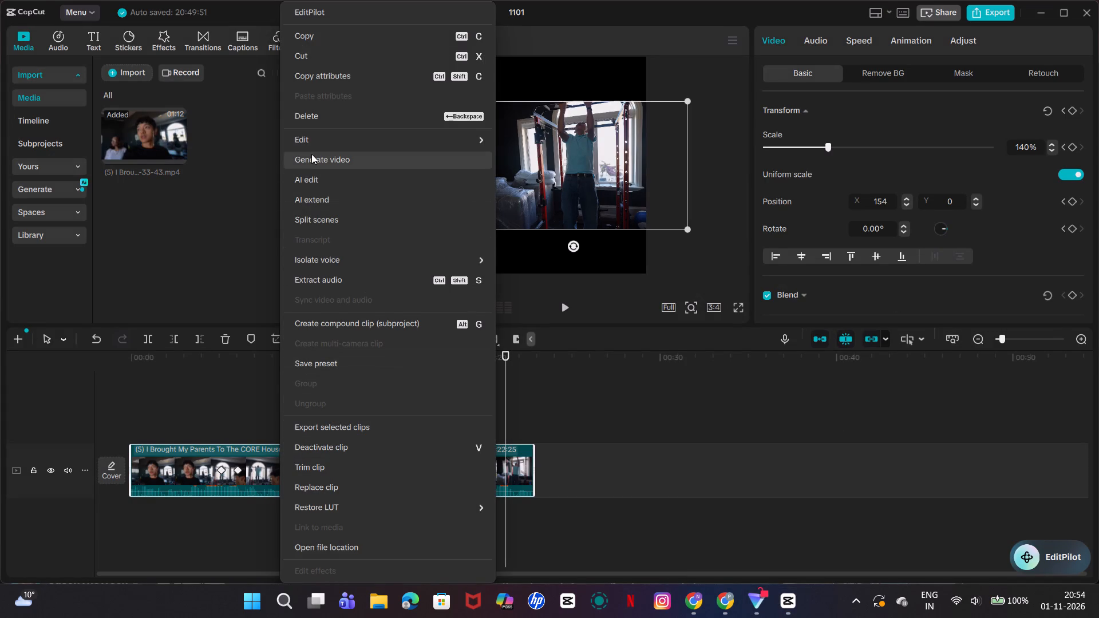
{"action": "left_click", "coordinate": [319, 120]}
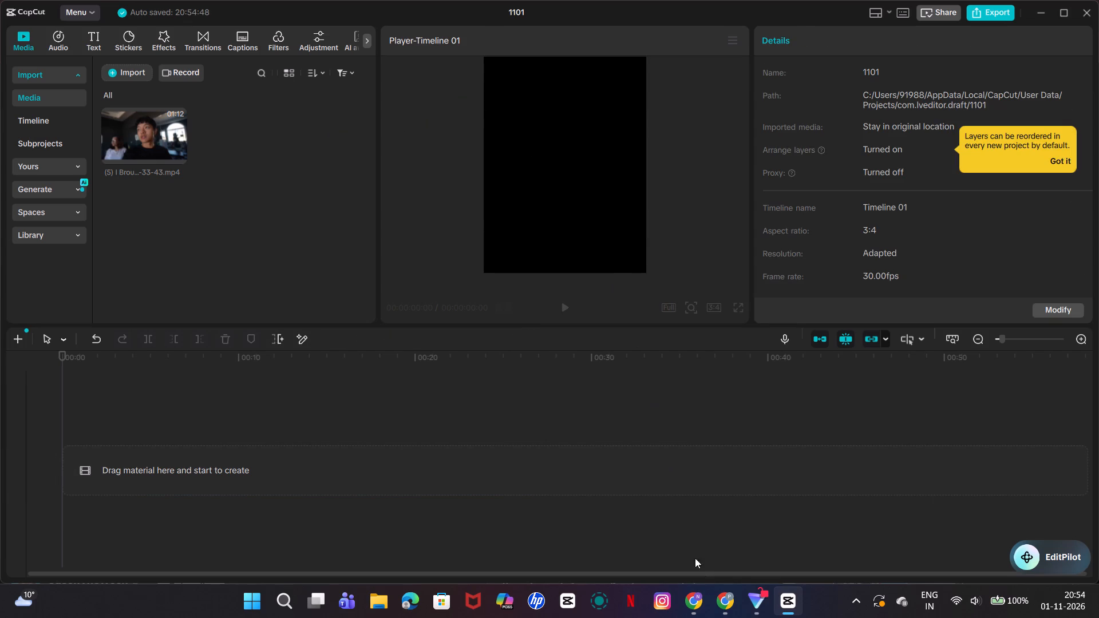
{"action": "left_click", "coordinate": [124, 70]}
{"action": "left_click", "coordinate": [175, 103]}
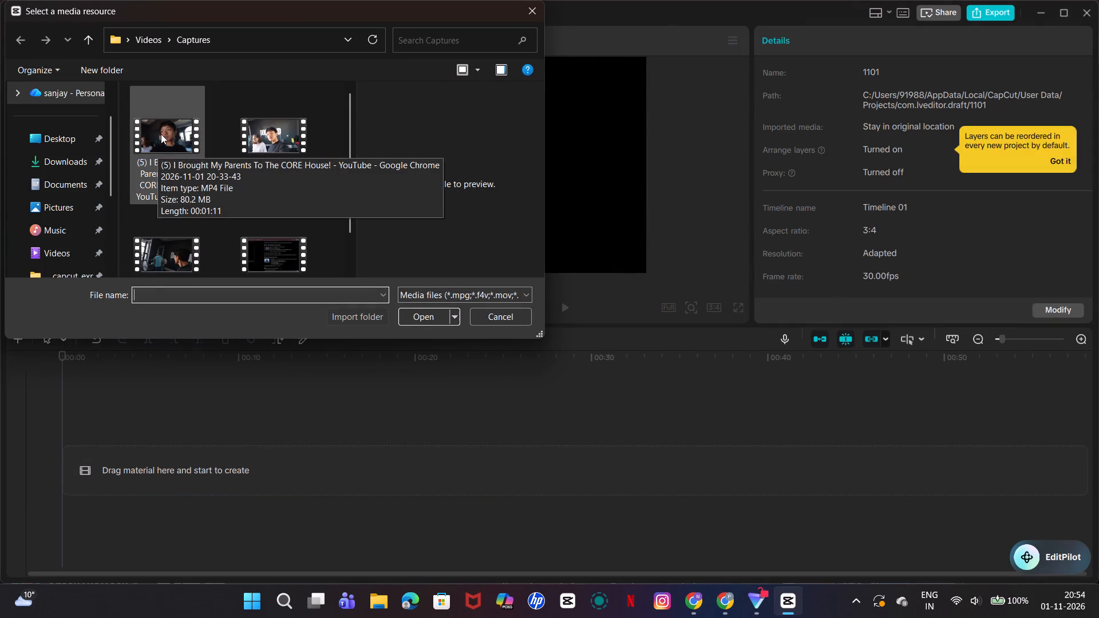
{"action": "double_click", "coordinate": [159, 131]}
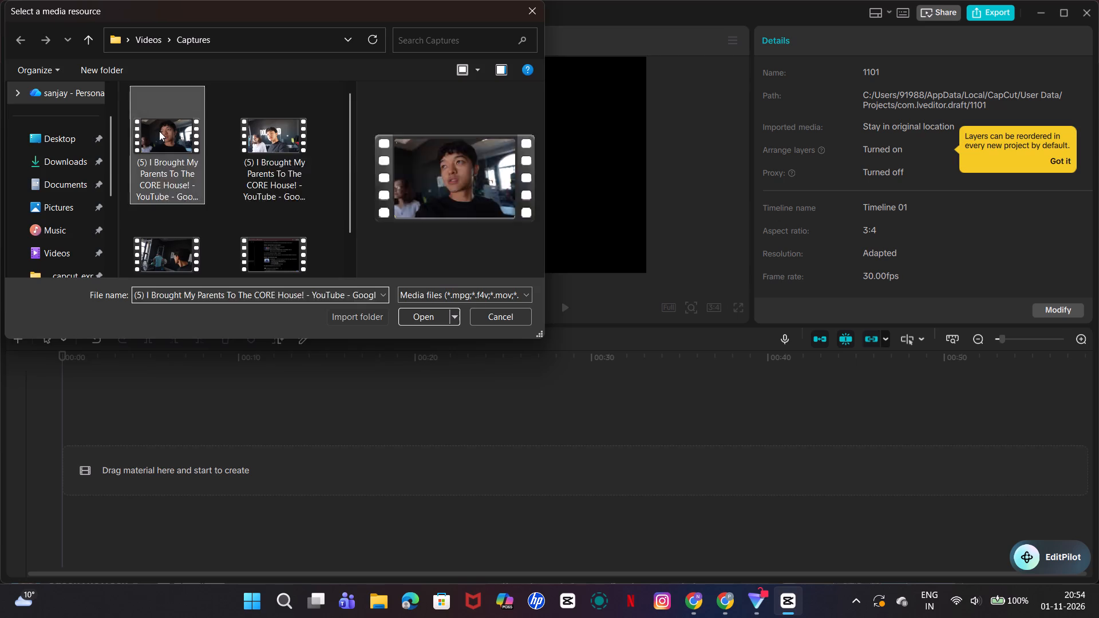
{"action": "left_click_drag", "start_coordinate": [149, 134], "coordinate": [152, 202]}
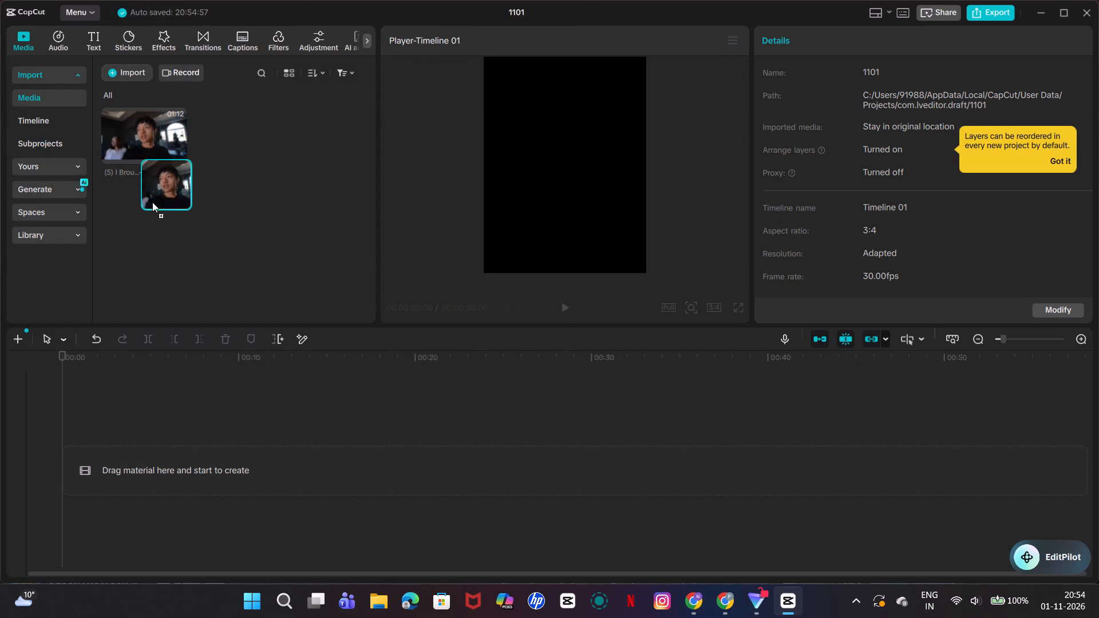
{"action": "left_click_drag", "start_coordinate": [152, 202], "coordinate": [121, 444]}
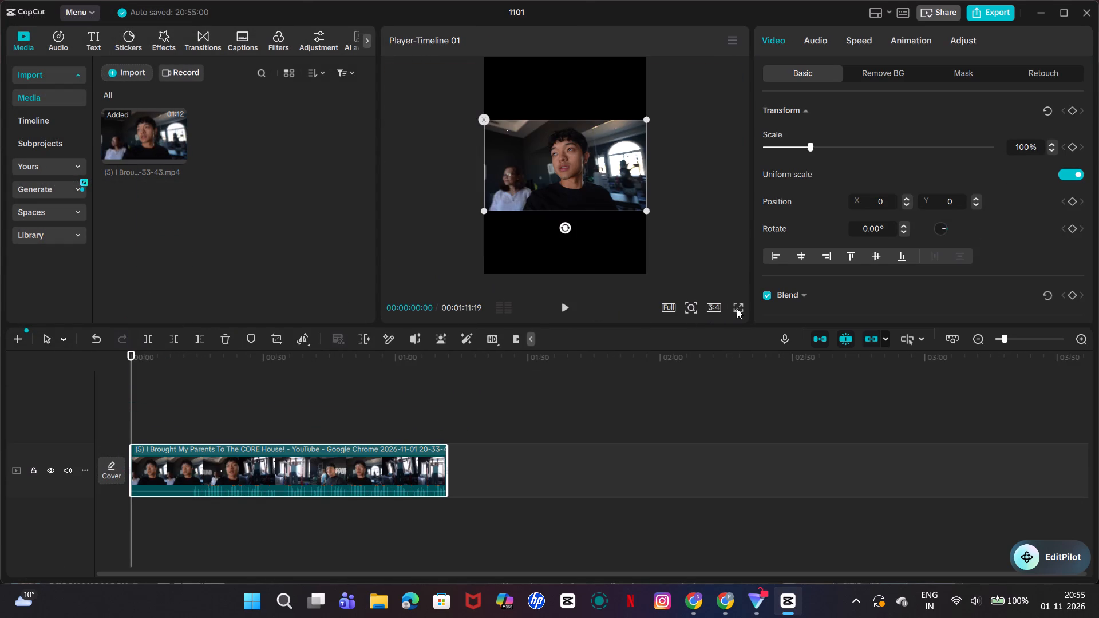
Scale the clip up to 239% so it fills the height of the 3:4 frame.
{"action": "left_click", "coordinate": [715, 304]}
{"action": "left_click", "coordinate": [714, 304]}
{"action": "left_click_drag", "start_coordinate": [645, 209], "coordinate": [657, 234]}
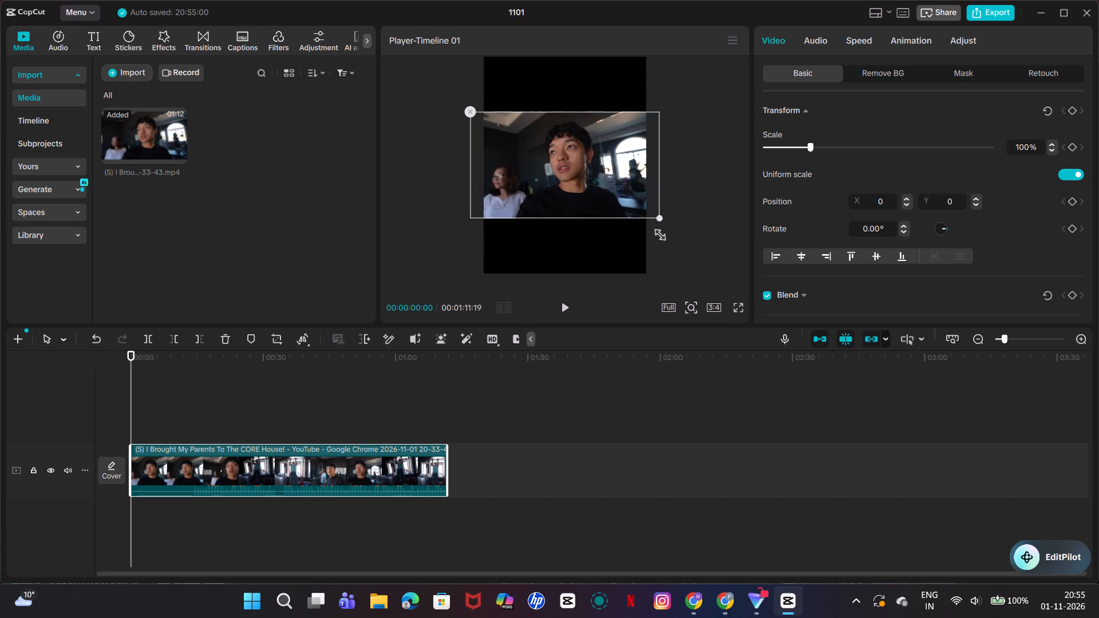
{"action": "left_click_drag", "start_coordinate": [657, 234], "coordinate": [705, 379]}
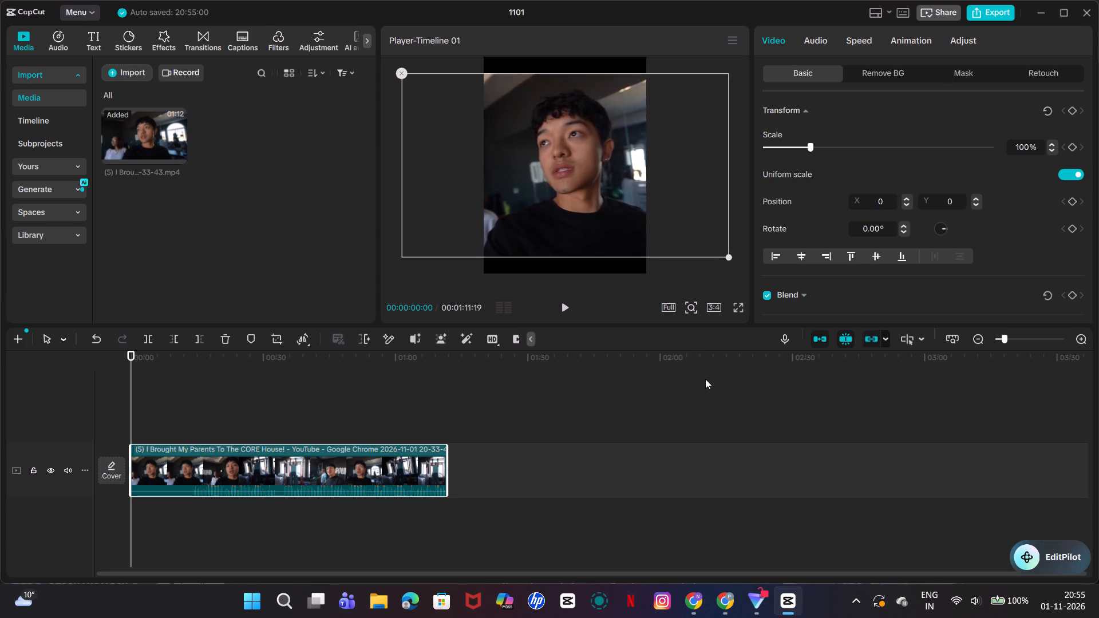
{"action": "left_click_drag", "start_coordinate": [705, 379], "coordinate": [719, 422]}
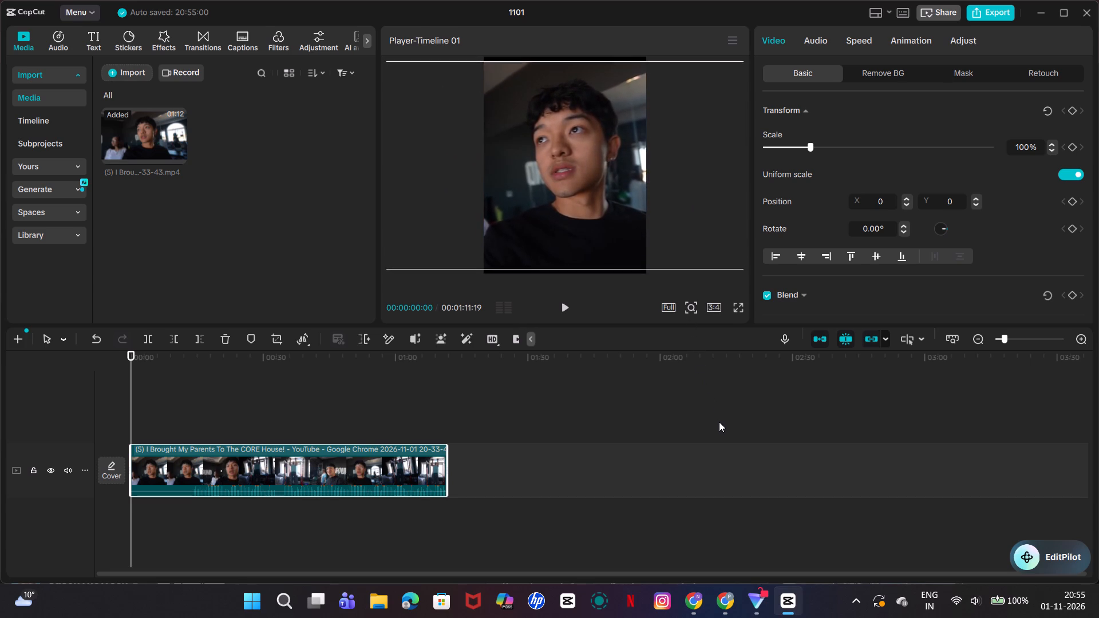
{"action": "left_click_drag", "start_coordinate": [719, 422], "coordinate": [720, 427]}
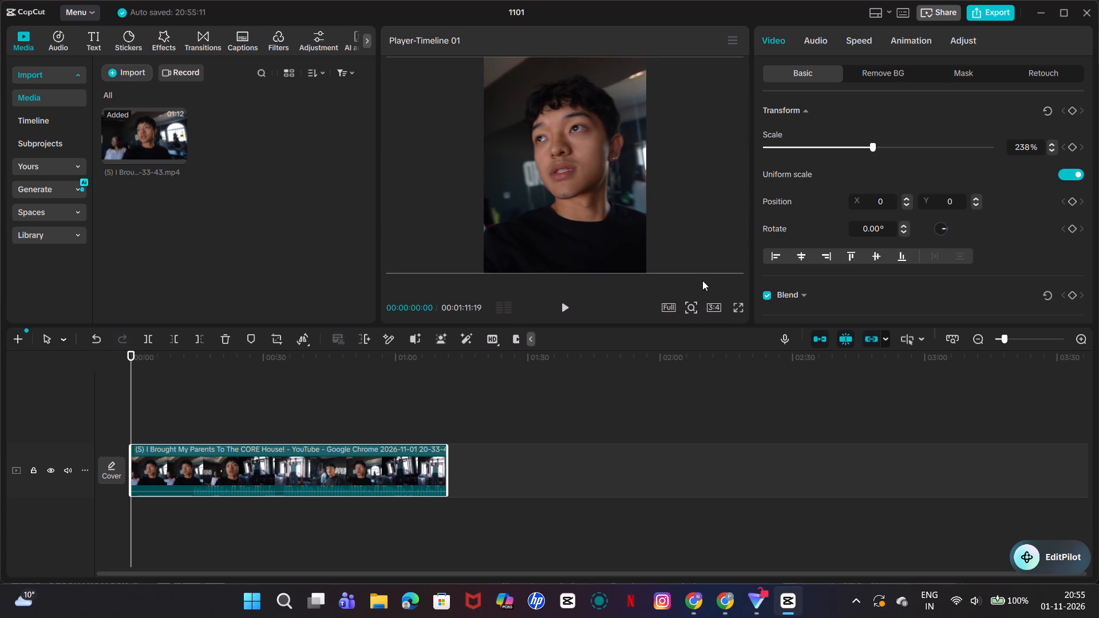
{"action": "left_click_drag", "start_coordinate": [867, 142], "coordinate": [866, 144]}
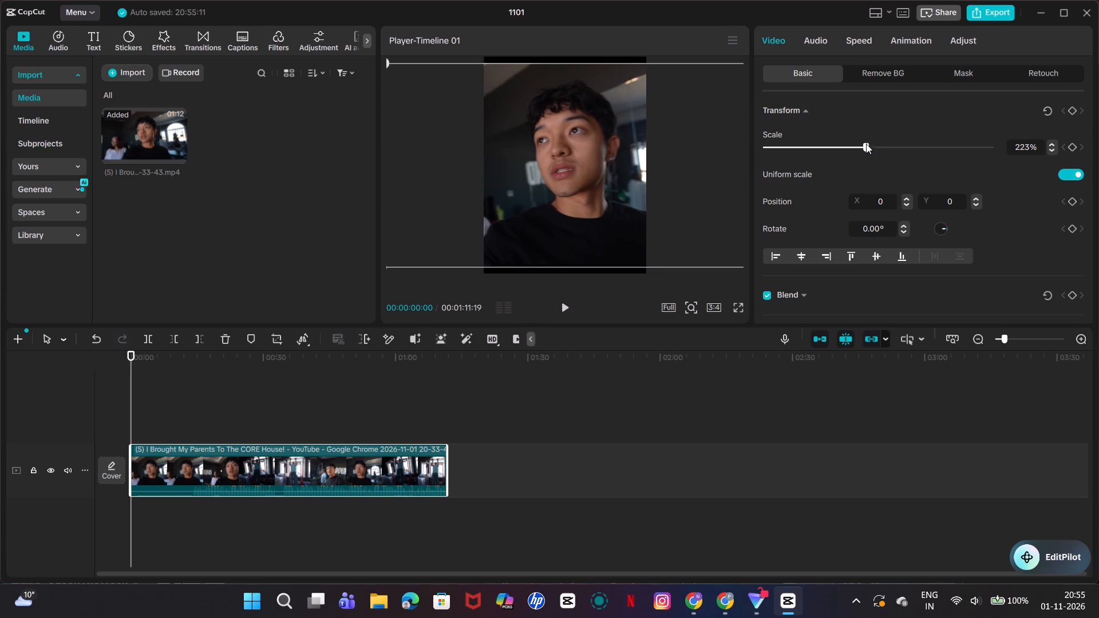
{"action": "left_click_drag", "start_coordinate": [866, 144], "coordinate": [873, 150]}
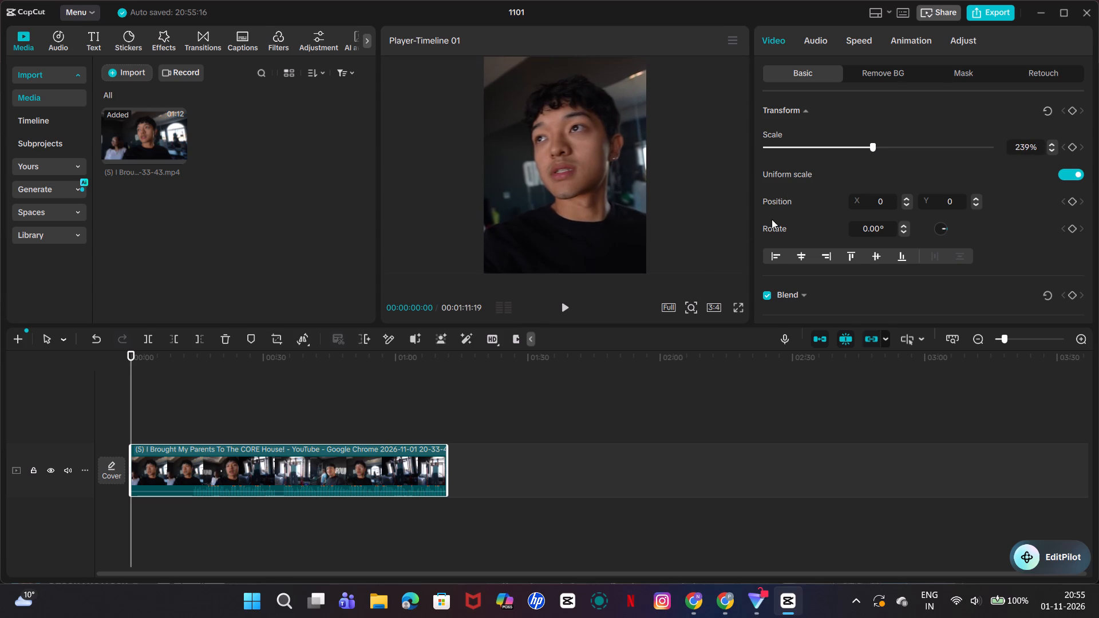
Play and scrub through the clip's opening to find where the pull-up scene begins, stopping at 00:00:17:10.
{"action": "left_click", "coordinate": [571, 307]}
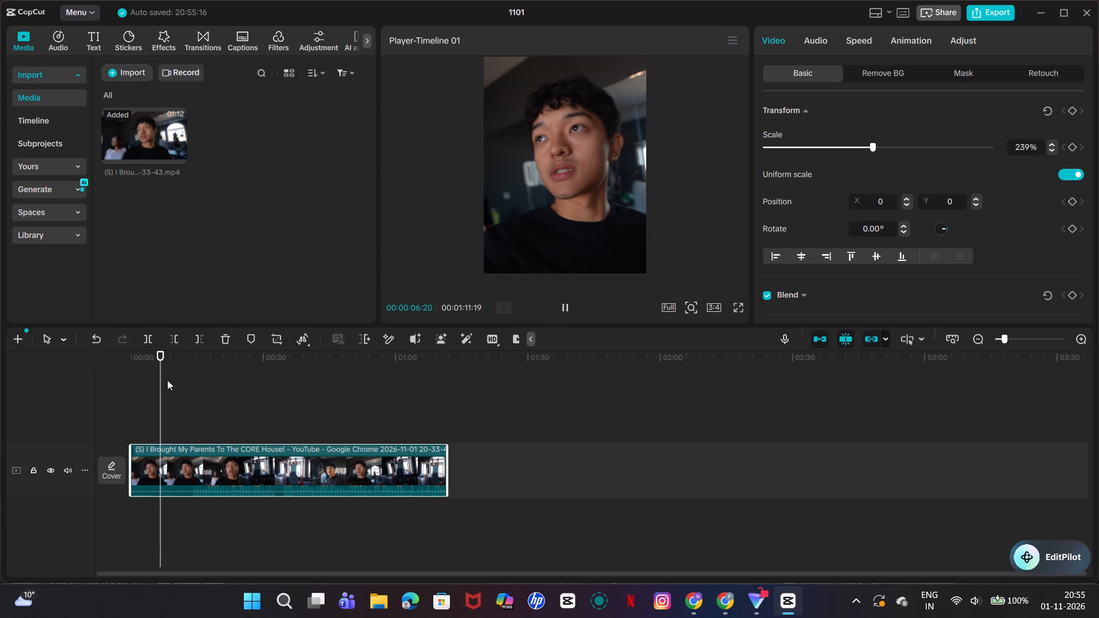
{"action": "left_click_drag", "start_coordinate": [167, 382], "coordinate": [185, 389]}
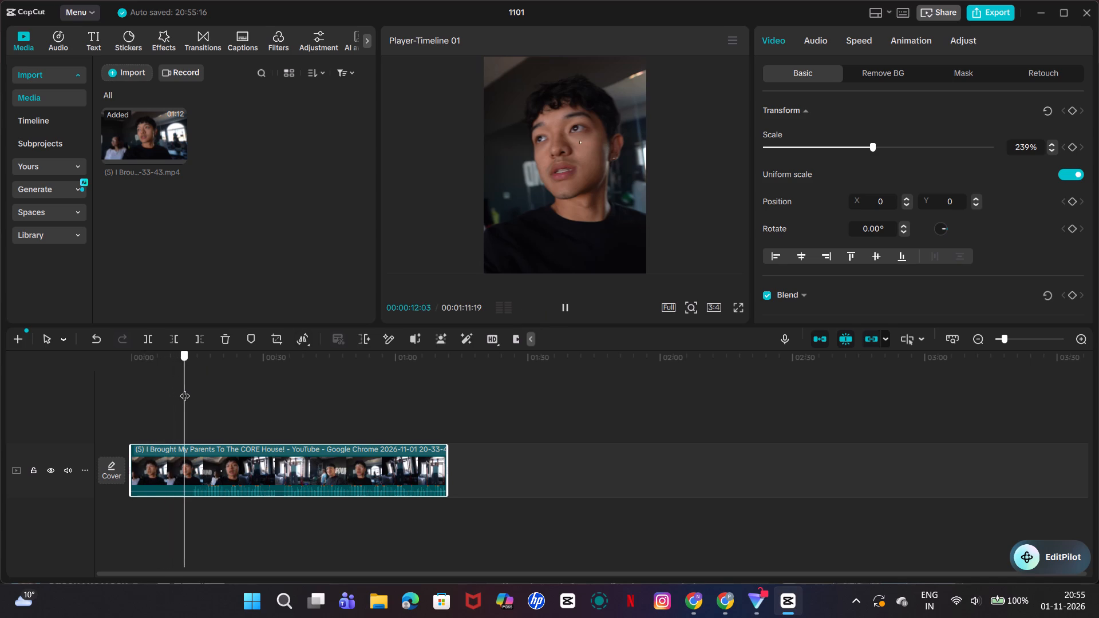
{"action": "left_click_drag", "start_coordinate": [185, 389], "coordinate": [199, 391]}
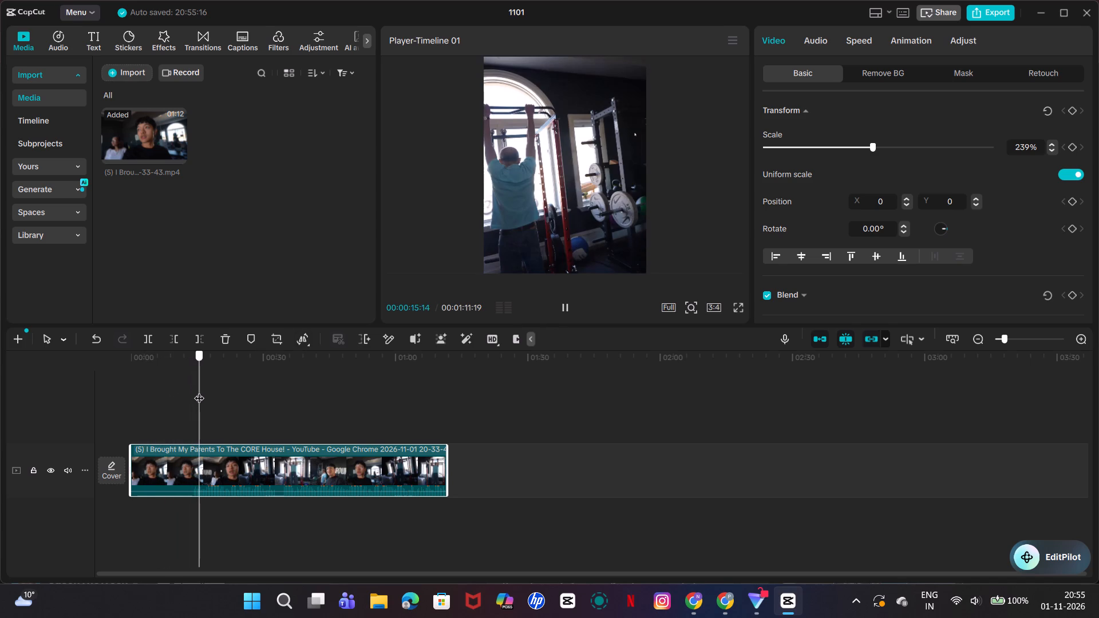
{"action": "left_click_drag", "start_coordinate": [199, 391], "coordinate": [205, 393]}
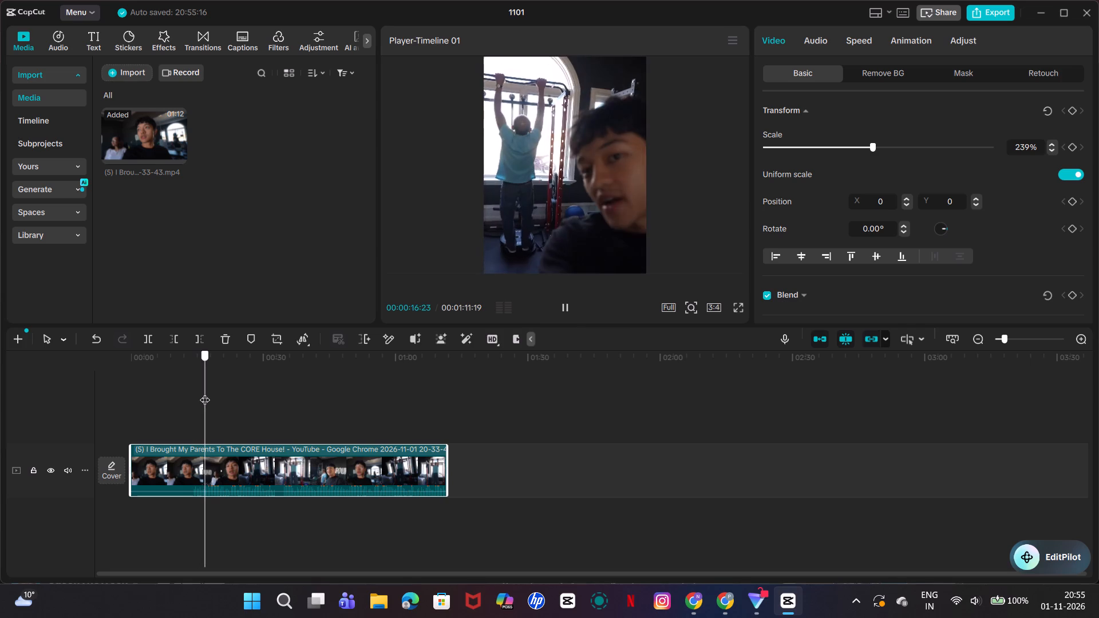
{"action": "left_click_drag", "start_coordinate": [205, 393], "coordinate": [247, 401]}
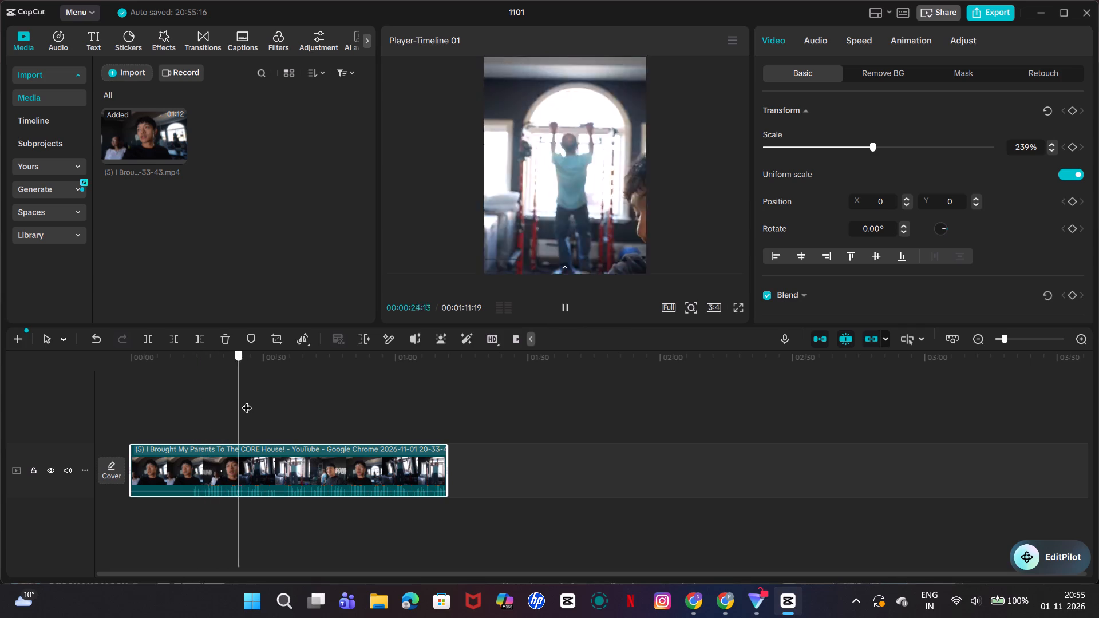
{"action": "left_click_drag", "start_coordinate": [247, 401], "coordinate": [202, 413]}
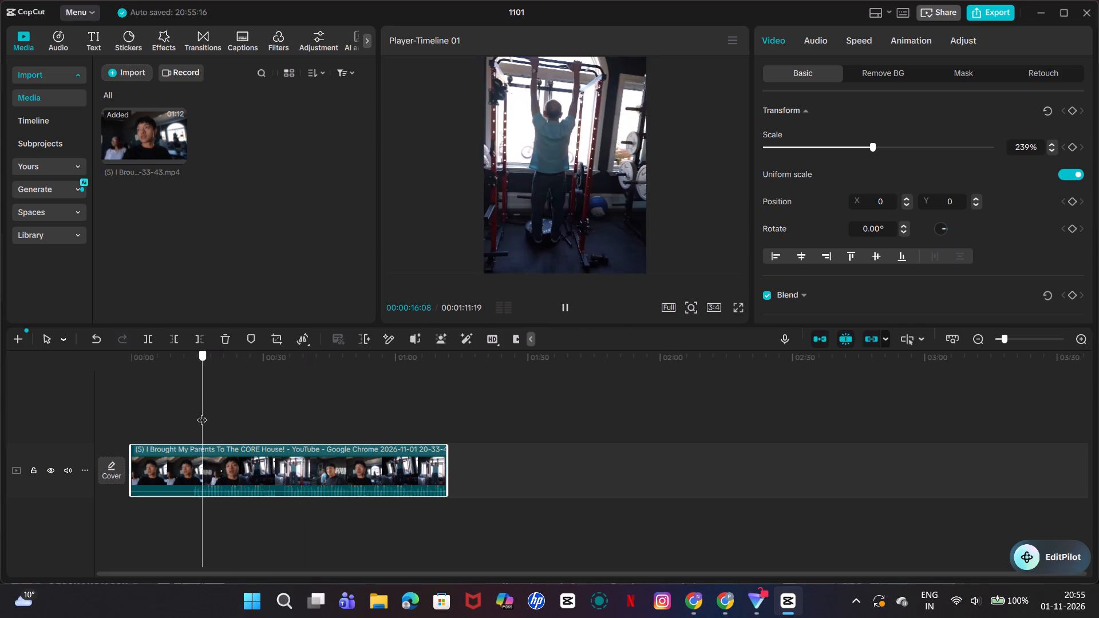
{"action": "left_click_drag", "start_coordinate": [202, 413], "coordinate": [194, 415]}
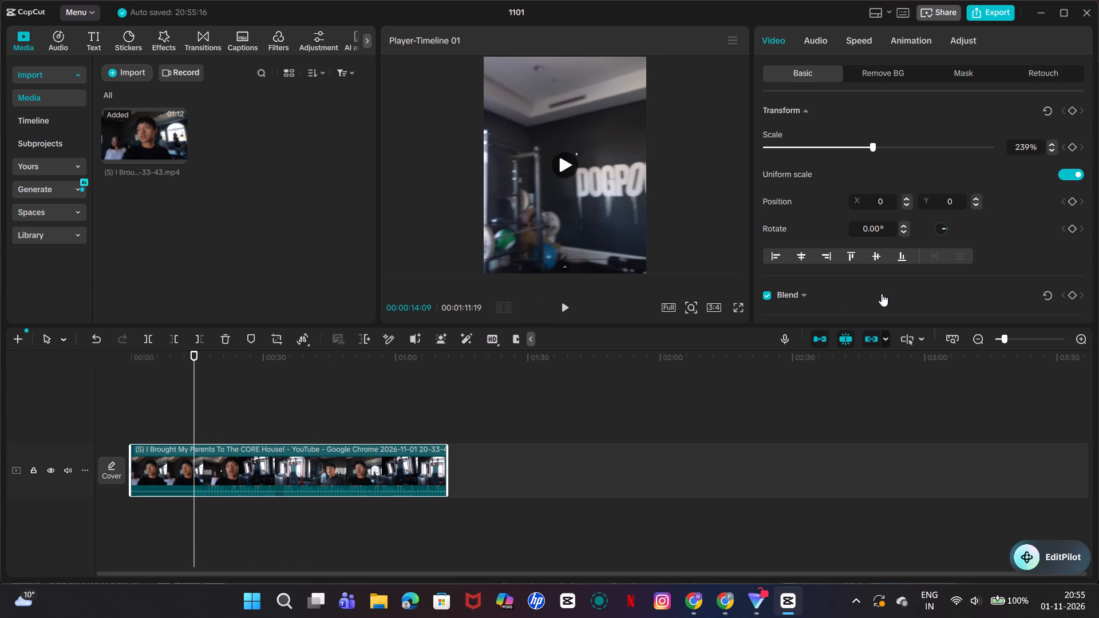
{"action": "left_click", "coordinate": [1081, 336]}
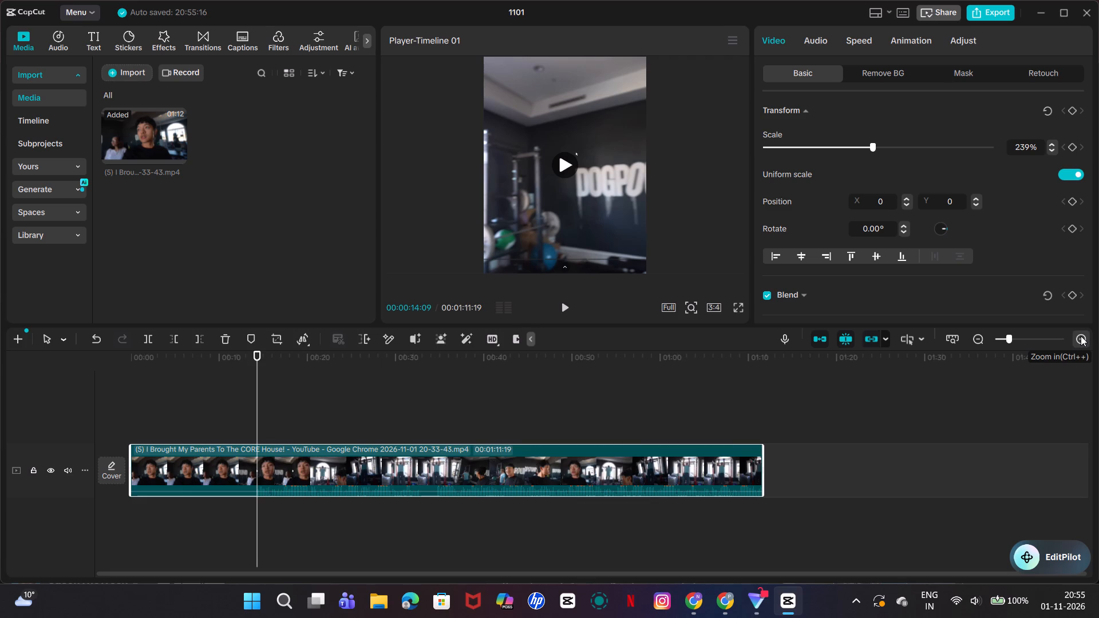
{"action": "left_click", "coordinate": [563, 308]}
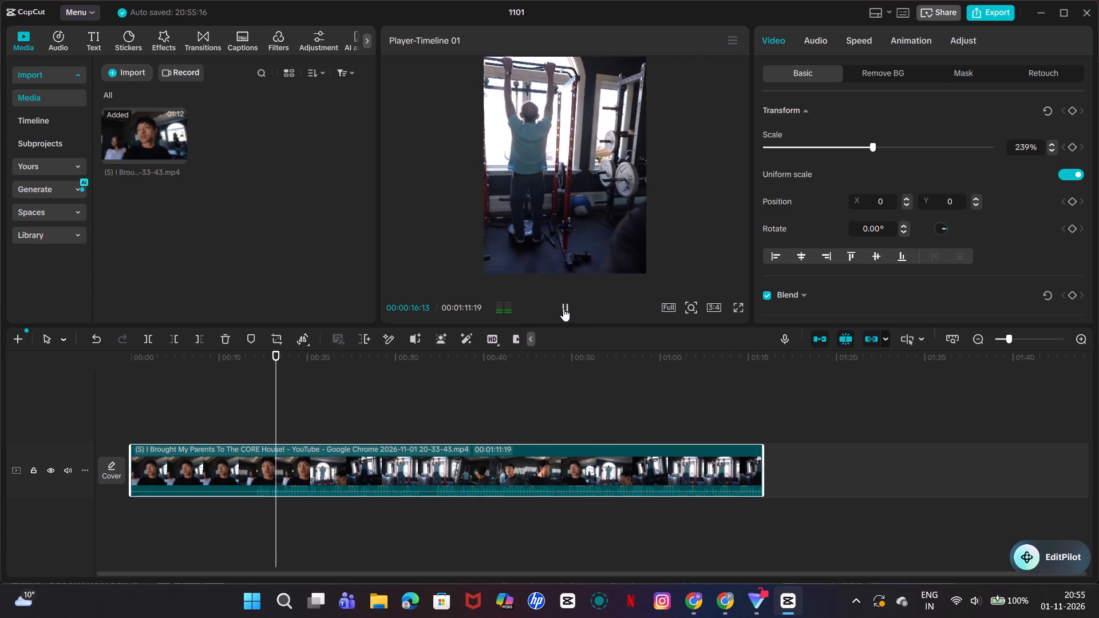
{"action": "left_click", "coordinate": [563, 308]}
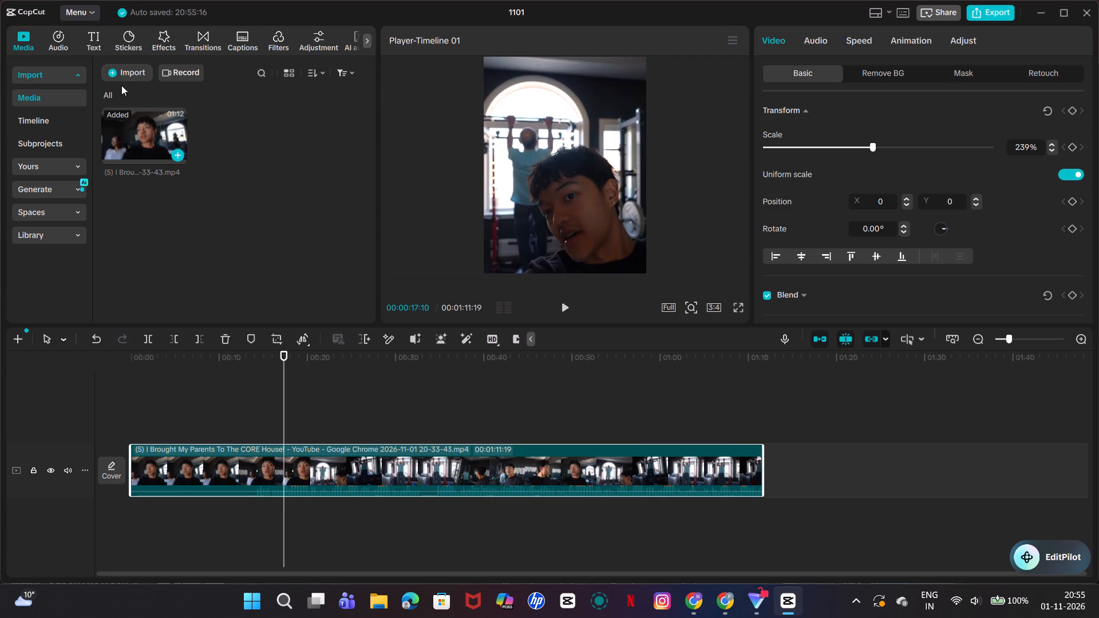
Browse the recordings in the Captures folder for import and close the file picker without importing.
{"action": "left_click", "coordinate": [128, 72]}
{"action": "left_click", "coordinate": [149, 92]}
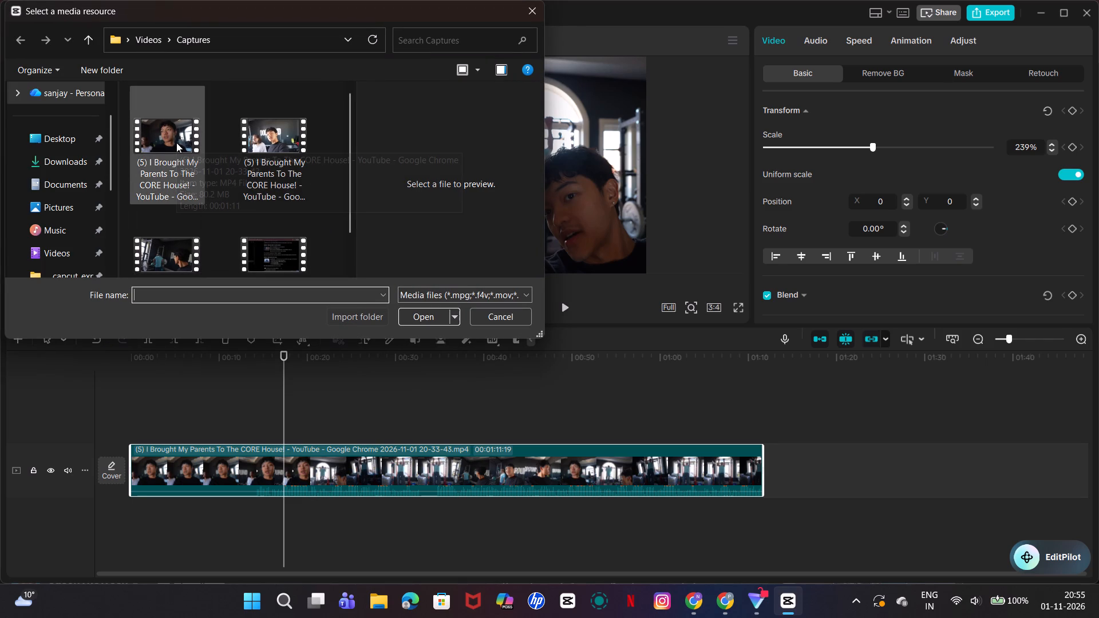
{"action": "left_click", "coordinate": [401, 385]}
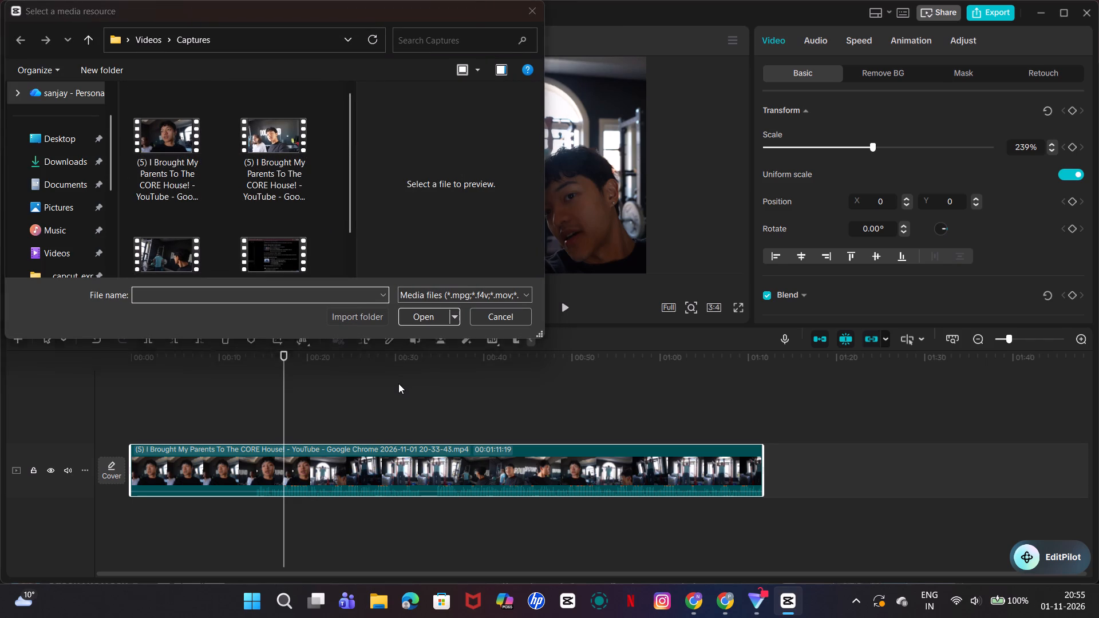
{"action": "left_click", "coordinate": [536, 15]}
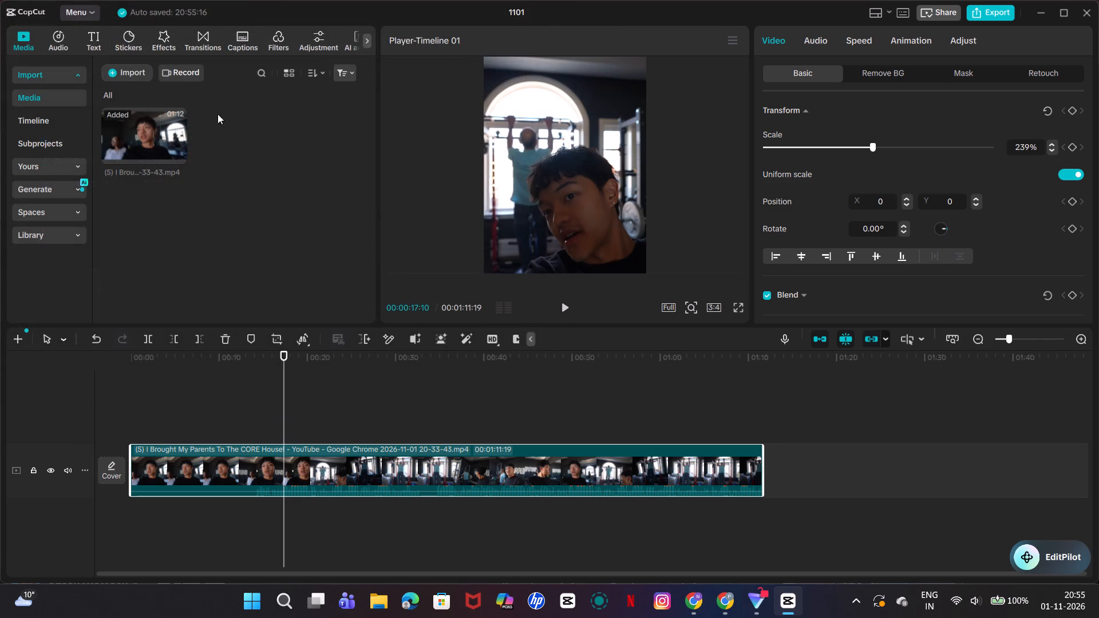
{"action": "left_click", "coordinate": [139, 69]}
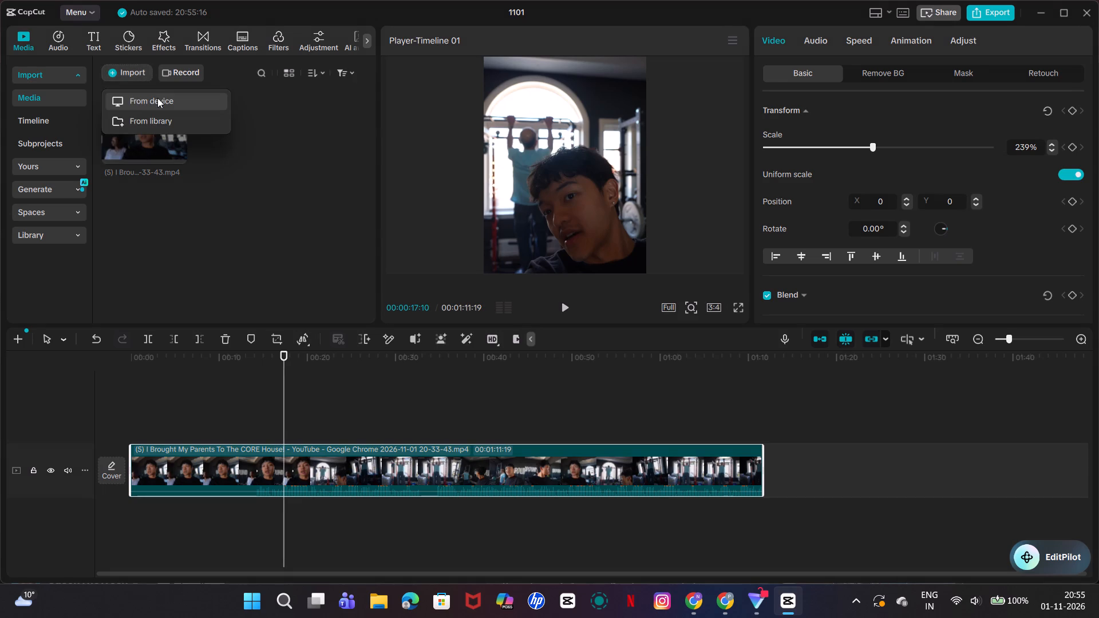
{"action": "left_click", "coordinate": [157, 98]}
{"action": "scroll", "coordinate": [212, 216], "scroll_direction": "down", "scroll_amount": 1}
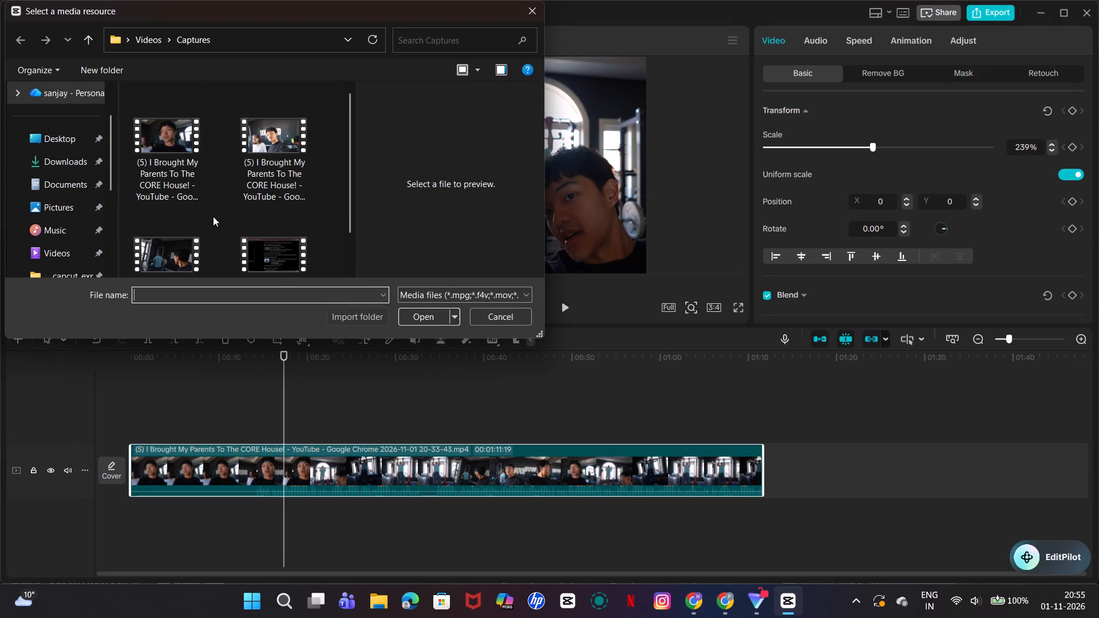
{"action": "scroll", "coordinate": [213, 216], "scroll_direction": "down", "scroll_amount": 3}
{"action": "scroll", "coordinate": [217, 223], "scroll_direction": "up", "scroll_amount": 3}
{"action": "scroll", "coordinate": [217, 224], "scroll_direction": "down", "scroll_amount": 3}
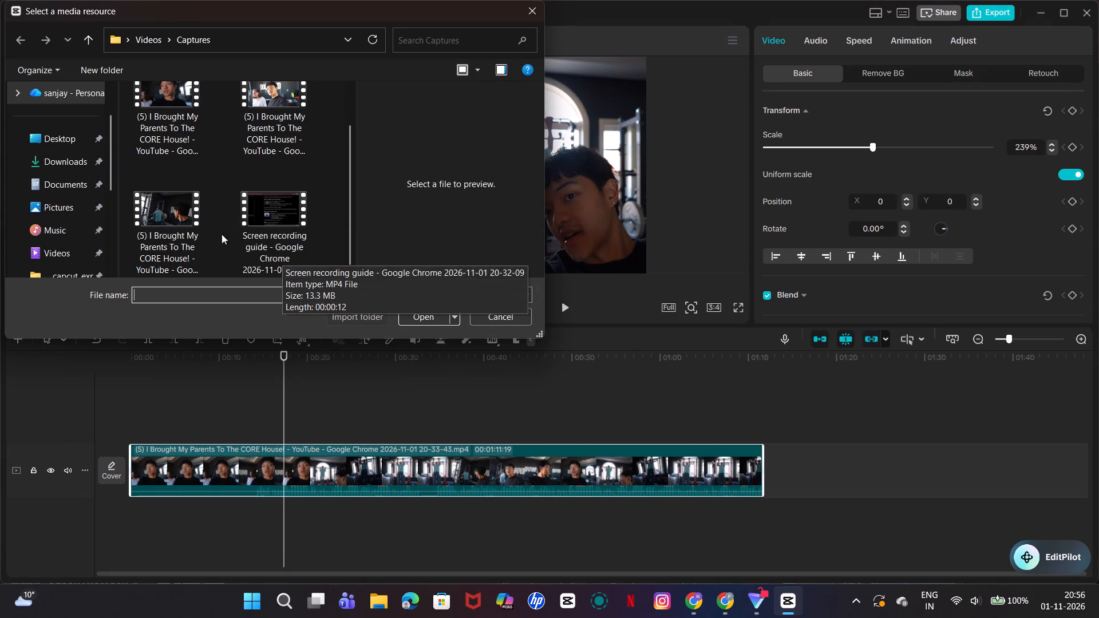
{"action": "scroll", "coordinate": [179, 219], "scroll_direction": "up", "scroll_amount": 3}
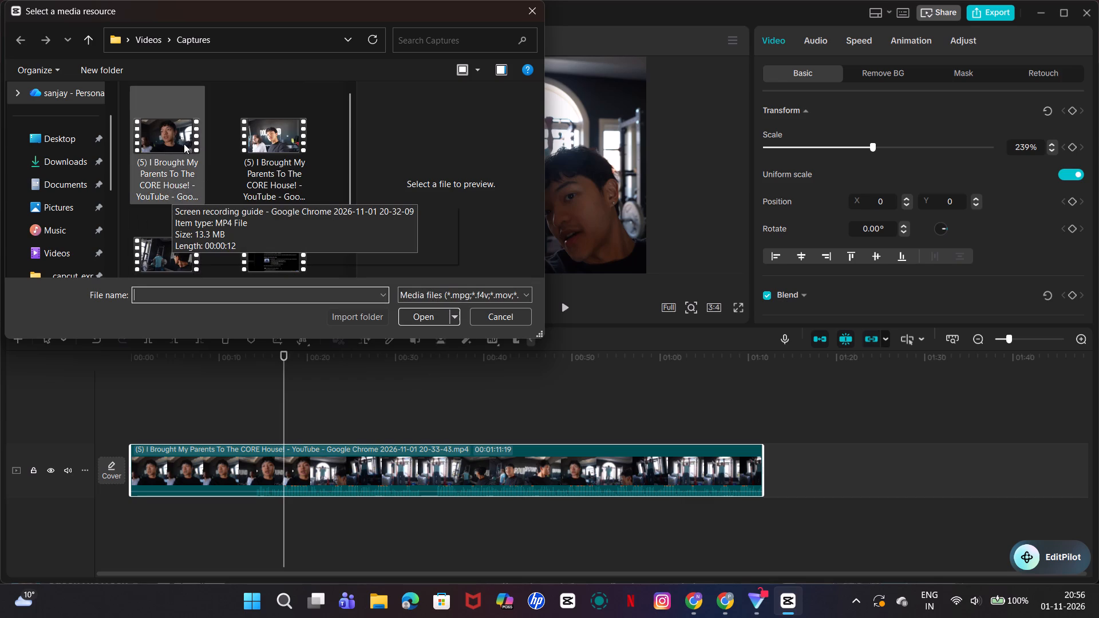
{"action": "left_click", "coordinate": [527, 14]}
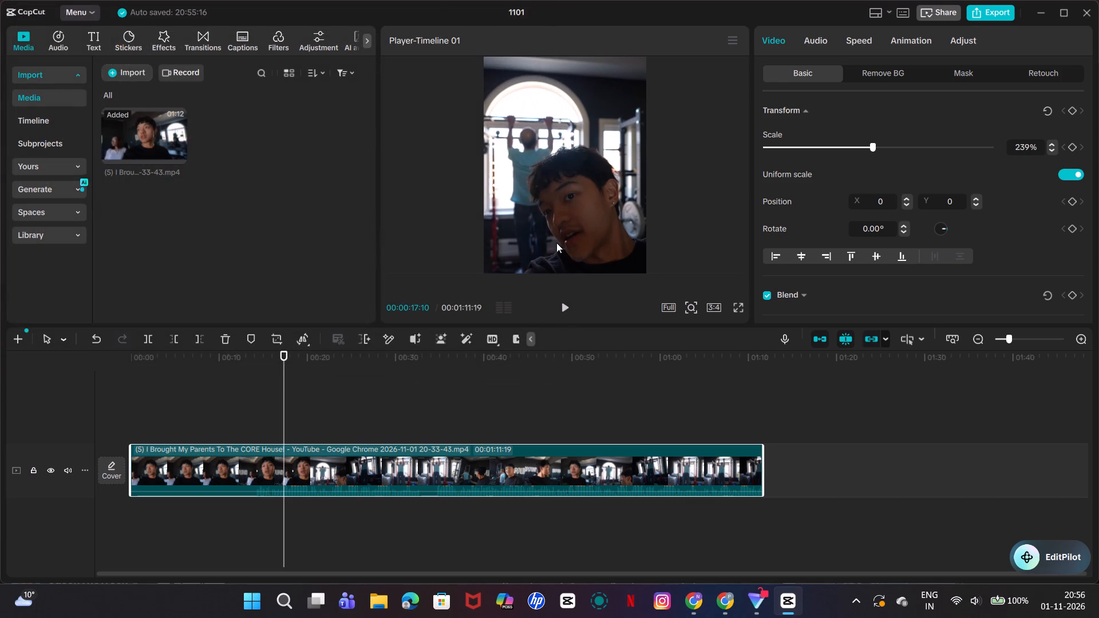
Preview the pull-up scene, split the clip at 00:00:18:25, and delete the part before the cut.
{"action": "left_click", "coordinate": [567, 303]}
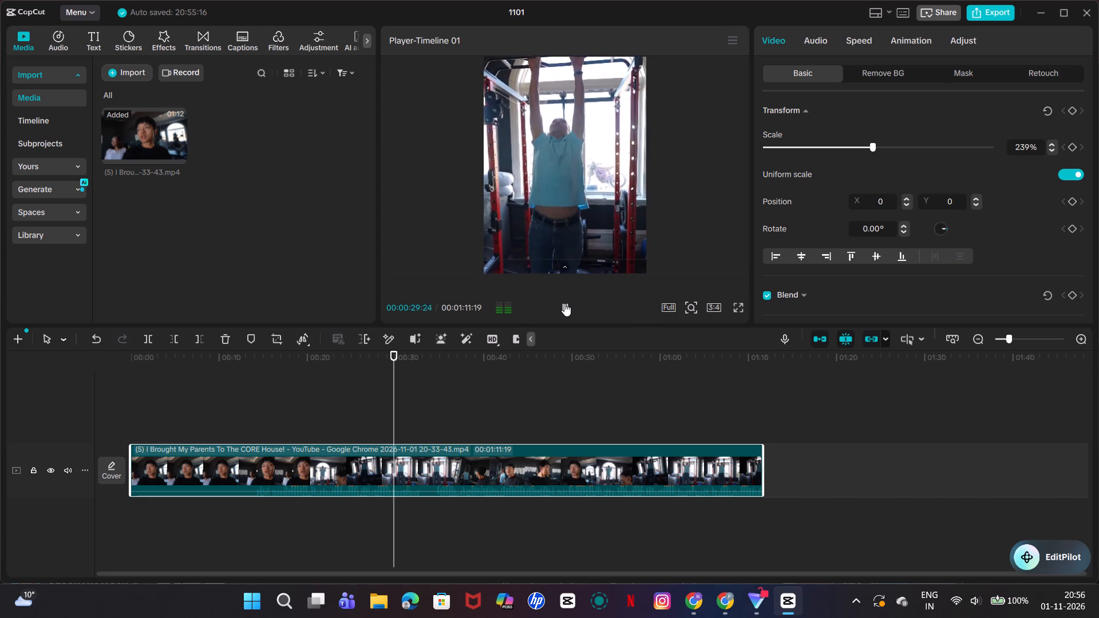
{"action": "left_click_drag", "start_coordinate": [560, 220], "coordinate": [564, 220]}
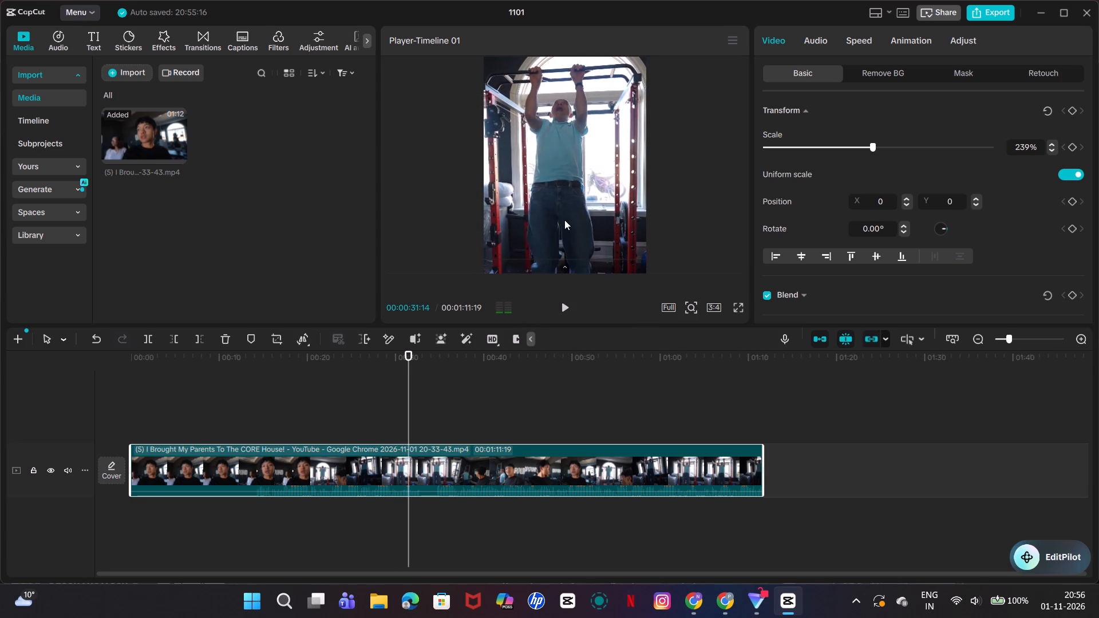
{"action": "left_click_drag", "start_coordinate": [564, 220], "coordinate": [569, 220]}
{"action": "left_click", "coordinate": [576, 209]}
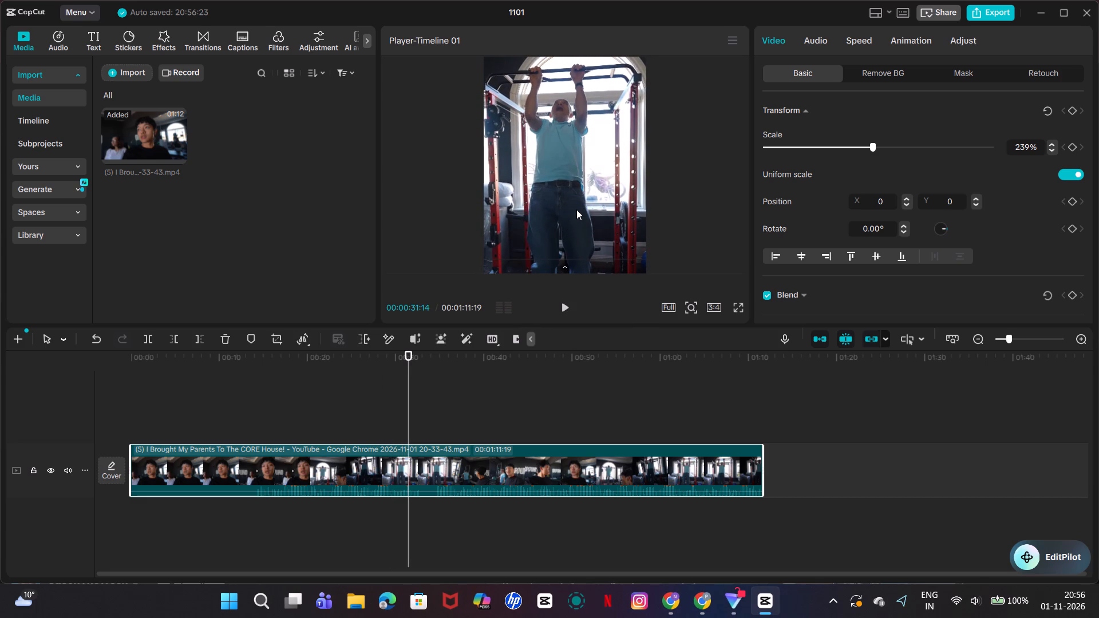
{"action": "left_click", "coordinate": [572, 213]}
{"action": "left_click_drag", "start_coordinate": [408, 400], "coordinate": [346, 400]}
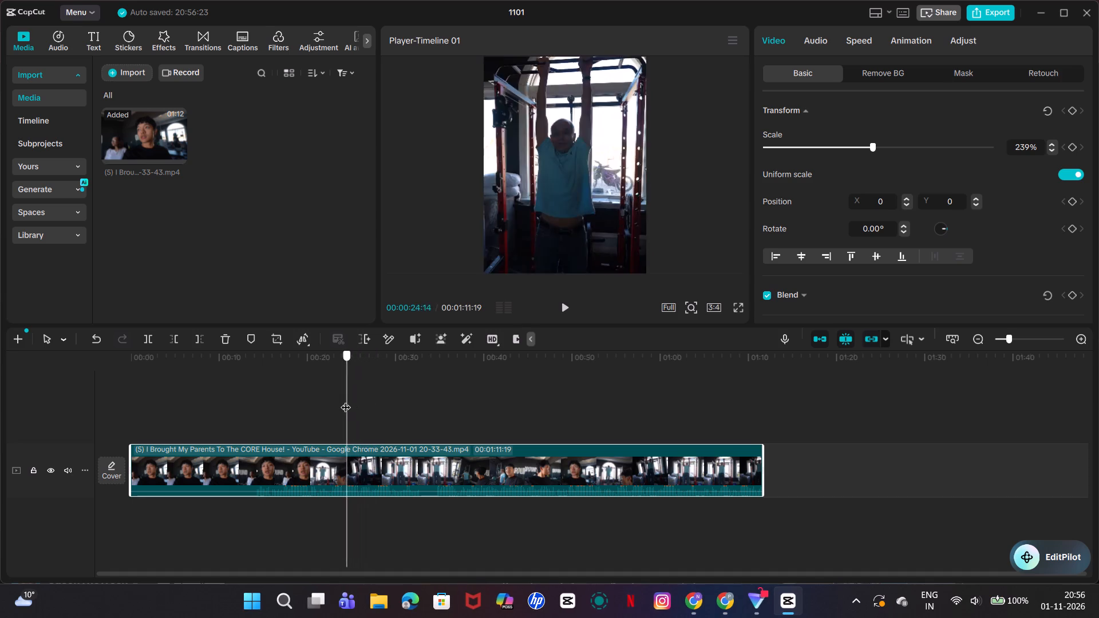
{"action": "left_click_drag", "start_coordinate": [346, 400], "coordinate": [301, 405]}
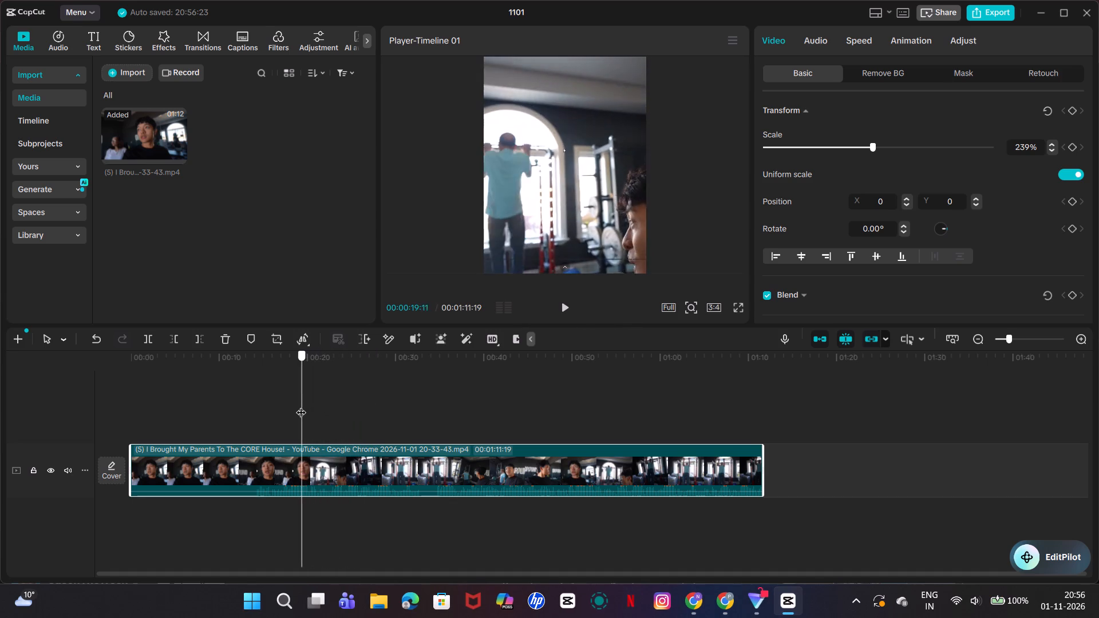
{"action": "left_click_drag", "start_coordinate": [301, 405], "coordinate": [289, 408]}
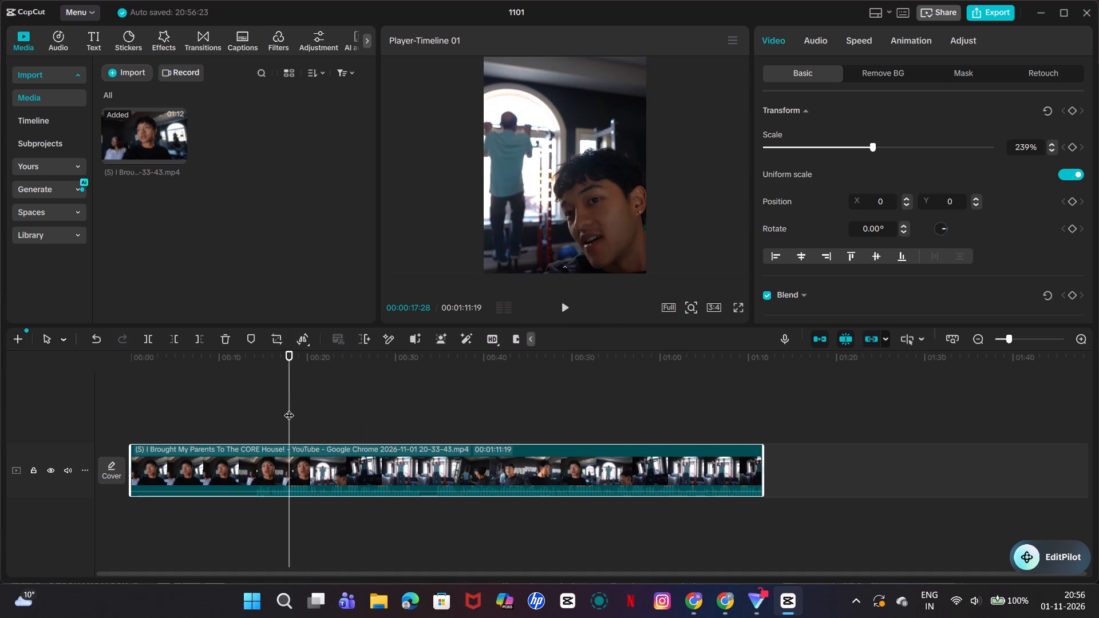
{"action": "left_click_drag", "start_coordinate": [289, 408], "coordinate": [297, 411]}
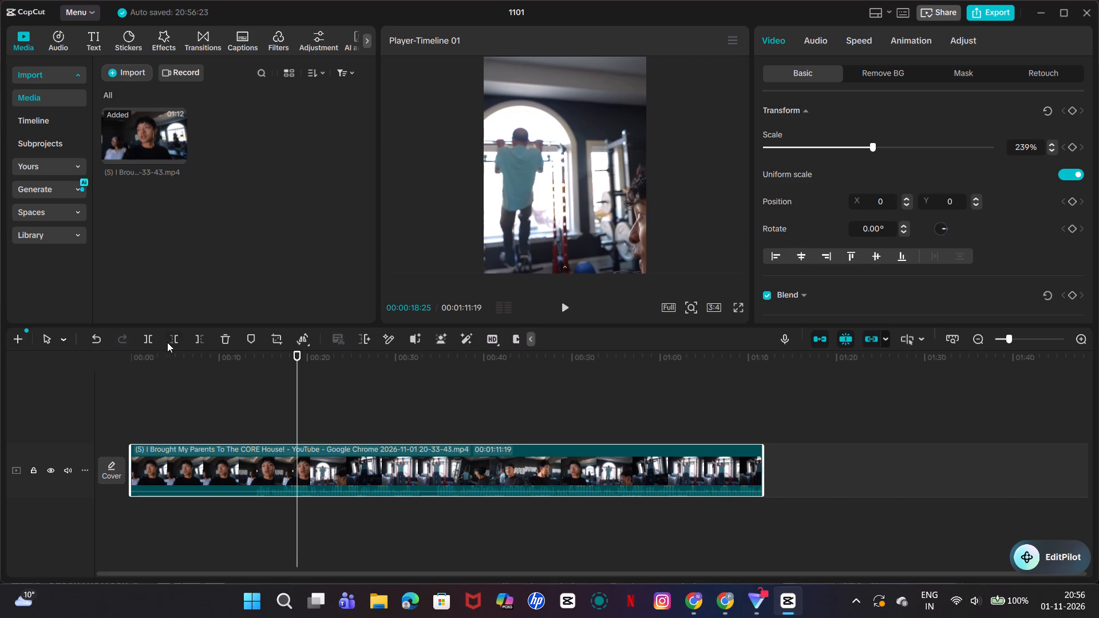
{"action": "left_click", "coordinate": [150, 340]}
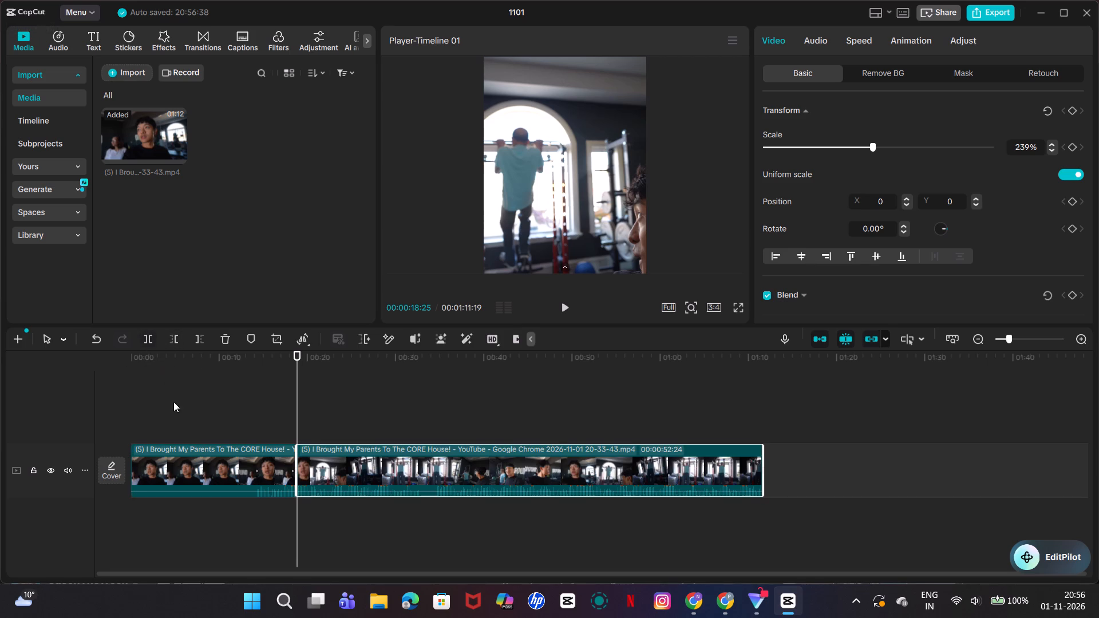
{"action": "left_click", "coordinate": [205, 457]}
{"action": "left_click", "coordinate": [227, 339]}
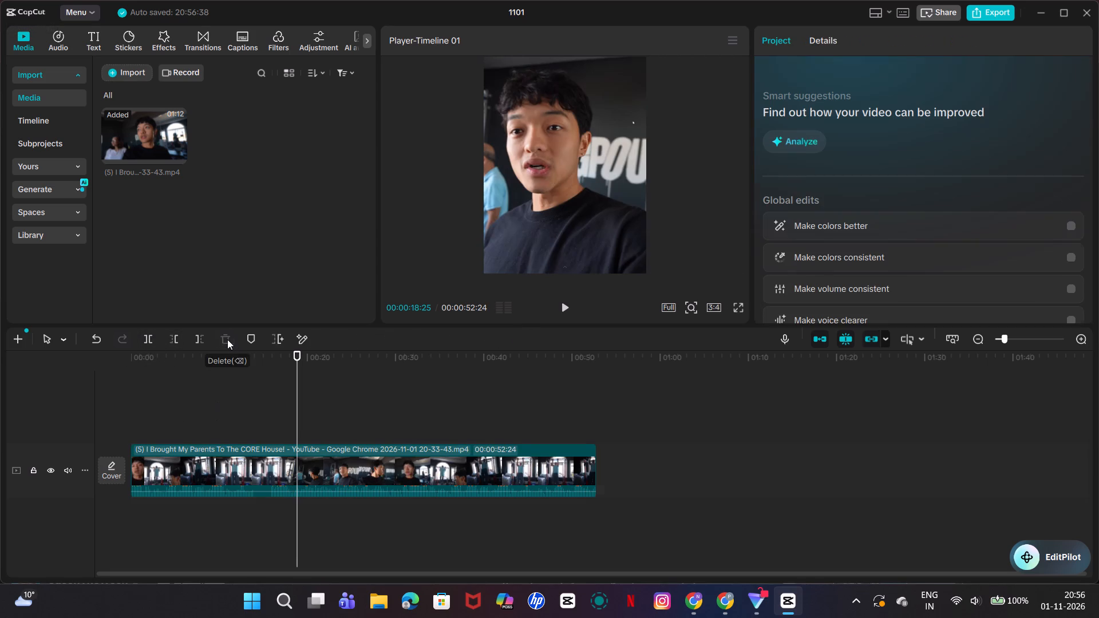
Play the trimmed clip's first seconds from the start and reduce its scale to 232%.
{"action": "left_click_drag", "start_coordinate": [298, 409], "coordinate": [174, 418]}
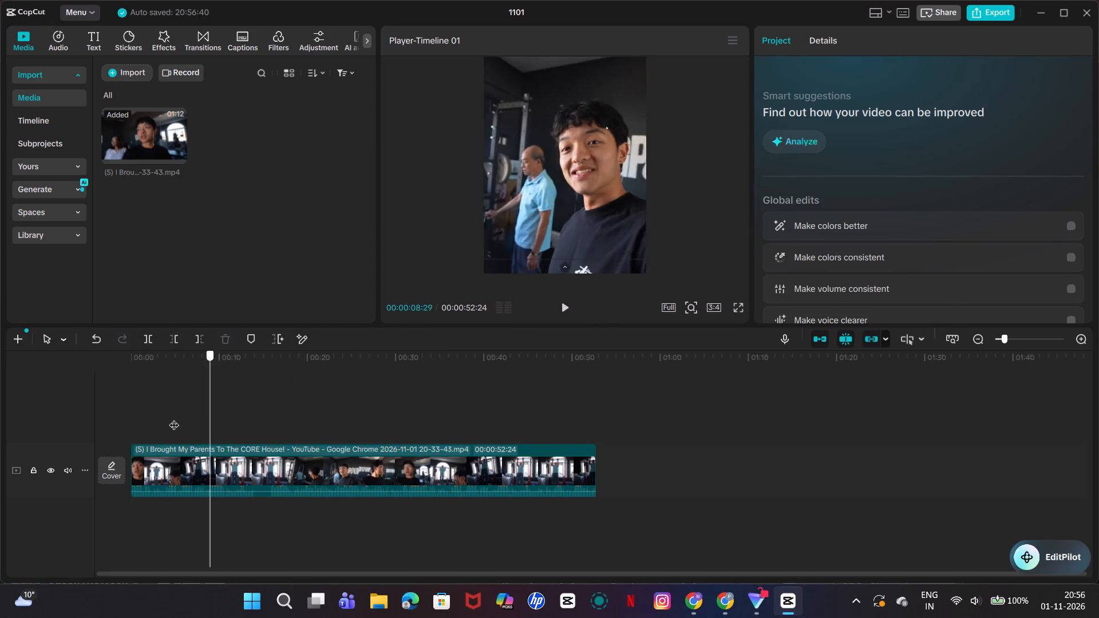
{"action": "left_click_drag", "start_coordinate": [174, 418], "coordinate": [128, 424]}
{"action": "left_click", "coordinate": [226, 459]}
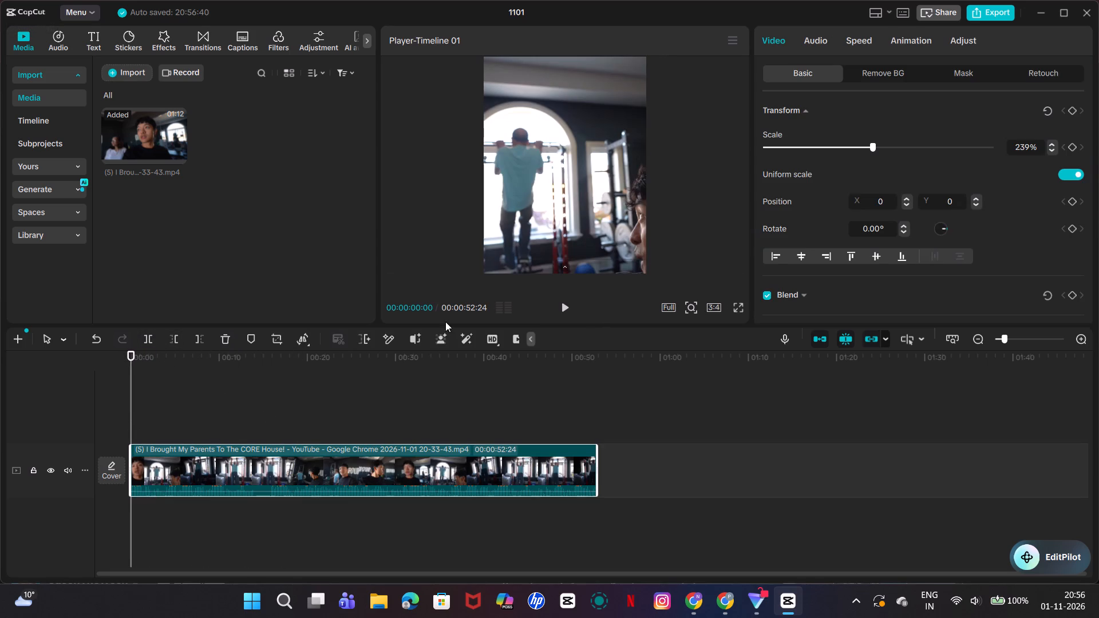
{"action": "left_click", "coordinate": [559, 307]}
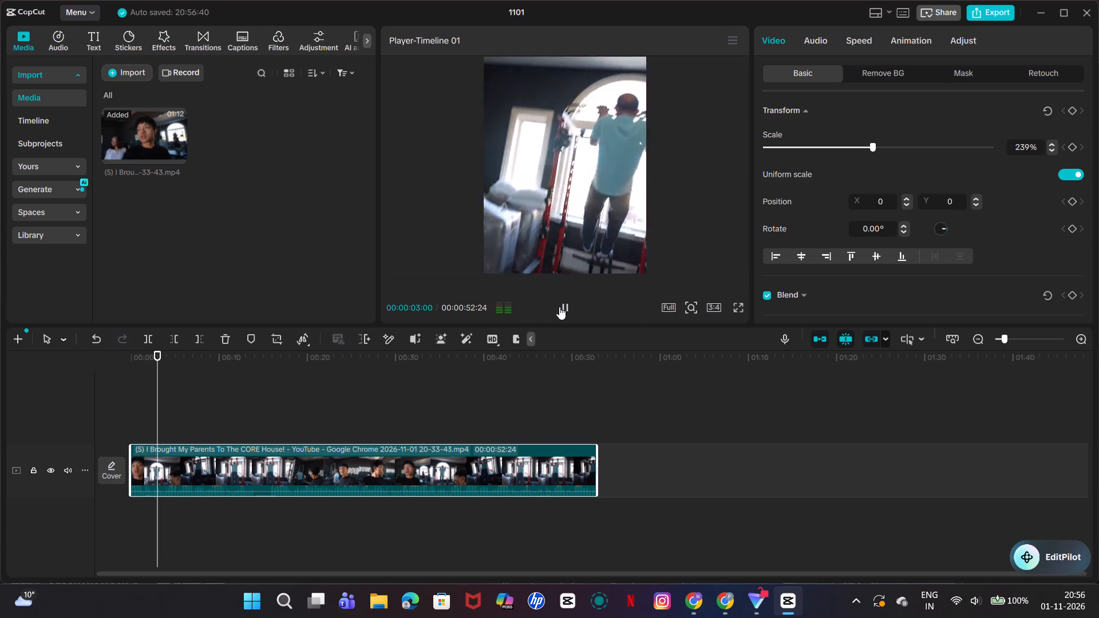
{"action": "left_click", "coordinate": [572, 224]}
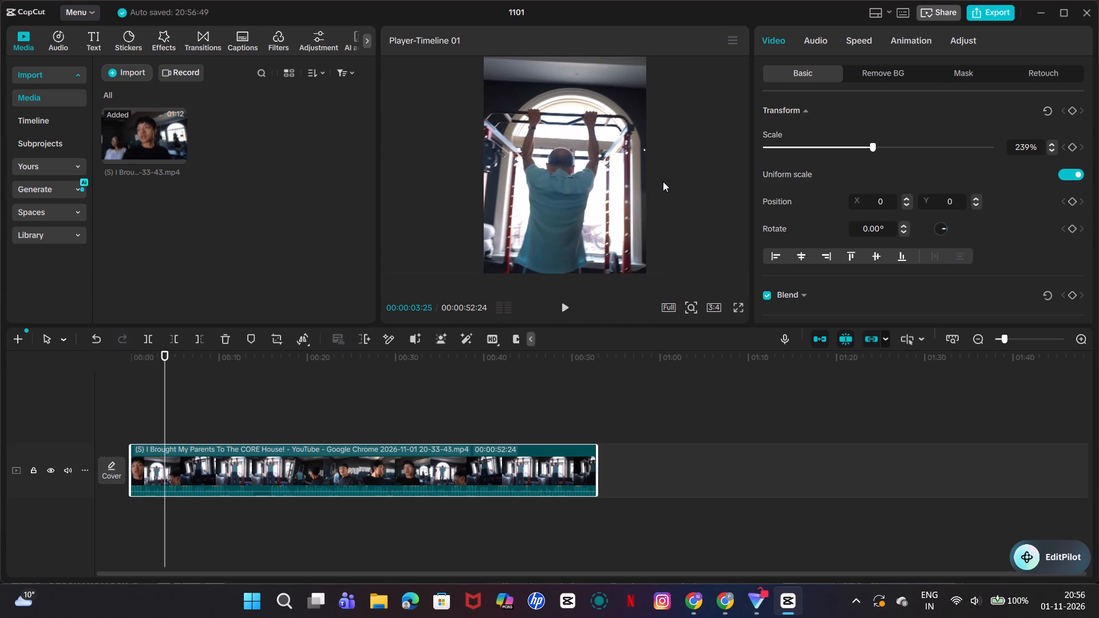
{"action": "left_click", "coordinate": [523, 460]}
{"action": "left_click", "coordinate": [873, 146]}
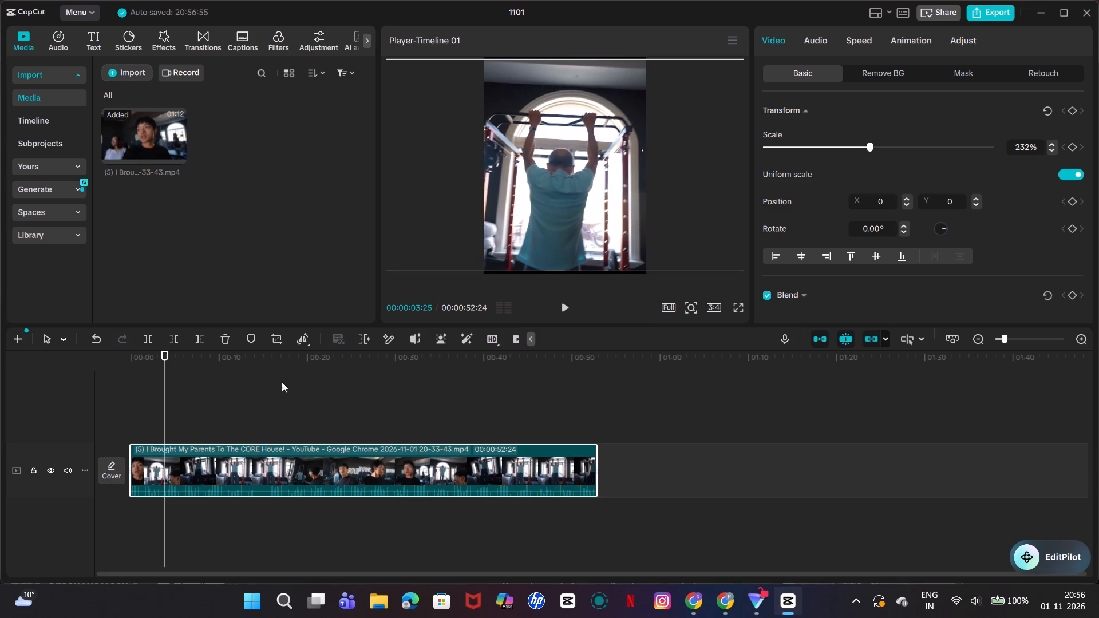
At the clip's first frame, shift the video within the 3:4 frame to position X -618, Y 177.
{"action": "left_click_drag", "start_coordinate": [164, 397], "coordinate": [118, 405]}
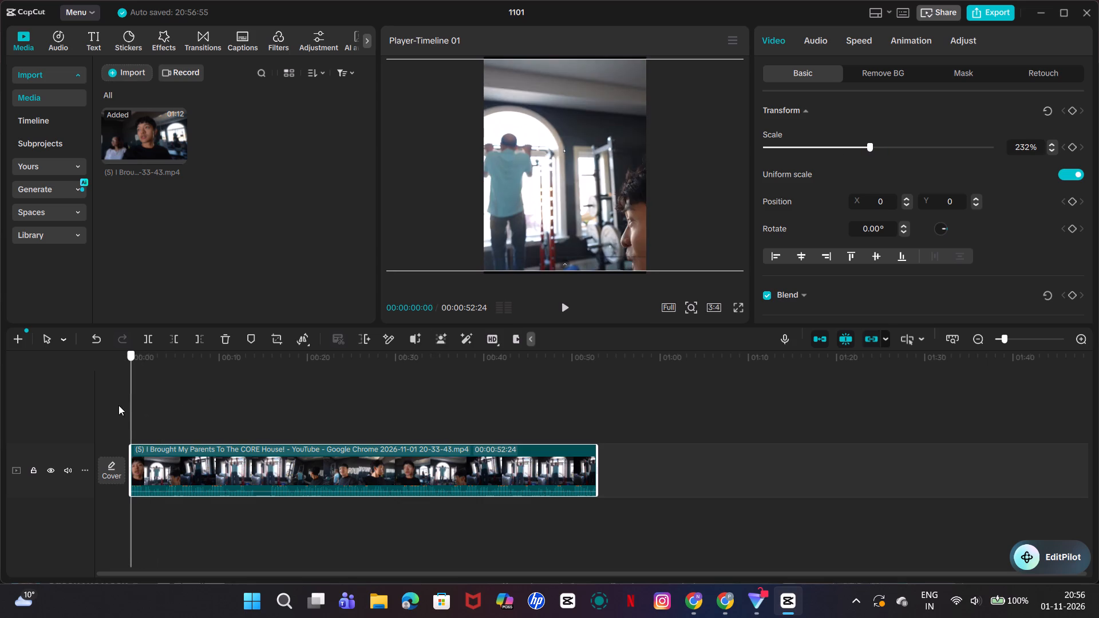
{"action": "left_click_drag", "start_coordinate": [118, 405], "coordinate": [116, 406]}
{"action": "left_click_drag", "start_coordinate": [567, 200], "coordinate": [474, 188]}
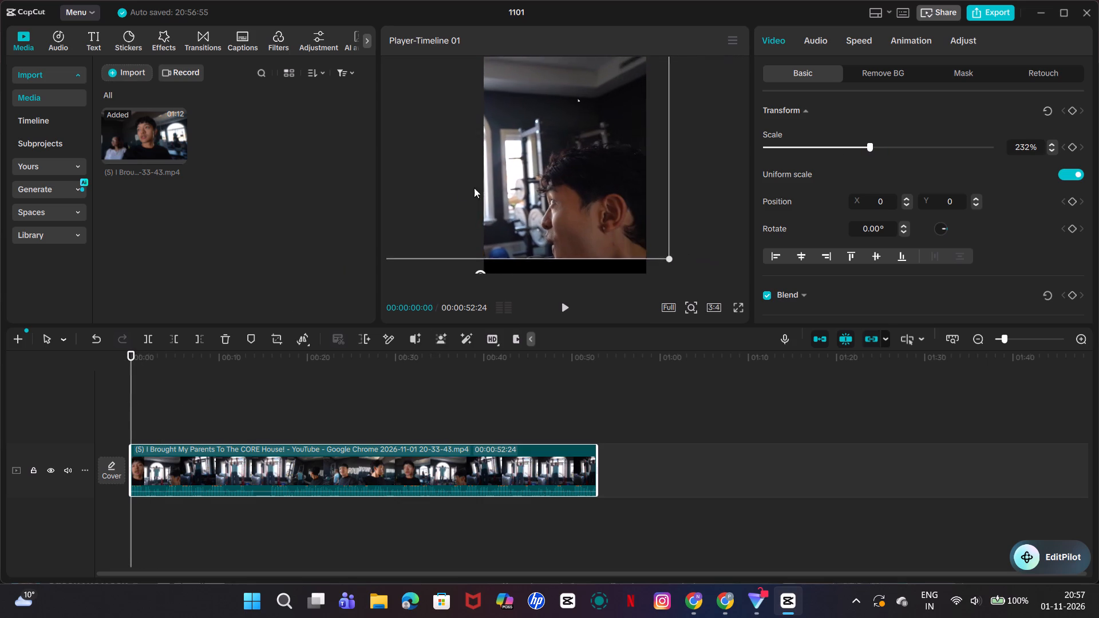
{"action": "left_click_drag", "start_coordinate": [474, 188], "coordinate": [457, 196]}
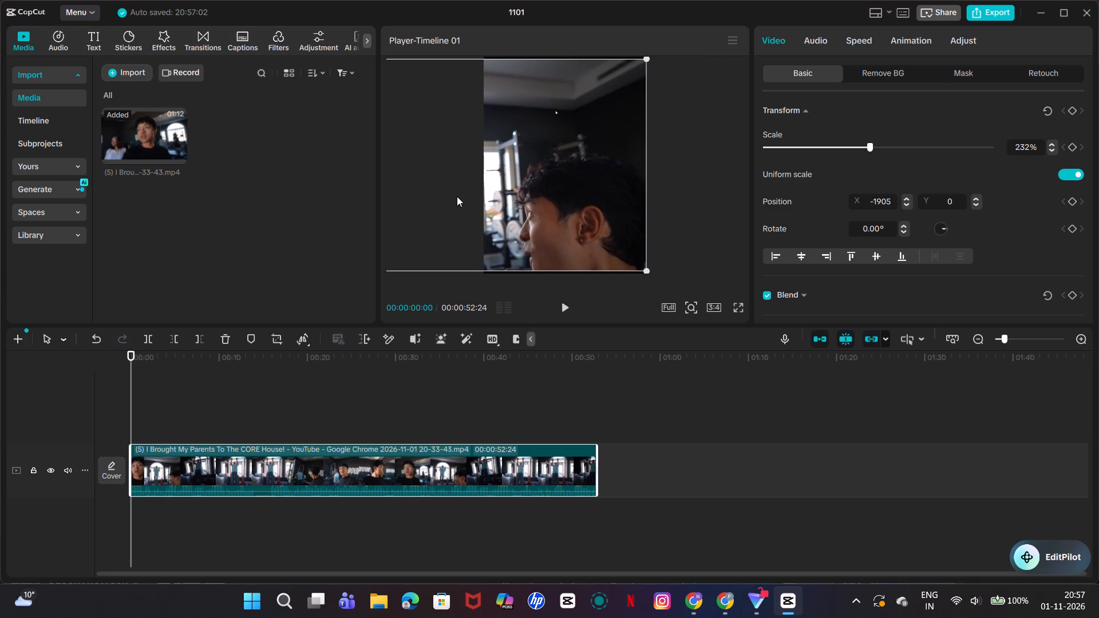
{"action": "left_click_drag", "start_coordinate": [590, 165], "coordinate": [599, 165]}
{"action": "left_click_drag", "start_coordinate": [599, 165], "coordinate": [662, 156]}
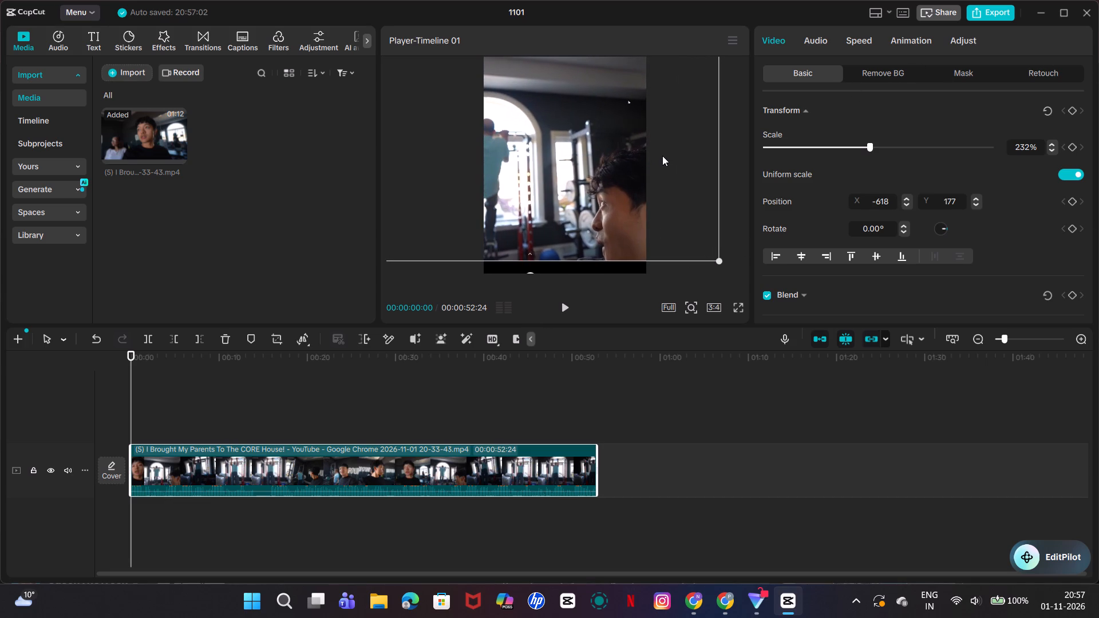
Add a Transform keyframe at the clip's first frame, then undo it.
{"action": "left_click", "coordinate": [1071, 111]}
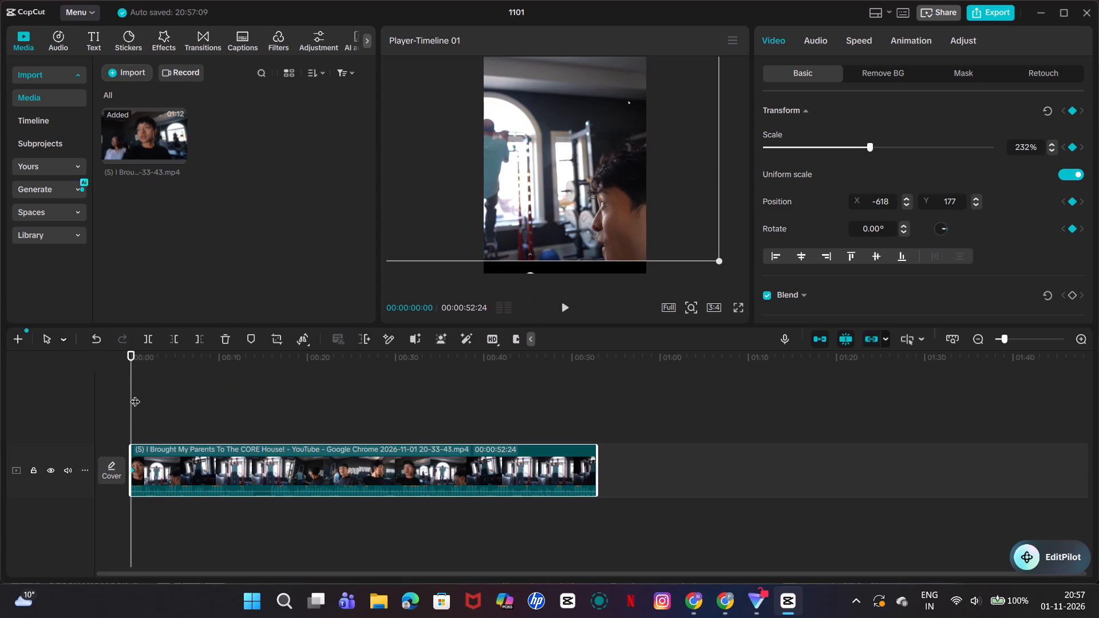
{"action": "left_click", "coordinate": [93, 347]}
Reposition the video within the frame to X -713, Y 0, aligned to the vertical centre.
{"action": "left_click_drag", "start_coordinate": [519, 208], "coordinate": [521, 213]}
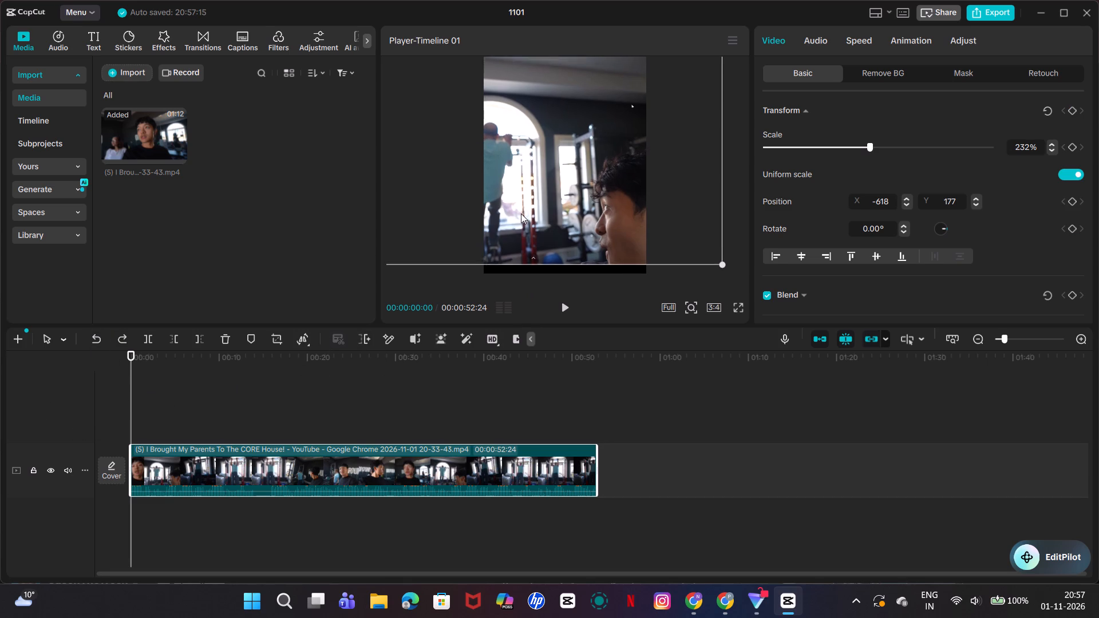
{"action": "left_click_drag", "start_coordinate": [521, 213], "coordinate": [512, 216]}
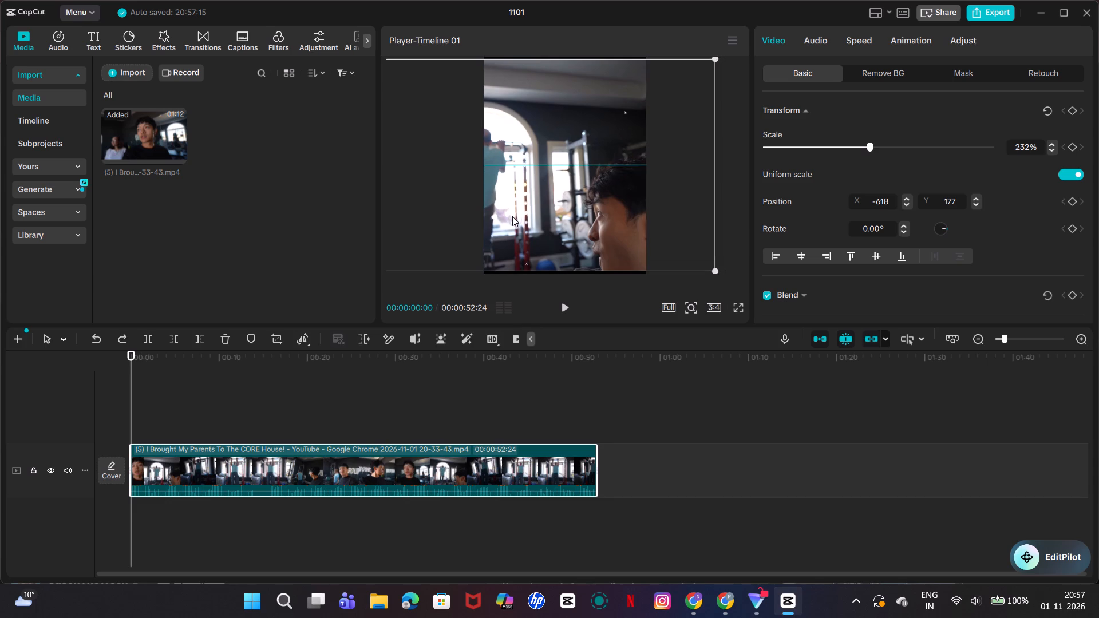
{"action": "left_click_drag", "start_coordinate": [512, 216], "coordinate": [512, 217]}
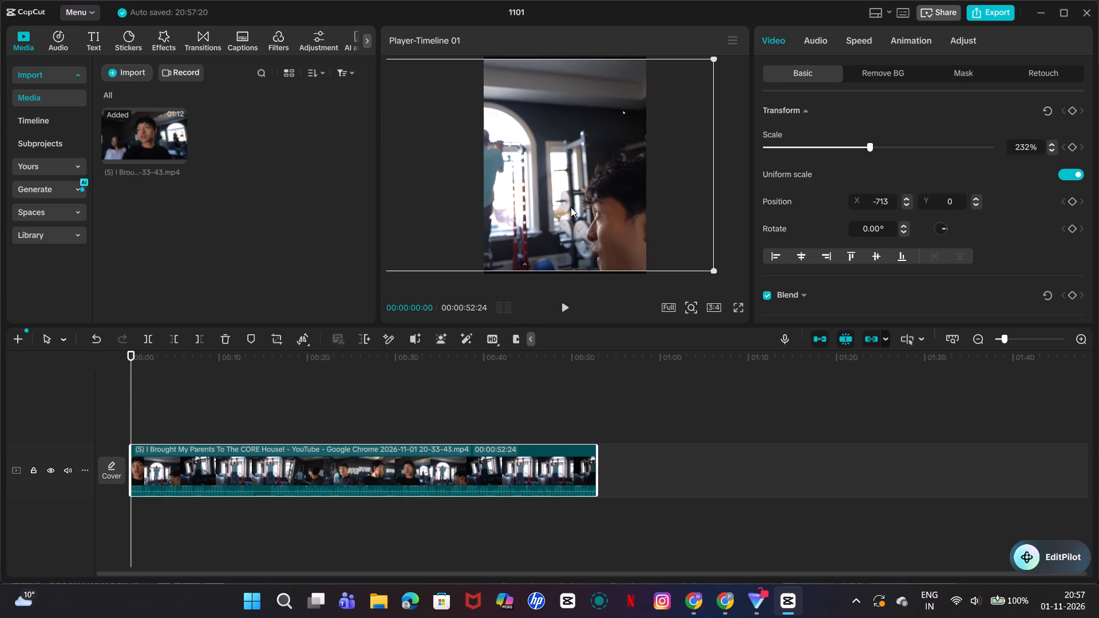
Set the clip's scale to 233%.
{"action": "left_click", "coordinate": [868, 143]}
{"action": "left_click", "coordinate": [1026, 142]}
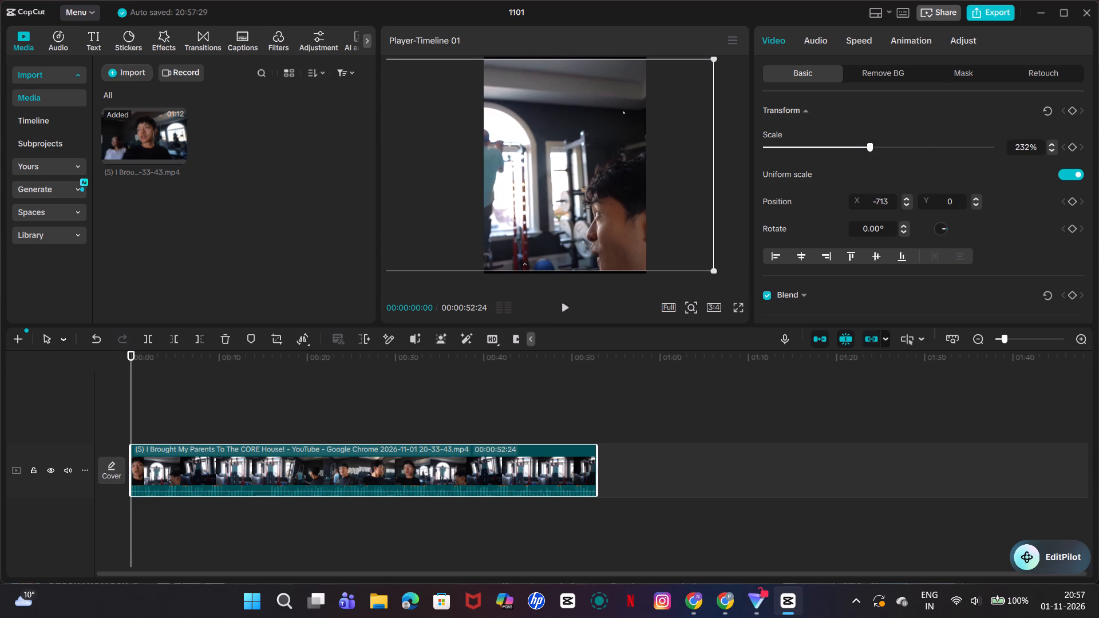
{"action": "left_click", "coordinate": [1028, 144]}
{"action": "key", "text": "BackSpace"}
{"action": "key", "text": "3"}
Add a Transform keyframe at the clip's start, 00:00:00:00.
{"action": "left_click_drag", "start_coordinate": [134, 408], "coordinate": [143, 413]}
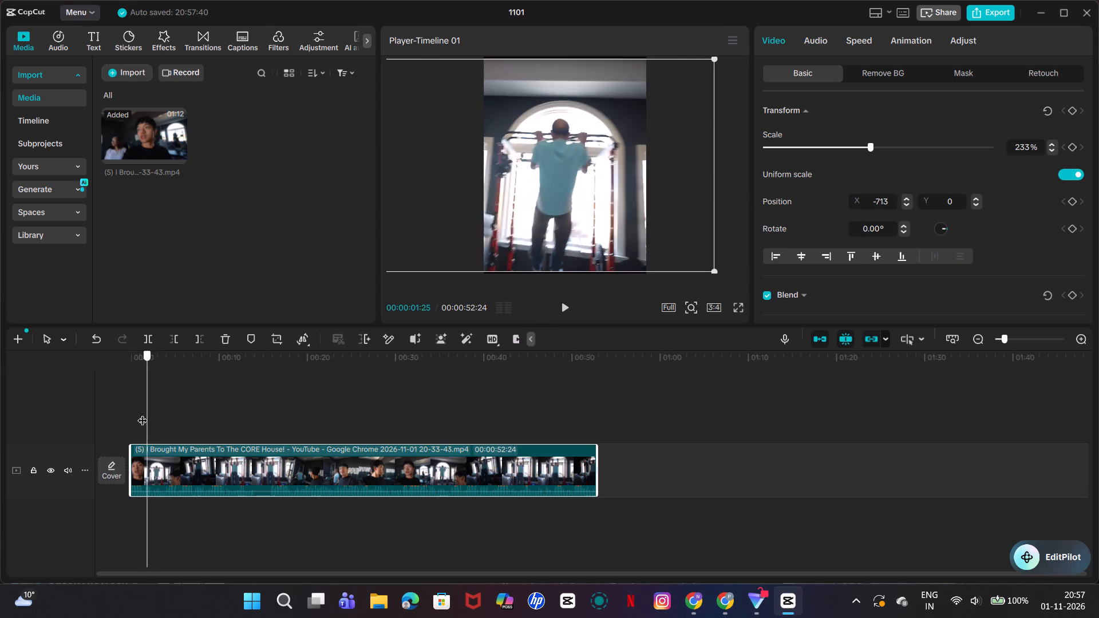
{"action": "left_click_drag", "start_coordinate": [143, 413], "coordinate": [127, 414]}
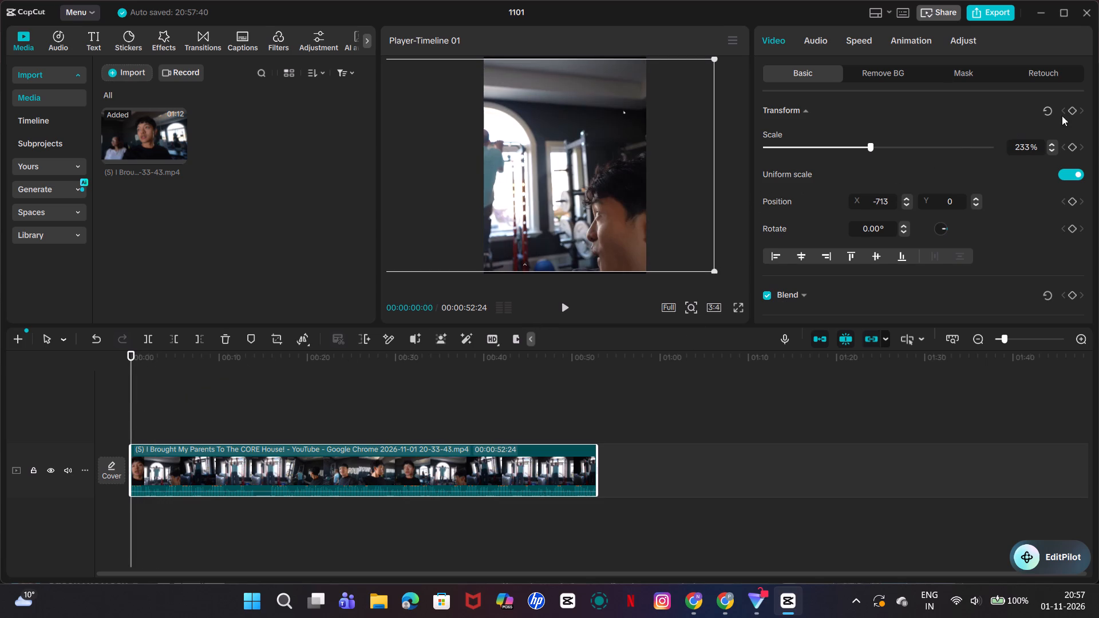
{"action": "left_click", "coordinate": [1073, 111]}
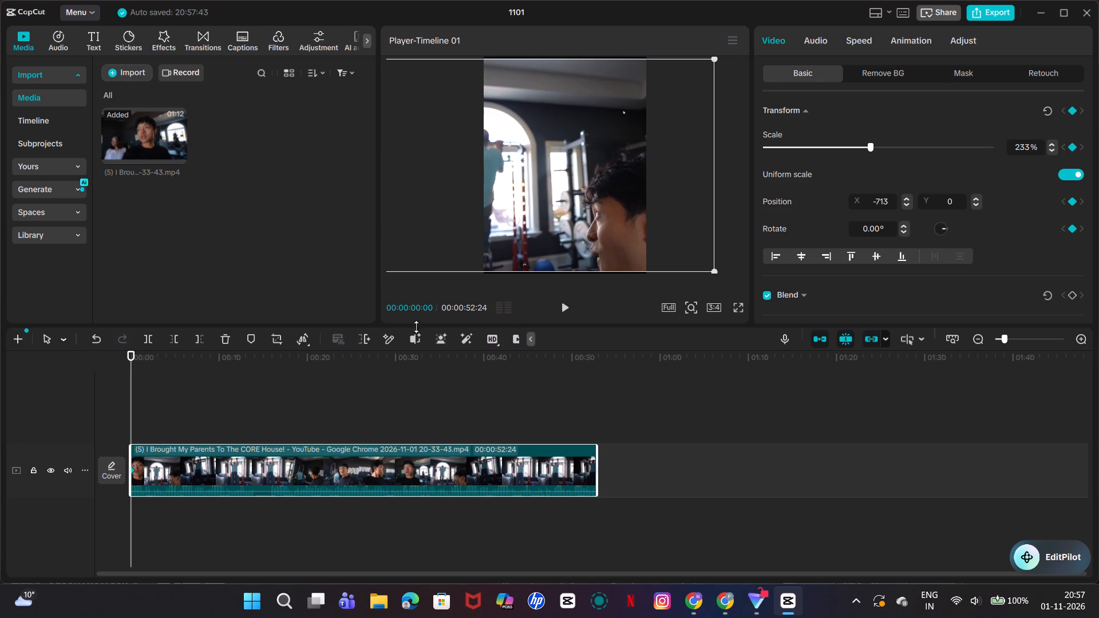
Add a second Transform keyframe at 00:00:01:11, where the man hangs from the pull-up bar.
{"action": "left_click_drag", "start_coordinate": [134, 399], "coordinate": [139, 399]}
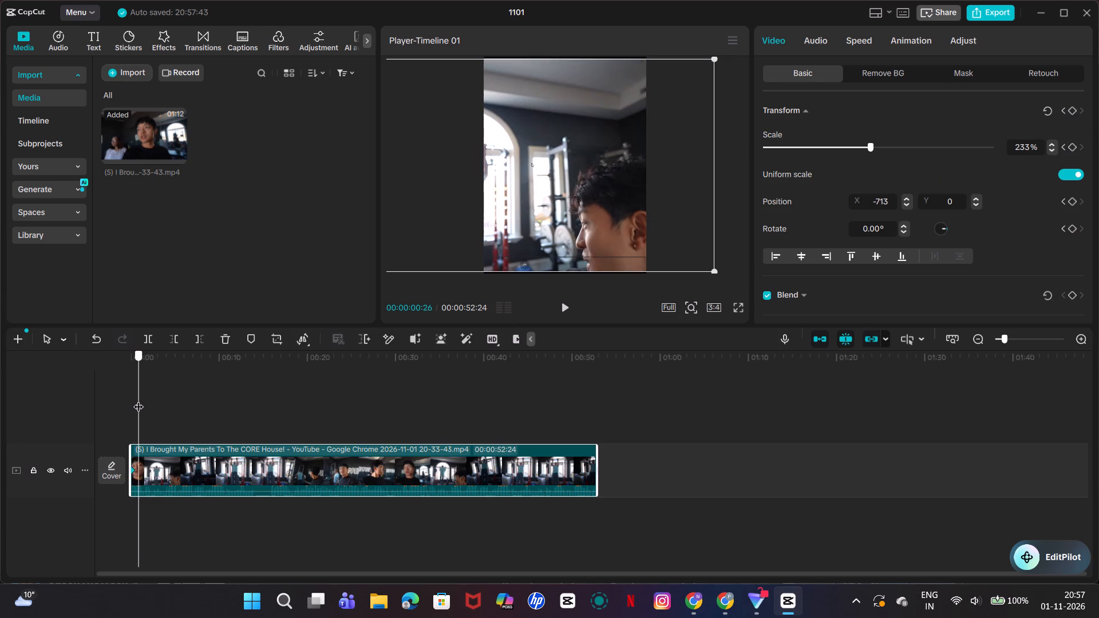
{"action": "left_click_drag", "start_coordinate": [139, 399], "coordinate": [143, 399]}
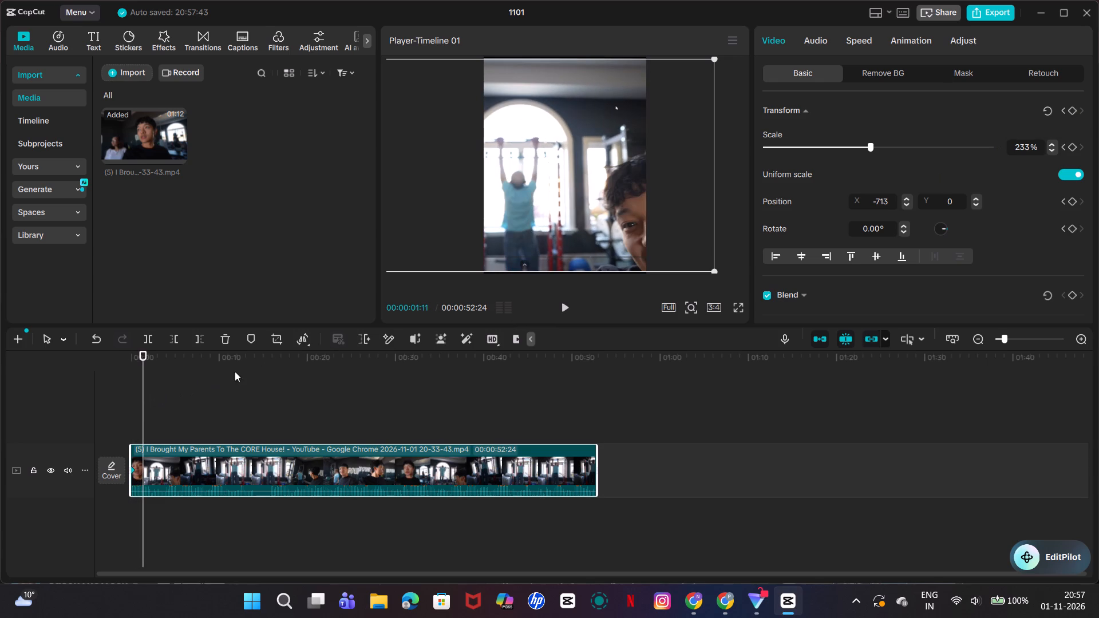
{"action": "left_click", "coordinate": [1069, 111]}
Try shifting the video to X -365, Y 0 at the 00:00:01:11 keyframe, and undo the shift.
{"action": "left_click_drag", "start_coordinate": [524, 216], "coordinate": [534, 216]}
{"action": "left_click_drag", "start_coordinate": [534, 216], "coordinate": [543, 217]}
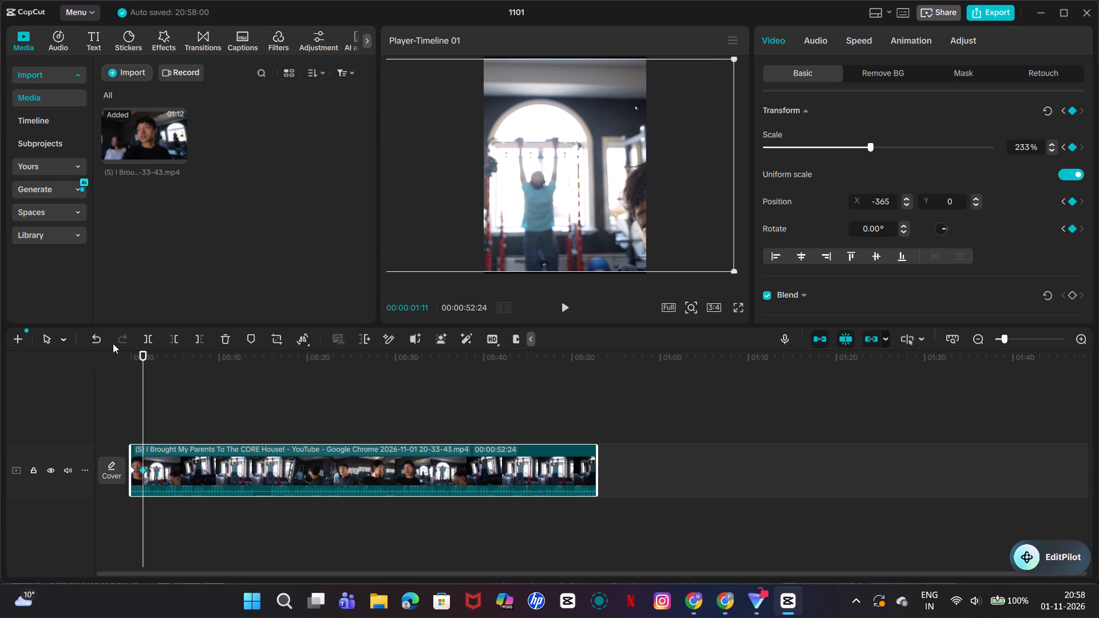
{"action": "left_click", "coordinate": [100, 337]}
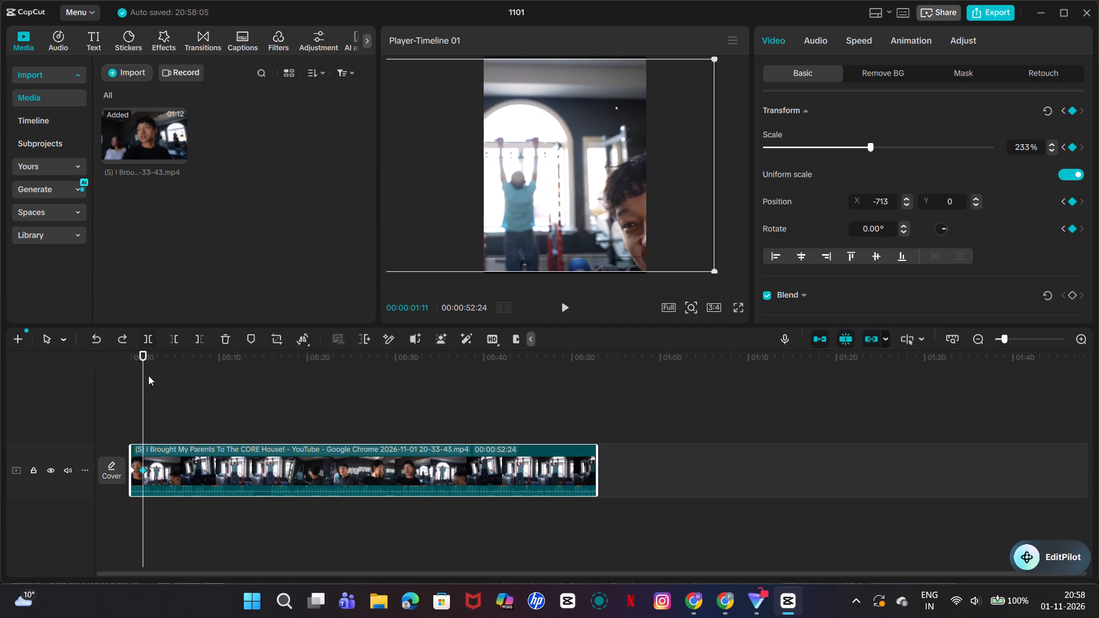
Add a Position keyframe at 00:00:02:07 with the video at X -713, Y 0.
{"action": "left_click", "coordinate": [147, 376]}
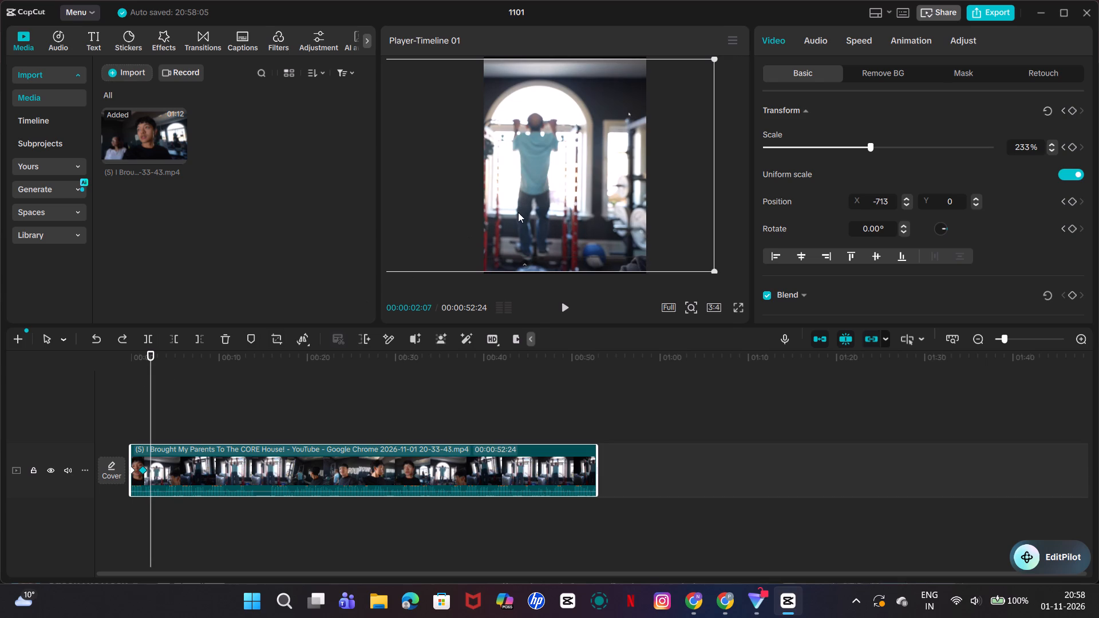
{"action": "left_click_drag", "start_coordinate": [518, 212], "coordinate": [525, 212]}
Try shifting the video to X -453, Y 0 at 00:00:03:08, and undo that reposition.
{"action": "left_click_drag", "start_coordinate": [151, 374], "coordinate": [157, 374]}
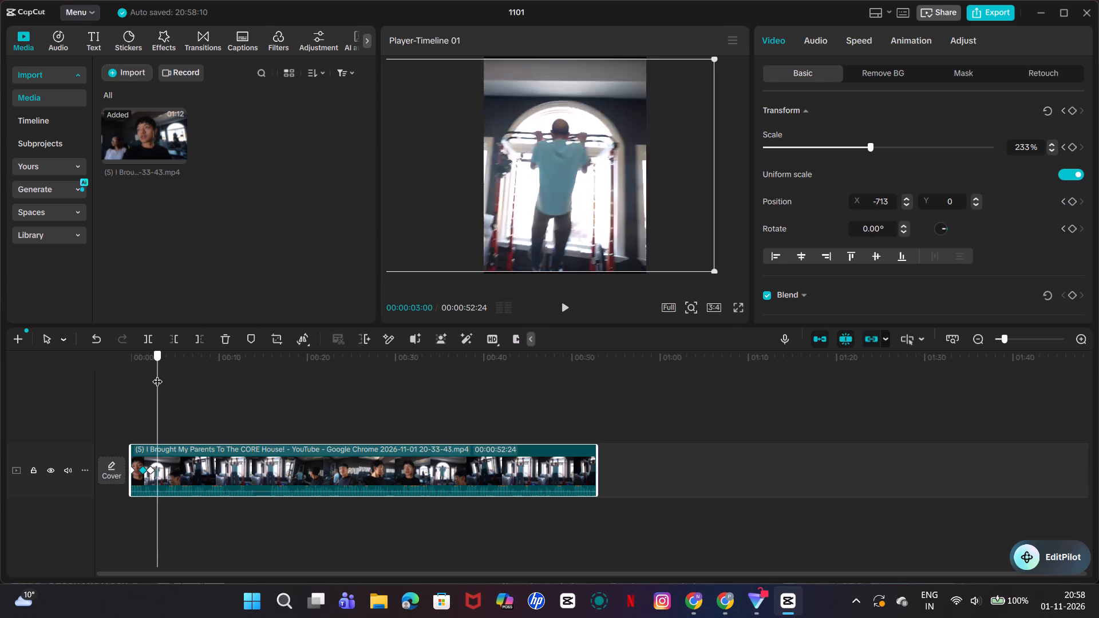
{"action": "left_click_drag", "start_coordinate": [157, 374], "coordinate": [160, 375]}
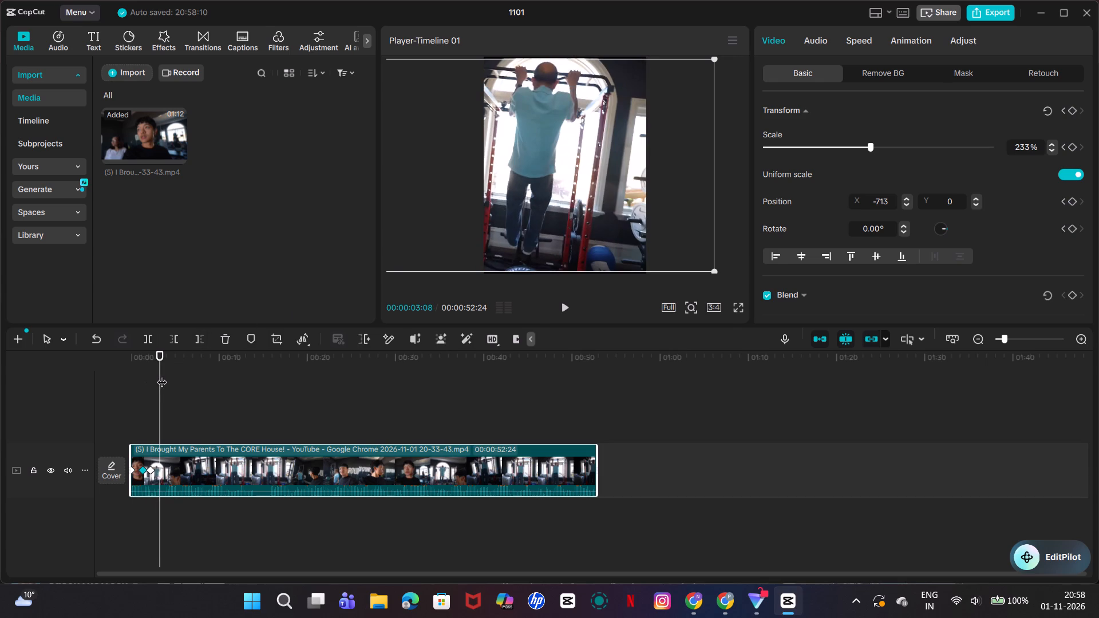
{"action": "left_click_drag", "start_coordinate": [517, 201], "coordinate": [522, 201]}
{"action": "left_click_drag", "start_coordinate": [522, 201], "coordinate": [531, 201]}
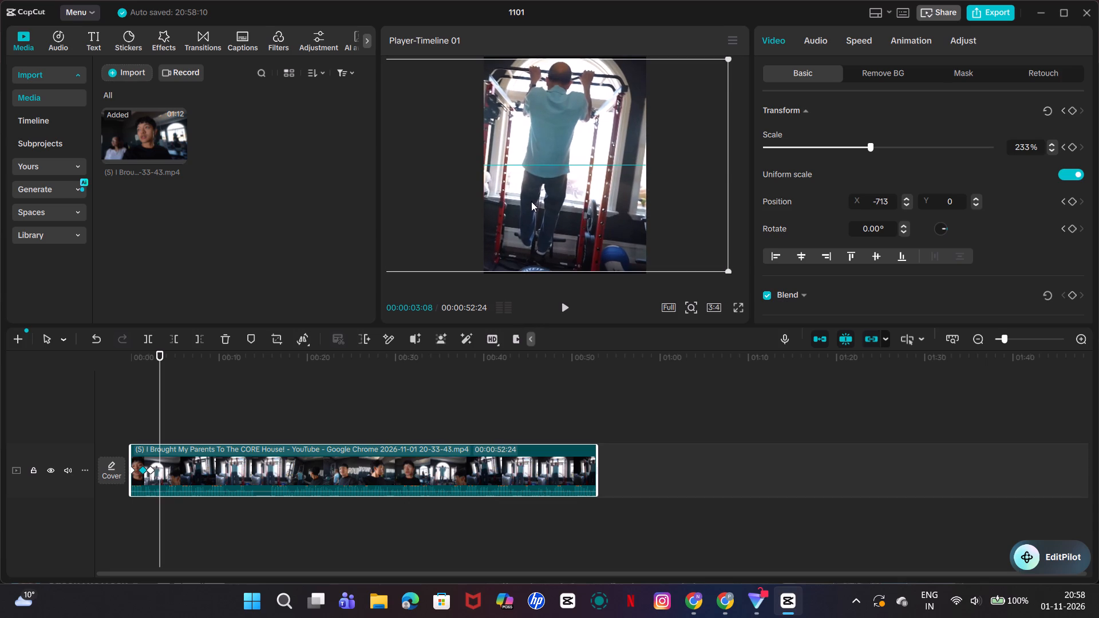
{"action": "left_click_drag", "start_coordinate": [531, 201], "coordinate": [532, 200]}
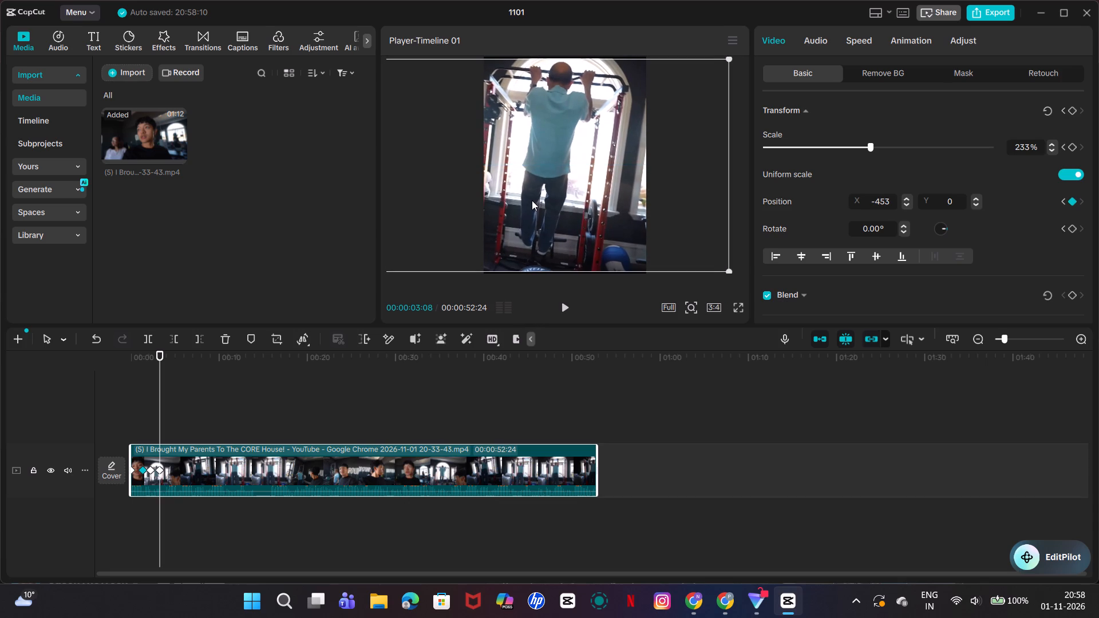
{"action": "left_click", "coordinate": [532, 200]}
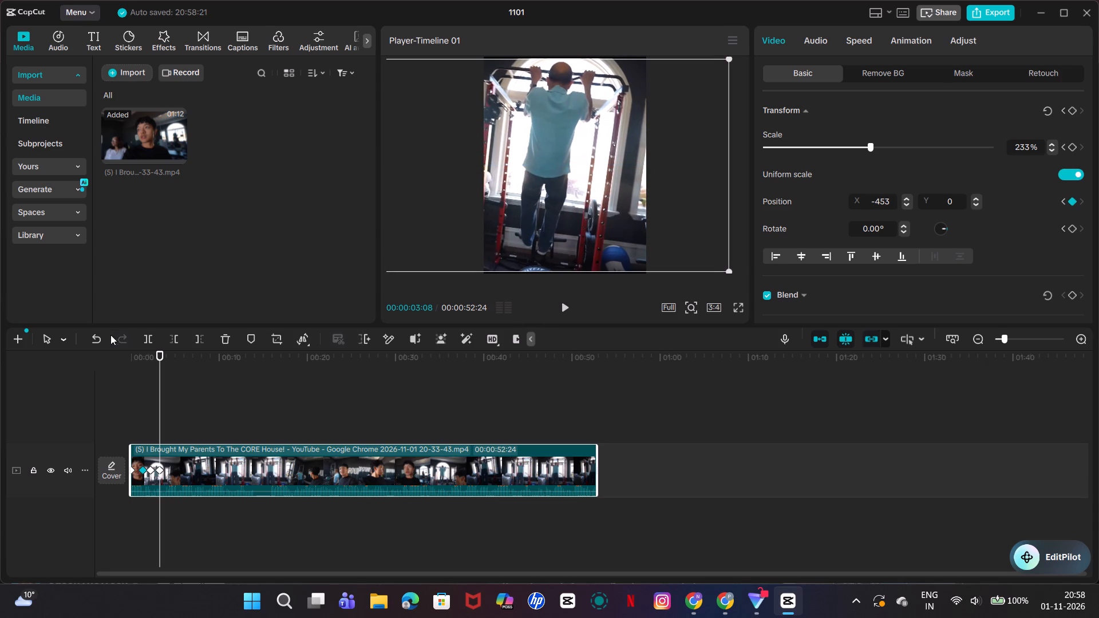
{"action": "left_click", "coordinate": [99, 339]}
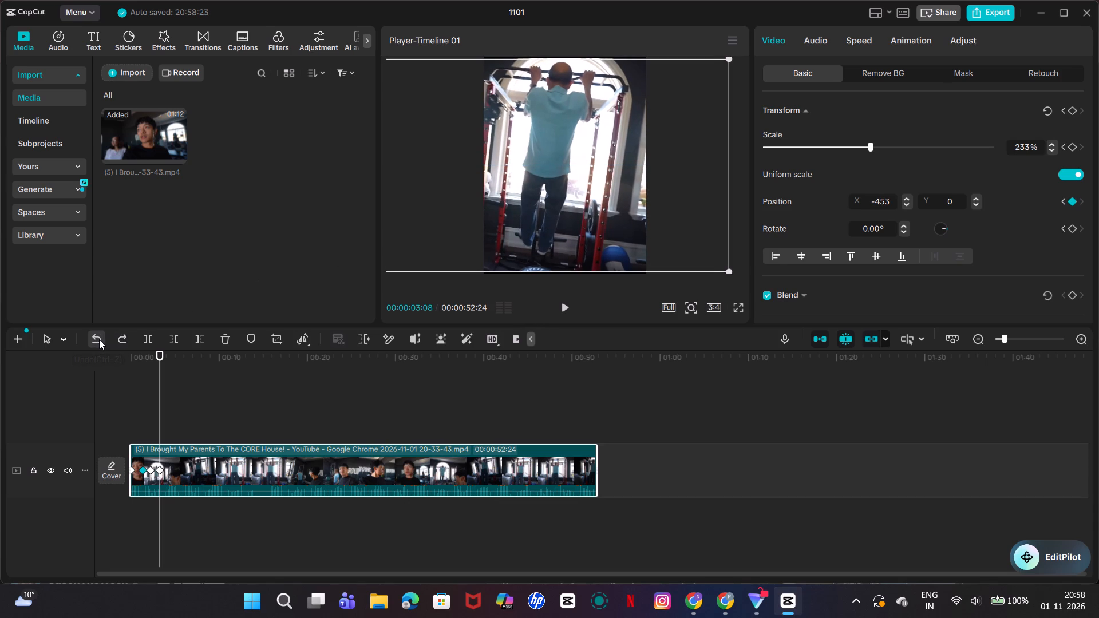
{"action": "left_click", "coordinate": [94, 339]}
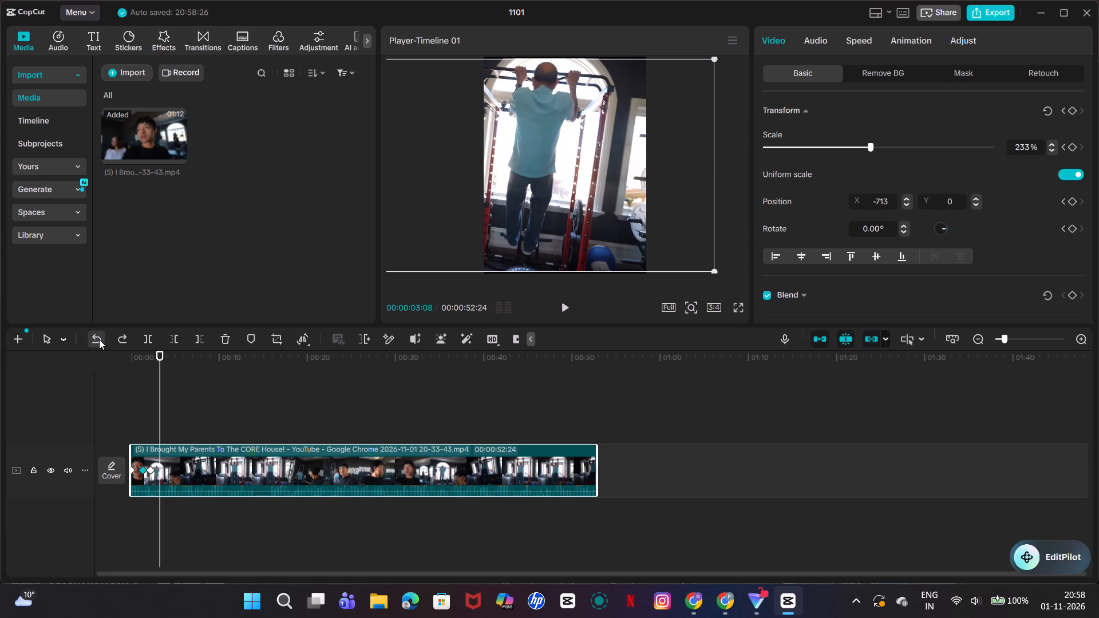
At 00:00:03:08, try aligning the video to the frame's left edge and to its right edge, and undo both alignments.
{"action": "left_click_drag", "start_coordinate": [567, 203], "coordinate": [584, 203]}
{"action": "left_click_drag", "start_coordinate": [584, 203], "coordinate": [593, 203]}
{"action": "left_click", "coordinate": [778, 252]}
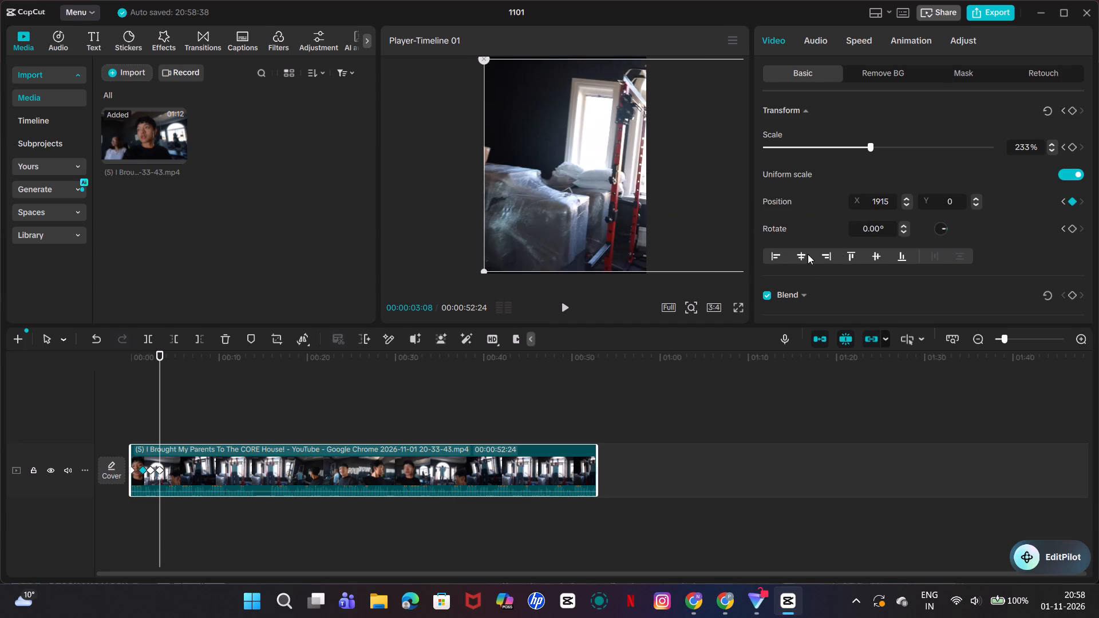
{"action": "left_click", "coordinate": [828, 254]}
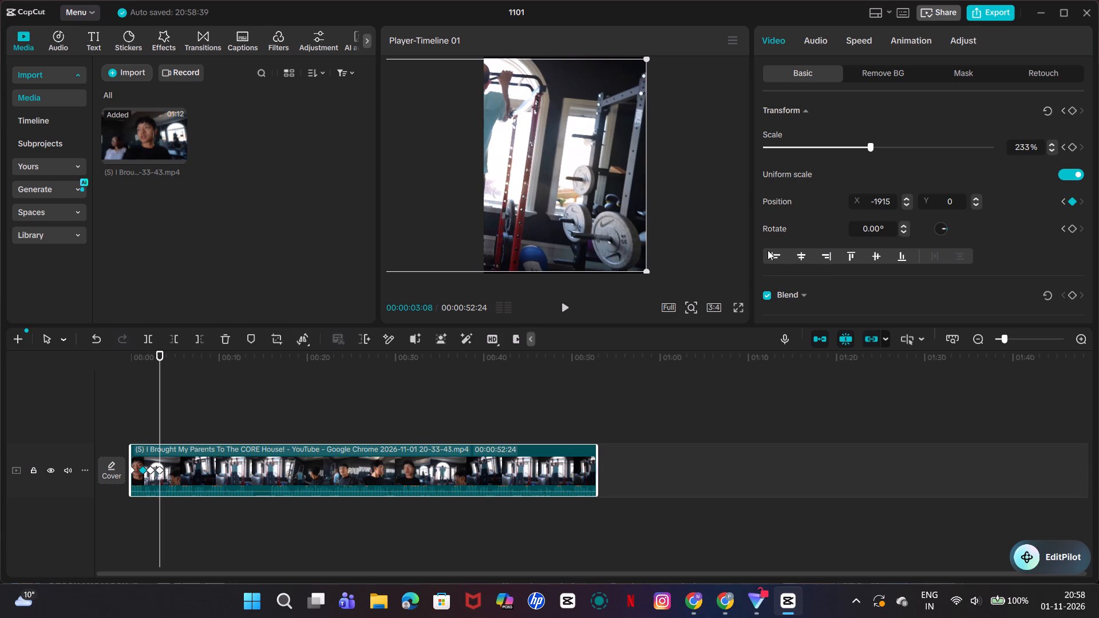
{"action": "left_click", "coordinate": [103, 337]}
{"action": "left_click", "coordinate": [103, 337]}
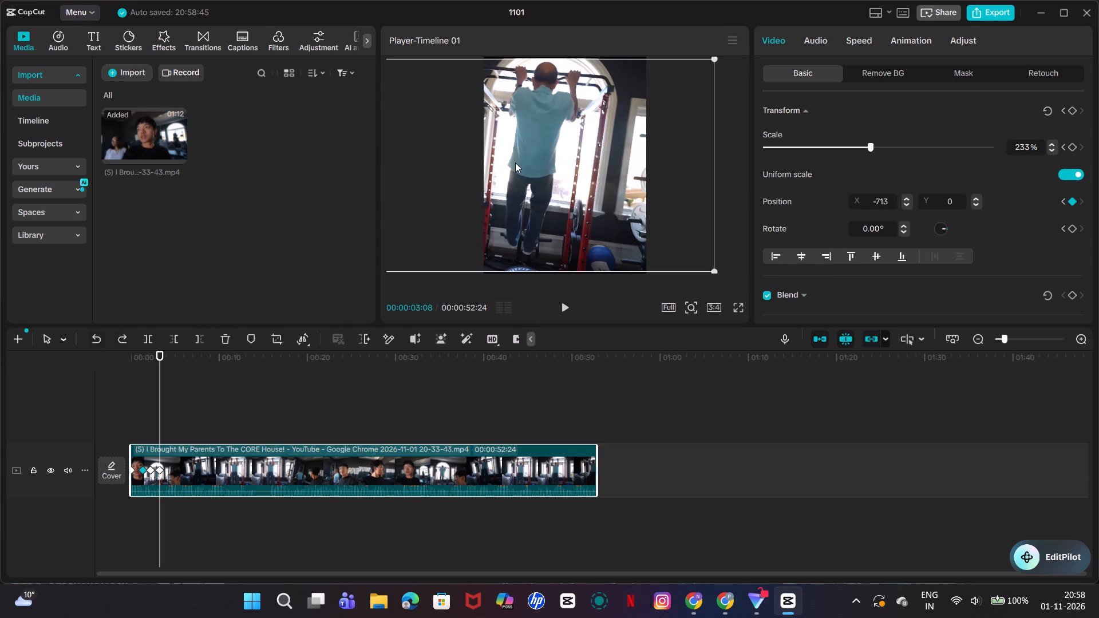
Keyframe the video's position at 00:00:03:08 by shifting it within the frame to X -580, Y 0.
{"action": "left_click_drag", "start_coordinate": [711, 148], "coordinate": [712, 148]}
{"action": "left_click_drag", "start_coordinate": [712, 148], "coordinate": [720, 149]}
{"action": "left_click_drag", "start_coordinate": [713, 152], "coordinate": [719, 153]}
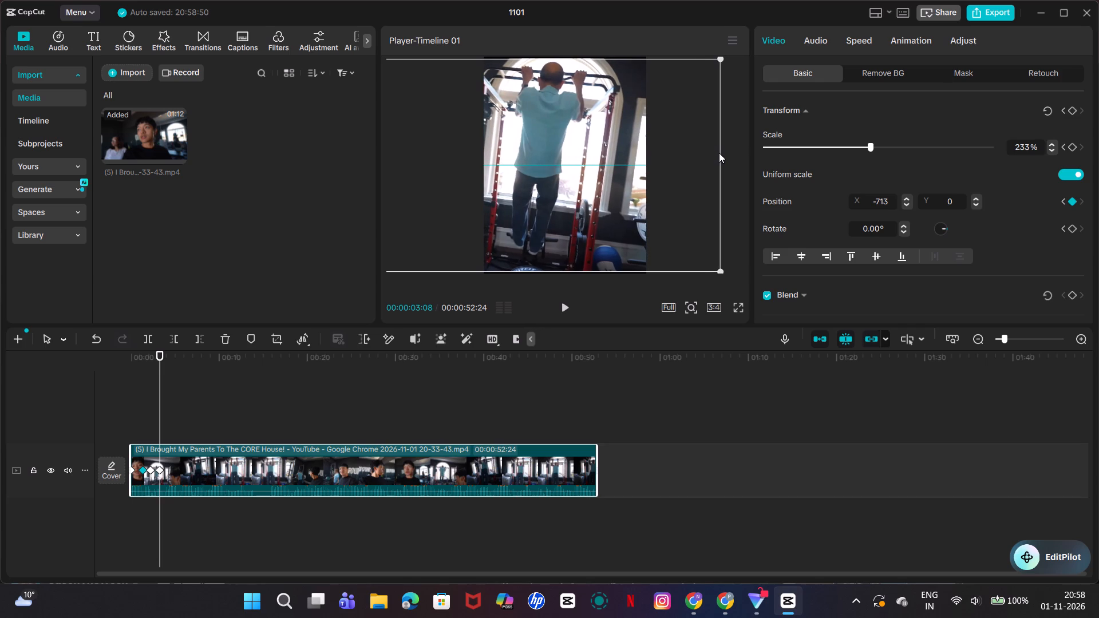
{"action": "left_click_drag", "start_coordinate": [719, 153], "coordinate": [720, 153]}
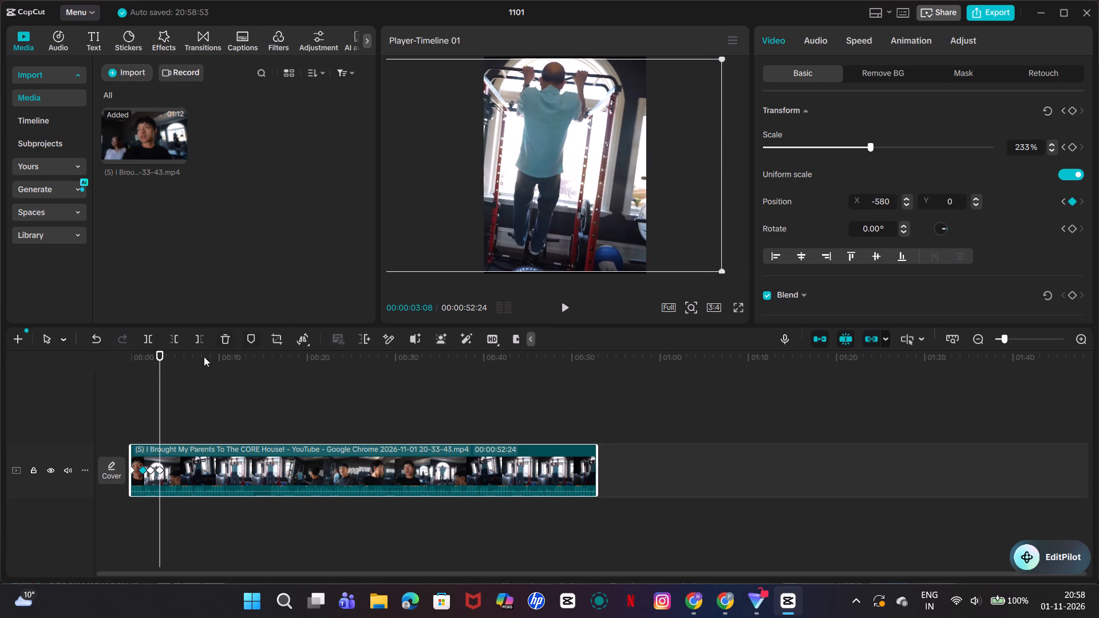
Keyframe the video's position at 00:00:03:27 by shifting it to X -472, Y 0.
{"action": "left_click", "coordinate": [161, 377]}
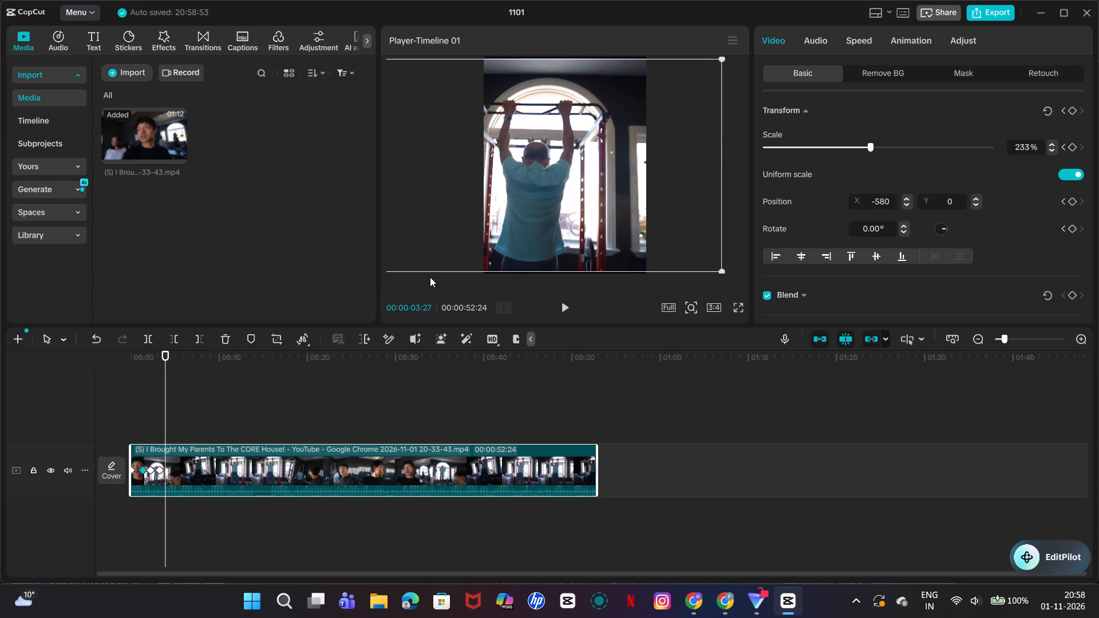
{"action": "left_click", "coordinate": [719, 203]}
{"action": "left_click_drag", "start_coordinate": [720, 201], "coordinate": [726, 198]}
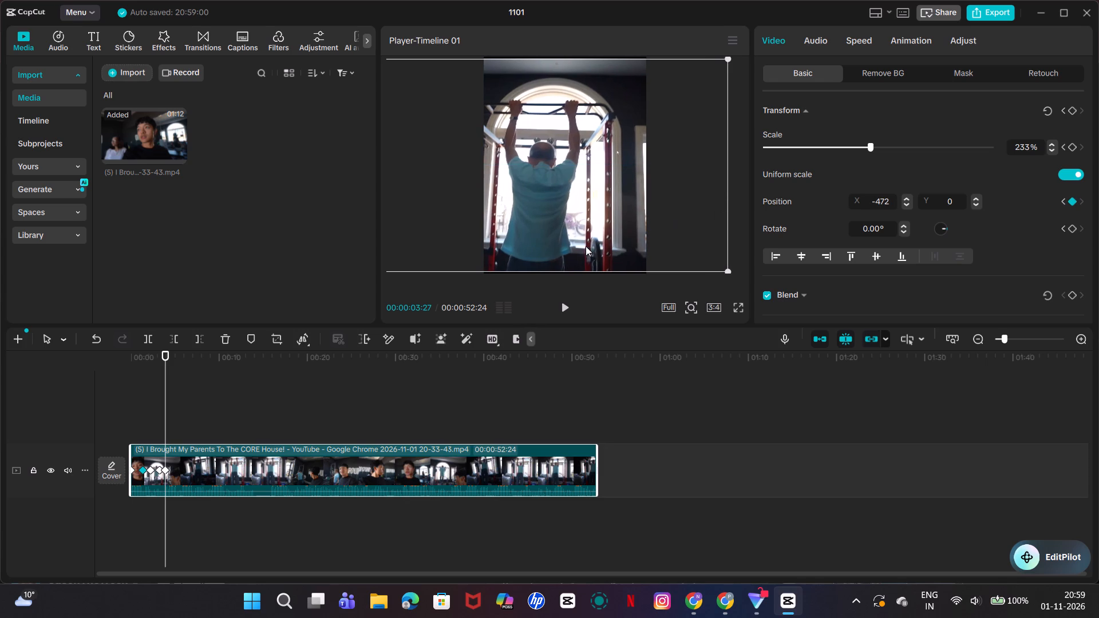
Keyframe the video's position at 00:00:04:21 by shifting it to X -352, Y 0.
{"action": "left_click_drag", "start_coordinate": [167, 392], "coordinate": [172, 392]}
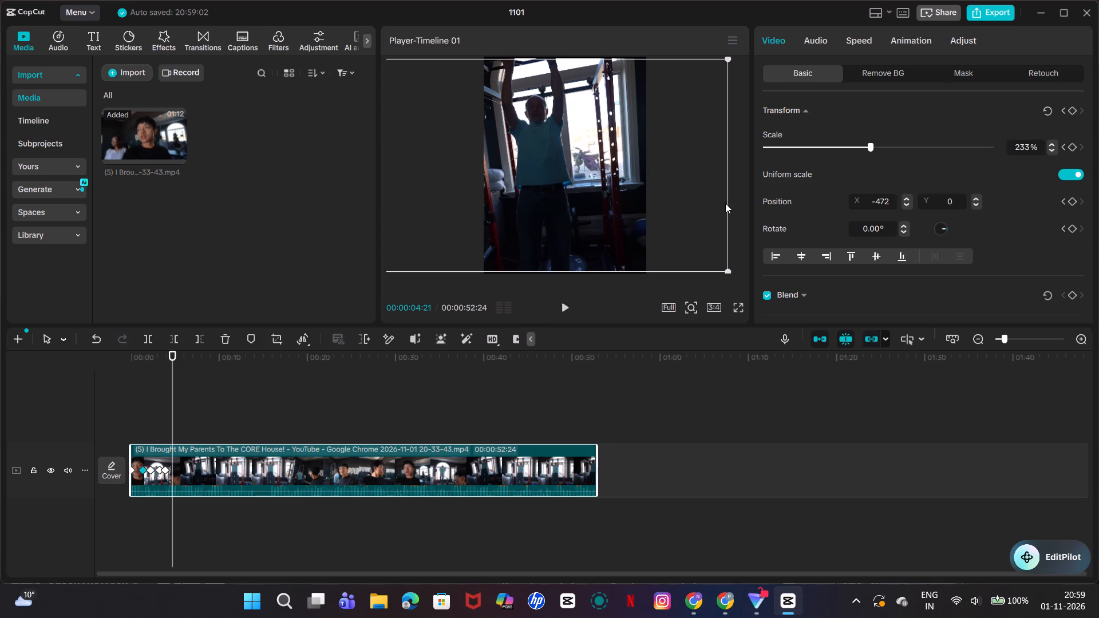
{"action": "left_click_drag", "start_coordinate": [726, 204], "coordinate": [733, 202]}
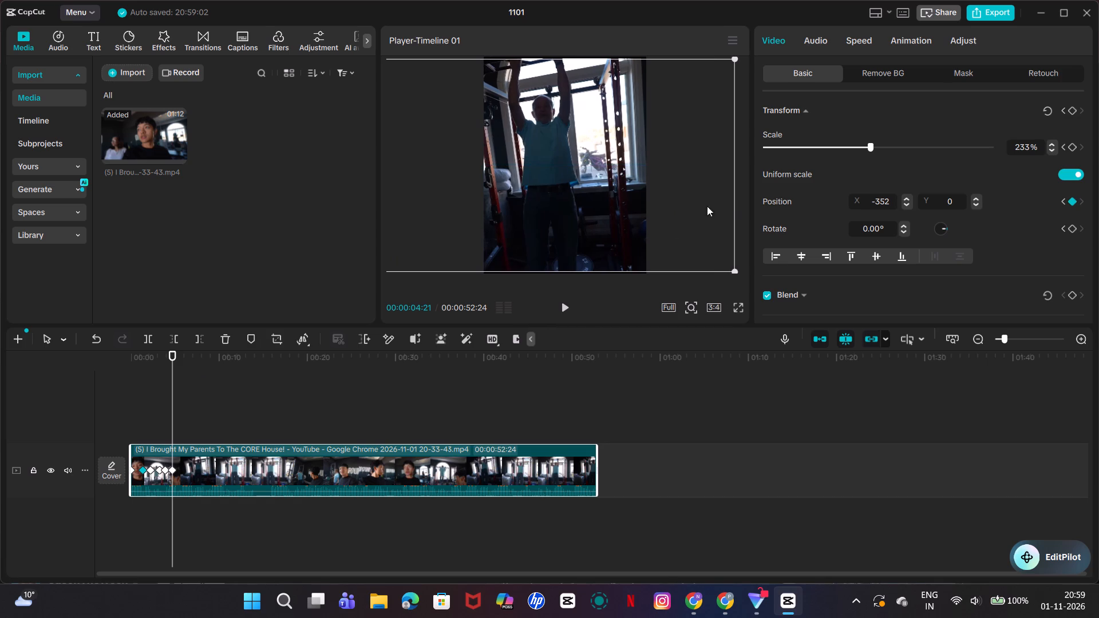
Keyframe the video's position at 00:00:05:14 by shifting it to X -219, Y 0.
{"action": "left_click", "coordinate": [176, 377]}
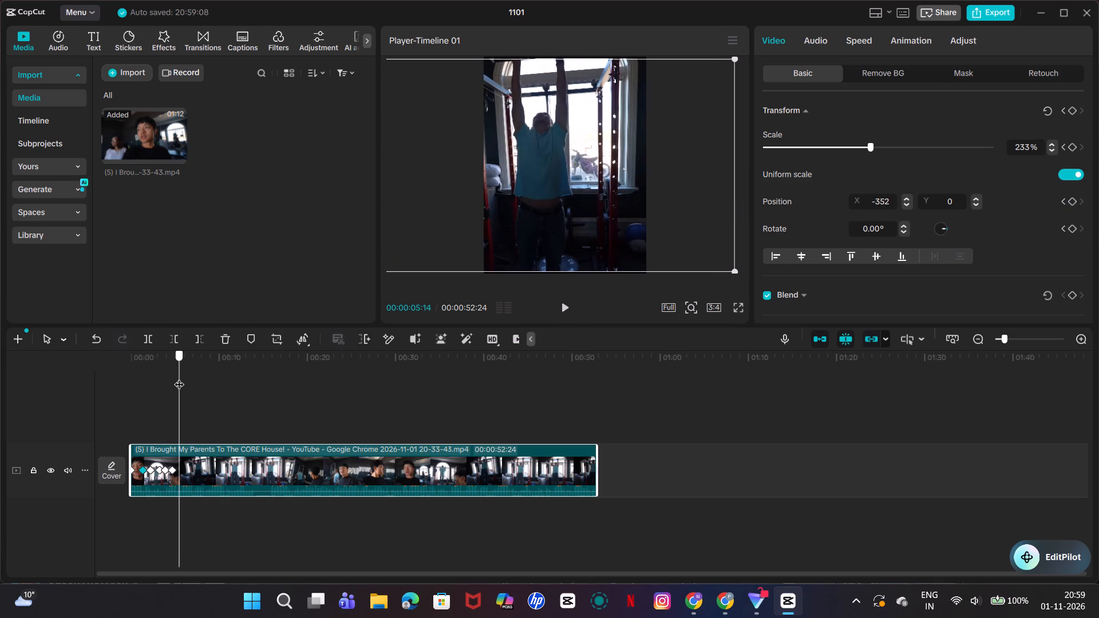
{"action": "left_click_drag", "start_coordinate": [732, 197], "coordinate": [732, 197]}
{"action": "left_click_drag", "start_coordinate": [732, 197], "coordinate": [738, 198]}
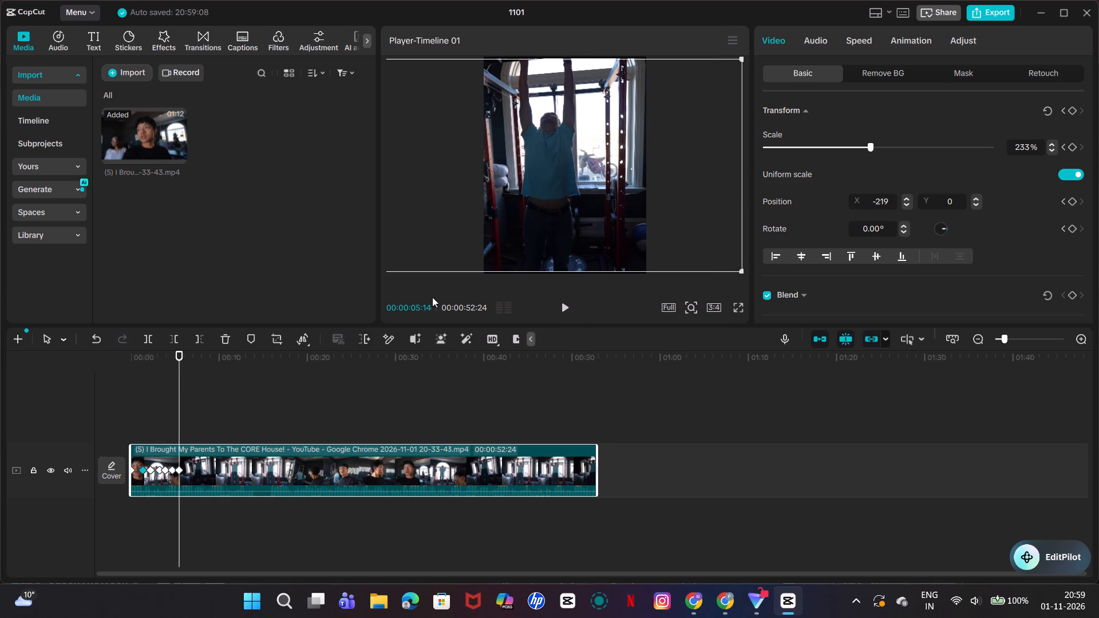
Keyframe the video's position at 00:00:06:09 by shifting it to the centre, X 0, Y 0.
{"action": "left_click_drag", "start_coordinate": [180, 391], "coordinate": [187, 390]}
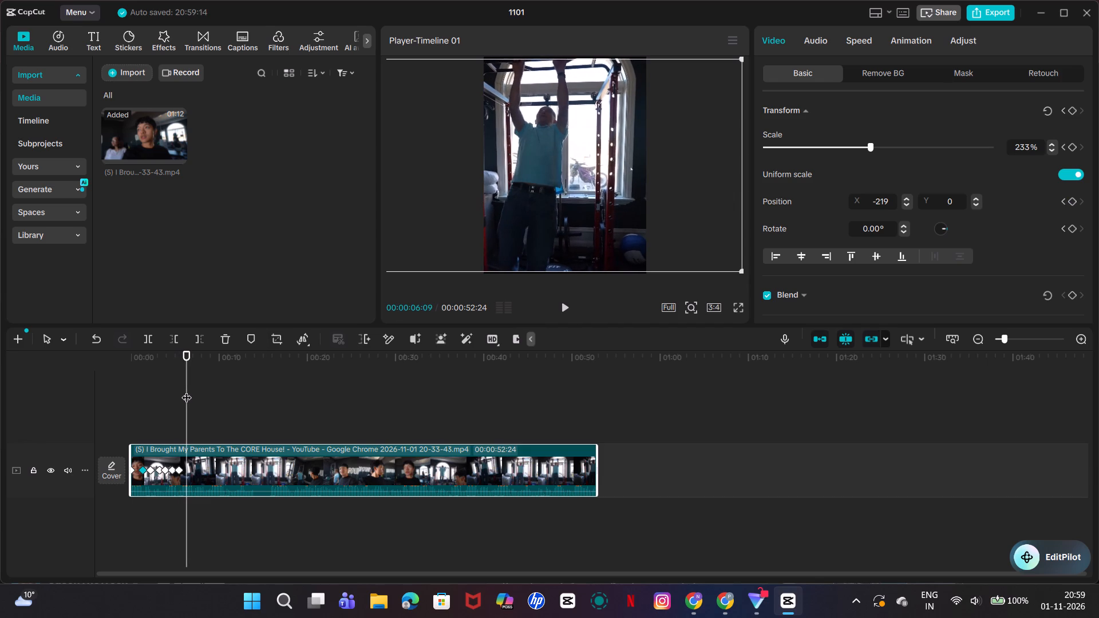
{"action": "left_click_drag", "start_coordinate": [729, 194], "coordinate": [737, 195]}
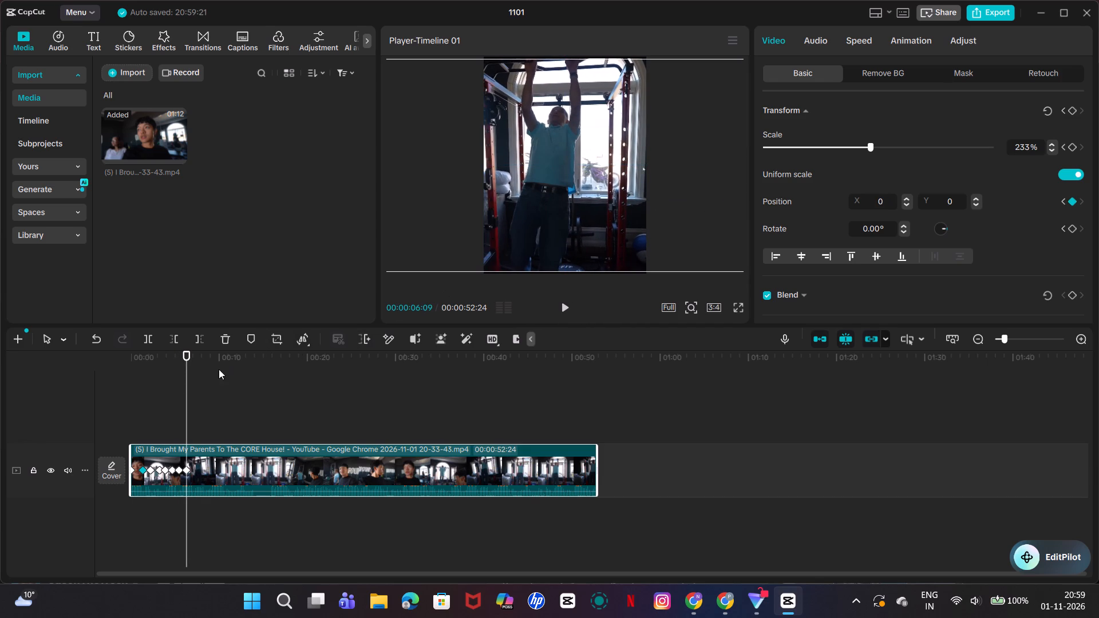
Keyframe the video's position at 00:00:07:01 by shifting it to X 196, Y 0, centring the man on the bar.
{"action": "left_click_drag", "start_coordinate": [188, 378], "coordinate": [193, 379]}
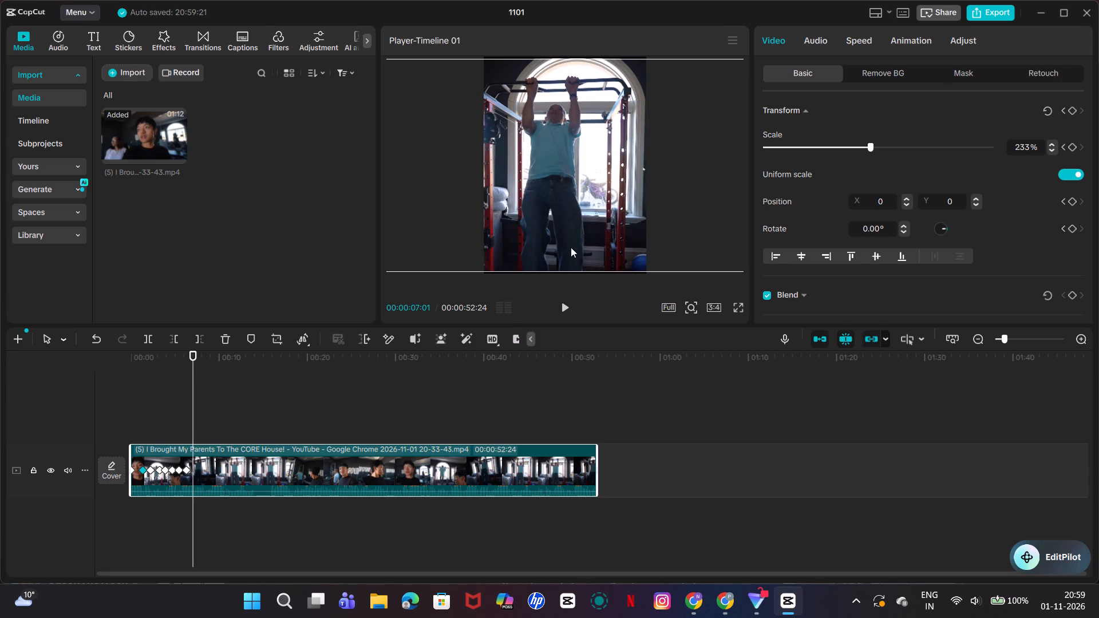
{"action": "left_click_drag", "start_coordinate": [680, 193], "coordinate": [691, 194]}
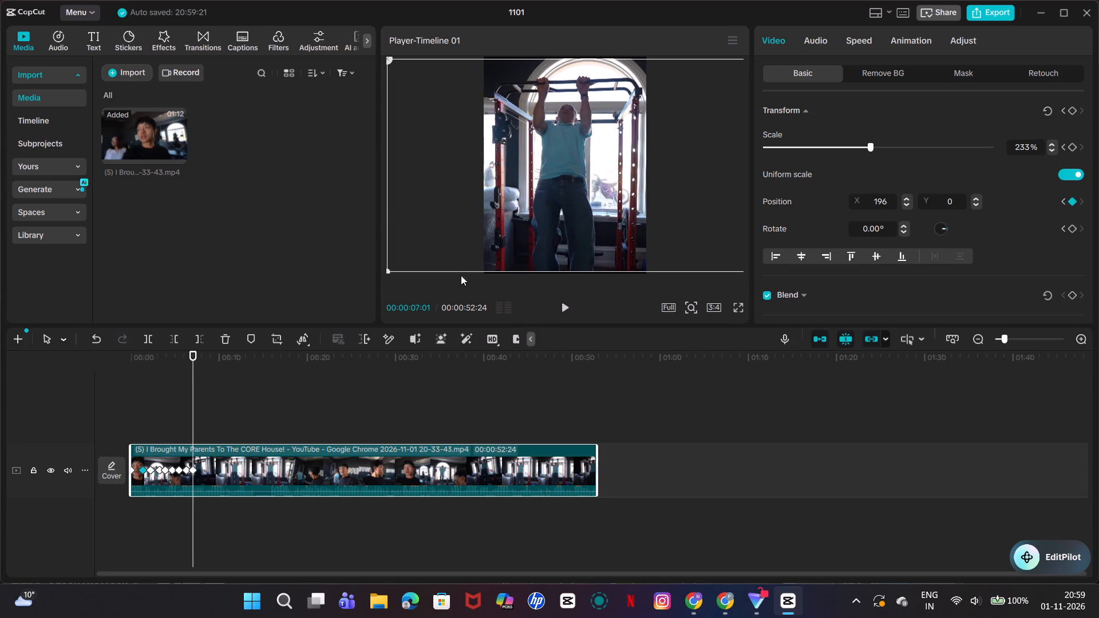
Keyframe the video's position at 00:00:08:17 by shifting it back to the centre, X 0, Y 0.
{"action": "left_click_drag", "start_coordinate": [196, 373], "coordinate": [210, 369]}
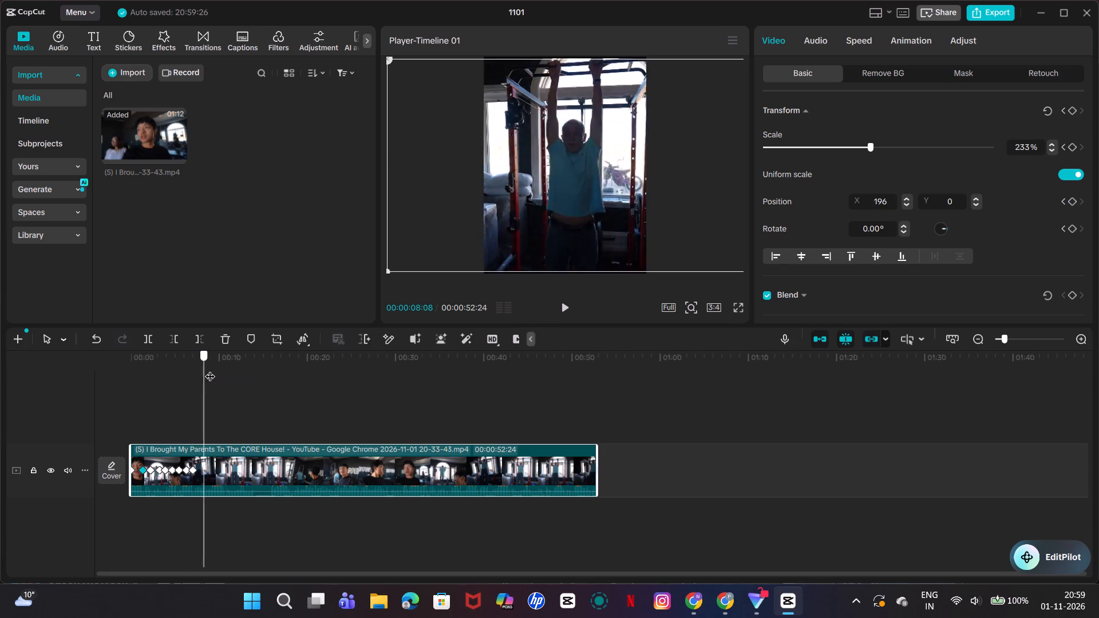
{"action": "left_click_drag", "start_coordinate": [210, 369], "coordinate": [232, 369]}
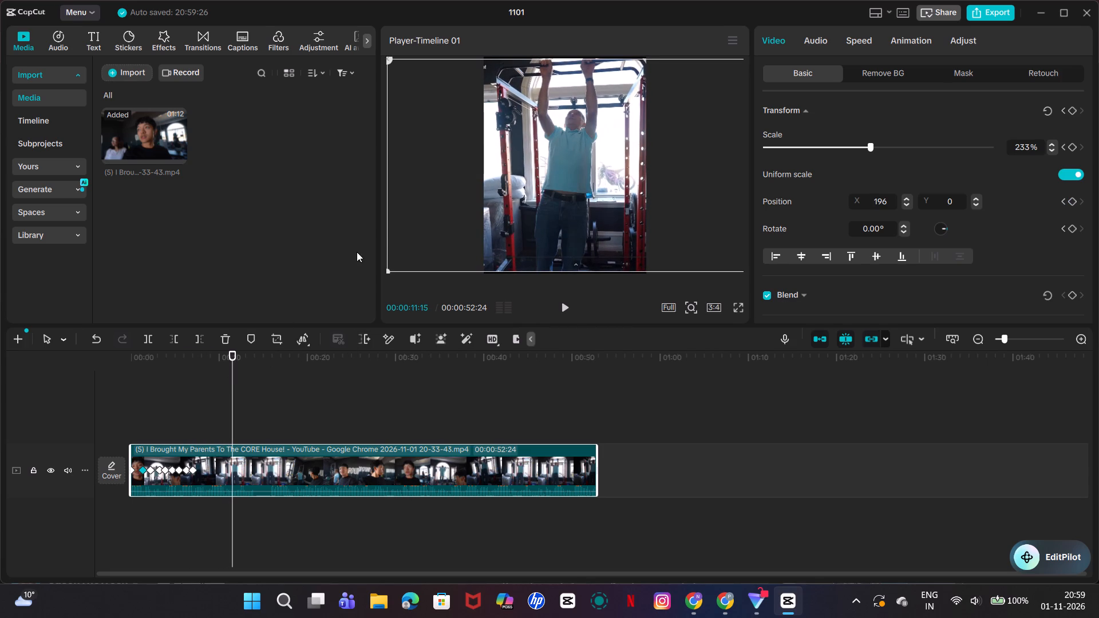
{"action": "left_click_drag", "start_coordinate": [234, 377], "coordinate": [223, 377]}
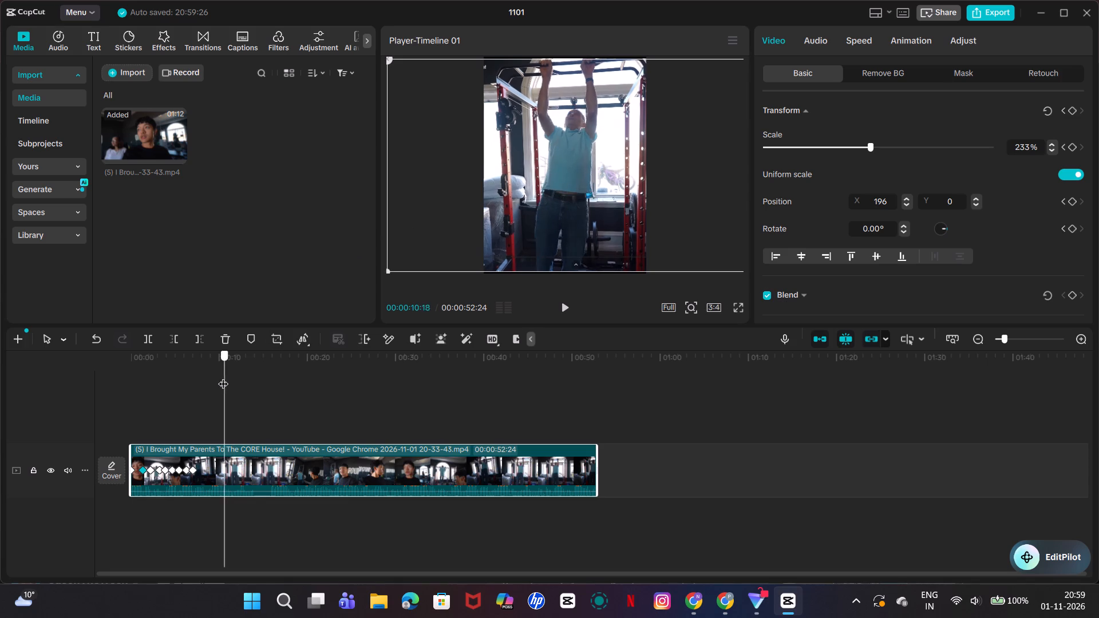
{"action": "left_click_drag", "start_coordinate": [223, 377], "coordinate": [210, 377]}
{"action": "left_click", "coordinate": [209, 376]}
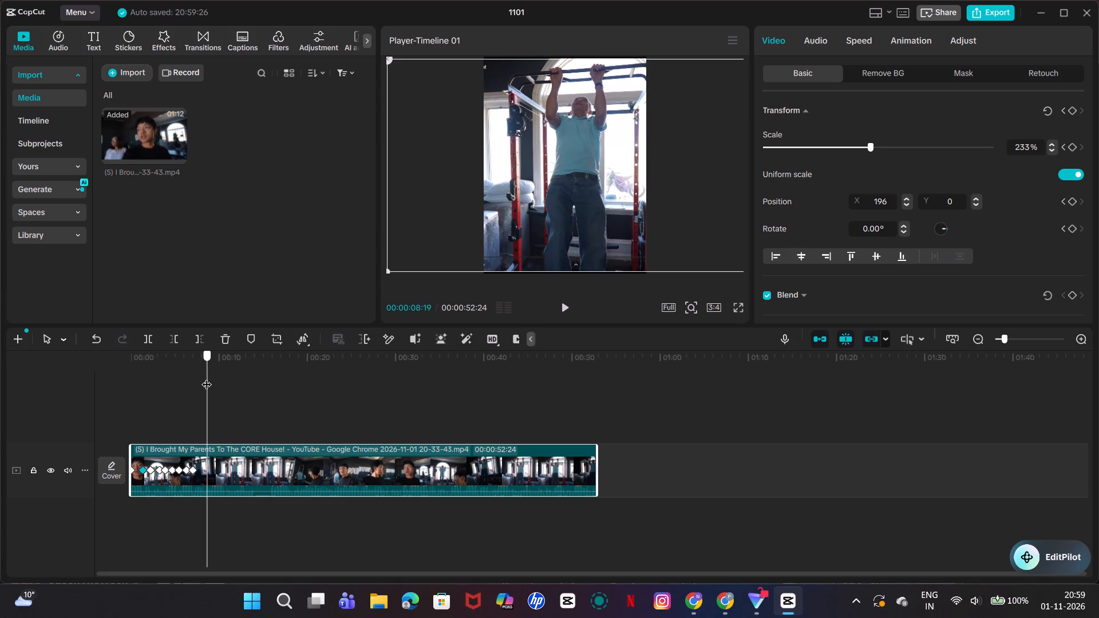
{"action": "left_click_drag", "start_coordinate": [429, 197], "coordinate": [425, 197]}
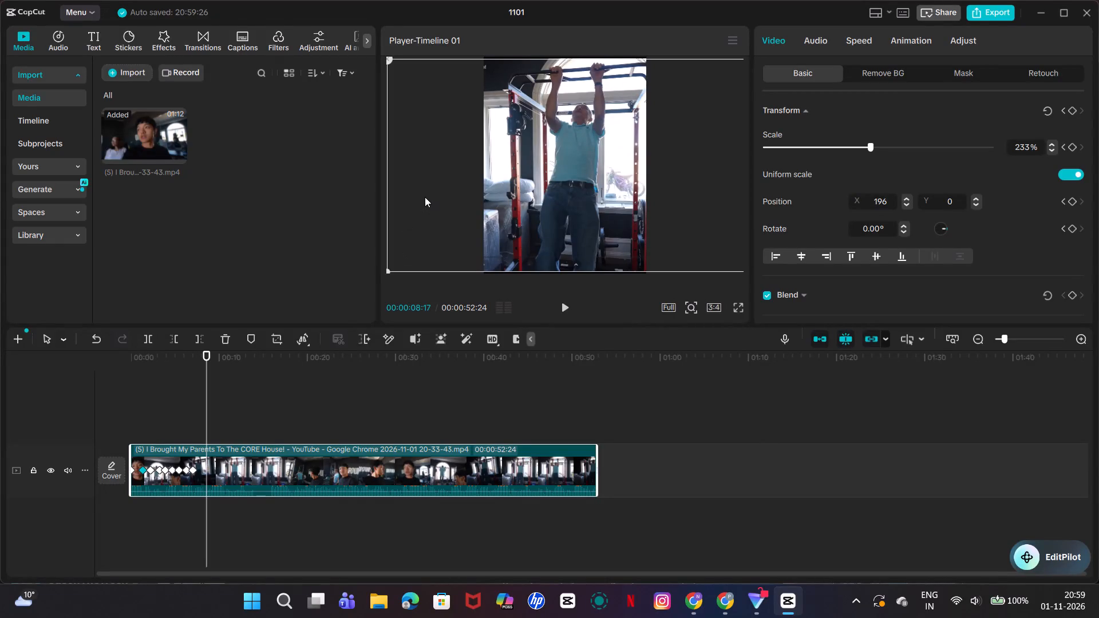
{"action": "left_click_drag", "start_coordinate": [425, 197], "coordinate": [419, 197]}
{"action": "left_click_drag", "start_coordinate": [419, 197], "coordinate": [415, 197]}
{"action": "left_click_drag", "start_coordinate": [415, 197], "coordinate": [410, 196]}
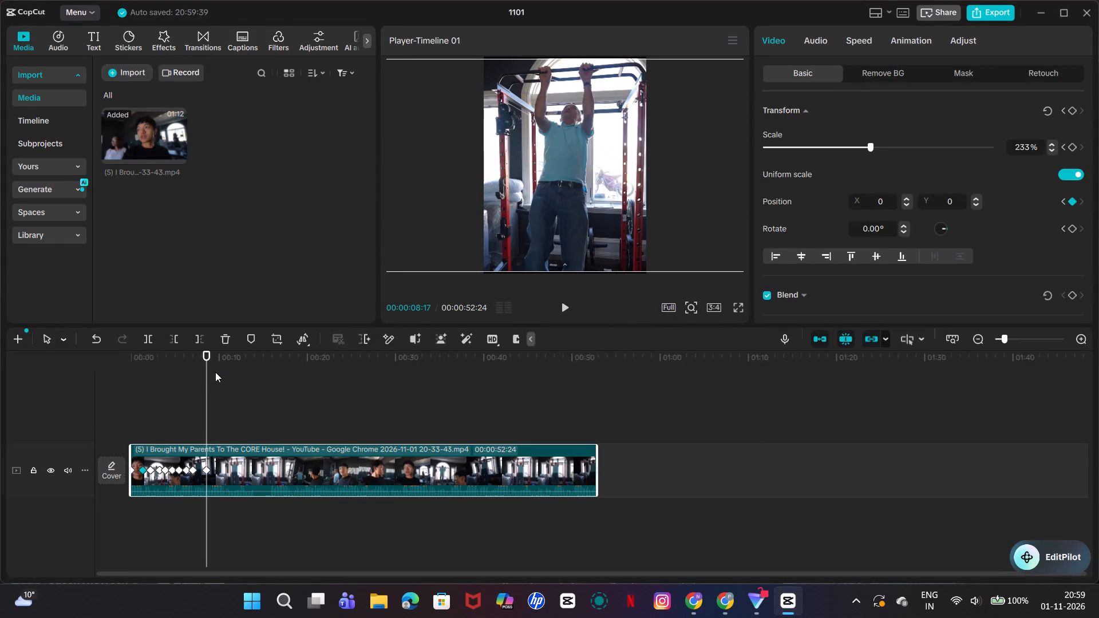
Split the video at 00:00:30:12 and delete the part before the cut.
{"action": "left_click_drag", "start_coordinate": [210, 375], "coordinate": [251, 375]}
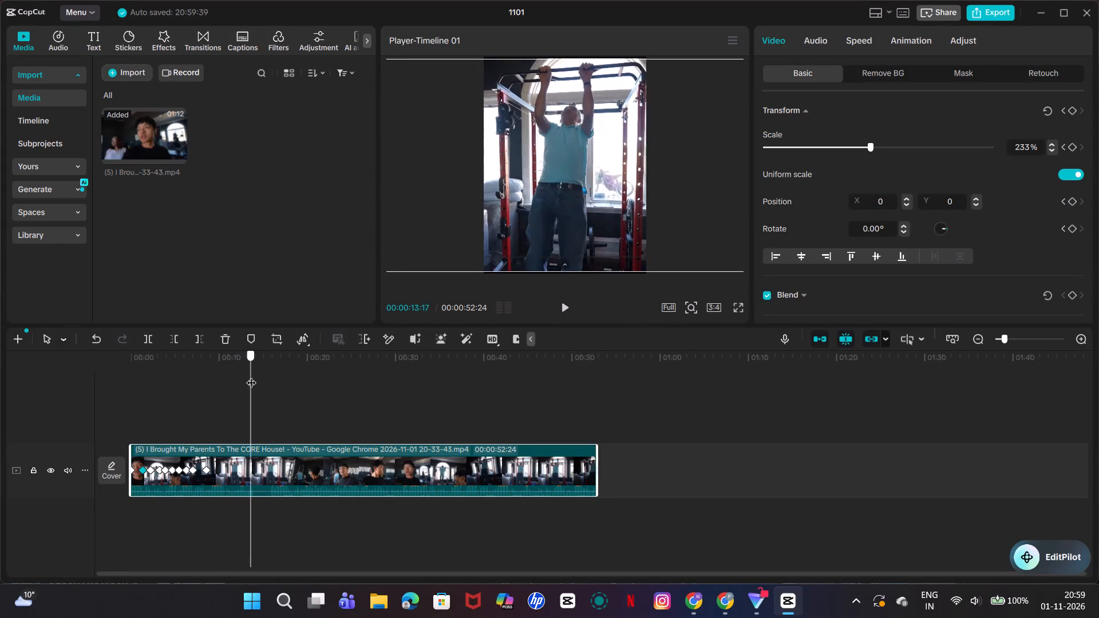
{"action": "left_click_drag", "start_coordinate": [251, 375], "coordinate": [256, 374]}
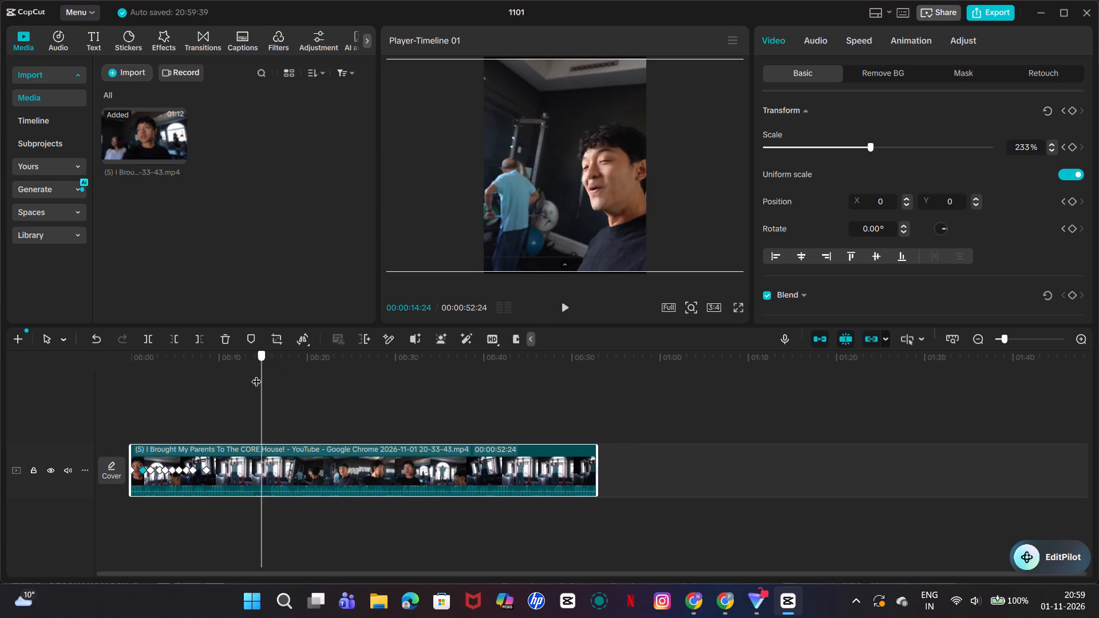
{"action": "left_click_drag", "start_coordinate": [256, 374], "coordinate": [227, 374]}
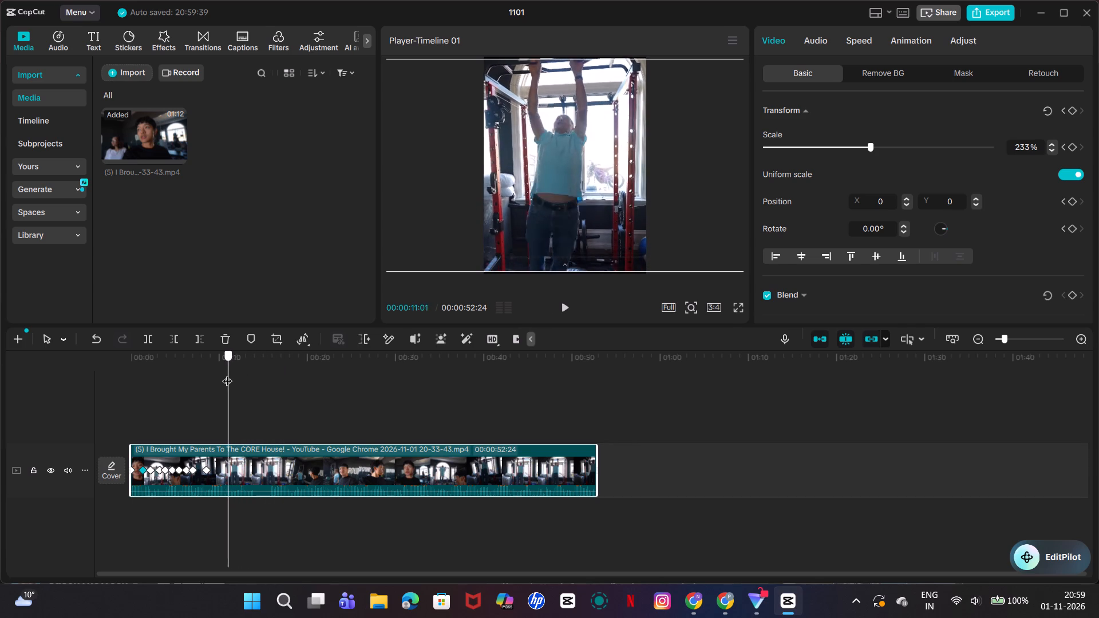
{"action": "left_click_drag", "start_coordinate": [227, 374], "coordinate": [257, 373]}
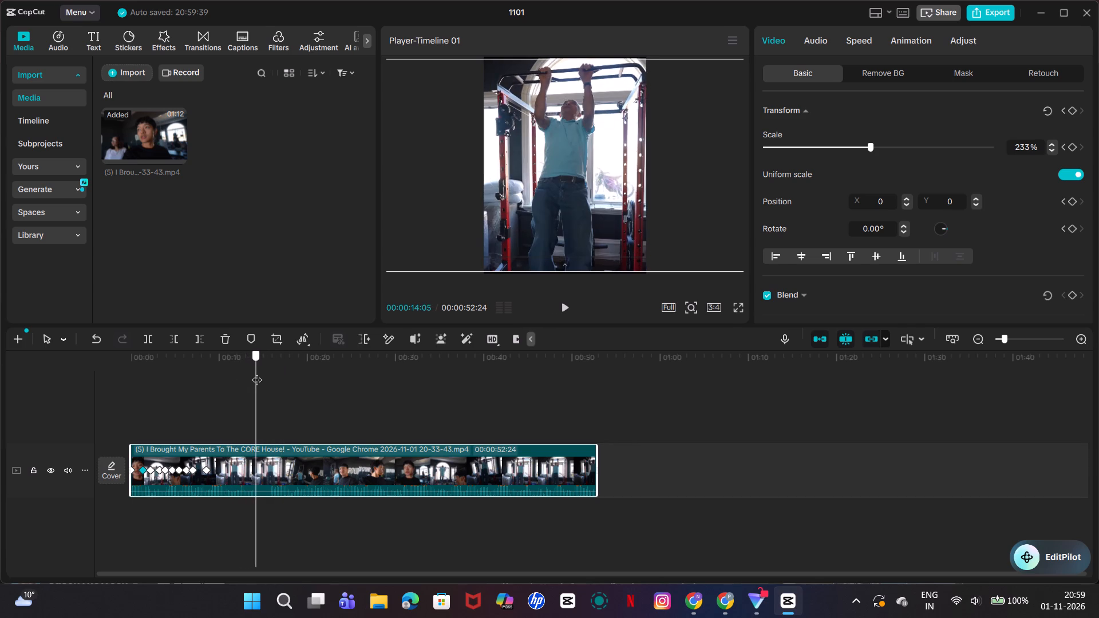
{"action": "left_click_drag", "start_coordinate": [257, 373], "coordinate": [275, 372]}
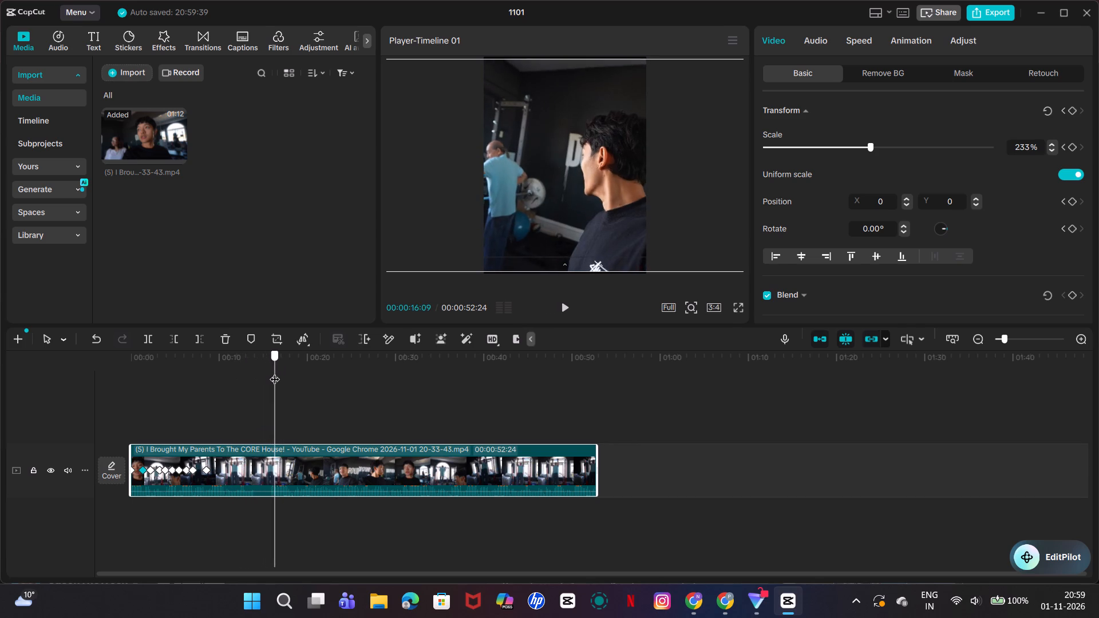
{"action": "left_click_drag", "start_coordinate": [275, 372], "coordinate": [124, 356]}
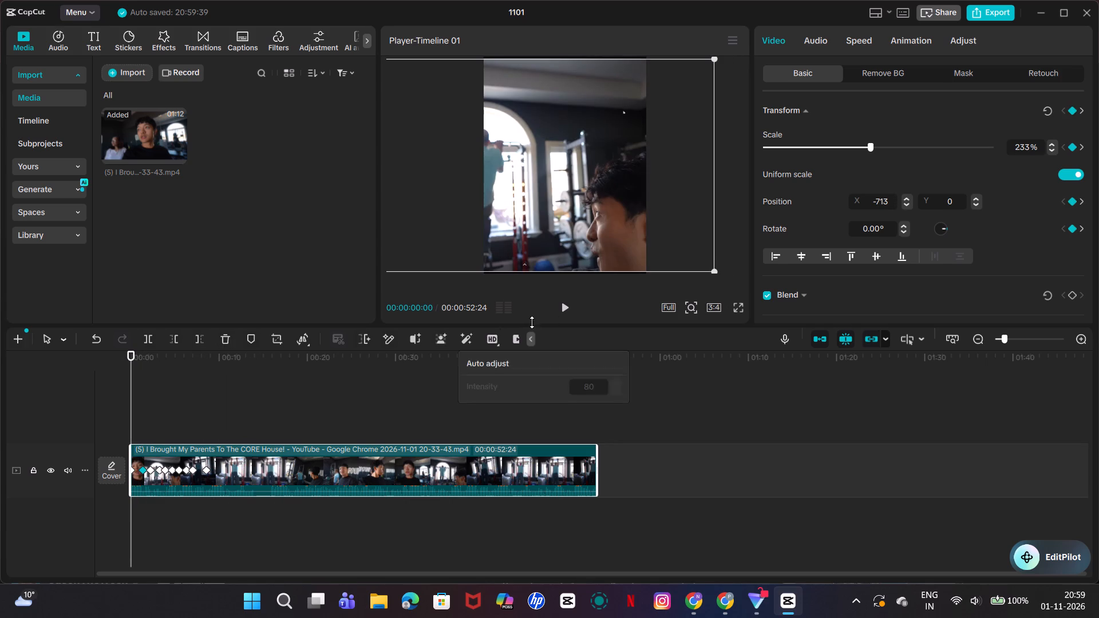
{"action": "left_click", "coordinate": [567, 303]}
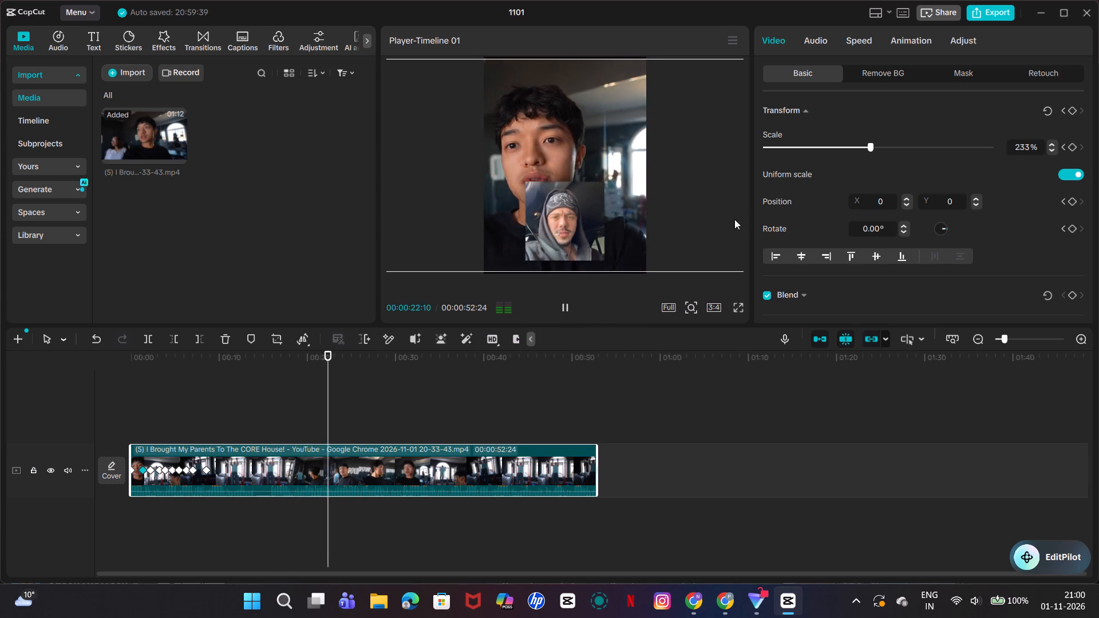
{"action": "left_click", "coordinate": [562, 305]}
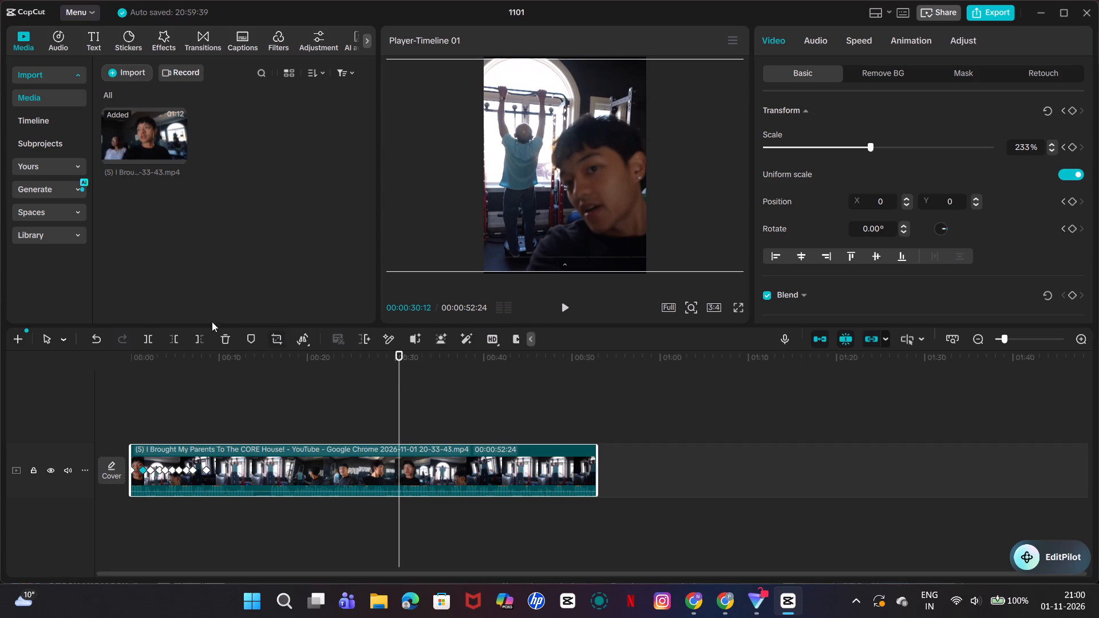
{"action": "left_click", "coordinate": [155, 336]}
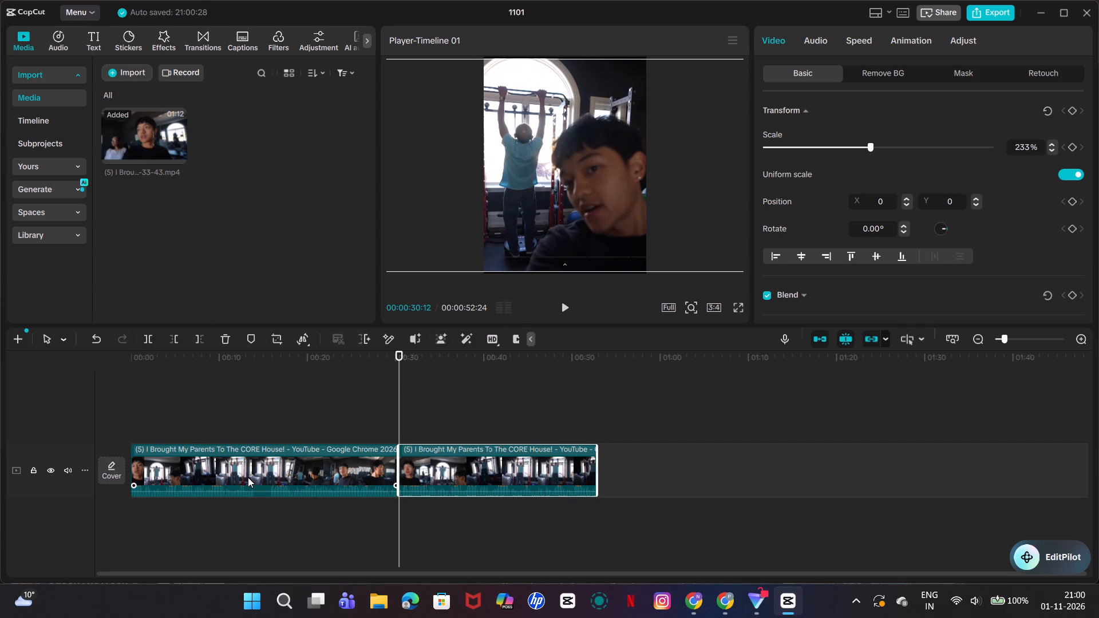
{"action": "left_click", "coordinate": [247, 473]}
{"action": "left_click", "coordinate": [229, 341]}
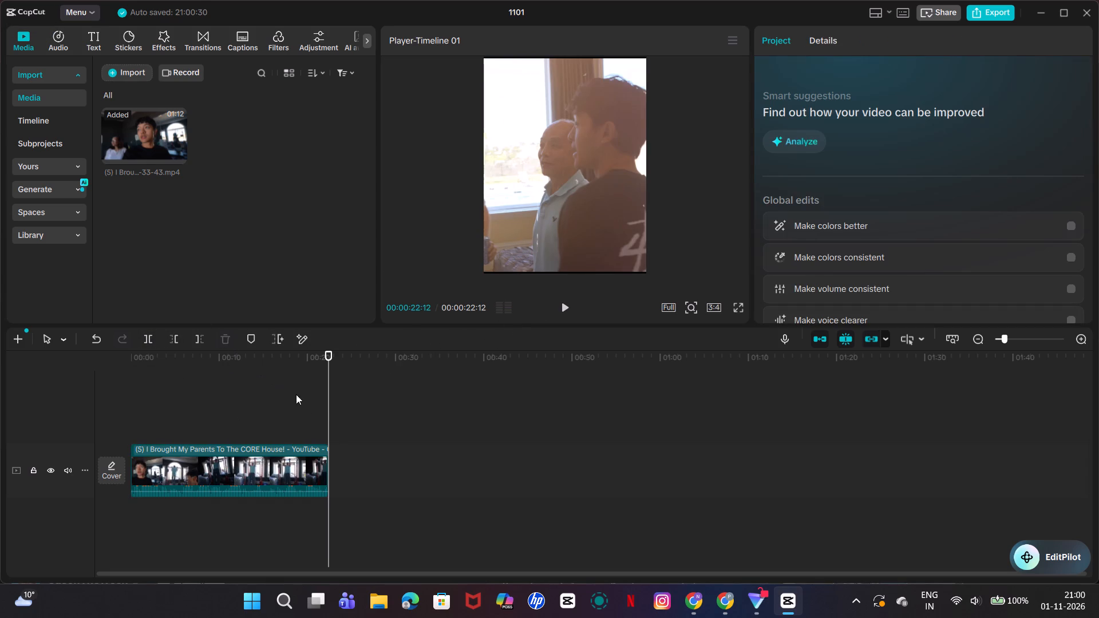
Play and scrub through the remaining clip to check the man's framing during the pull-ups.
{"action": "left_click_drag", "start_coordinate": [325, 407], "coordinate": [165, 418]}
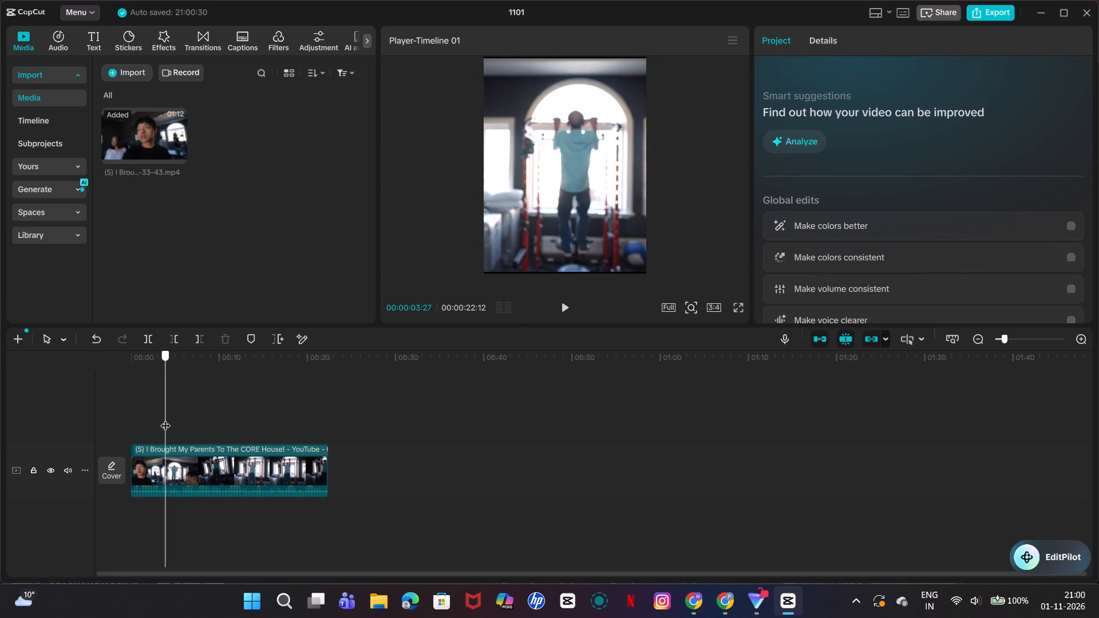
{"action": "left_click_drag", "start_coordinate": [165, 418], "coordinate": [173, 413]}
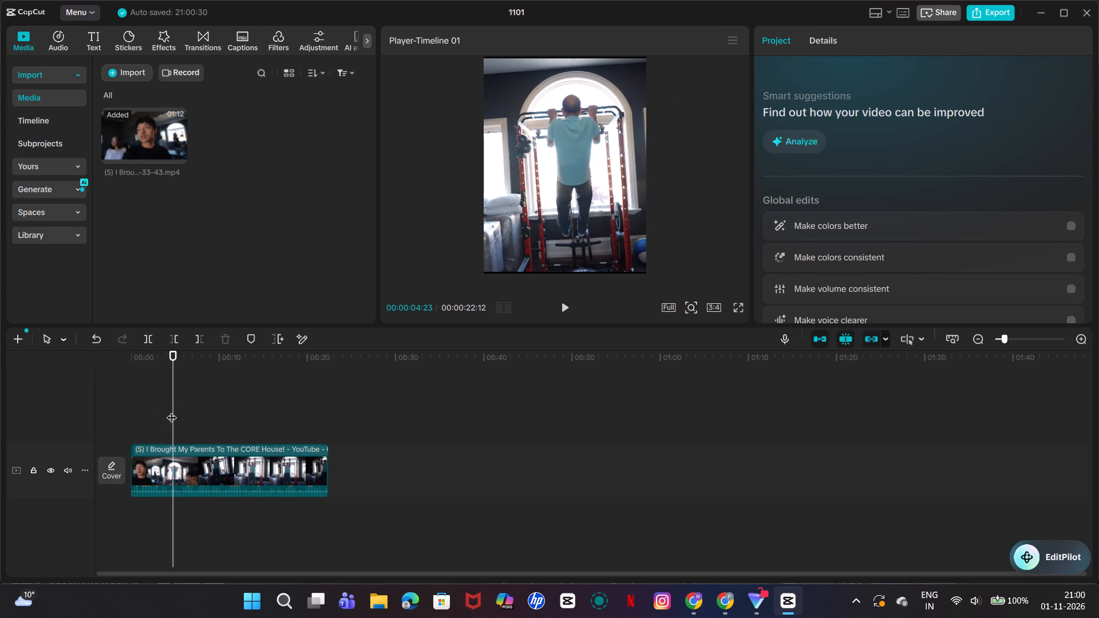
{"action": "left_click_drag", "start_coordinate": [172, 410], "coordinate": [101, 427]}
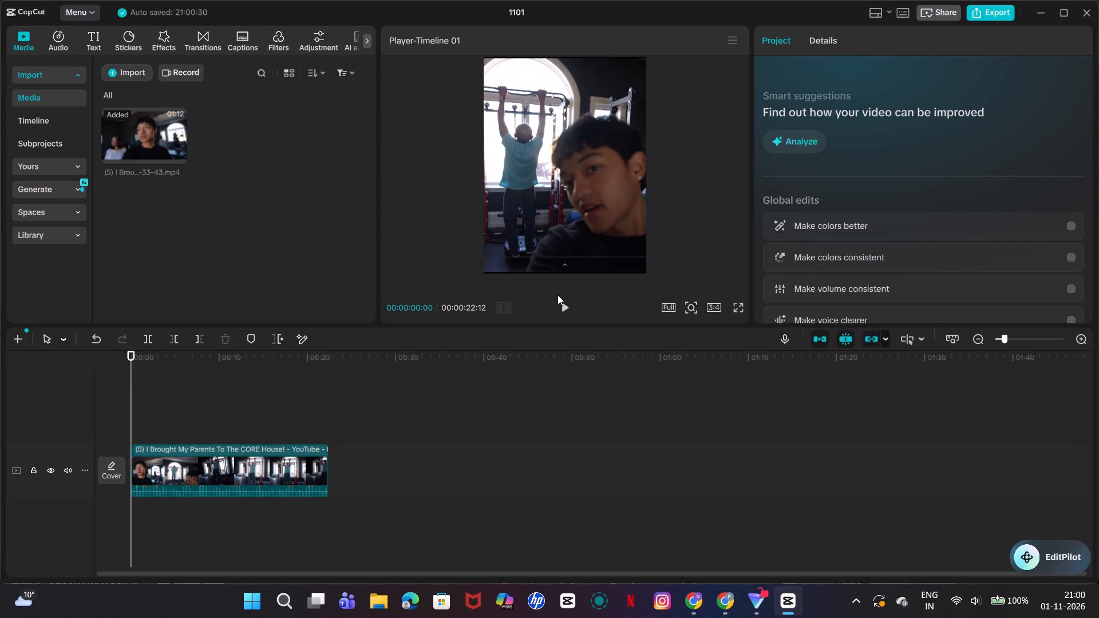
{"action": "left_click", "coordinate": [562, 304]}
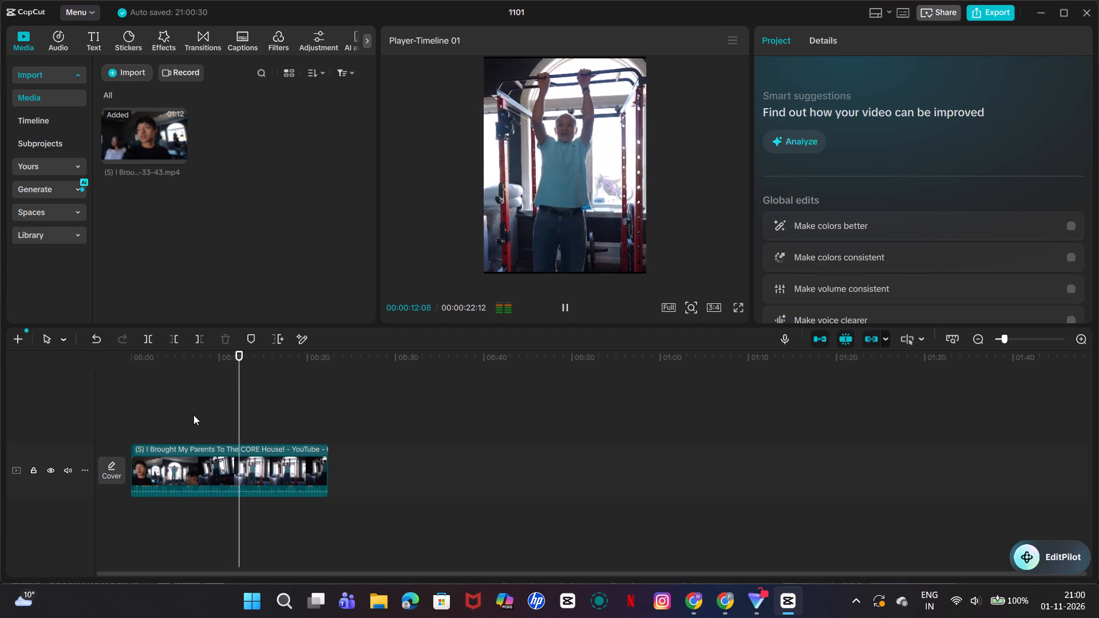
{"action": "left_click_drag", "start_coordinate": [238, 418], "coordinate": [223, 422]}
{"action": "left_click_drag", "start_coordinate": [255, 415], "coordinate": [215, 420]}
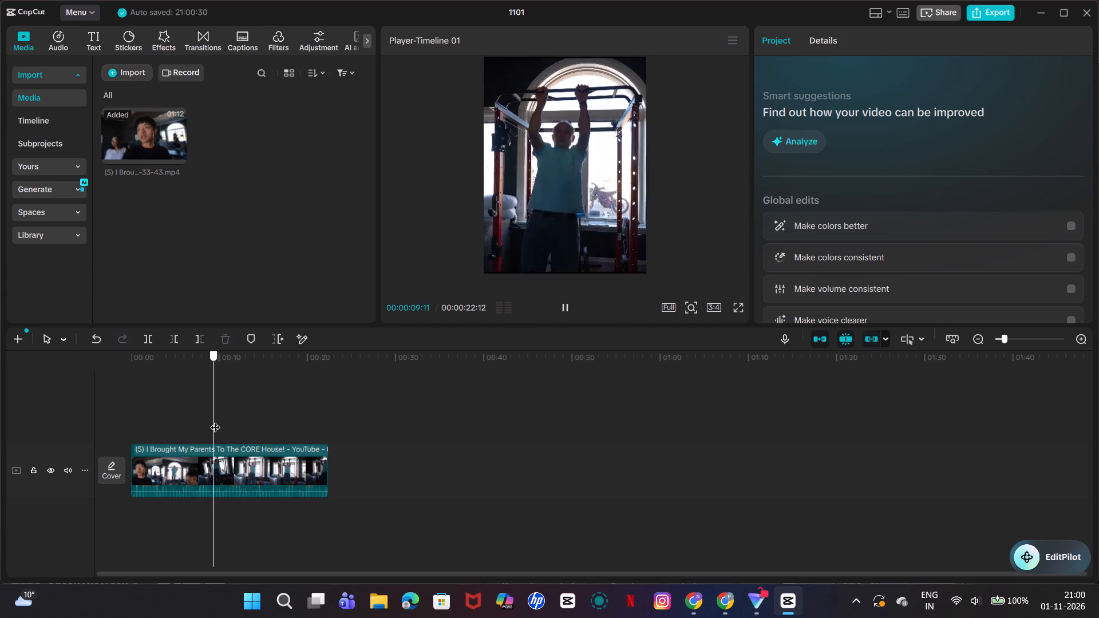
{"action": "left_click_drag", "start_coordinate": [215, 420], "coordinate": [222, 420]}
{"action": "left_click", "coordinate": [167, 135]}
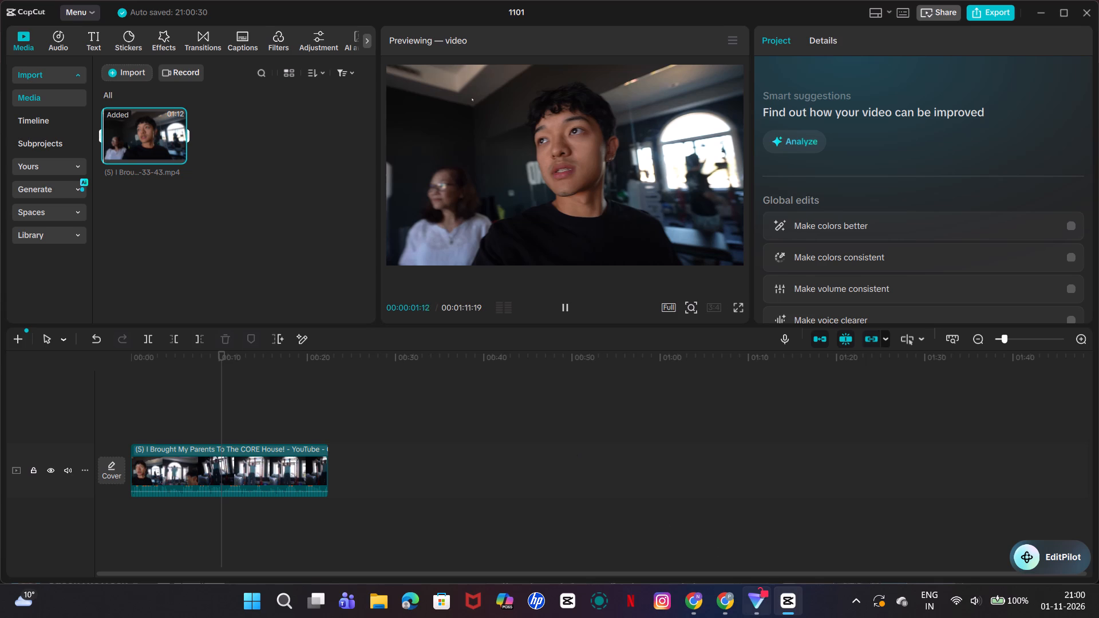
{"action": "left_click", "coordinate": [728, 601]}
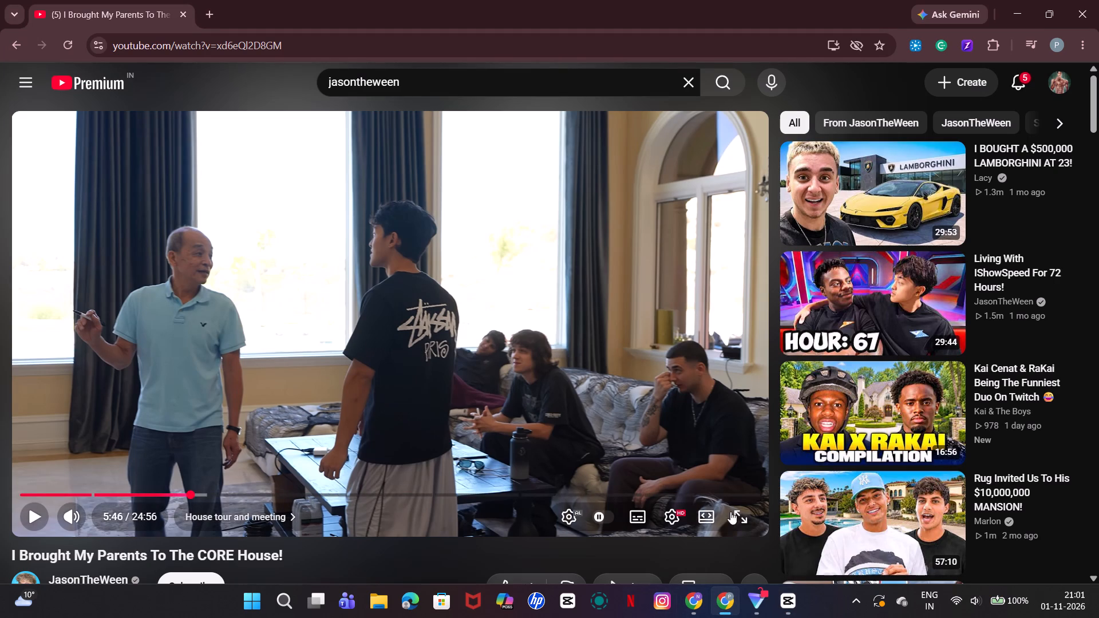
{"action": "left_click", "coordinate": [794, 599]}
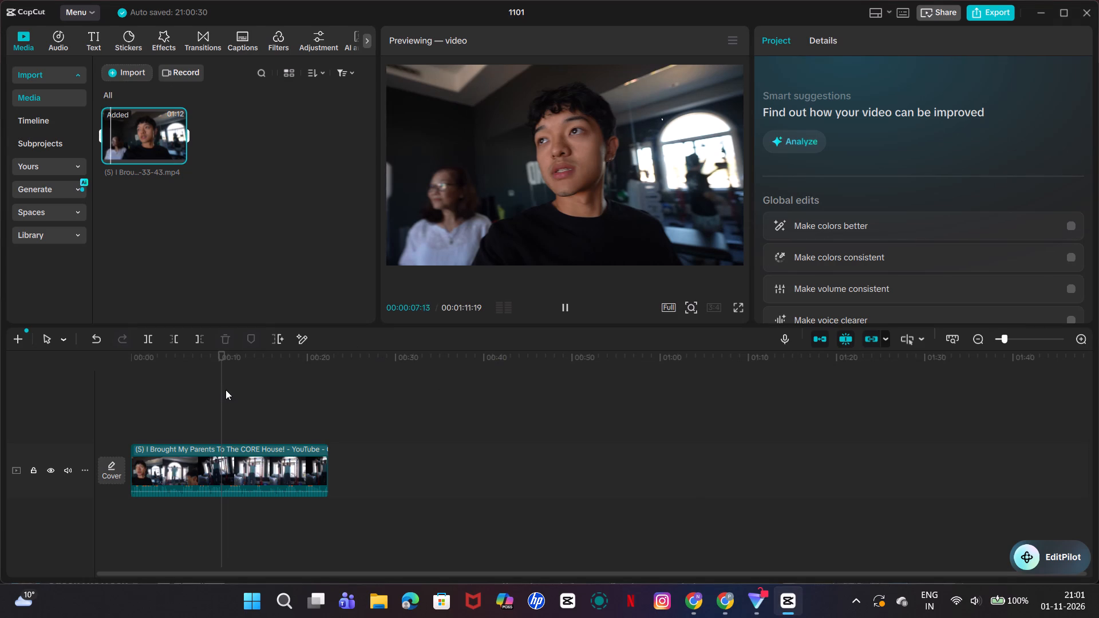
{"action": "left_click_drag", "start_coordinate": [219, 391], "coordinate": [76, 393]}
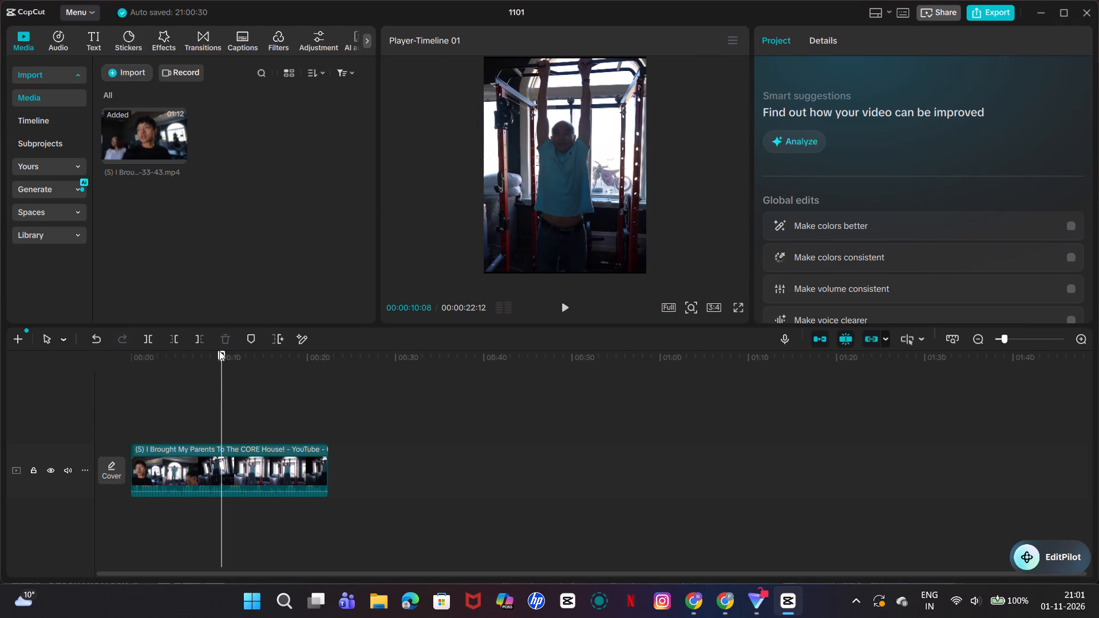
{"action": "left_click_drag", "start_coordinate": [219, 351], "coordinate": [111, 321]}
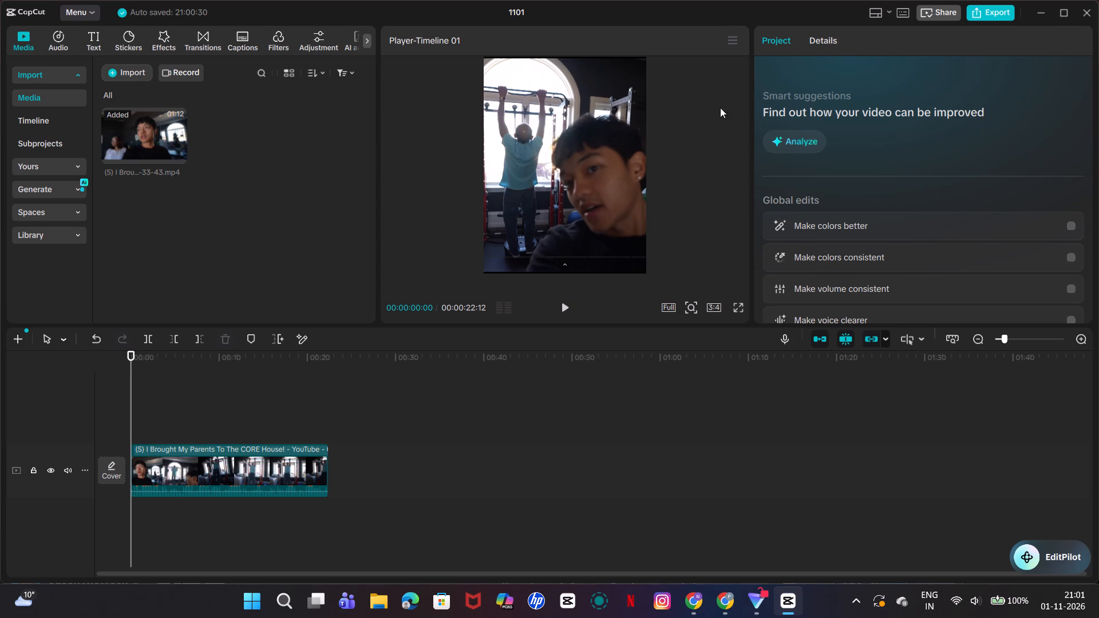
Add a keyframe for the whole Transform group to the remaining clip at 00:00:09:11.
{"action": "left_click", "coordinate": [301, 454]}
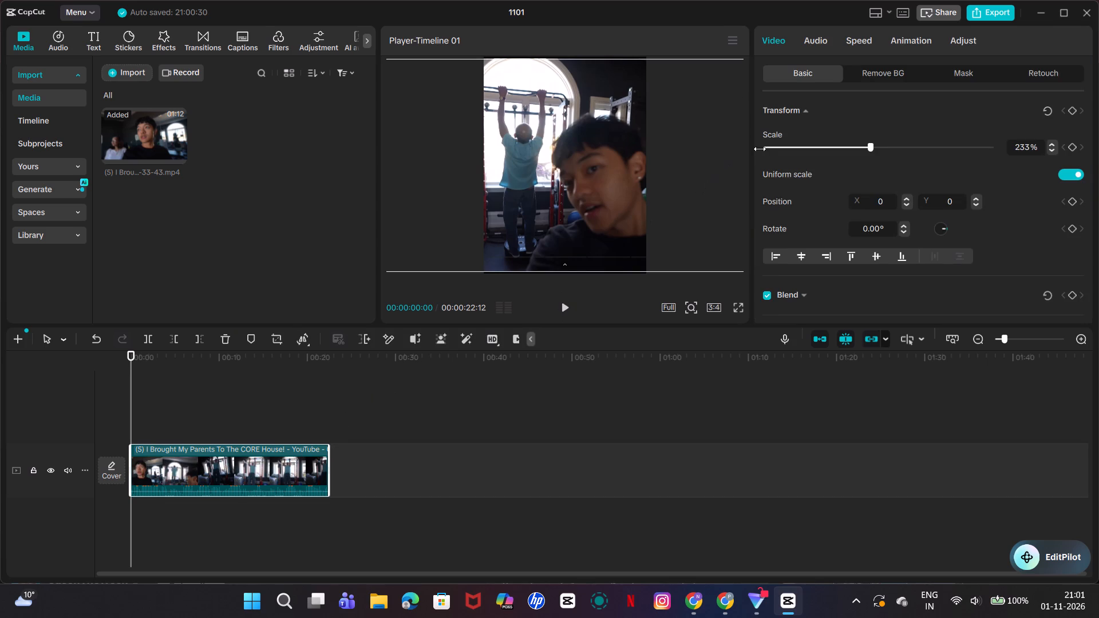
{"action": "left_click", "coordinate": [565, 304]}
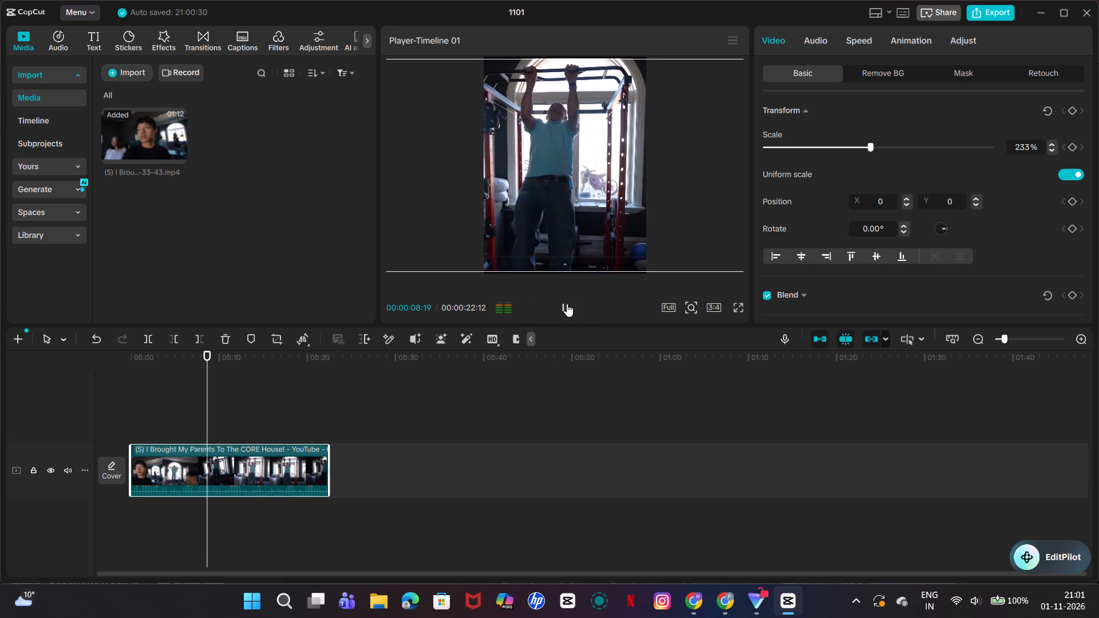
{"action": "left_click", "coordinate": [567, 304]}
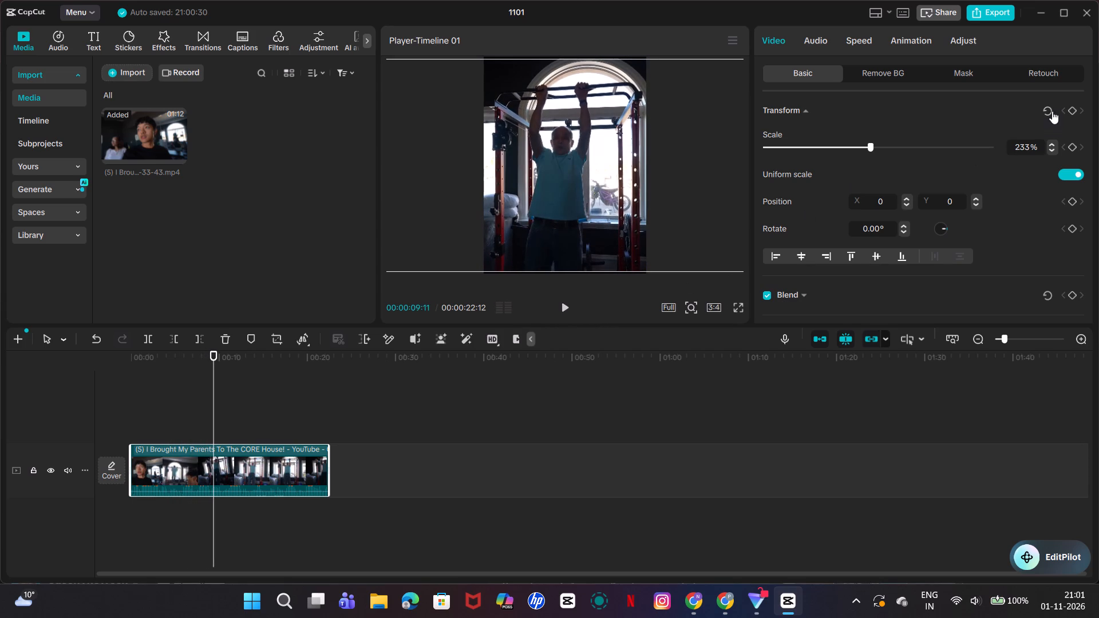
{"action": "left_click", "coordinate": [1074, 109]}
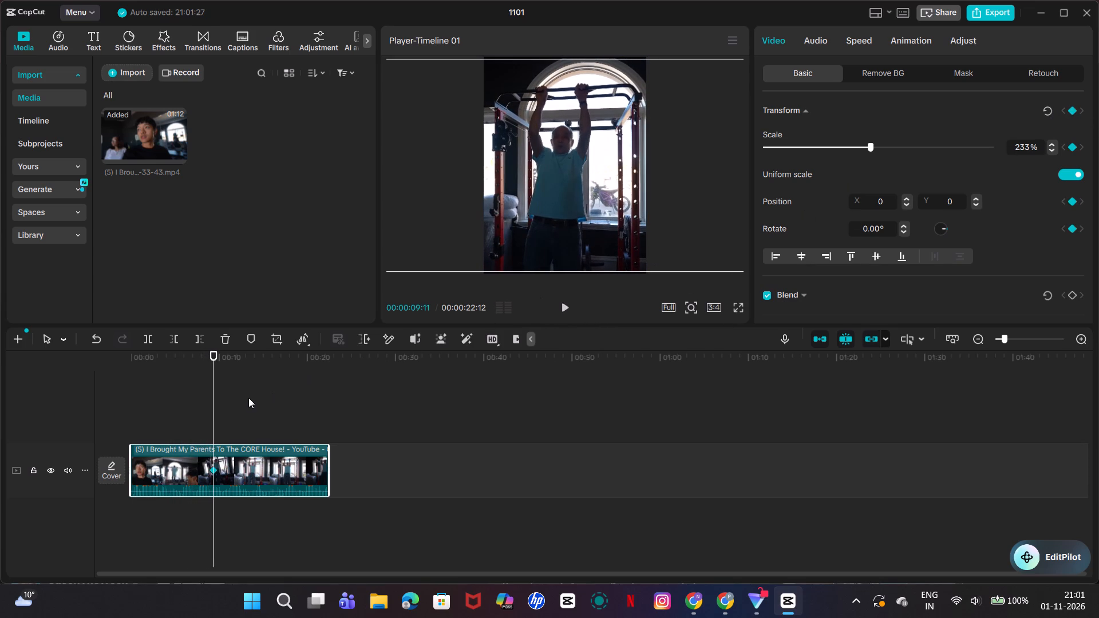
Keyframe the clip's position at 00:00:08:17 by shifting it to X 349, Y 0, centring the man on the bar.
{"action": "left_click_drag", "start_coordinate": [215, 401], "coordinate": [207, 401]}
{"action": "left_click_drag", "start_coordinate": [686, 199], "coordinate": [696, 199]}
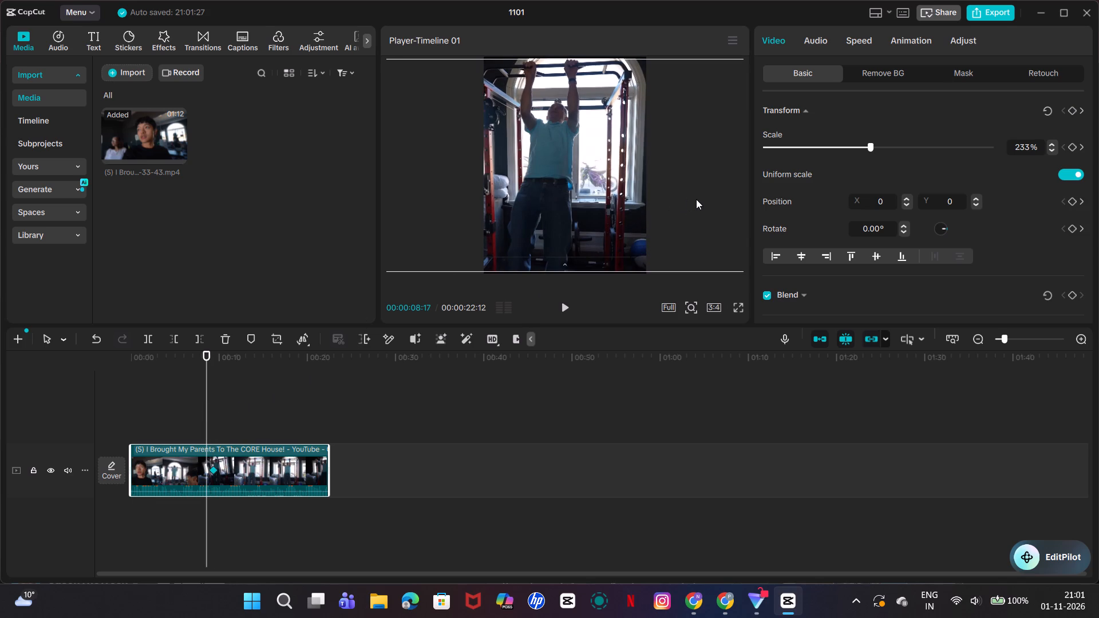
{"action": "left_click_drag", "start_coordinate": [696, 199], "coordinate": [699, 197]}
{"action": "left_click_drag", "start_coordinate": [699, 197], "coordinate": [703, 197]}
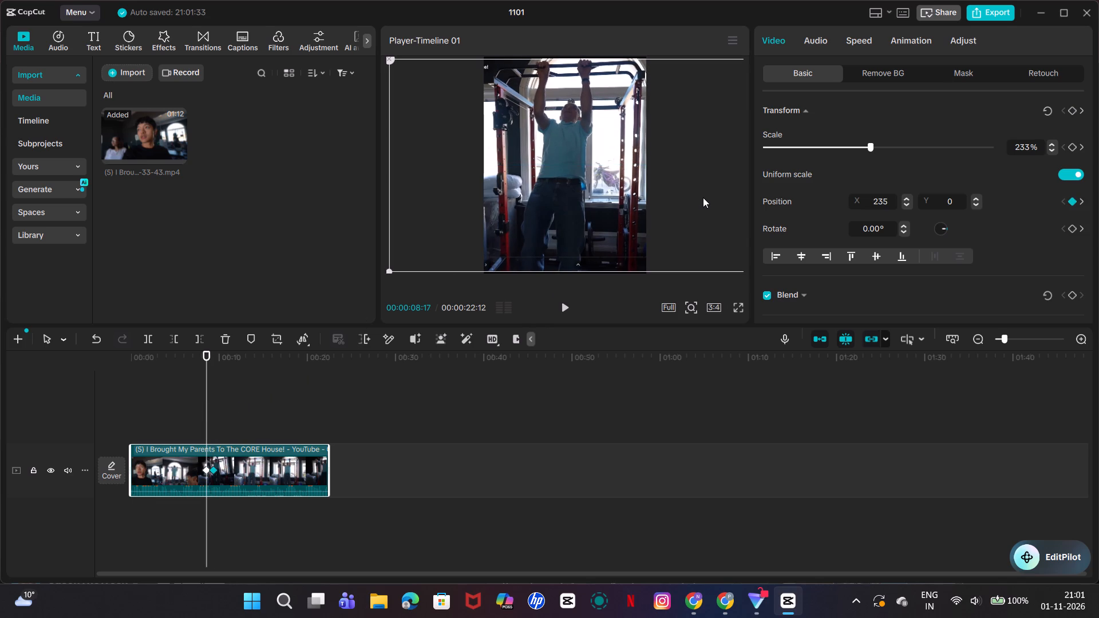
{"action": "left_click_drag", "start_coordinate": [703, 197], "coordinate": [709, 196]}
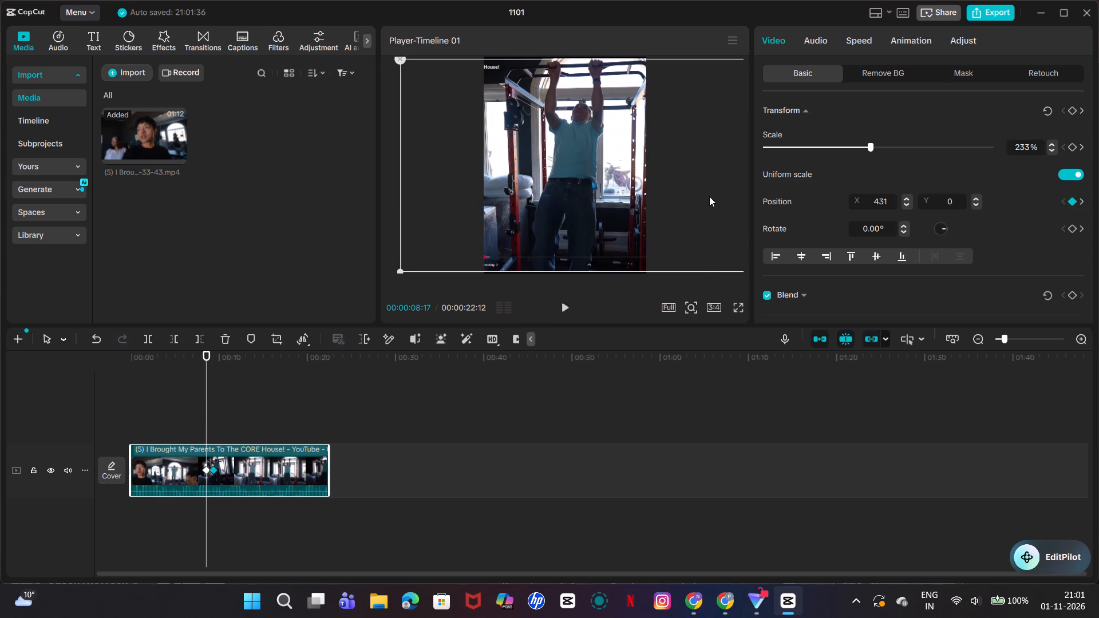
{"action": "left_click_drag", "start_coordinate": [706, 198], "coordinate": [701, 198]}
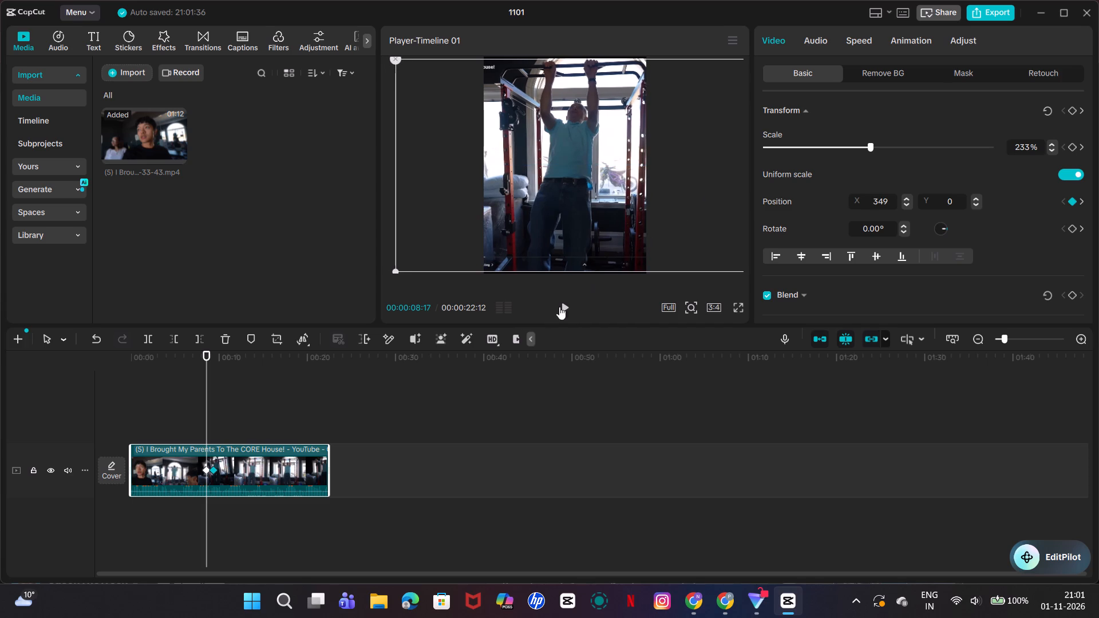
Keyframe the clip's position at 00:00:09:11 by shifting it to X 158, Y 0, centring the man on the bar.
{"action": "left_click", "coordinate": [214, 469]}
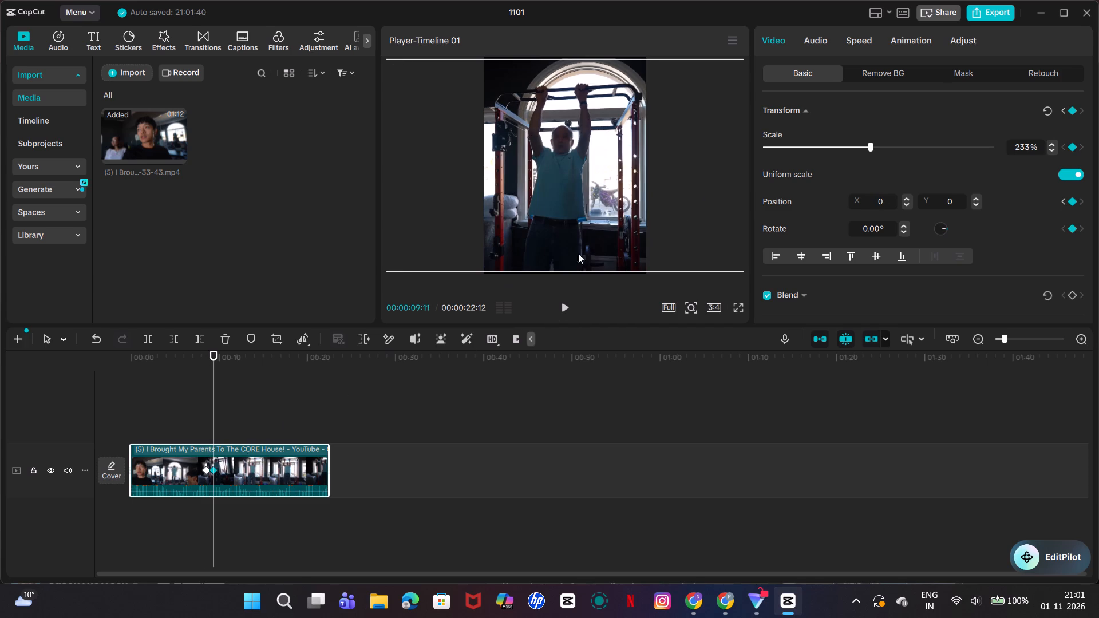
{"action": "left_click_drag", "start_coordinate": [673, 208], "coordinate": [681, 208]}
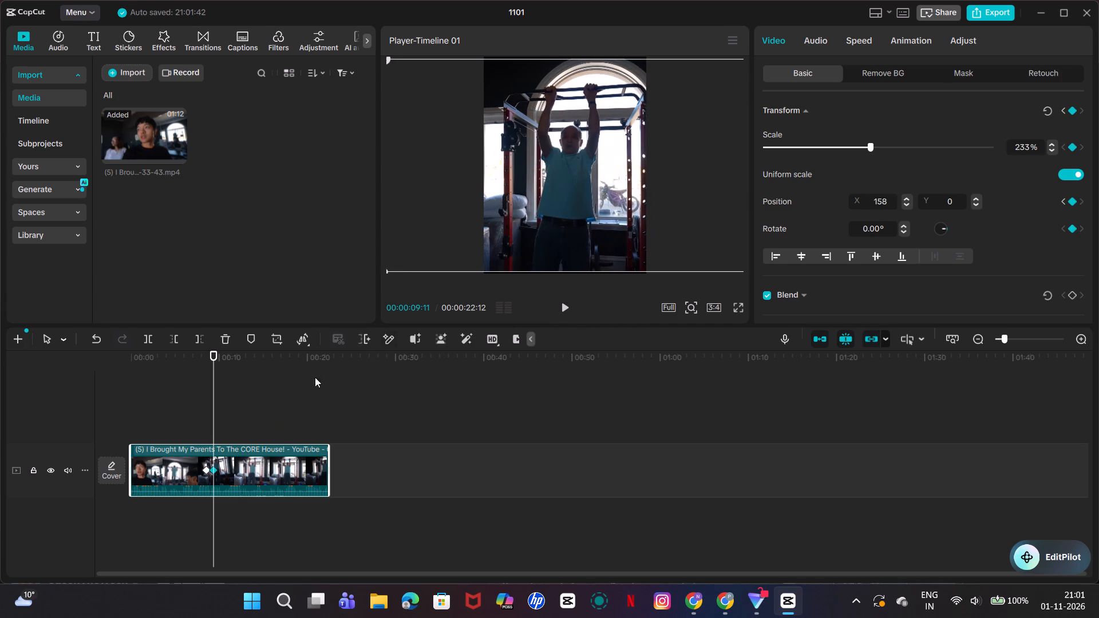
Play the clip from about 00:00:10:02 to the end and scrub its last seconds to check the man's framing.
{"action": "left_click", "coordinate": [215, 394]}
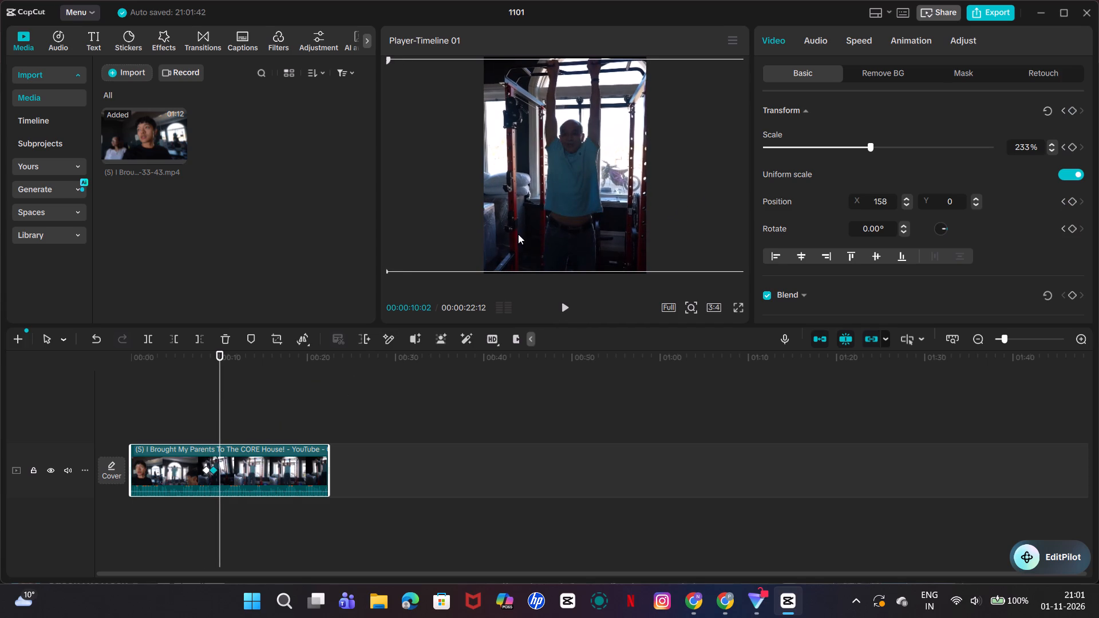
{"action": "left_click", "coordinate": [564, 303]}
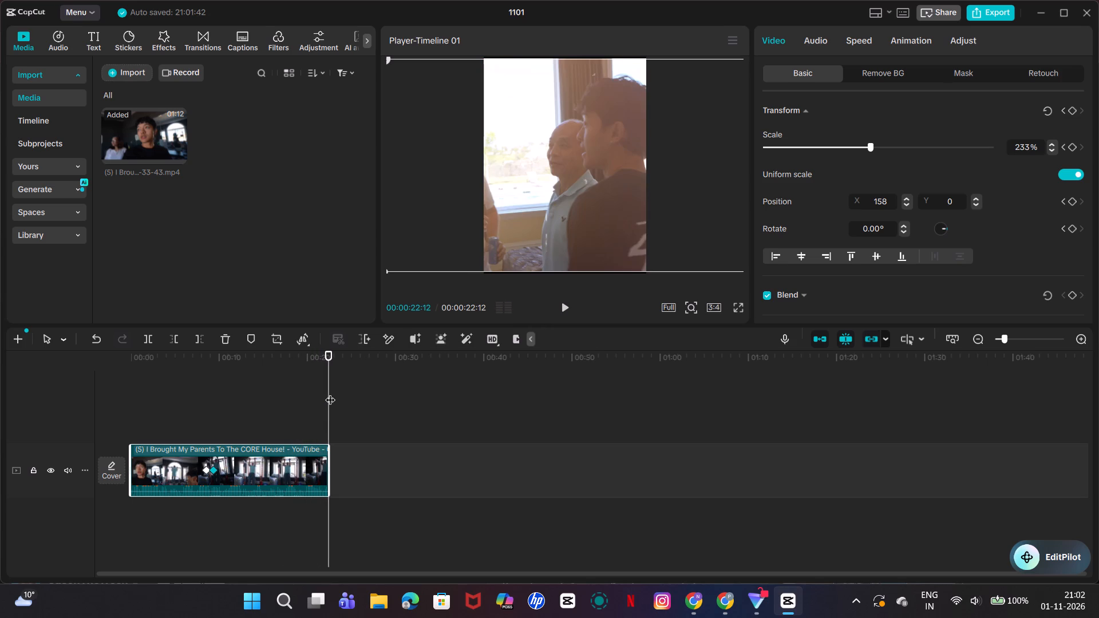
{"action": "left_click_drag", "start_coordinate": [330, 393], "coordinate": [327, 393]}
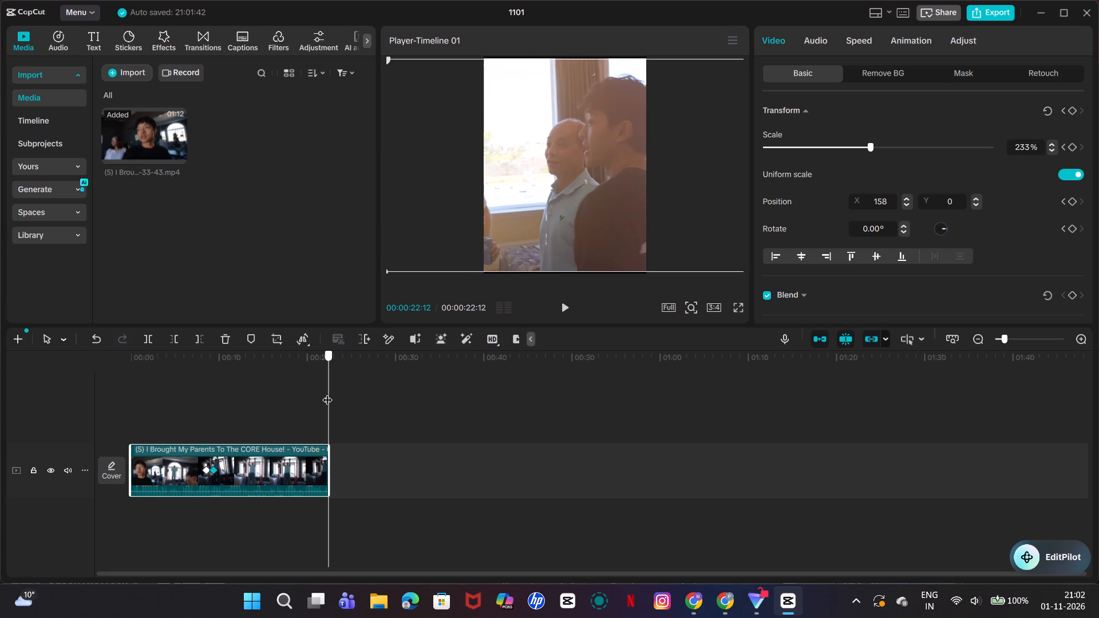
{"action": "left_click_drag", "start_coordinate": [327, 393], "coordinate": [337, 393]}
{"action": "left_click", "coordinate": [381, 402]}
{"action": "left_click_drag", "start_coordinate": [328, 409], "coordinate": [319, 409]}
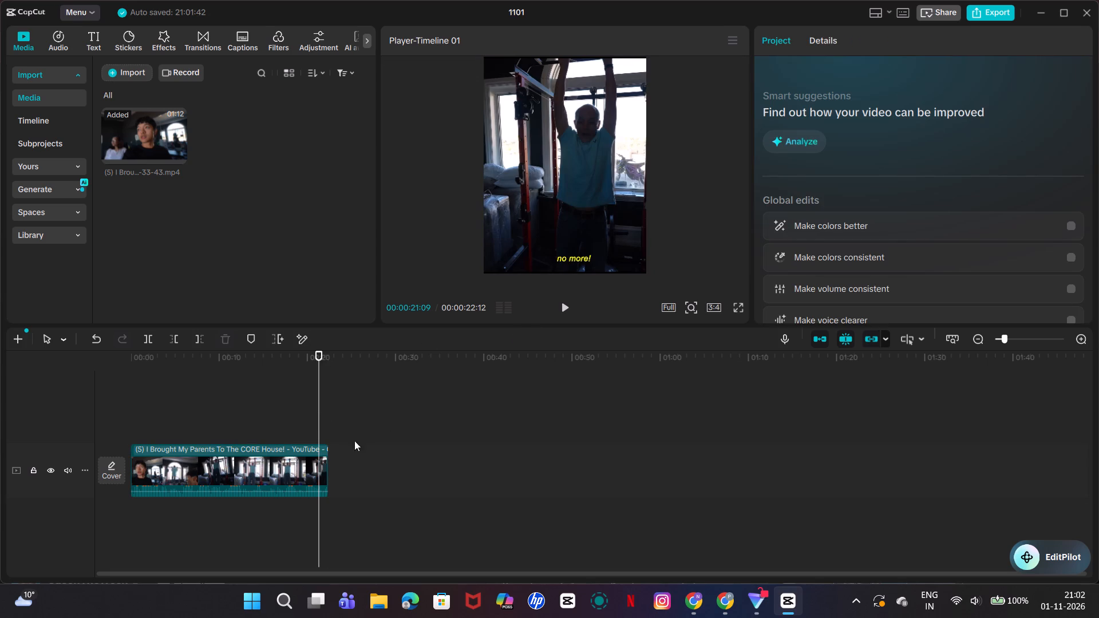
Change the project's aspect ratio to 9:16.
{"action": "left_click", "coordinate": [323, 466]}
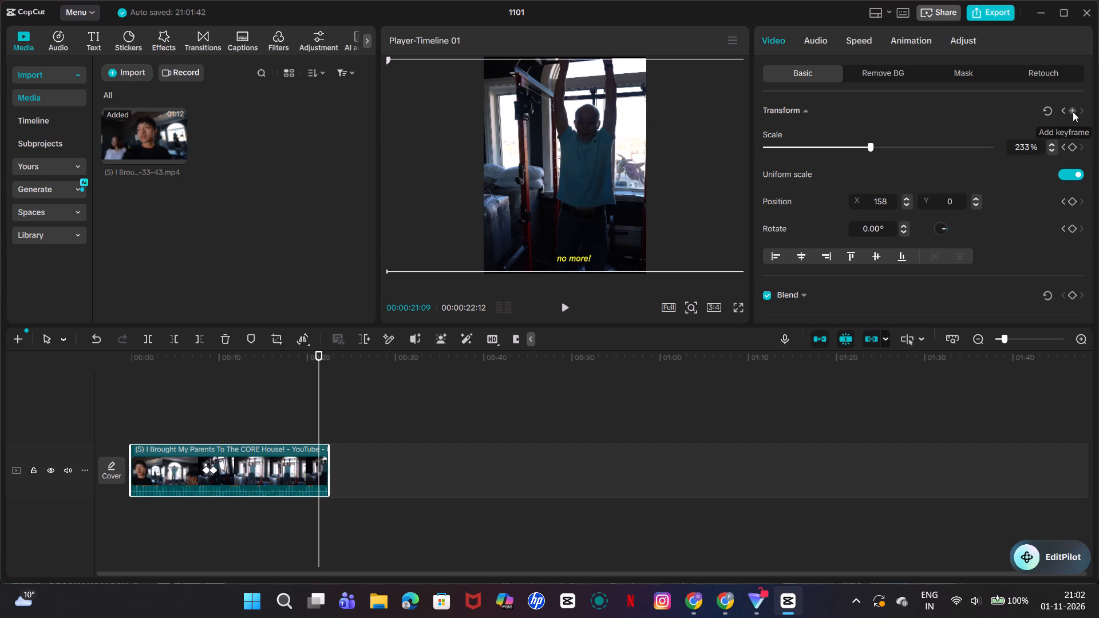
{"action": "left_click", "coordinate": [712, 308]}
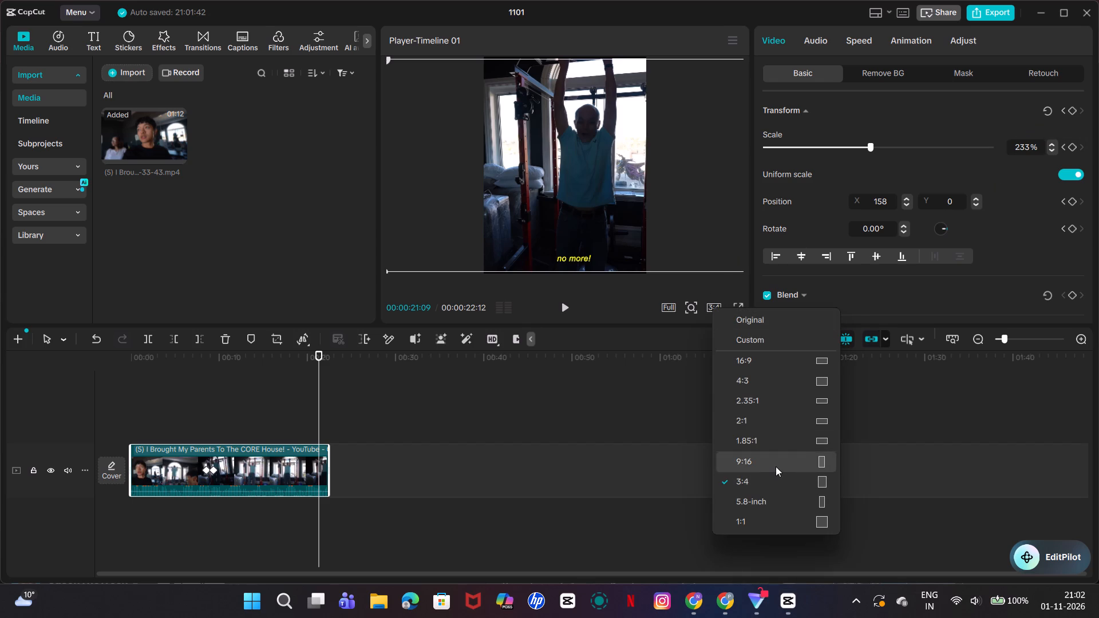
{"action": "left_click", "coordinate": [776, 466]}
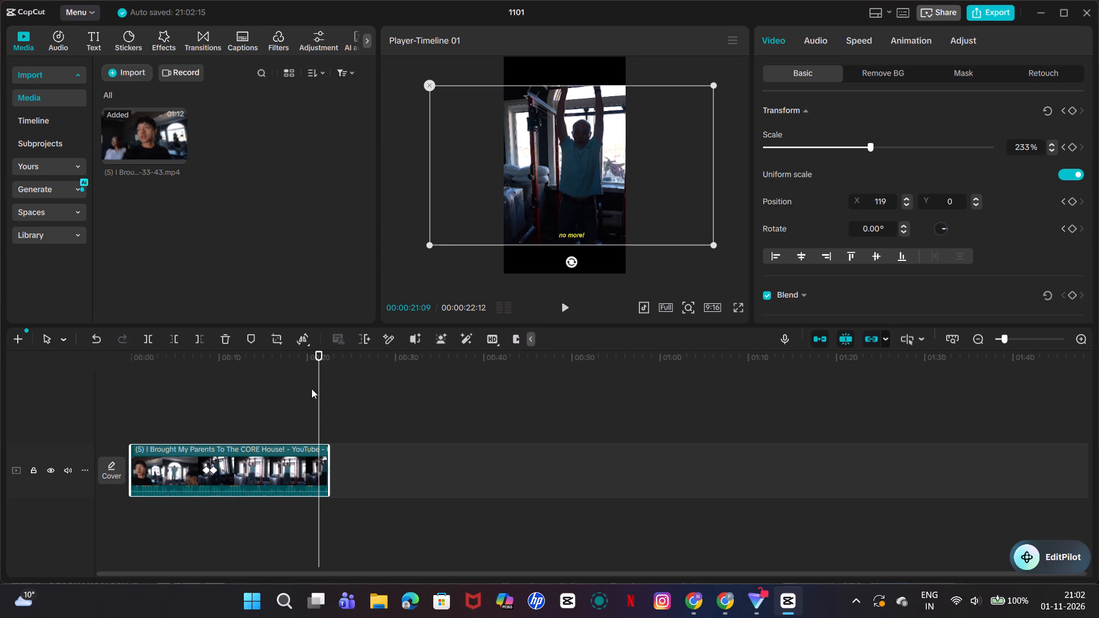
Review the framing of the pull-ups, and keyframe the clip's position at 00:00:20:27 by shifting it to X 0, Y 0.
{"action": "left_click_drag", "start_coordinate": [315, 390], "coordinate": [193, 376]}
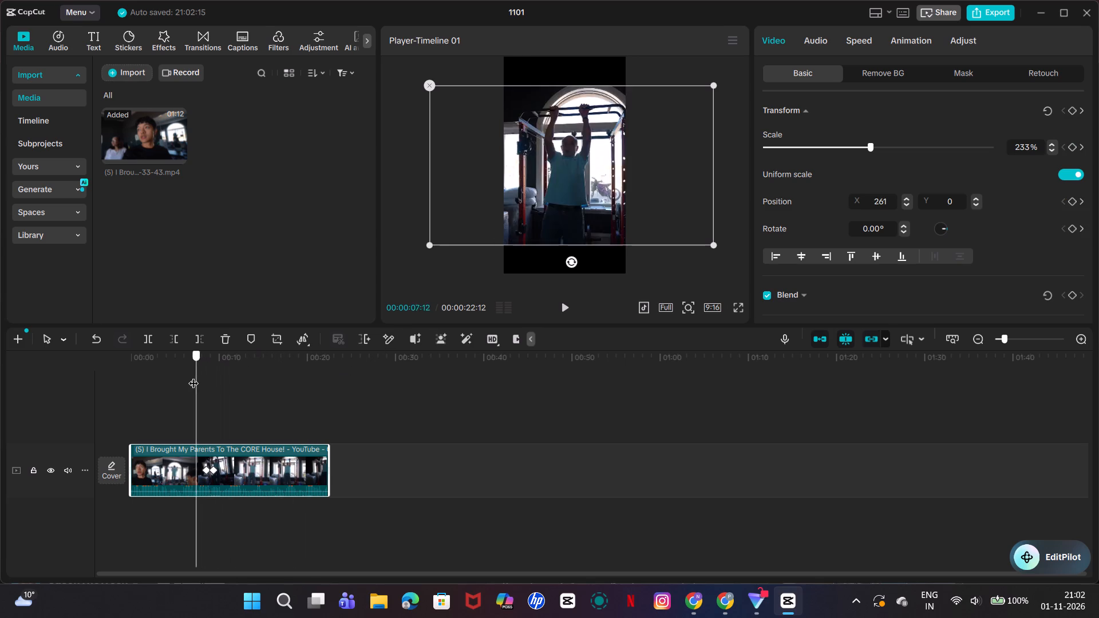
{"action": "left_click_drag", "start_coordinate": [193, 376], "coordinate": [208, 378]}
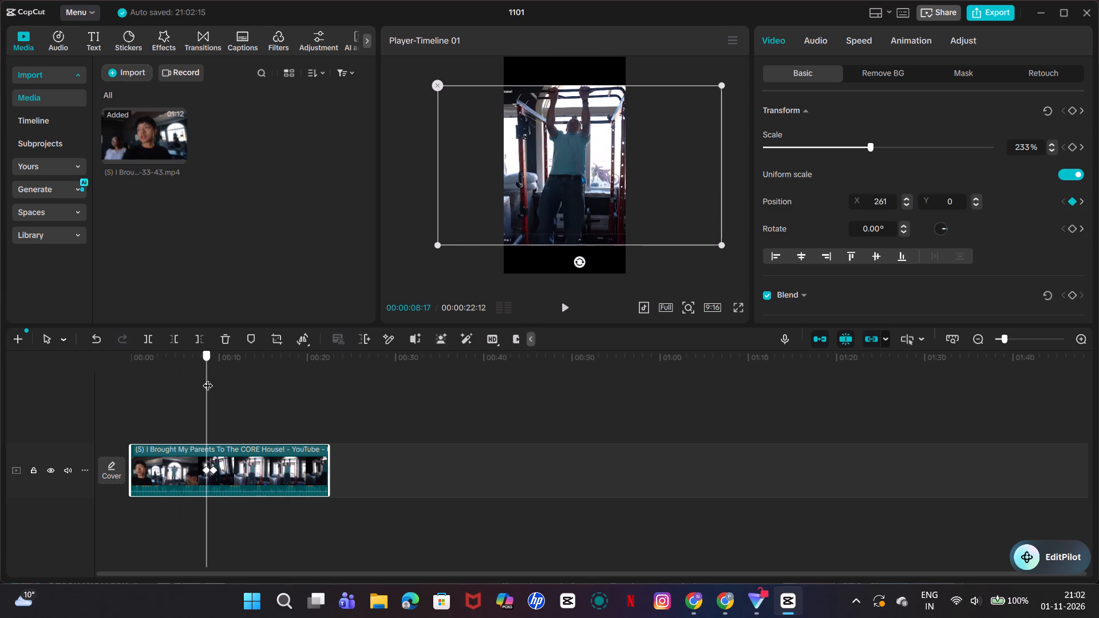
{"action": "left_click_drag", "start_coordinate": [208, 378], "coordinate": [223, 381]}
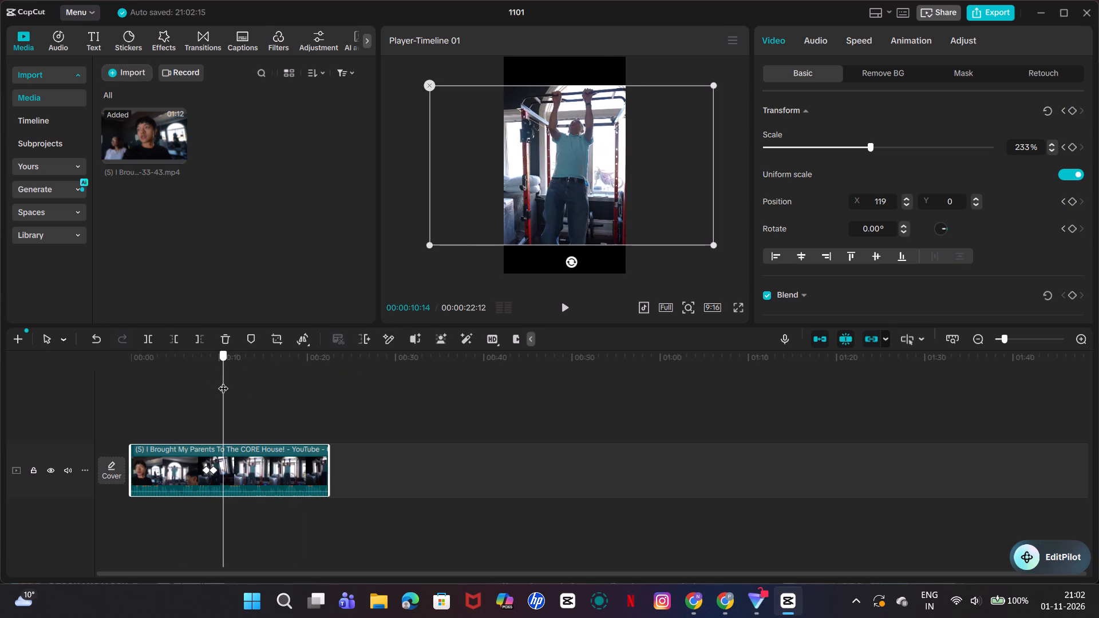
{"action": "left_click_drag", "start_coordinate": [223, 381], "coordinate": [246, 384]}
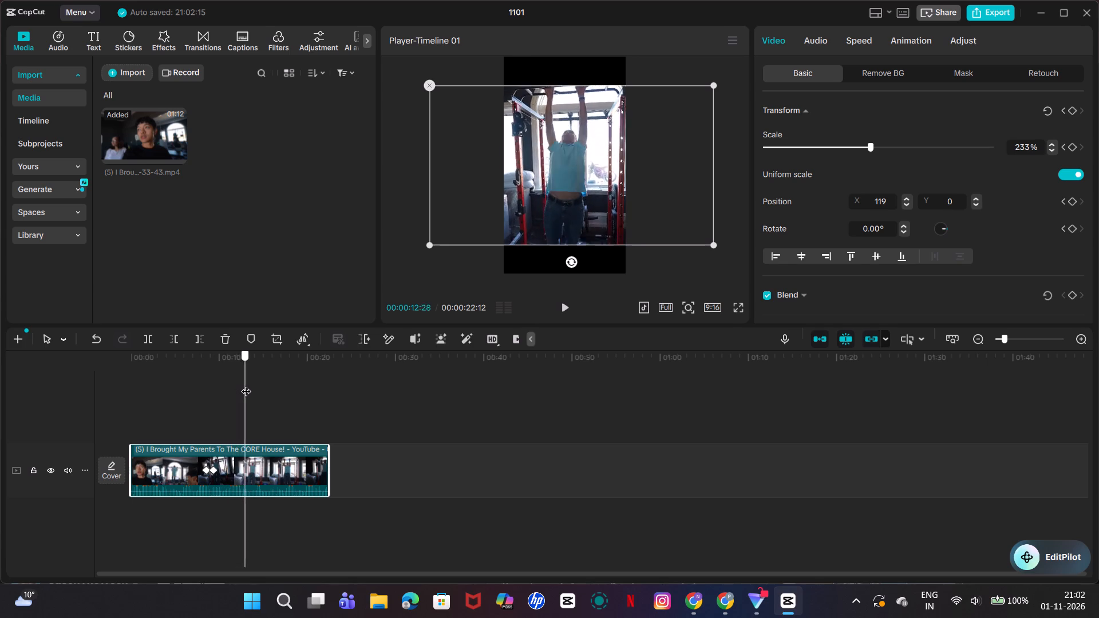
{"action": "left_click_drag", "start_coordinate": [246, 384], "coordinate": [285, 387]}
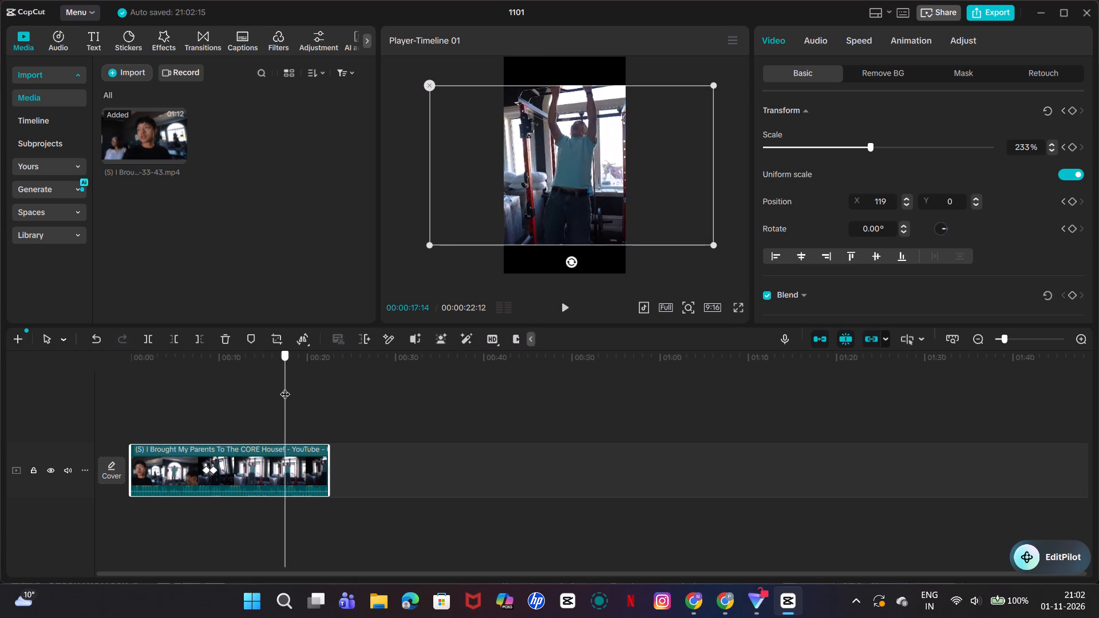
{"action": "left_click_drag", "start_coordinate": [285, 387], "coordinate": [275, 393]}
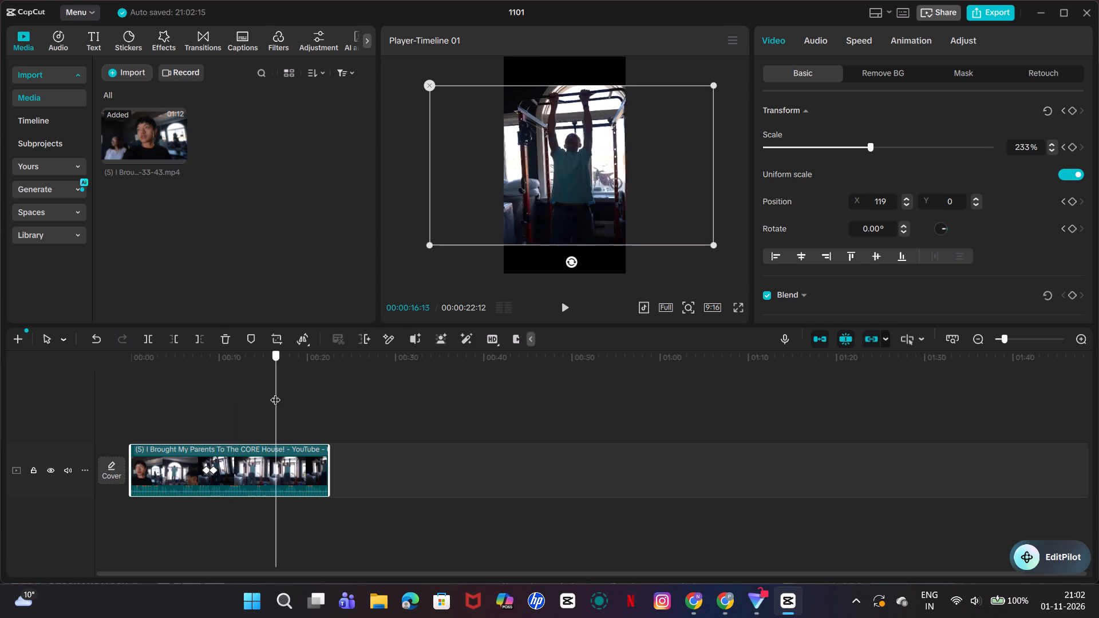
{"action": "left_click_drag", "start_coordinate": [275, 393], "coordinate": [284, 396]}
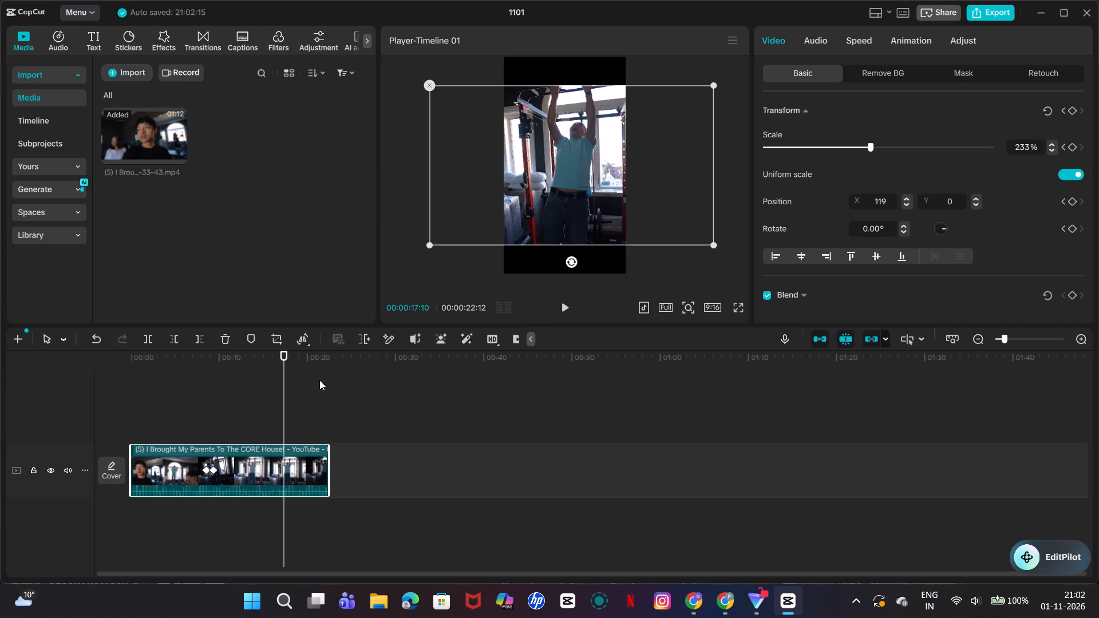
{"action": "left_click_drag", "start_coordinate": [282, 397], "coordinate": [291, 399]}
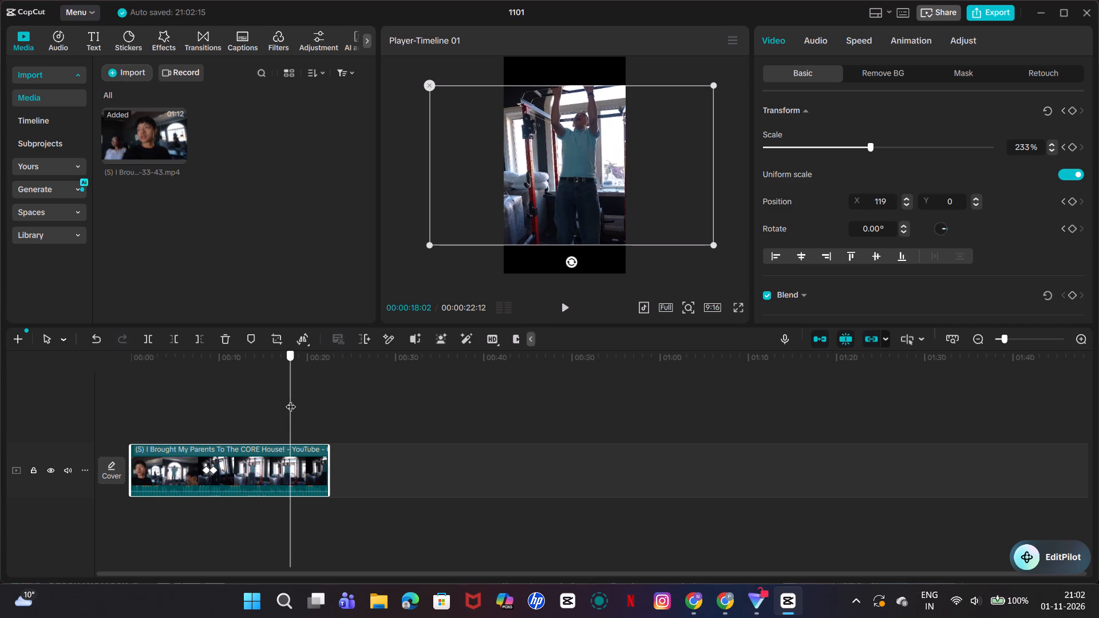
{"action": "left_click_drag", "start_coordinate": [291, 399], "coordinate": [313, 407]}
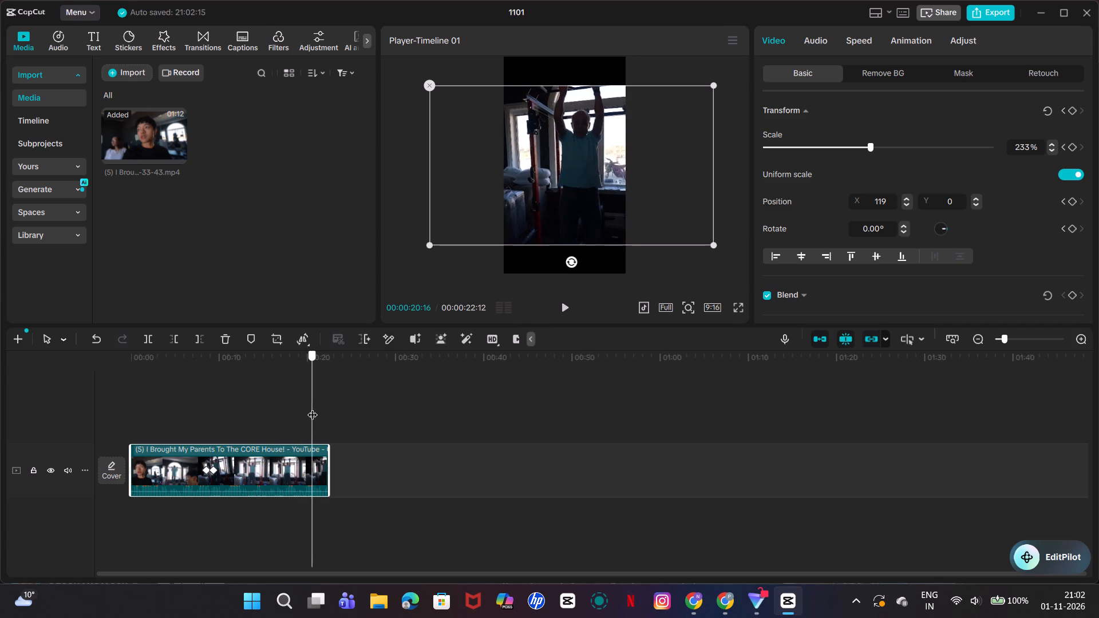
{"action": "left_click_drag", "start_coordinate": [313, 407], "coordinate": [315, 407]}
{"action": "left_click_drag", "start_coordinate": [660, 169], "coordinate": [650, 171]}
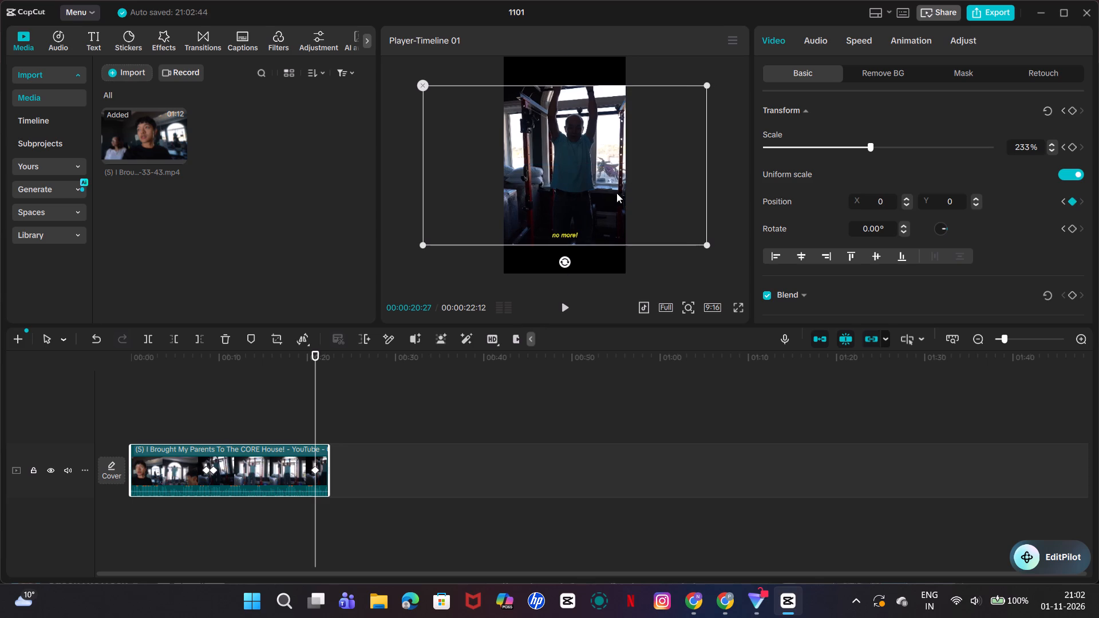
Scrub from the clip's end back to about 00:00:02:09 to check the framing in the vertical format.
{"action": "left_click_drag", "start_coordinate": [318, 395], "coordinate": [336, 399]}
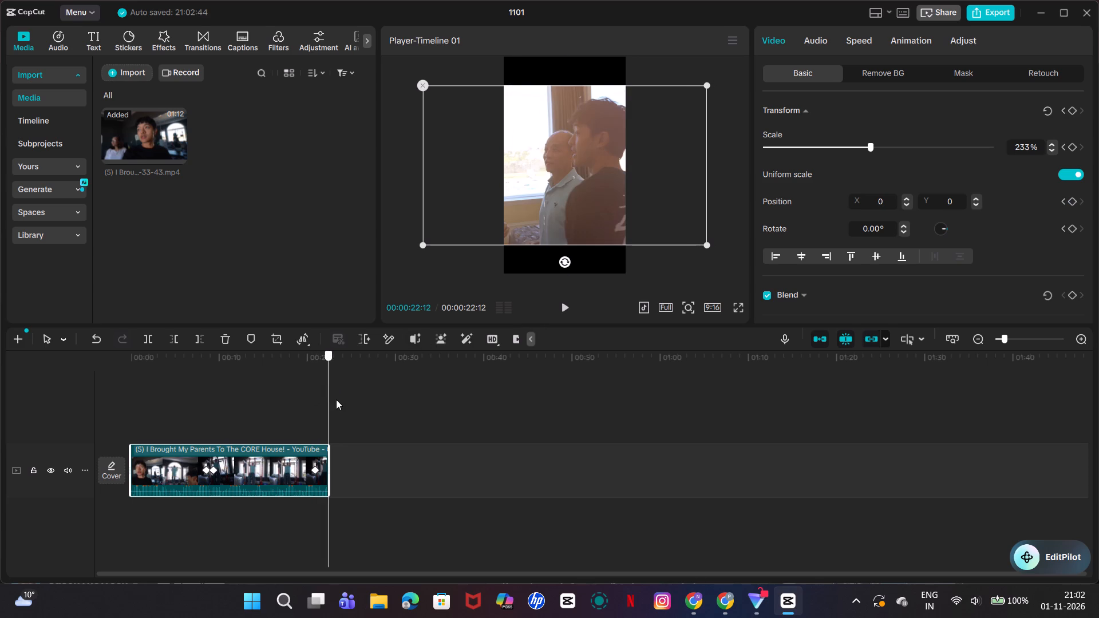
{"action": "left_click_drag", "start_coordinate": [336, 399], "coordinate": [336, 400]}
{"action": "left_click", "coordinate": [326, 397]}
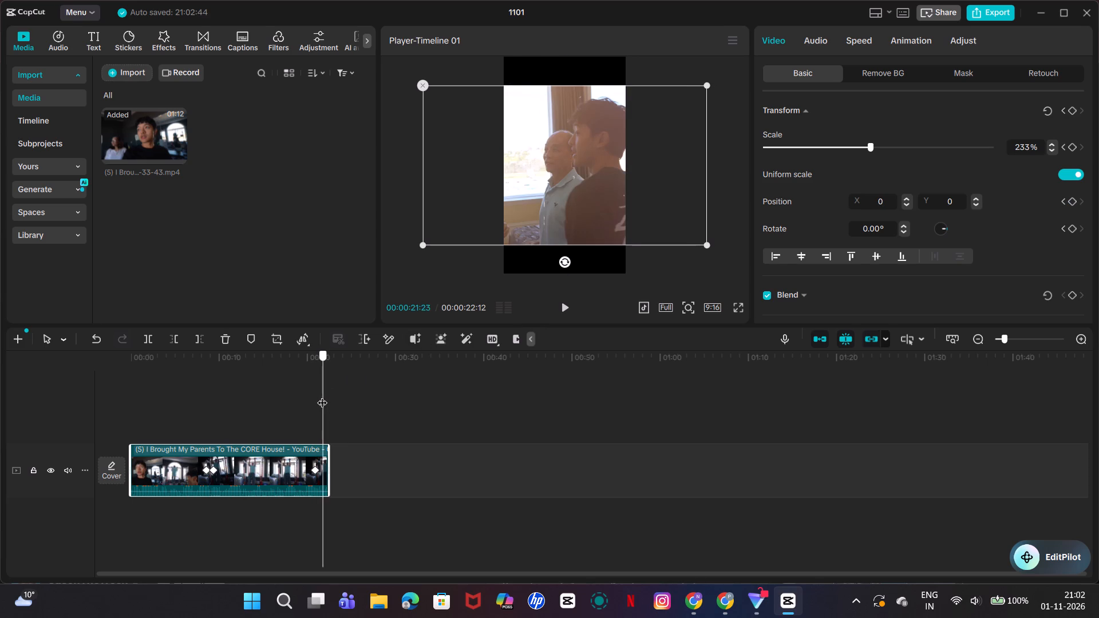
{"action": "left_click_drag", "start_coordinate": [323, 395], "coordinate": [319, 395]}
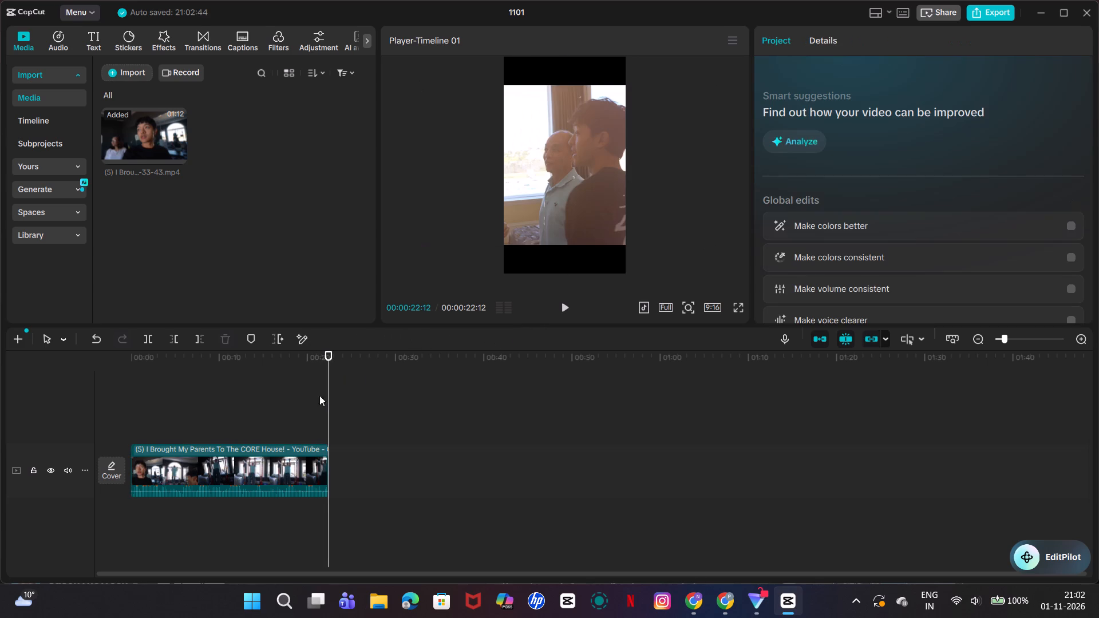
{"action": "left_click_drag", "start_coordinate": [319, 395], "coordinate": [303, 395]}
{"action": "left_click_drag", "start_coordinate": [305, 394], "coordinate": [205, 377]}
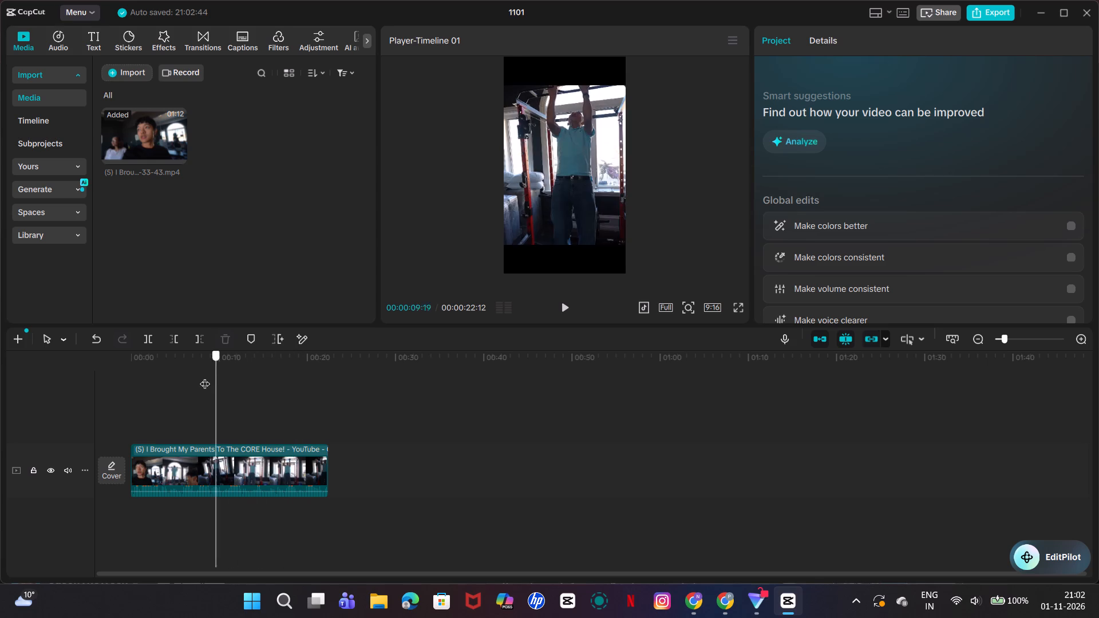
{"action": "left_click_drag", "start_coordinate": [205, 377], "coordinate": [151, 350]}
{"action": "left_click", "coordinate": [238, 450]}
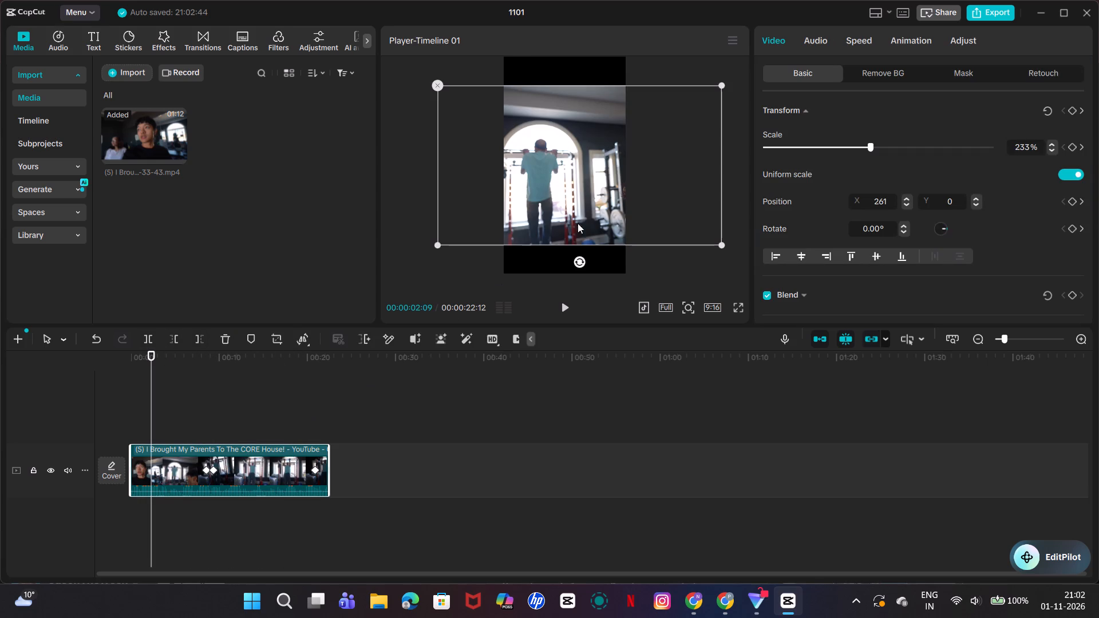
Add a default text overlay above the video and extend it to span the clip from start to end.
{"action": "left_click", "coordinate": [93, 39]}
{"action": "left_click", "coordinate": [122, 82]}
{"action": "left_click_drag", "start_coordinate": [122, 82], "coordinate": [125, 216]}
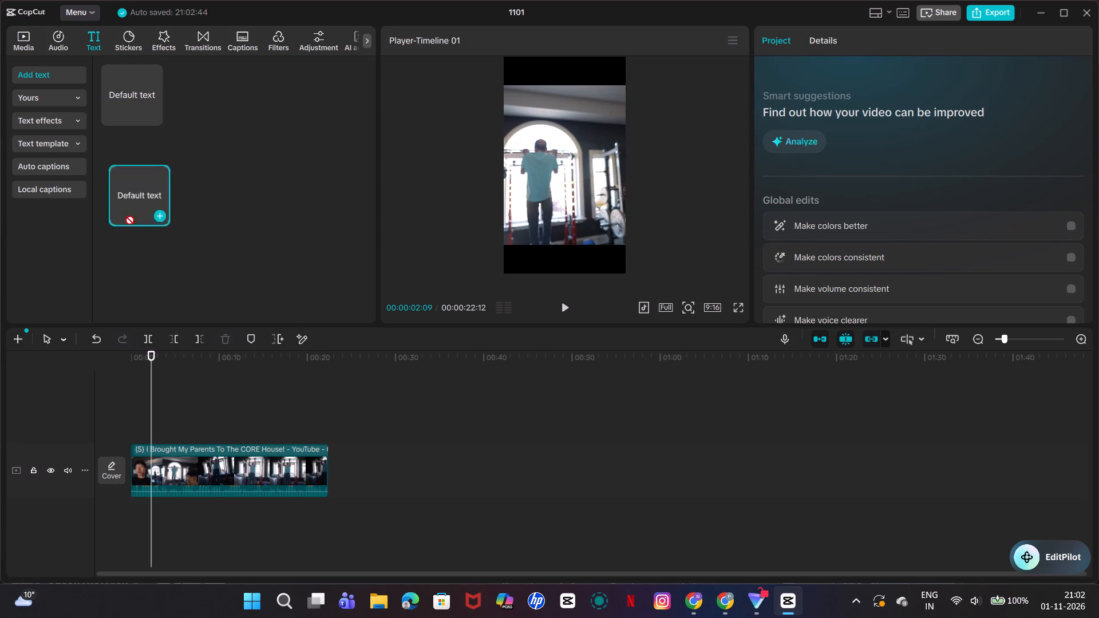
{"action": "left_click_drag", "start_coordinate": [125, 216], "coordinate": [137, 431]}
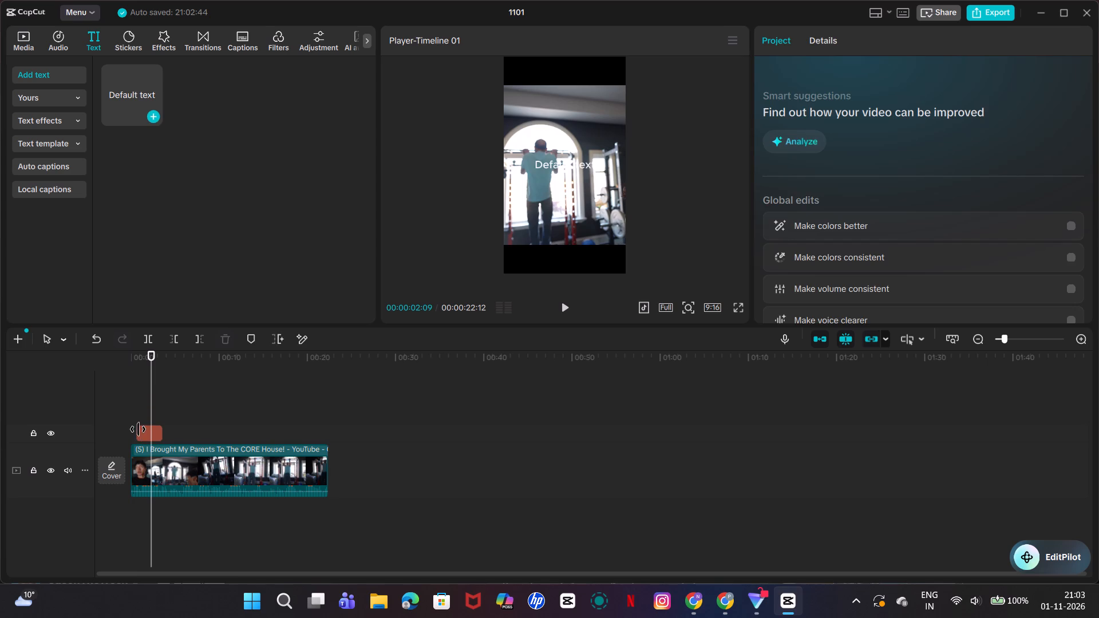
{"action": "left_click_drag", "start_coordinate": [138, 429], "coordinate": [133, 429]}
{"action": "left_click_drag", "start_coordinate": [161, 434], "coordinate": [269, 455]}
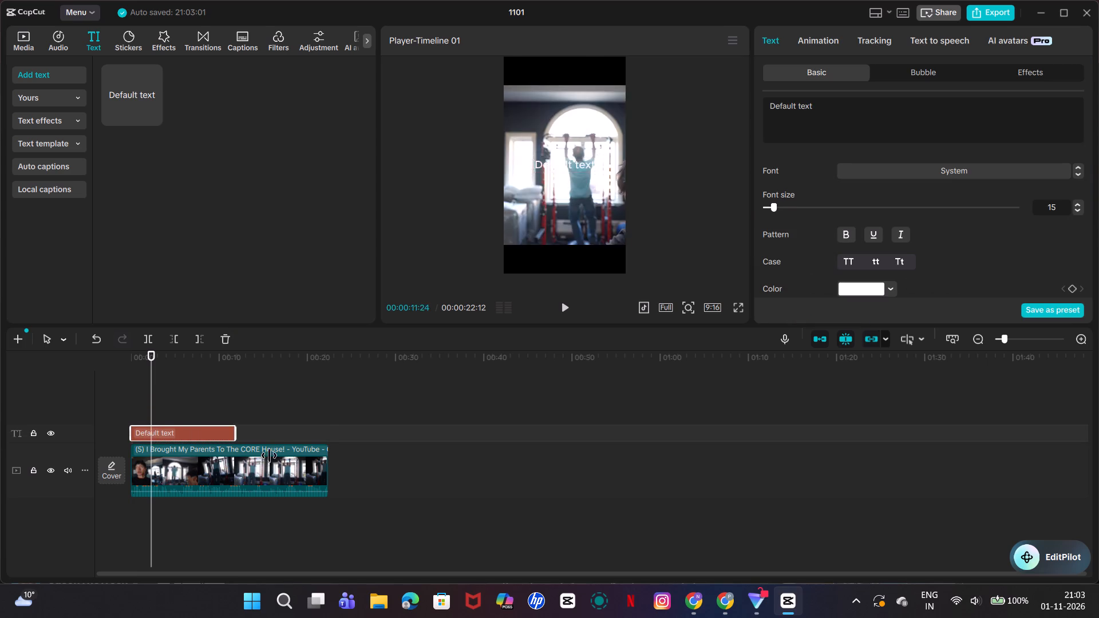
{"action": "left_click_drag", "start_coordinate": [269, 455], "coordinate": [327, 458]}
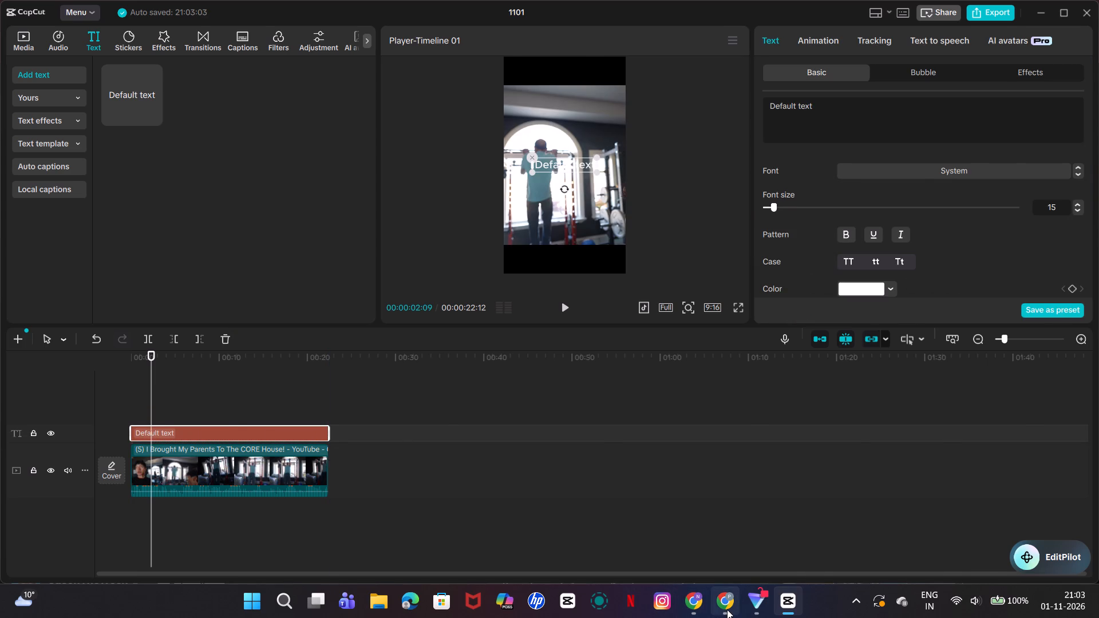
Check the channel name on the YouTube video page in Chrome and replace the overlay's default text with JASON in CapCut.
{"action": "left_click", "coordinate": [727, 609]}
{"action": "scroll", "coordinate": [256, 378], "scroll_direction": "down", "scroll_amount": 2}
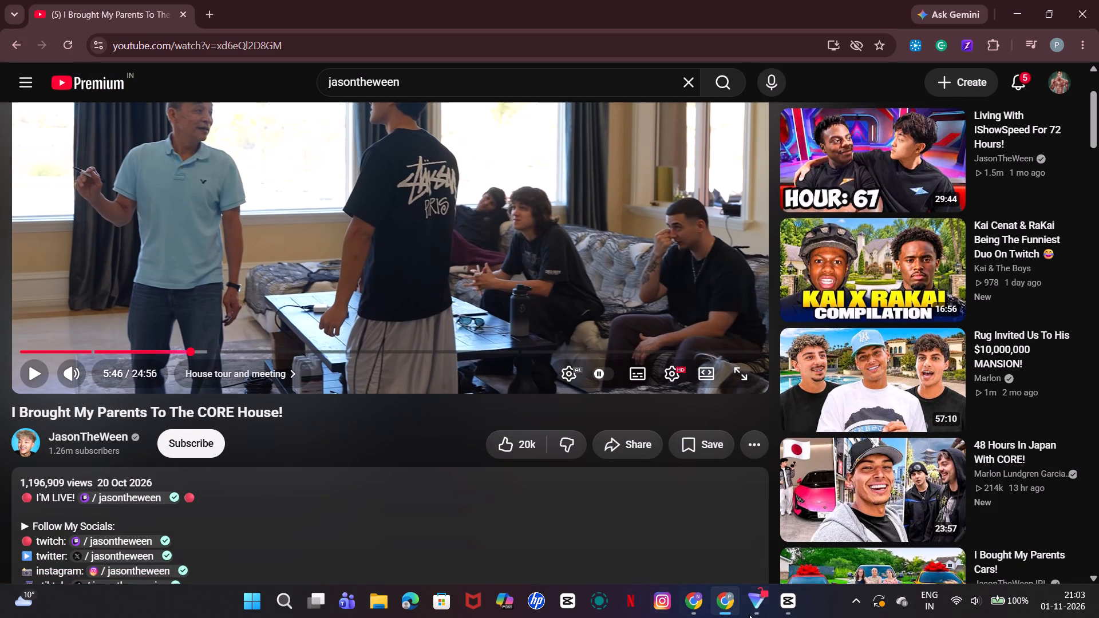
{"action": "left_click", "coordinate": [781, 604]}
{"action": "left_click", "coordinate": [307, 432]}
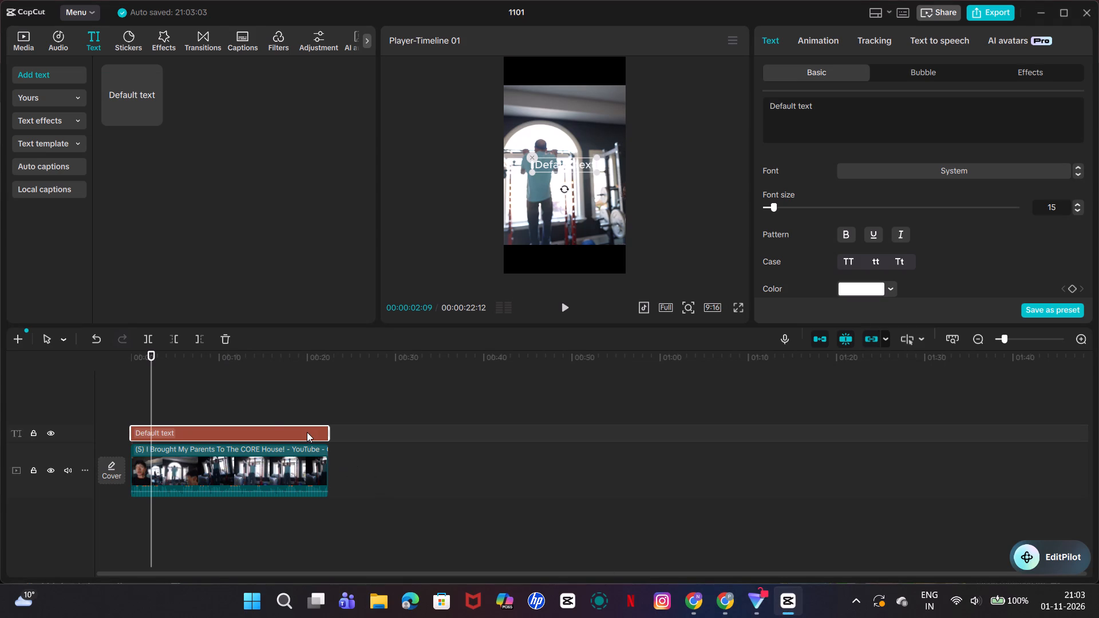
{"action": "left_click", "coordinate": [283, 427]}
{"action": "left_click_drag", "start_coordinate": [813, 105], "coordinate": [770, 106]}
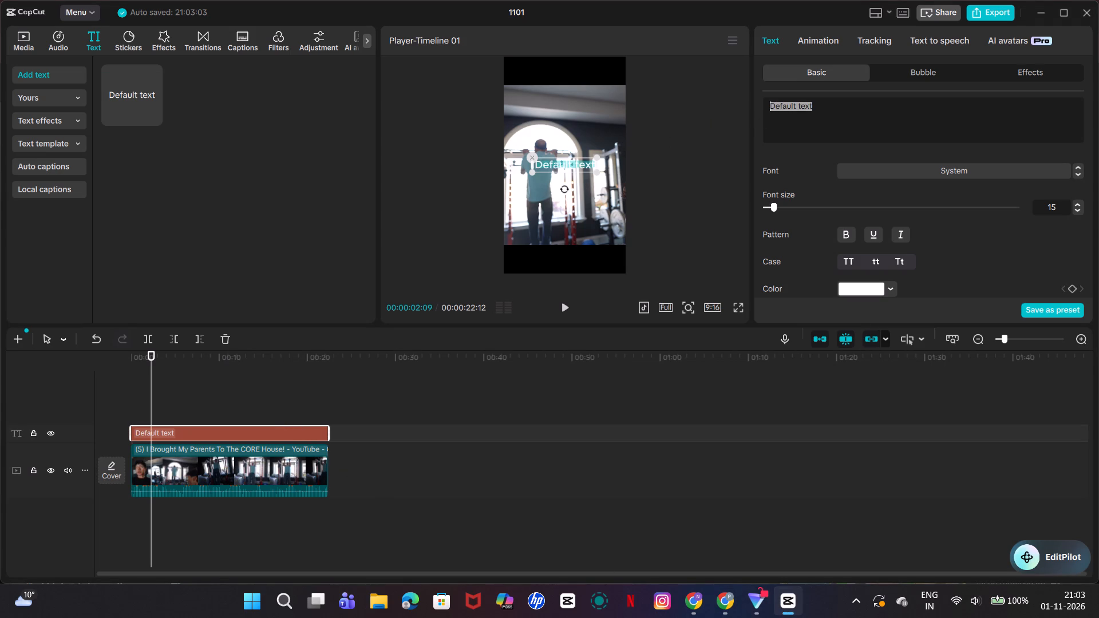
{"action": "left_click_drag", "start_coordinate": [770, 106], "coordinate": [768, 106]}
{"action": "type", "text": "JASON"}
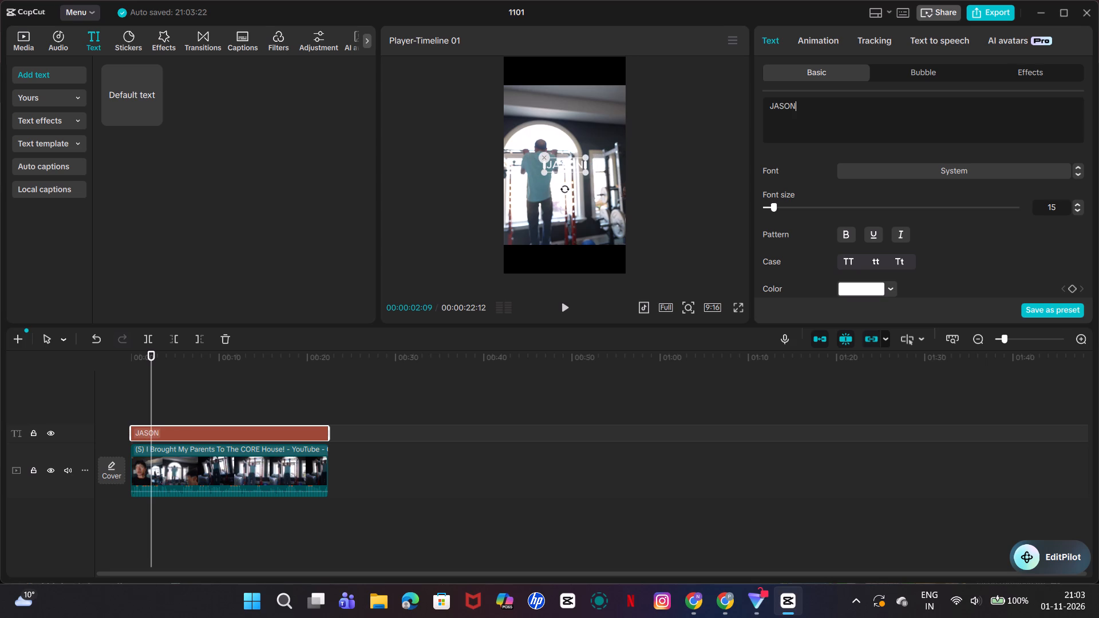
Extend the overlay text to read JASON`s DAD DID MORE on one line and PUSHUPS THAN HIM on a second line.
{"action": "type", "text": "`s"}
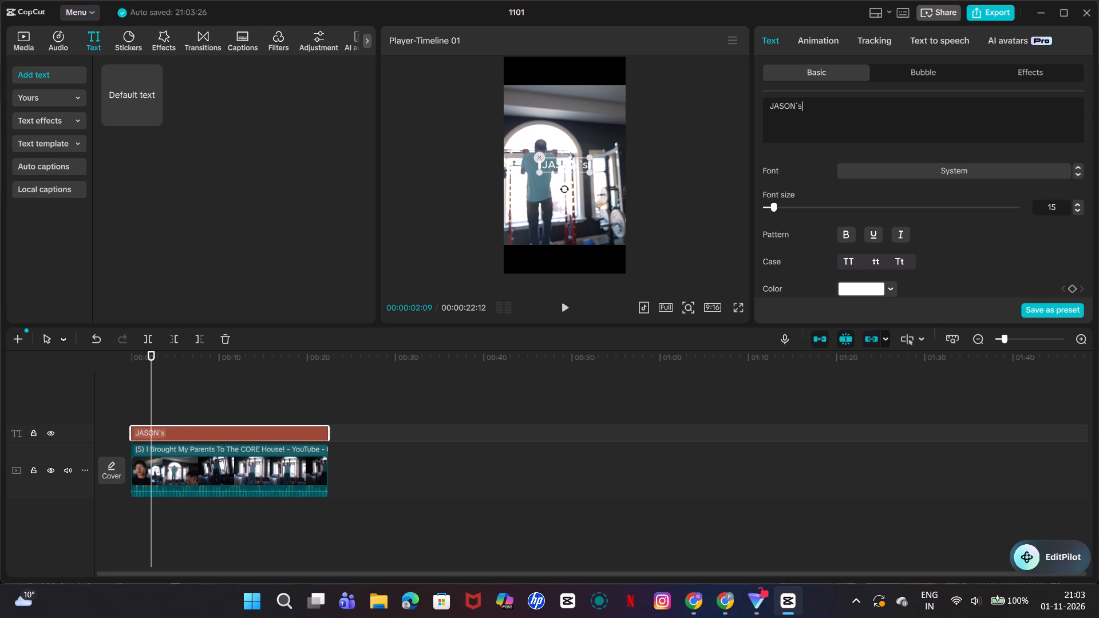
{"action": "key", "text": "space"}
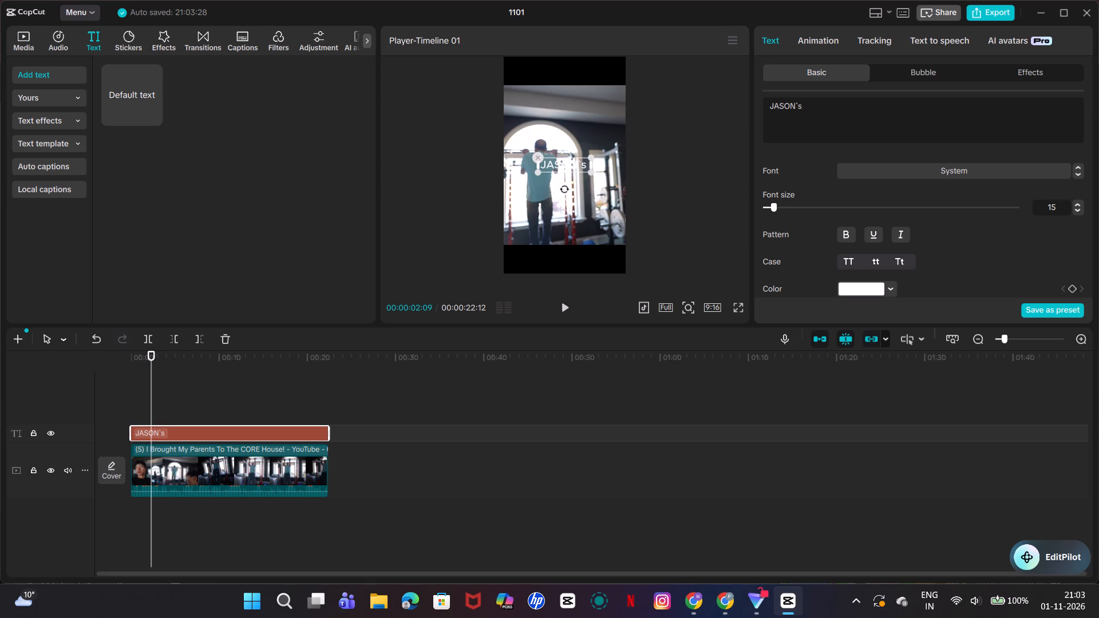
{"action": "type", "text": "DAD DIA MORE PUSH"}
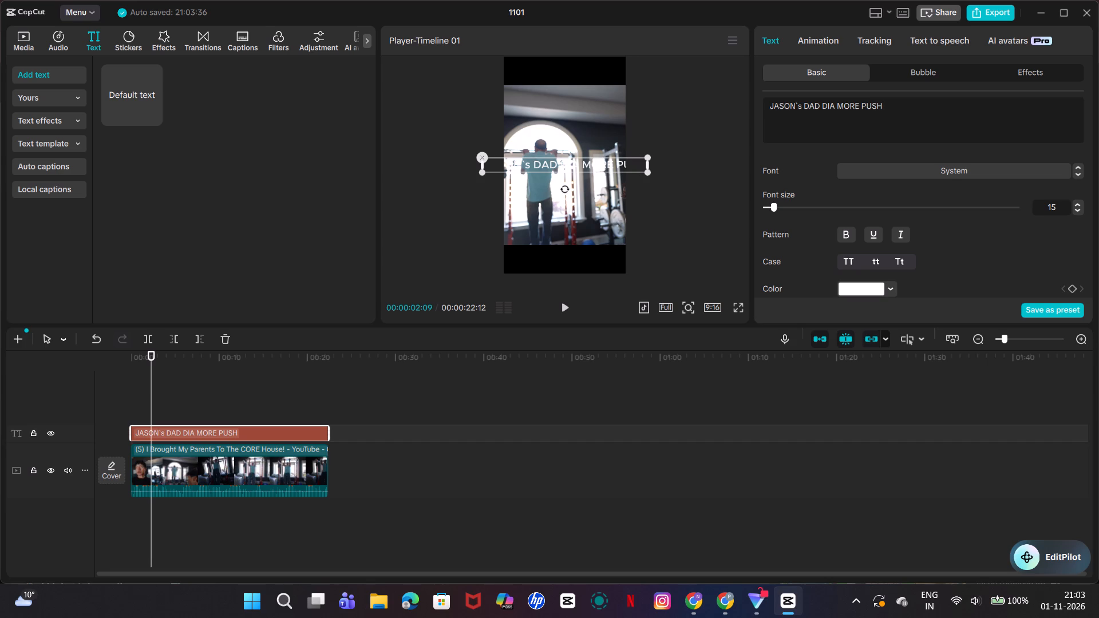
{"action": "type", "text": "UPS THAN HIM"}
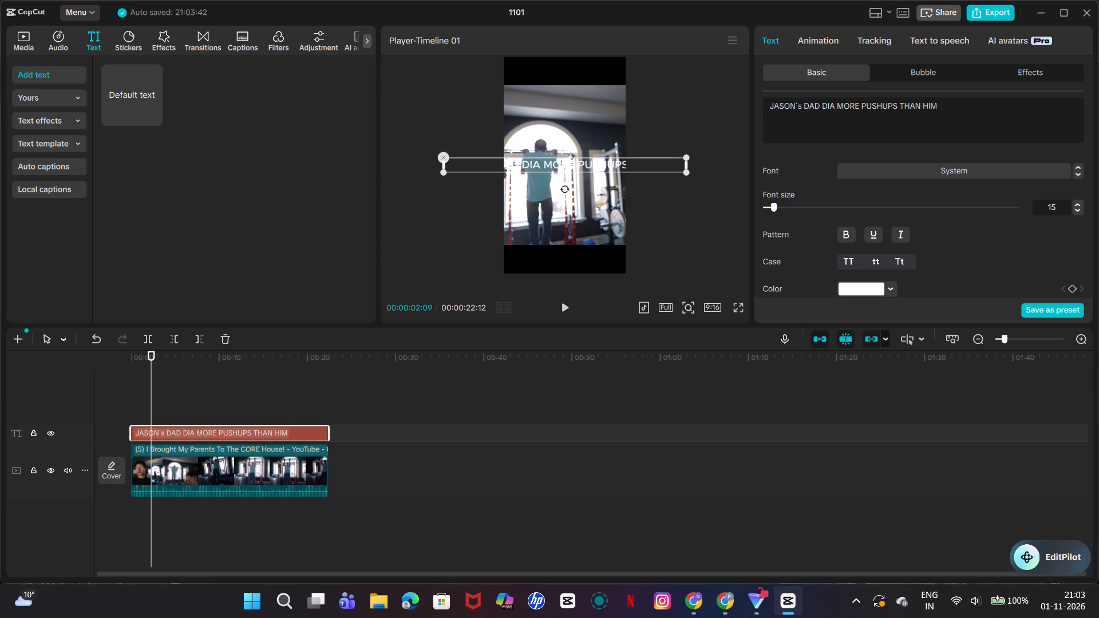
{"action": "left_click", "coordinate": [860, 105]}
{"action": "key", "text": "Return"}
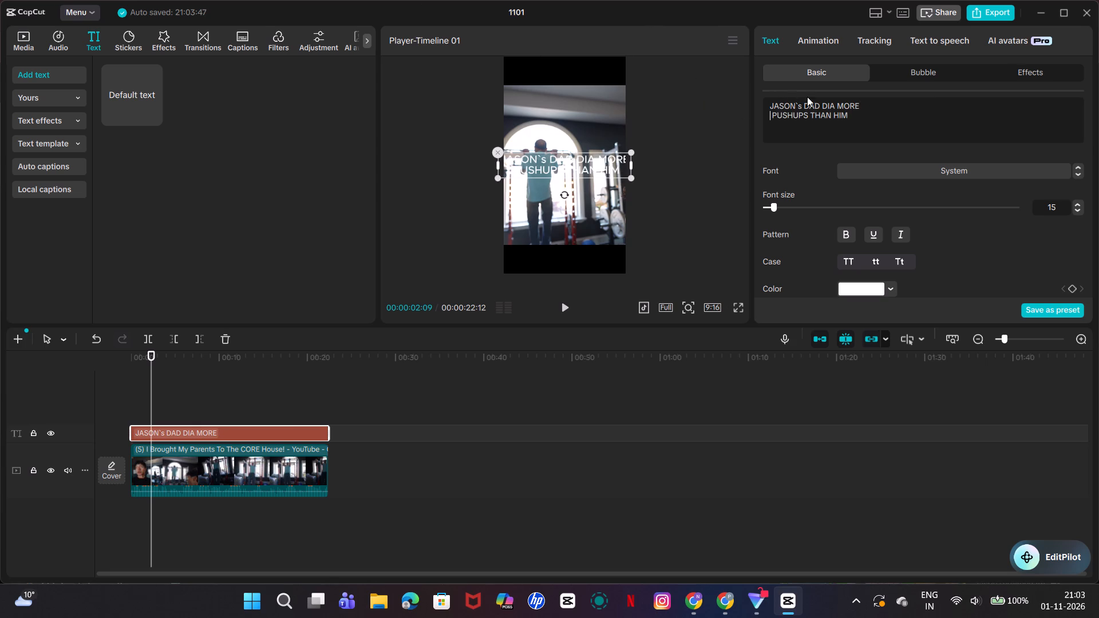
{"action": "left_click", "coordinate": [835, 105]}
{"action": "key", "text": "BackSpace"}
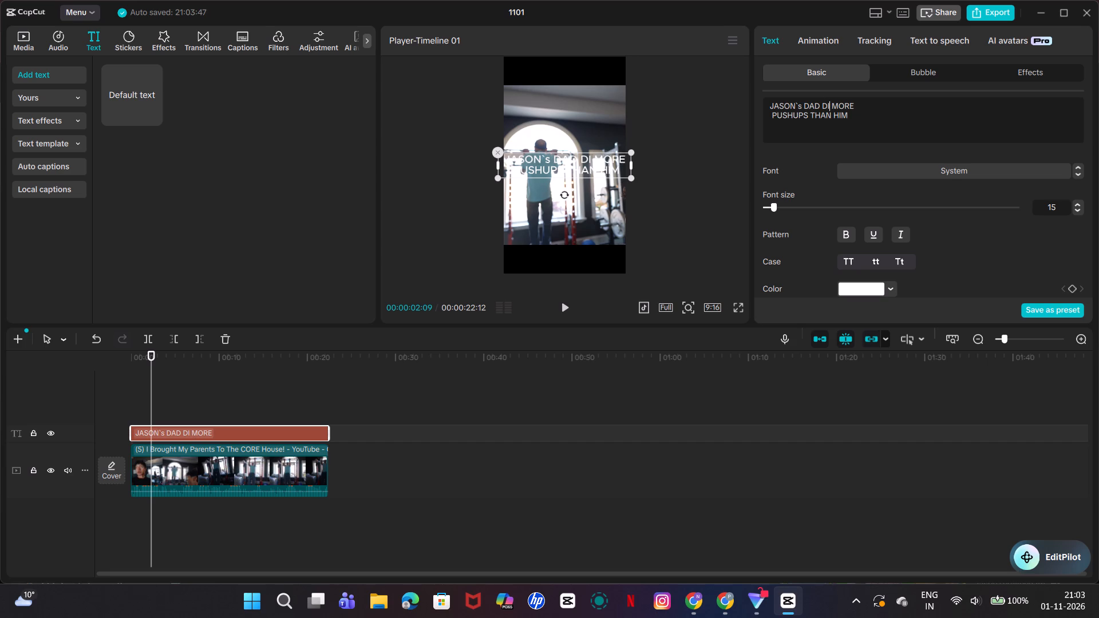
{"action": "key", "text": "d"}
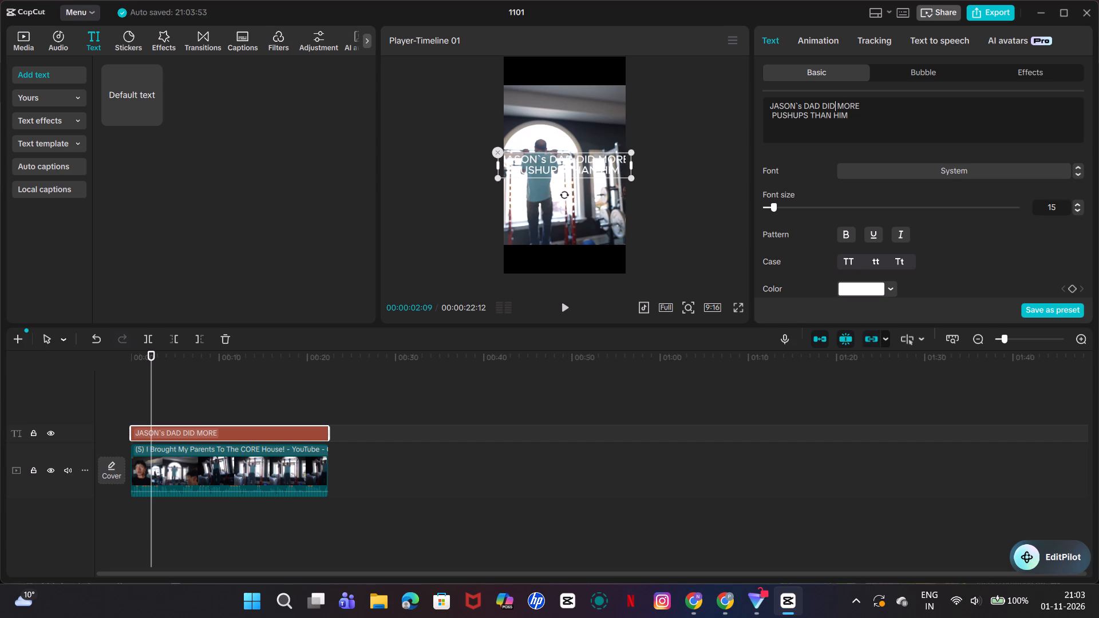
Scale the two-line caption down to 83% so it fits the frame width, and move it to the top edge of the video image.
{"action": "left_click_drag", "start_coordinate": [627, 176], "coordinate": [619, 173]}
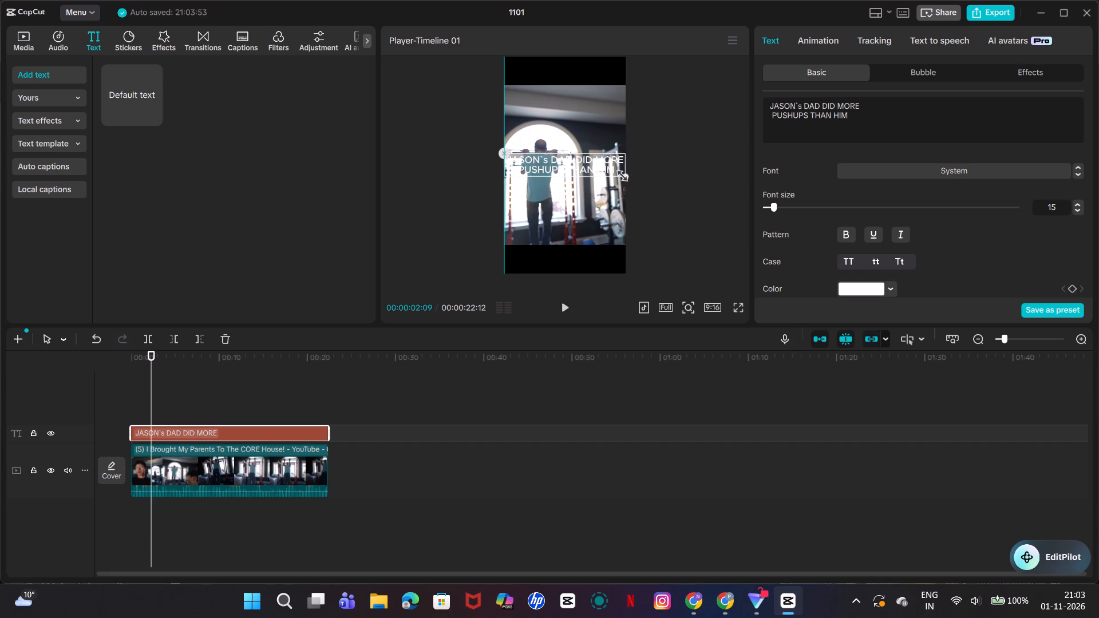
{"action": "left_click_drag", "start_coordinate": [619, 173], "coordinate": [611, 167]}
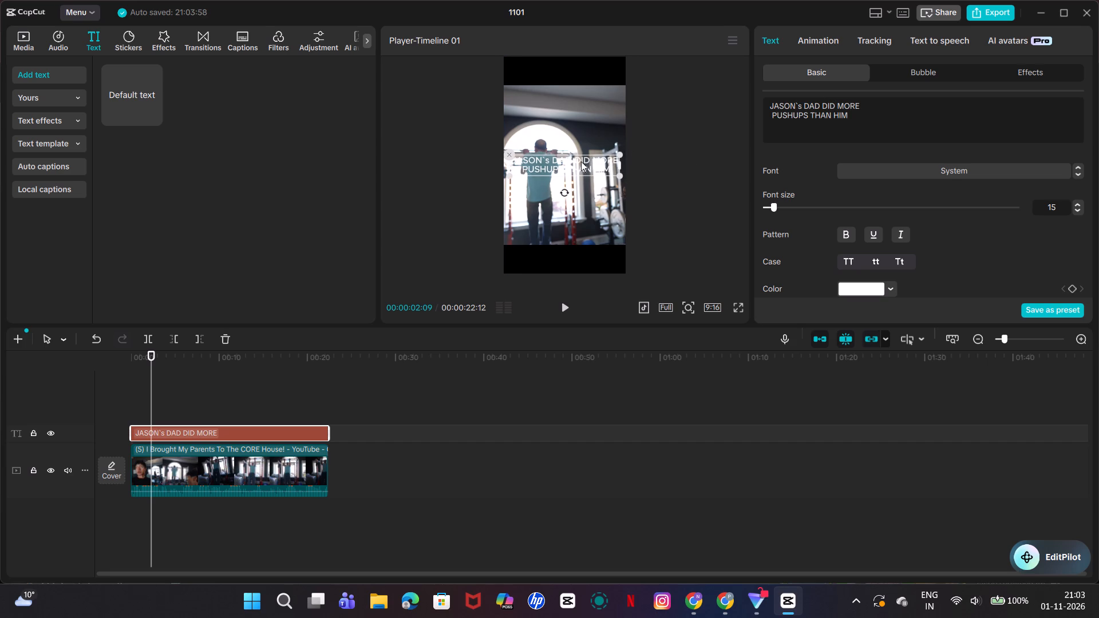
{"action": "left_click_drag", "start_coordinate": [570, 161], "coordinate": [570, 138]}
{"action": "left_click_drag", "start_coordinate": [568, 159], "coordinate": [567, 90]}
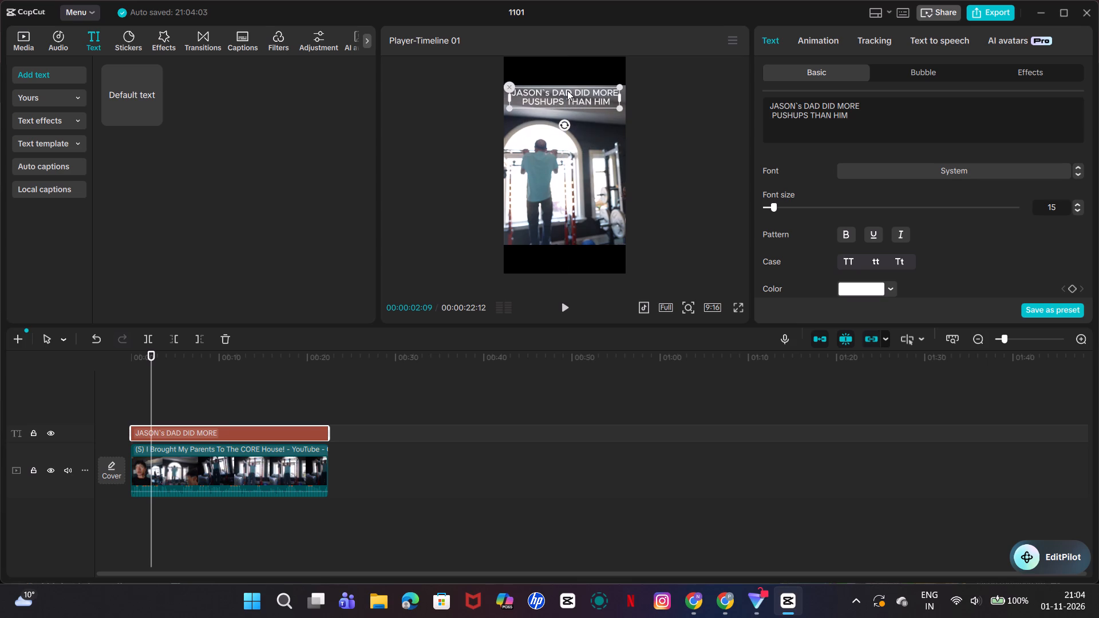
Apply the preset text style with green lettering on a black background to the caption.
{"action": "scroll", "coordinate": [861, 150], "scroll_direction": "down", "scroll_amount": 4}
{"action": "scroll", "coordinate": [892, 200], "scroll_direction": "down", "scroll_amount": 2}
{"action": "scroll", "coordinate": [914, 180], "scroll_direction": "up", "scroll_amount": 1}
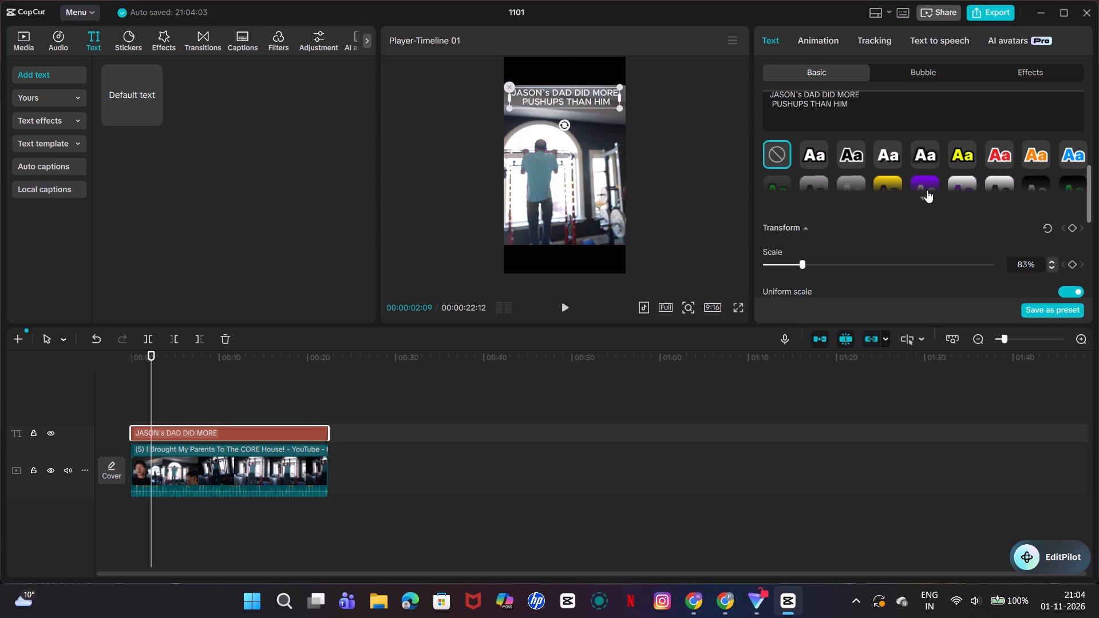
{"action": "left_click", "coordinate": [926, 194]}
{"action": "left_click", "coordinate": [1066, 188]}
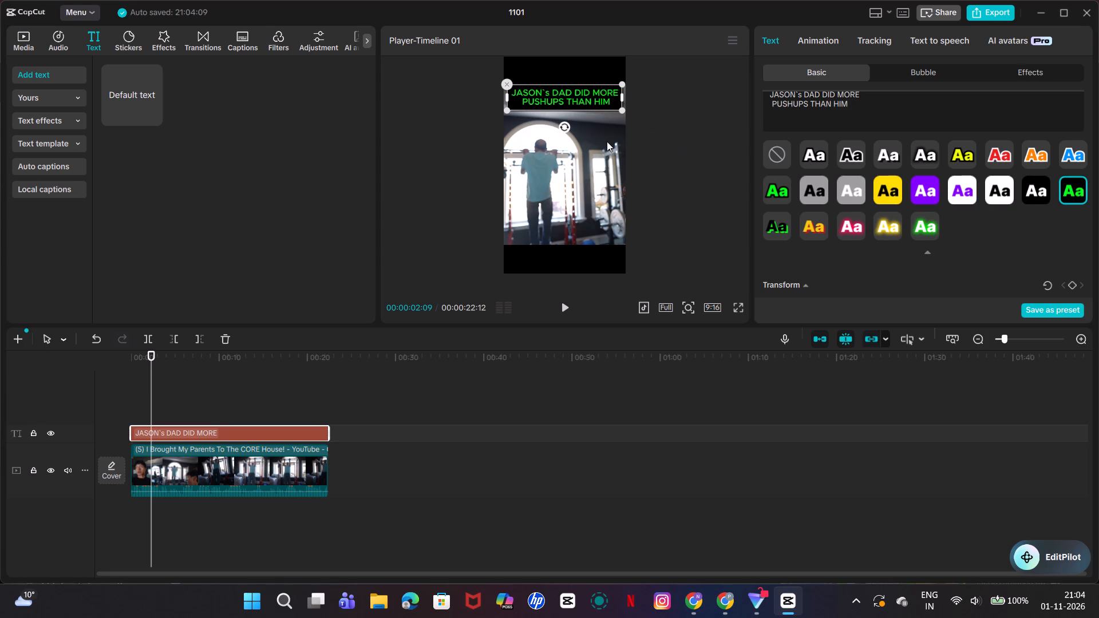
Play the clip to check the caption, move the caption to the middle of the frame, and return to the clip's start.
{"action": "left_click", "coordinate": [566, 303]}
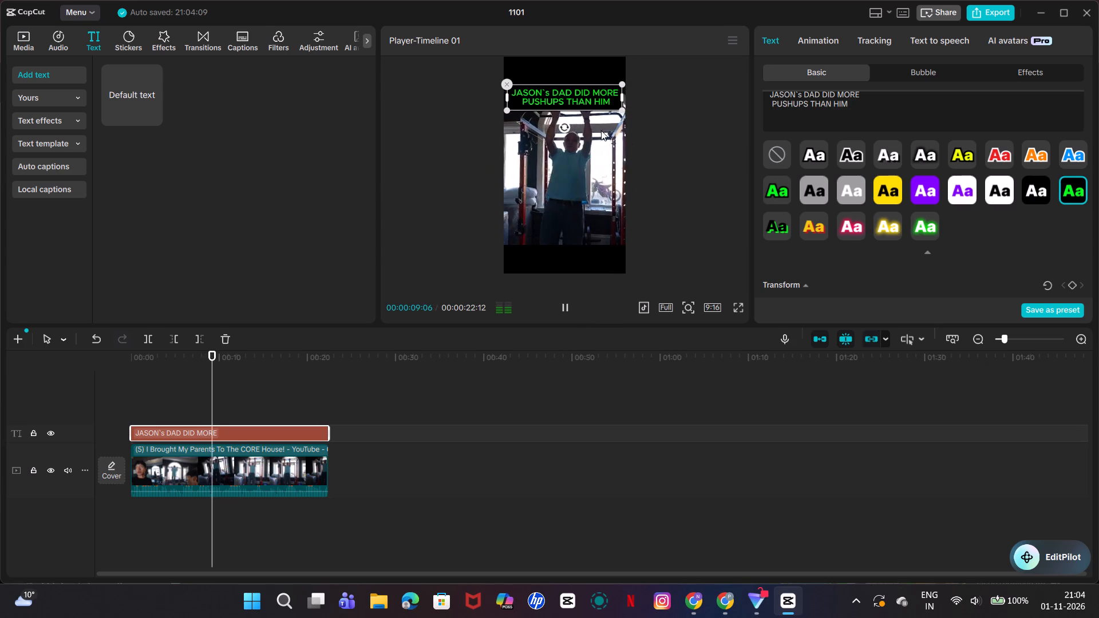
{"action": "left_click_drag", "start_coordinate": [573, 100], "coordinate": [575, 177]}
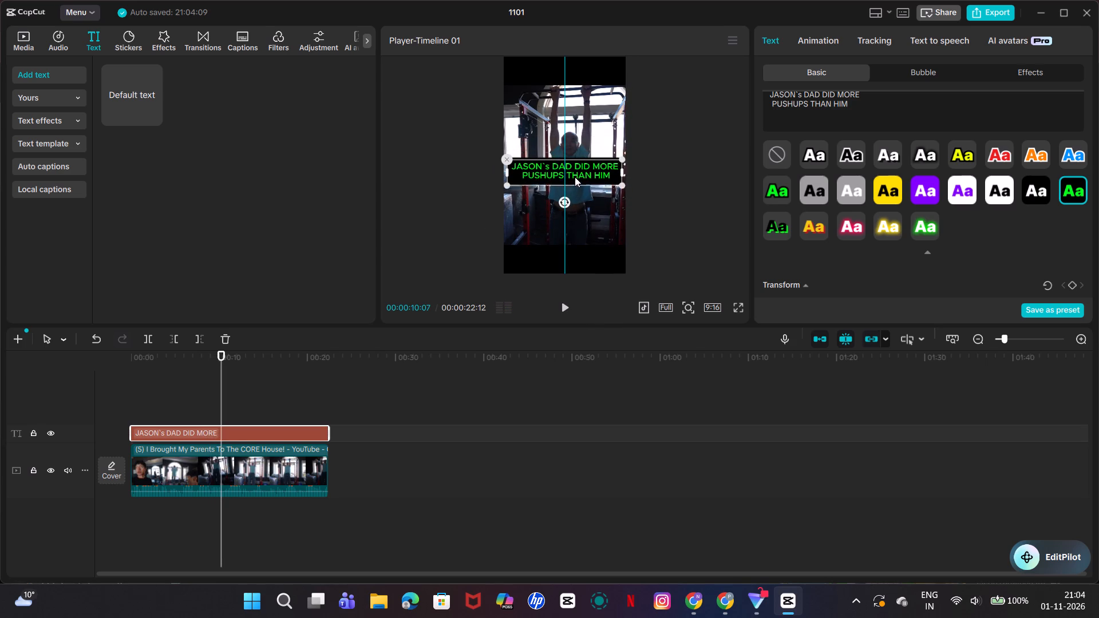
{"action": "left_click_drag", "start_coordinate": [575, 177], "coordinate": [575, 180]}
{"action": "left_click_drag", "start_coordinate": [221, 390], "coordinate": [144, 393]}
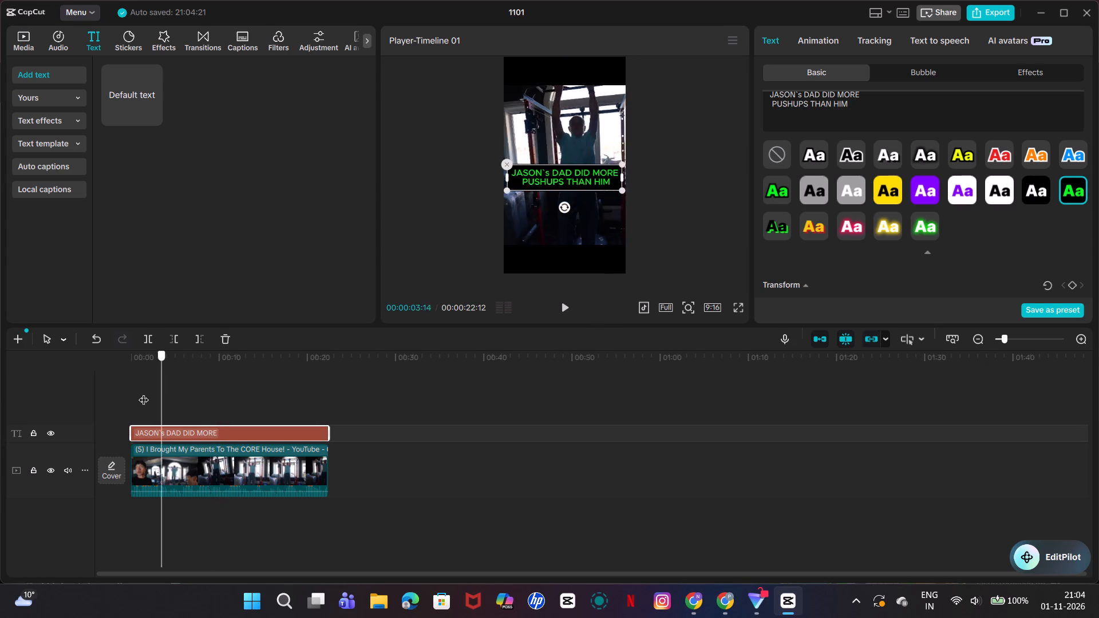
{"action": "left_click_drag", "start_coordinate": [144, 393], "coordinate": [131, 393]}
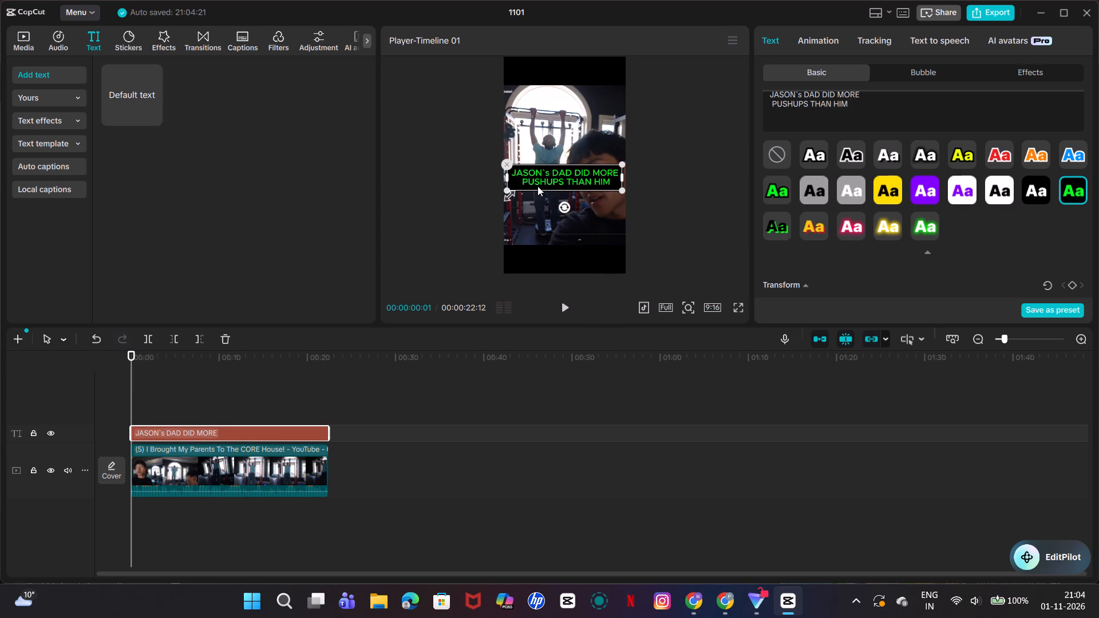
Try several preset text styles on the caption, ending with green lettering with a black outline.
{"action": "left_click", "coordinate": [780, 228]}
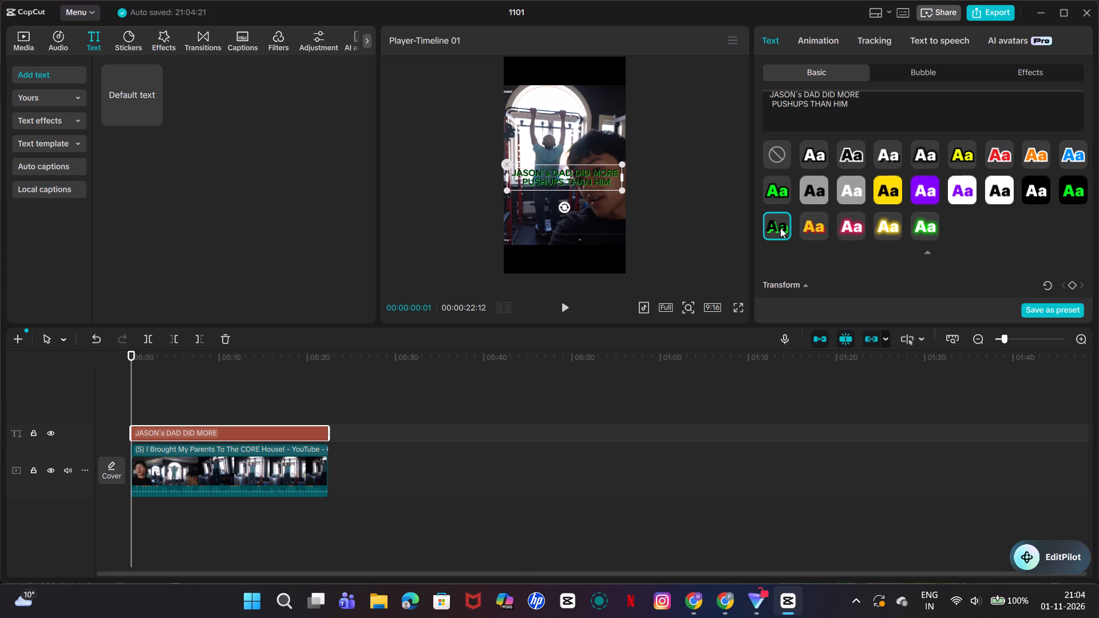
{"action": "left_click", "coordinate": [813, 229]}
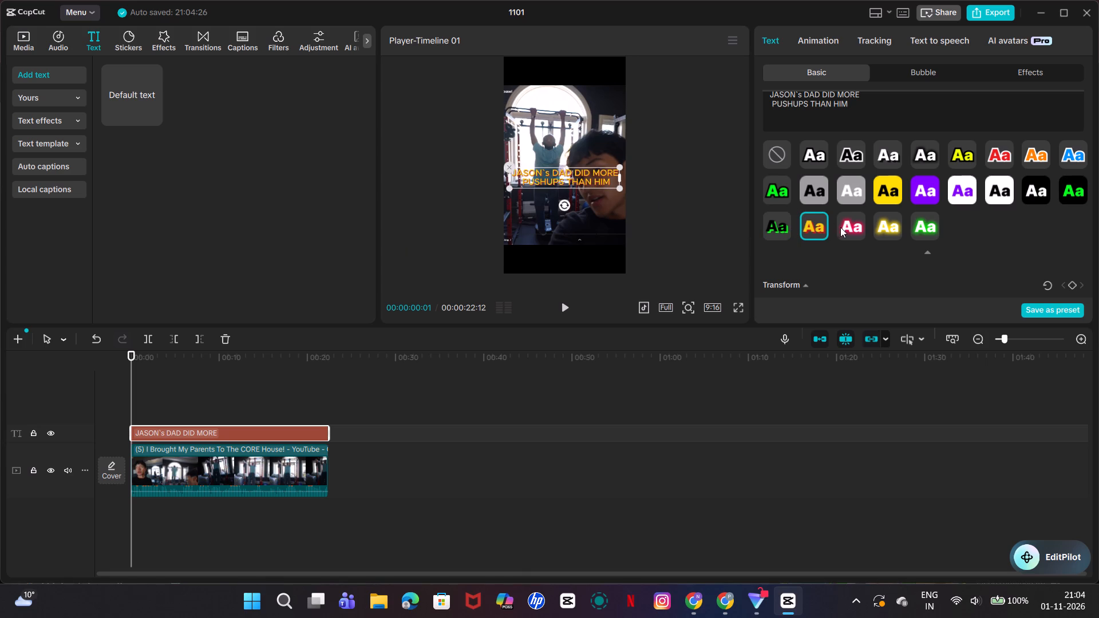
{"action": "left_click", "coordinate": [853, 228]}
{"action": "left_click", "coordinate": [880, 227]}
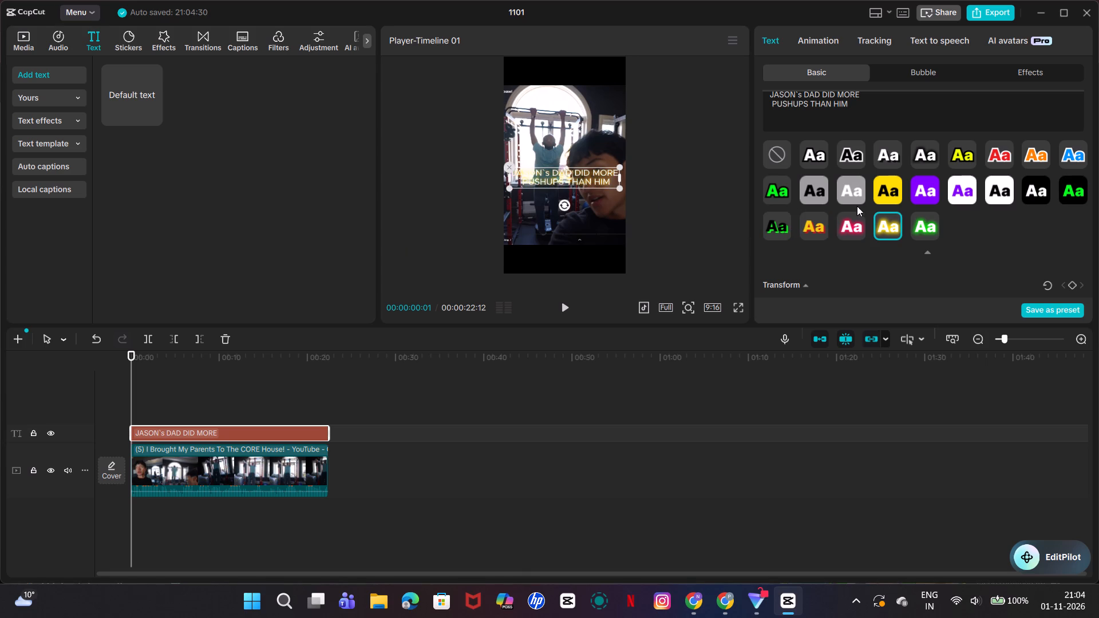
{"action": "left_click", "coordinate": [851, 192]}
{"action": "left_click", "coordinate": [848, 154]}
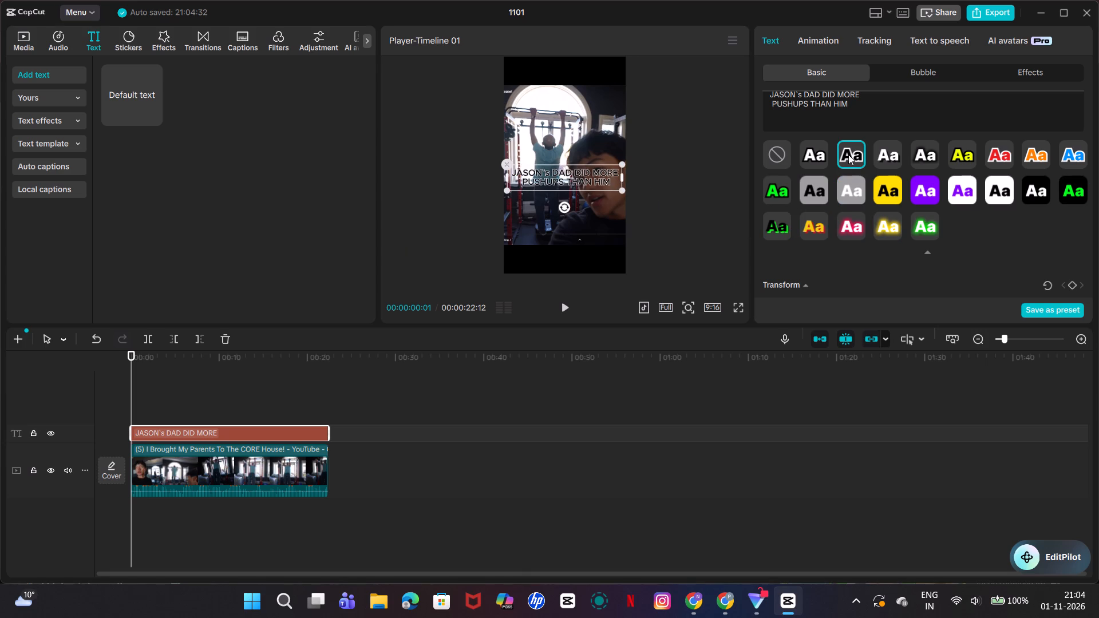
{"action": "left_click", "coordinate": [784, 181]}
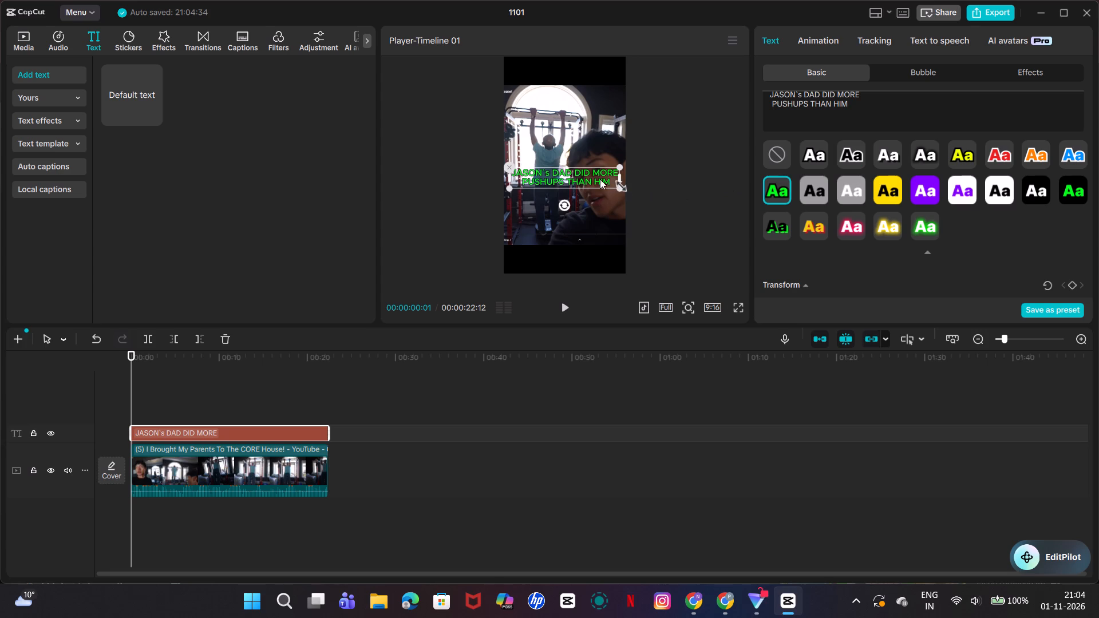
Move the caption up into the black bar above the video image, centred horizontally.
{"action": "left_click_drag", "start_coordinate": [570, 174], "coordinate": [566, 77]}
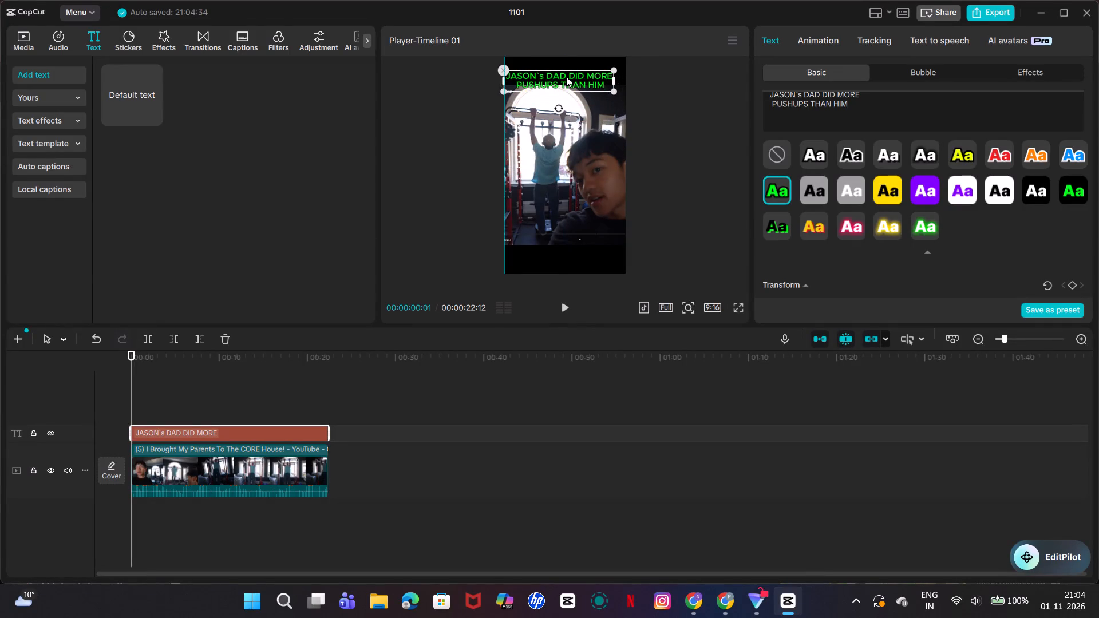
{"action": "left_click_drag", "start_coordinate": [566, 77], "coordinate": [571, 74]}
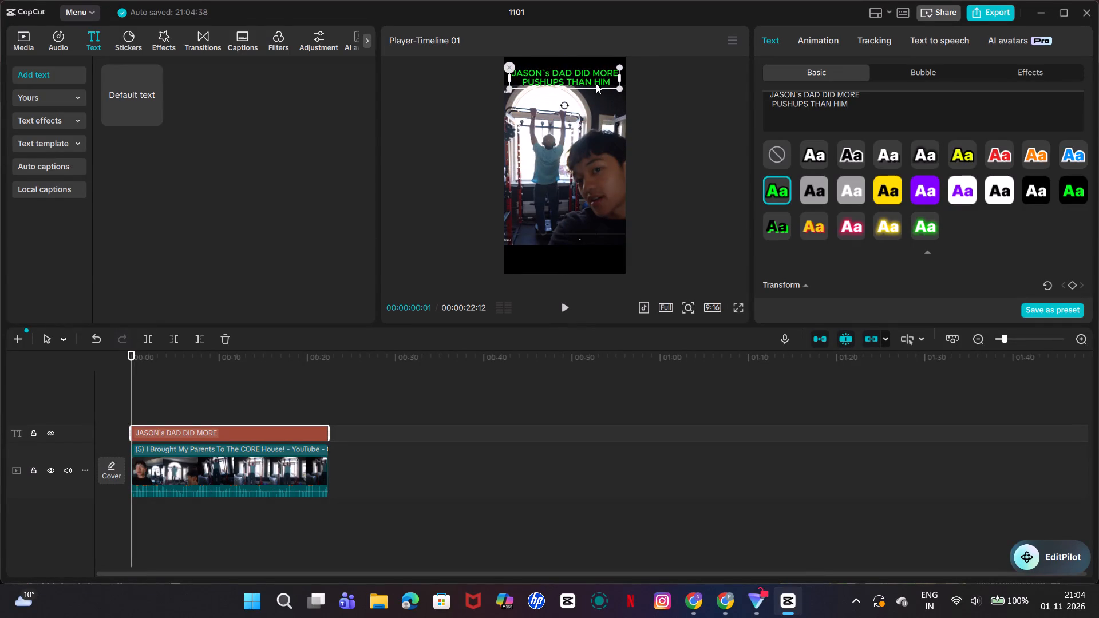
Compare the white-on-black and green preset styles, apply green lettering on a black background to the caption, and play the clip.
{"action": "left_click", "coordinate": [1045, 190]}
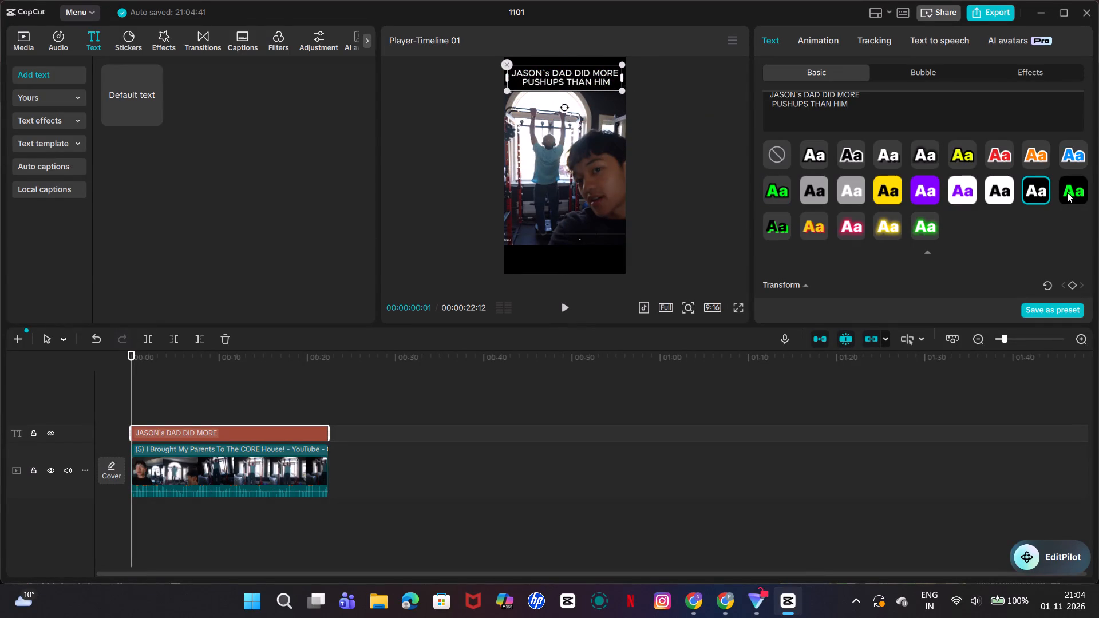
{"action": "left_click", "coordinate": [1070, 192]}
{"action": "left_click", "coordinate": [776, 227]}
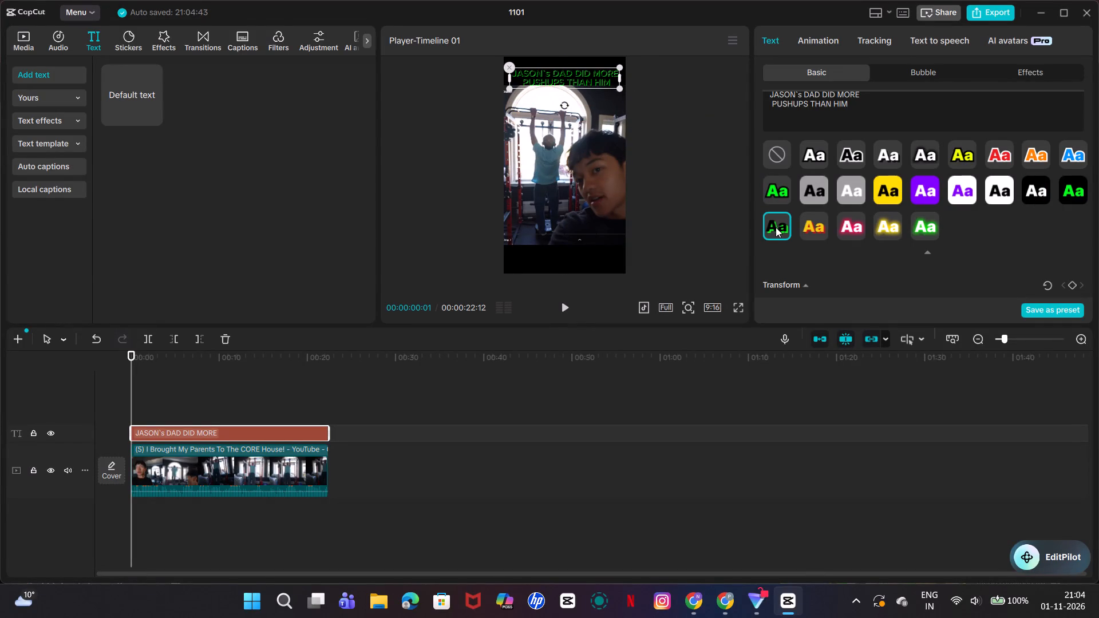
{"action": "left_click", "coordinate": [1066, 188]}
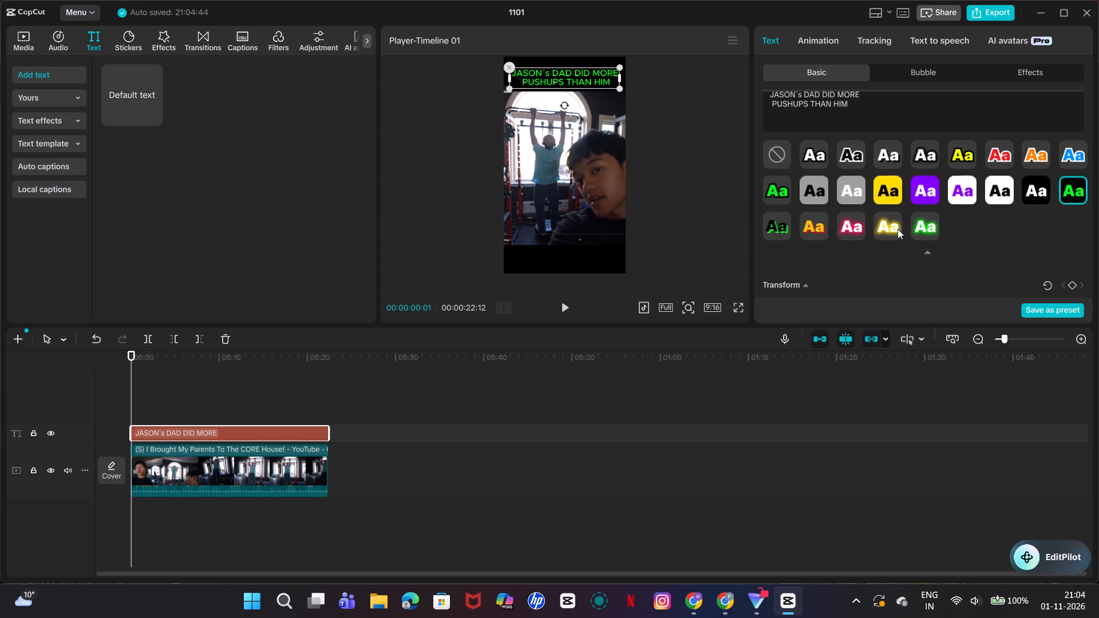
{"action": "left_click", "coordinate": [559, 304]}
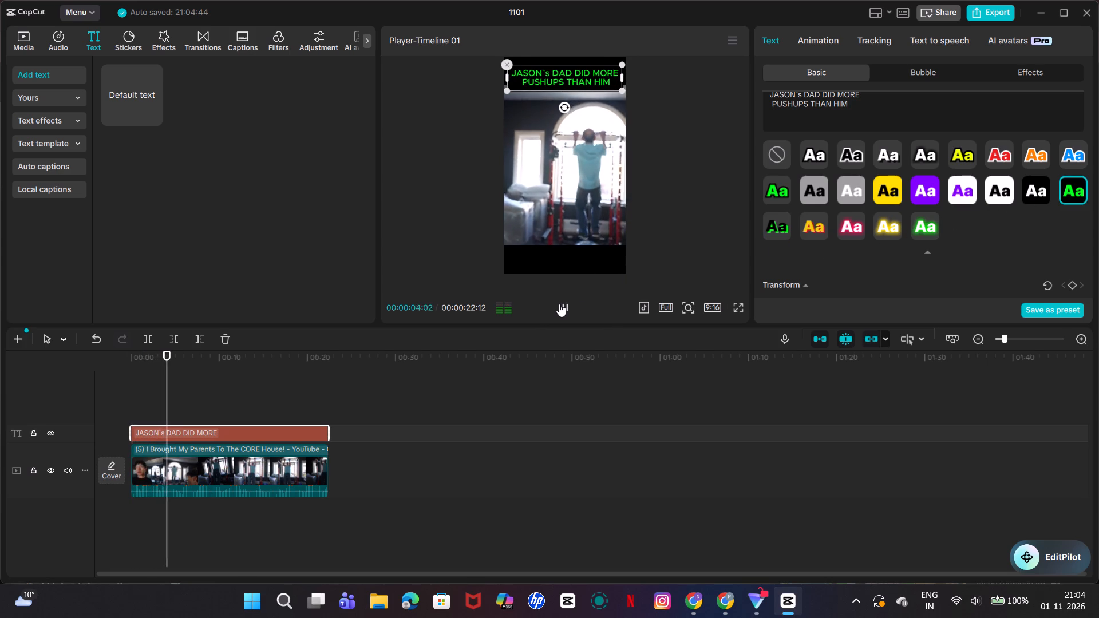
Browse the Funny music category, stop the clip's playback, and listen to Boccherini Minuet Trio.
{"action": "left_click", "coordinate": [57, 41]}
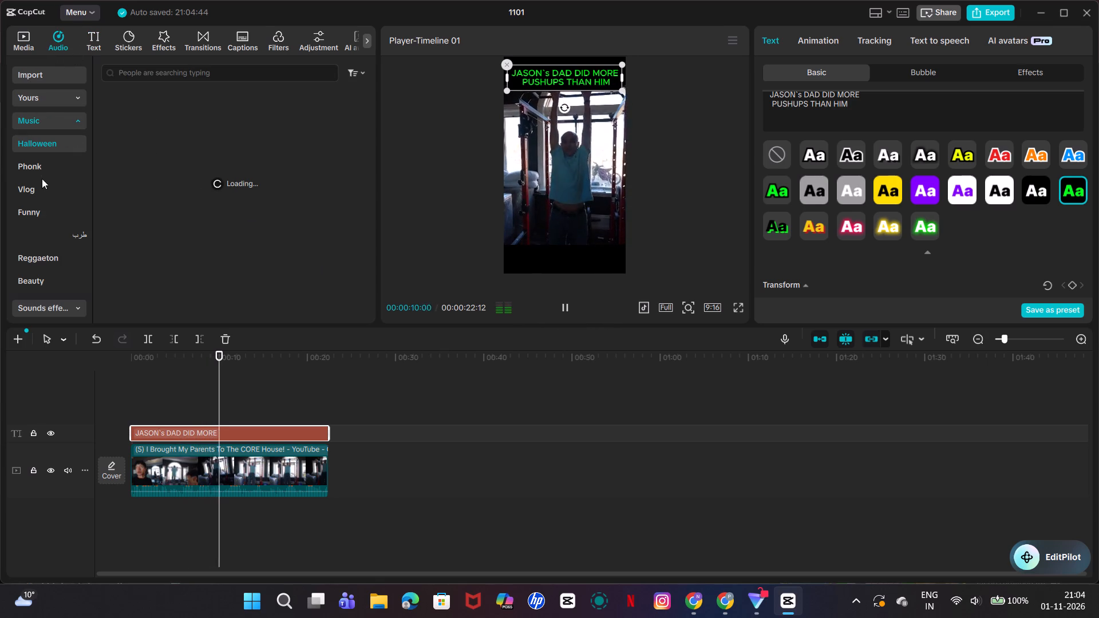
{"action": "left_click", "coordinate": [42, 211]}
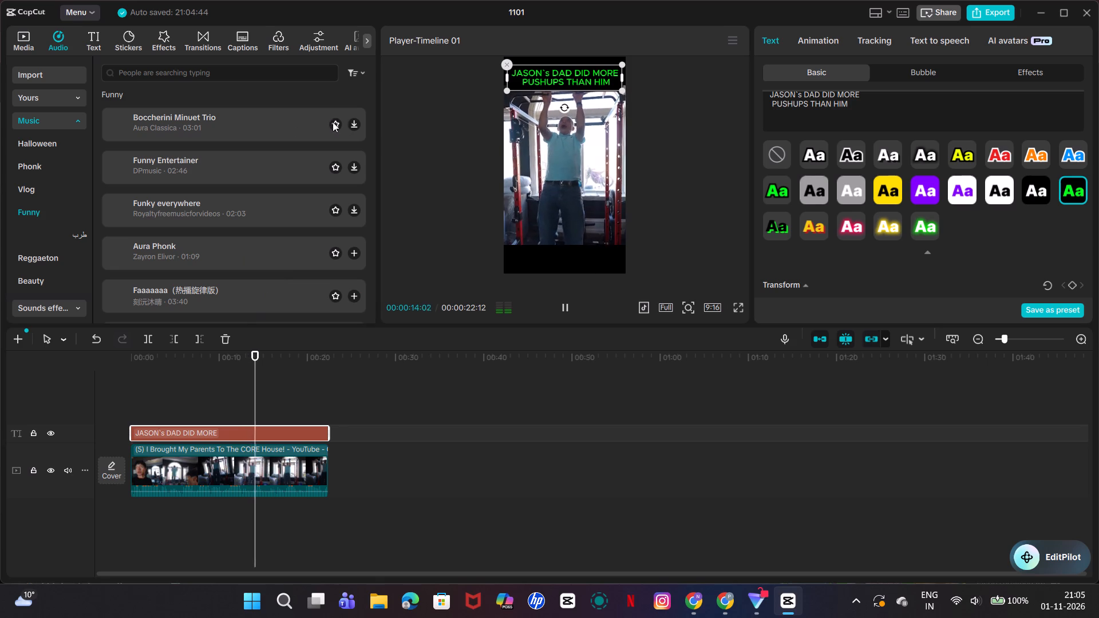
{"action": "left_click", "coordinate": [301, 120]}
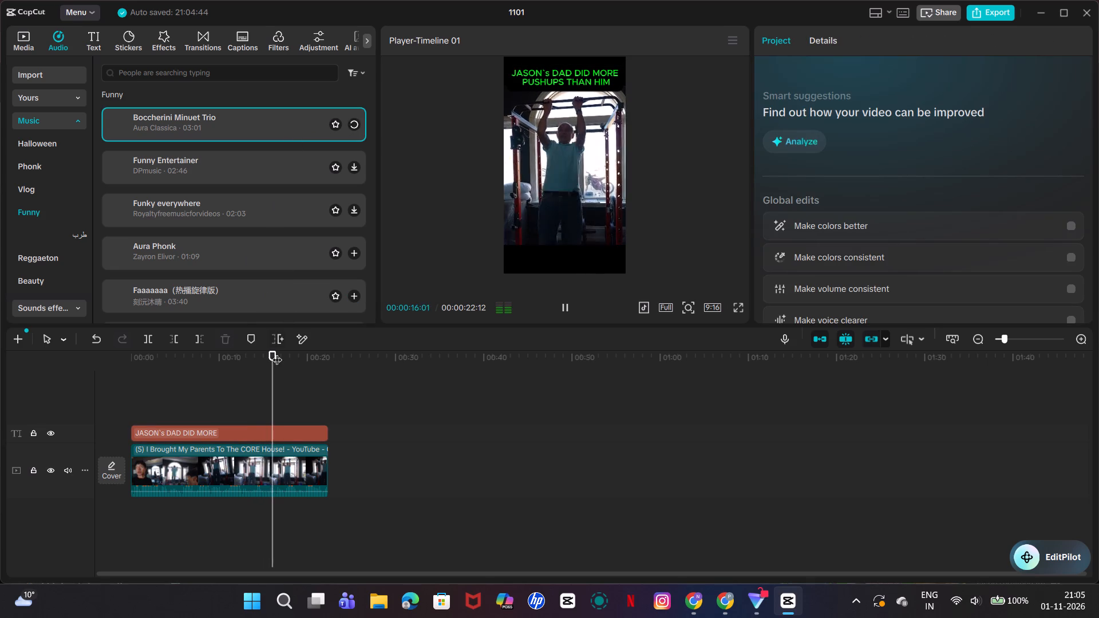
{"action": "left_click", "coordinate": [564, 306]}
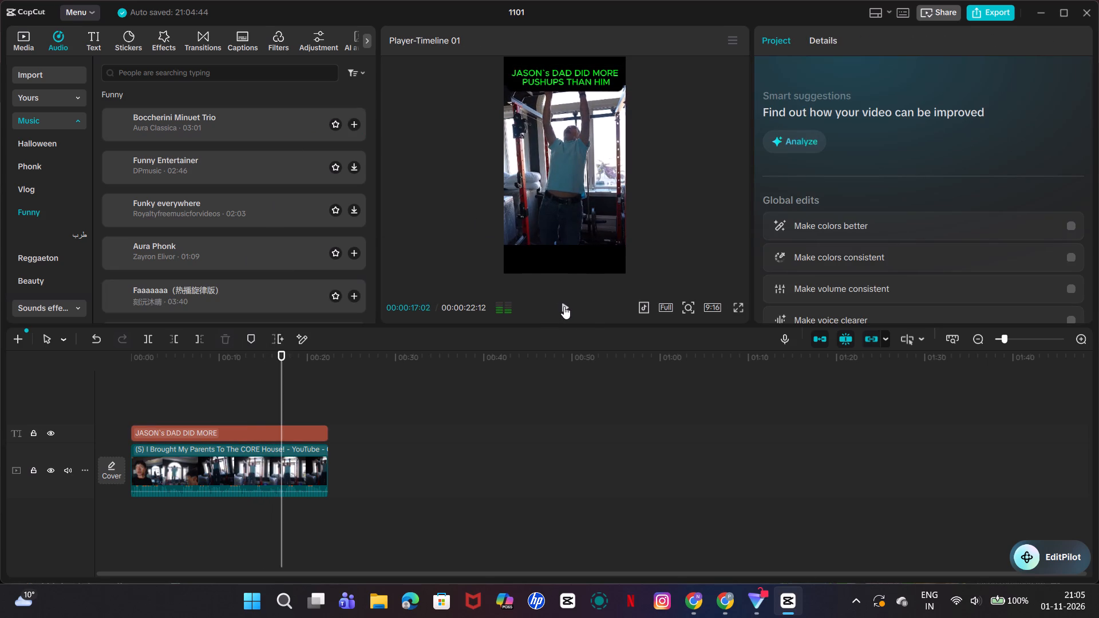
{"action": "left_click", "coordinate": [565, 305]}
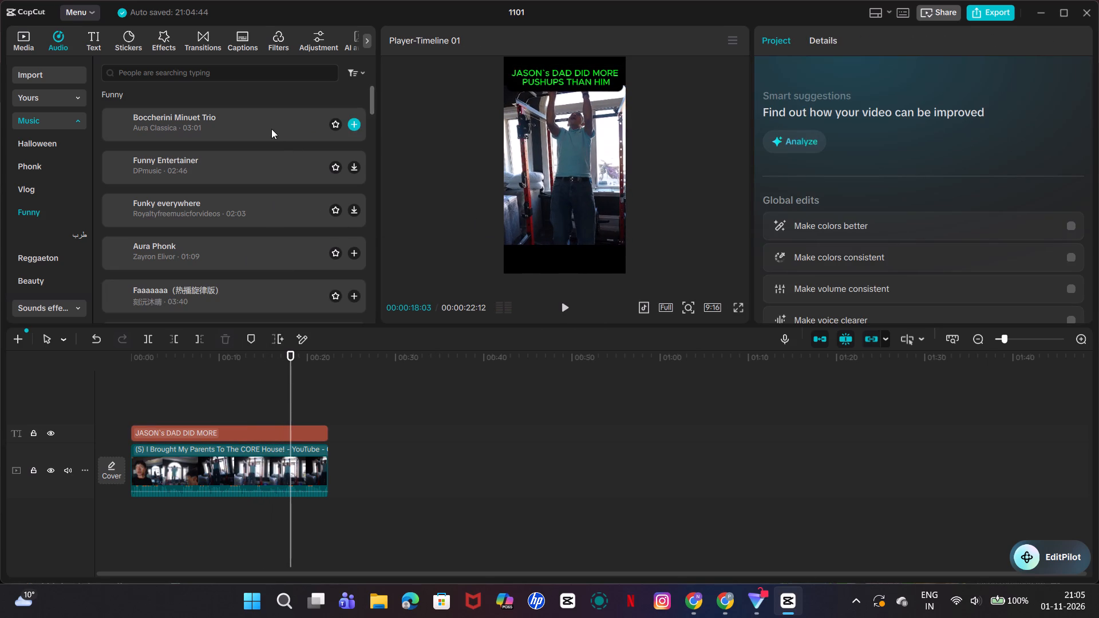
{"action": "left_click", "coordinate": [271, 129]}
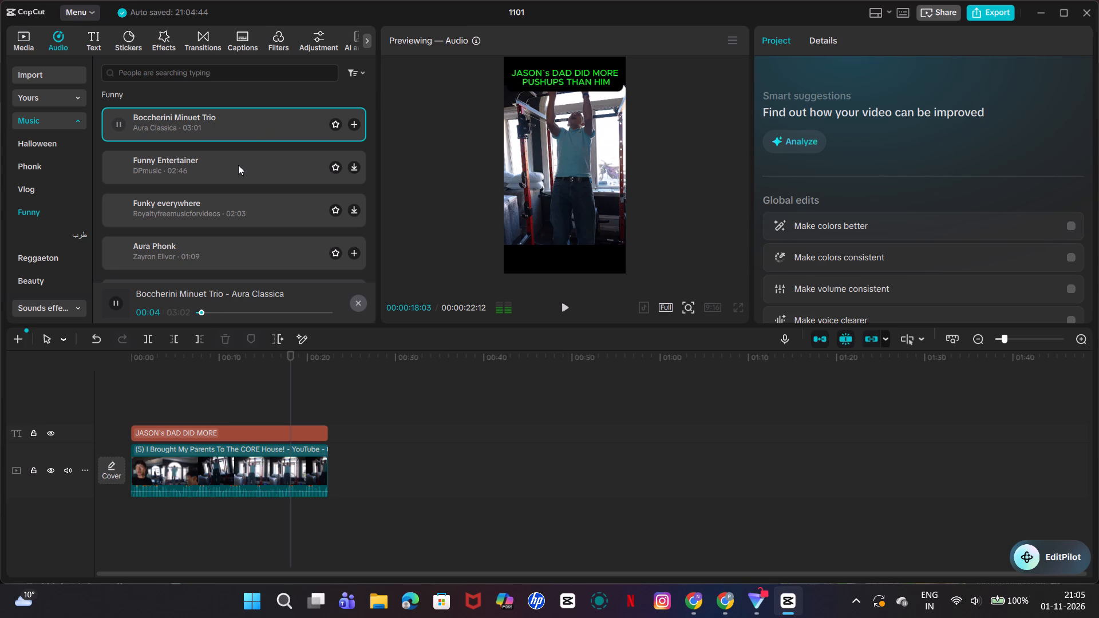
Preview the Funny category tracks one by one, from Funny Entertainer down to Soul, looking for background music that suits the clip.
{"action": "left_click", "coordinate": [238, 165]}
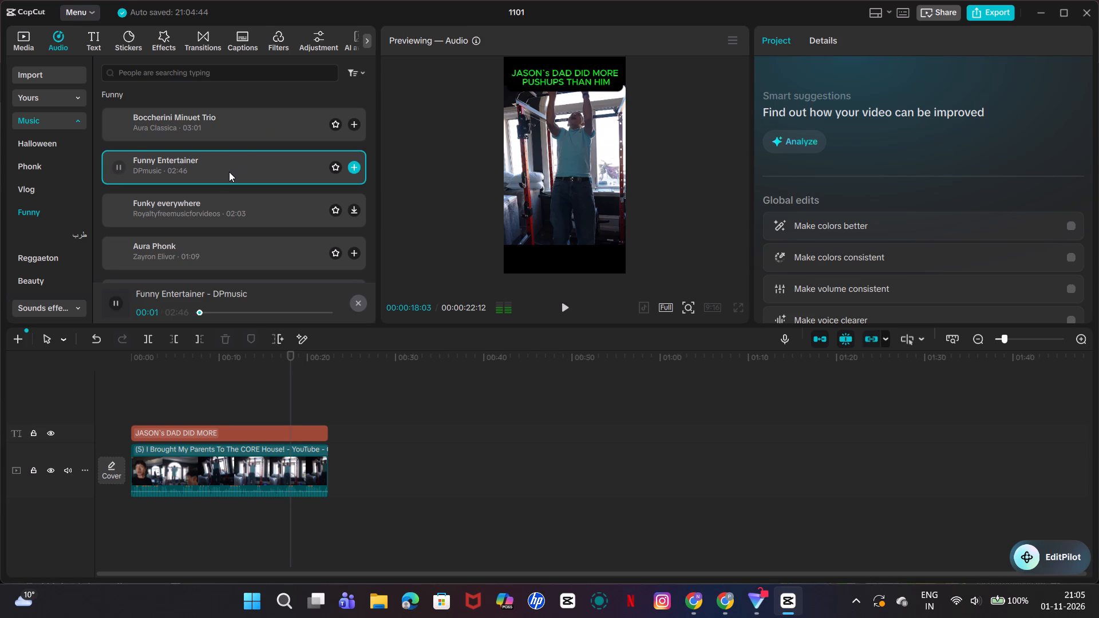
{"action": "left_click", "coordinate": [227, 208]}
{"action": "scroll", "coordinate": [223, 169], "scroll_direction": "down", "scroll_amount": 1}
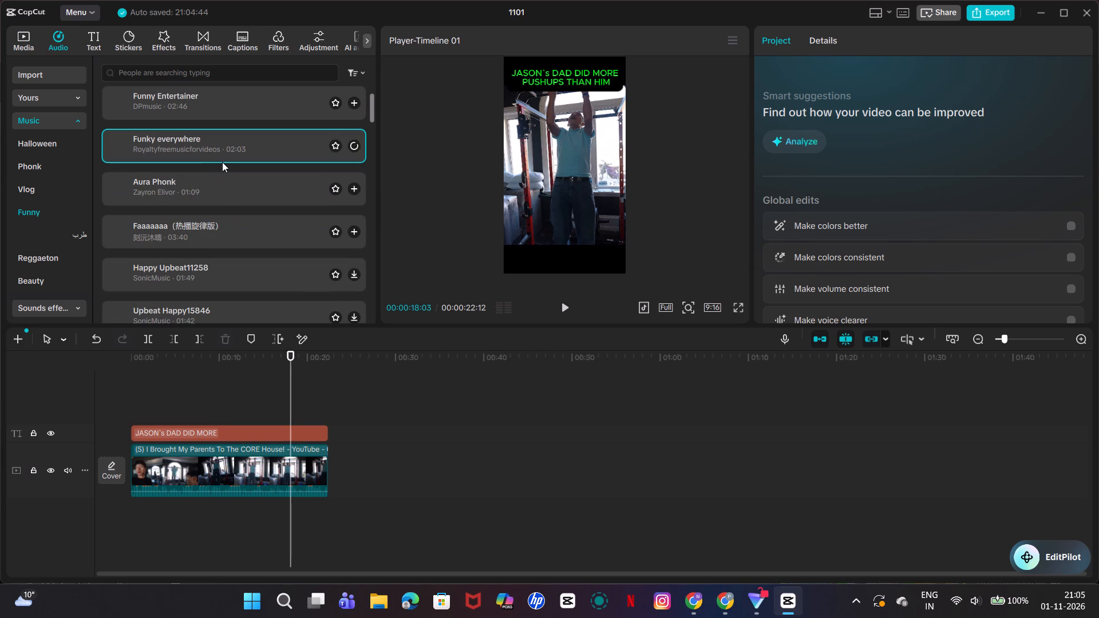
{"action": "left_click", "coordinate": [240, 181]}
{"action": "scroll", "coordinate": [240, 181], "scroll_direction": "down", "scroll_amount": 2}
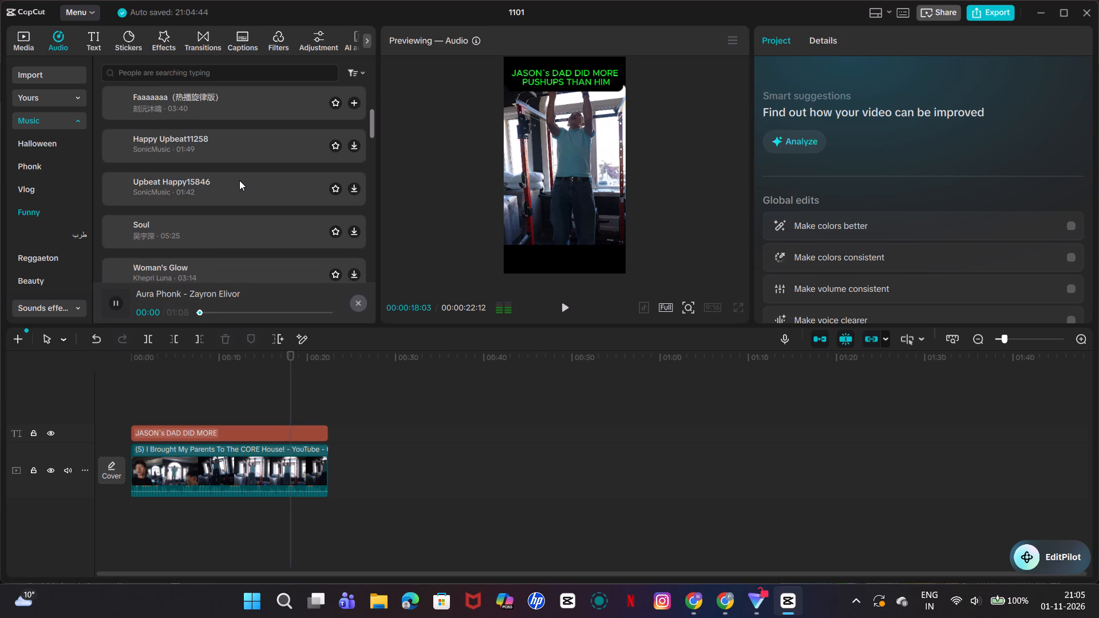
{"action": "scroll", "coordinate": [236, 174], "scroll_direction": "up", "scroll_amount": 1}
{"action": "left_click", "coordinate": [247, 165]}
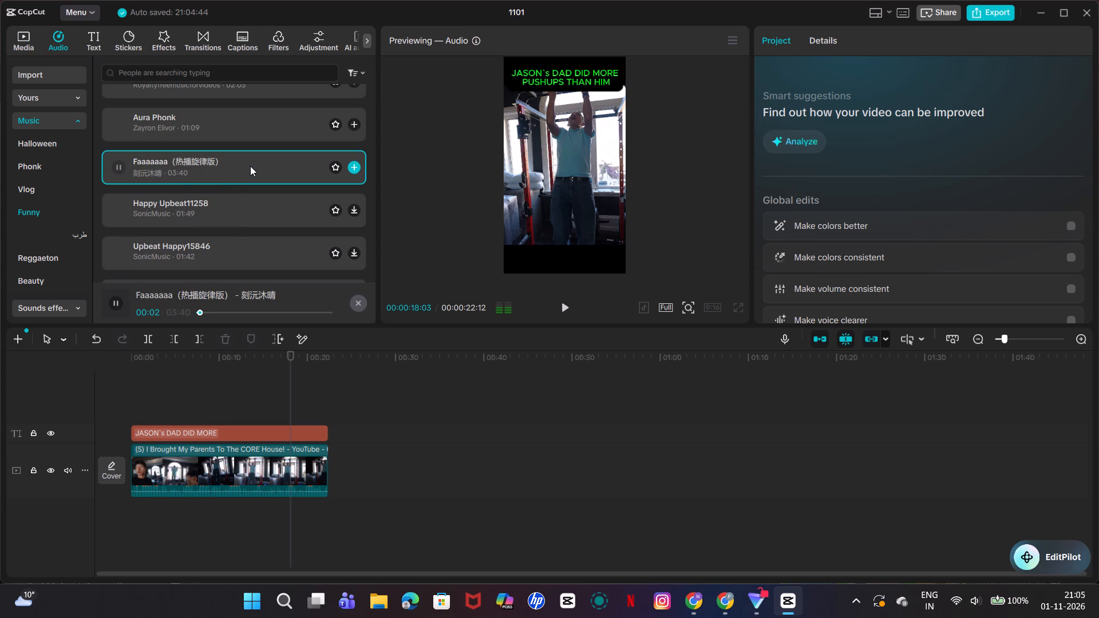
{"action": "left_click", "coordinate": [231, 208]}
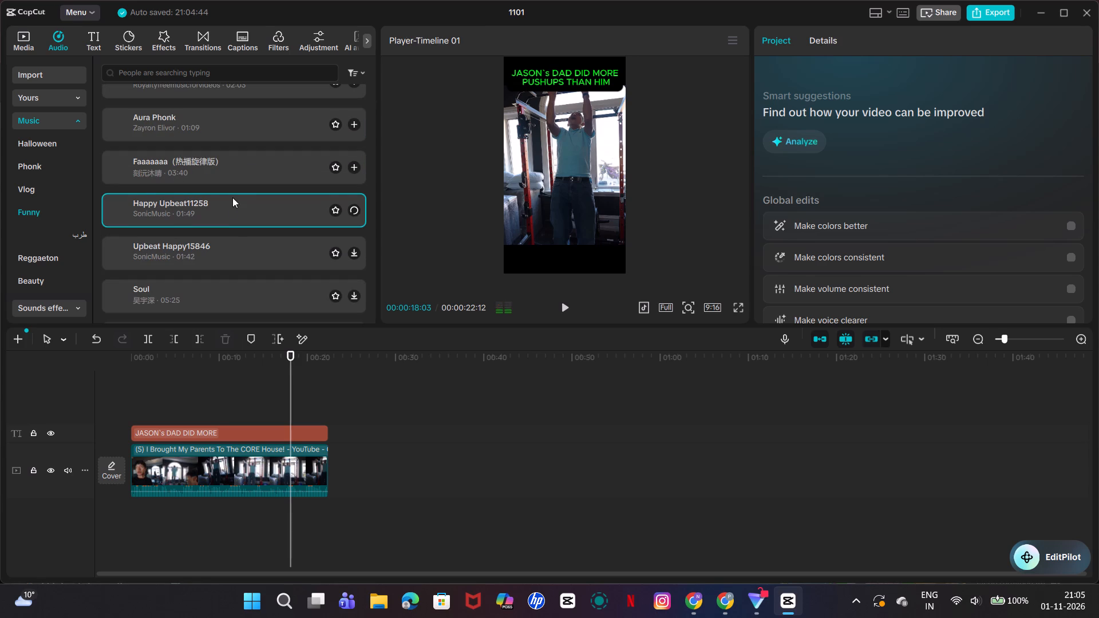
{"action": "scroll", "coordinate": [232, 193], "scroll_direction": "down", "scroll_amount": 1}
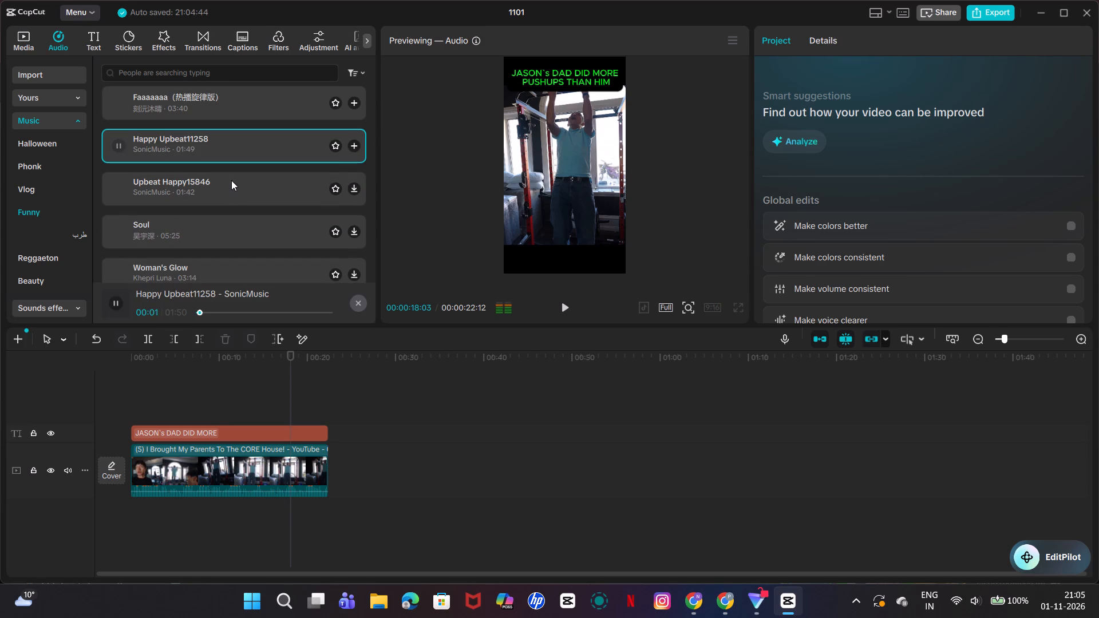
{"action": "left_click", "coordinate": [233, 187]}
{"action": "left_click", "coordinate": [214, 223]}
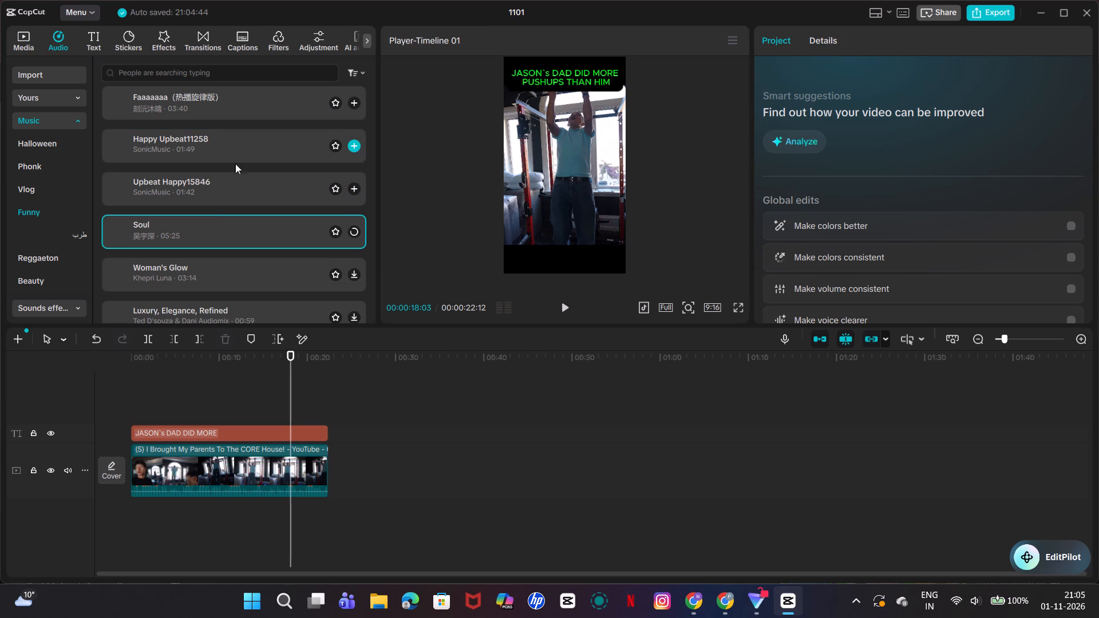
Continue previewing the Funny tracks from Woman's Glow through Poetic Coffee Rhythm and Awkward and Weird to Laughter and Jazz.
{"action": "scroll", "coordinate": [232, 183], "scroll_direction": "down", "scroll_amount": 1}
{"action": "left_click", "coordinate": [241, 205]}
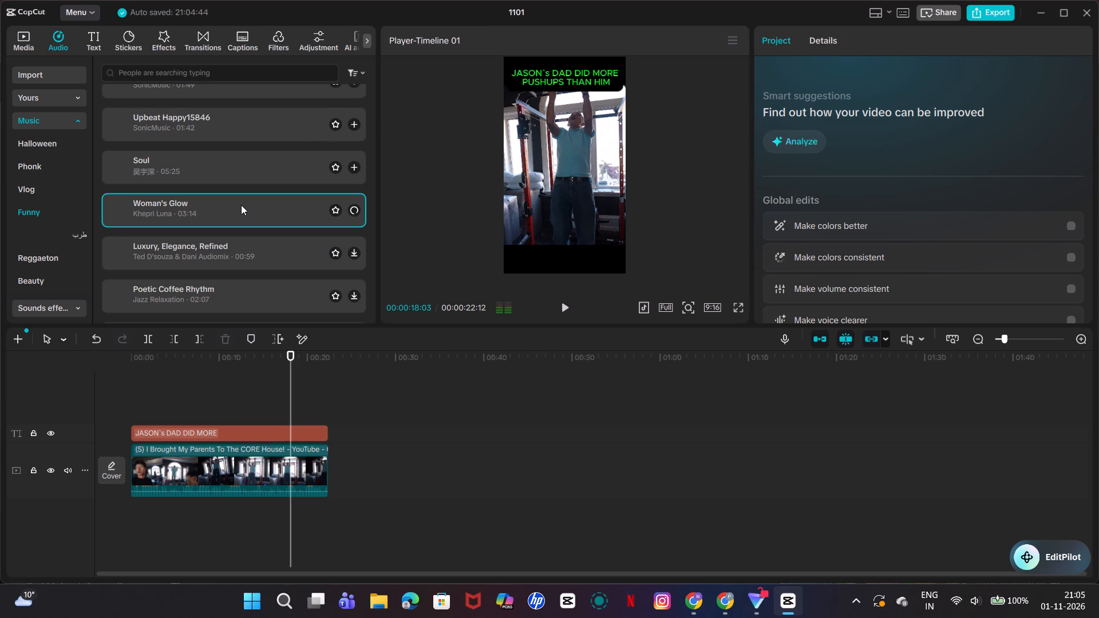
{"action": "scroll", "coordinate": [260, 164], "scroll_direction": "down", "scroll_amount": 1}
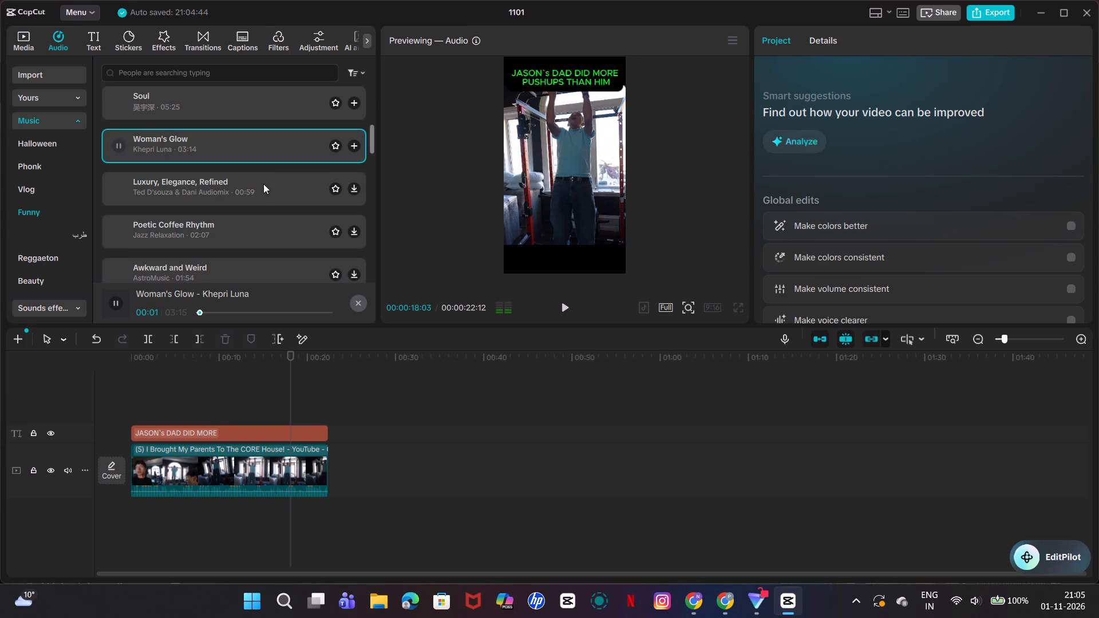
{"action": "left_click", "coordinate": [268, 189]}
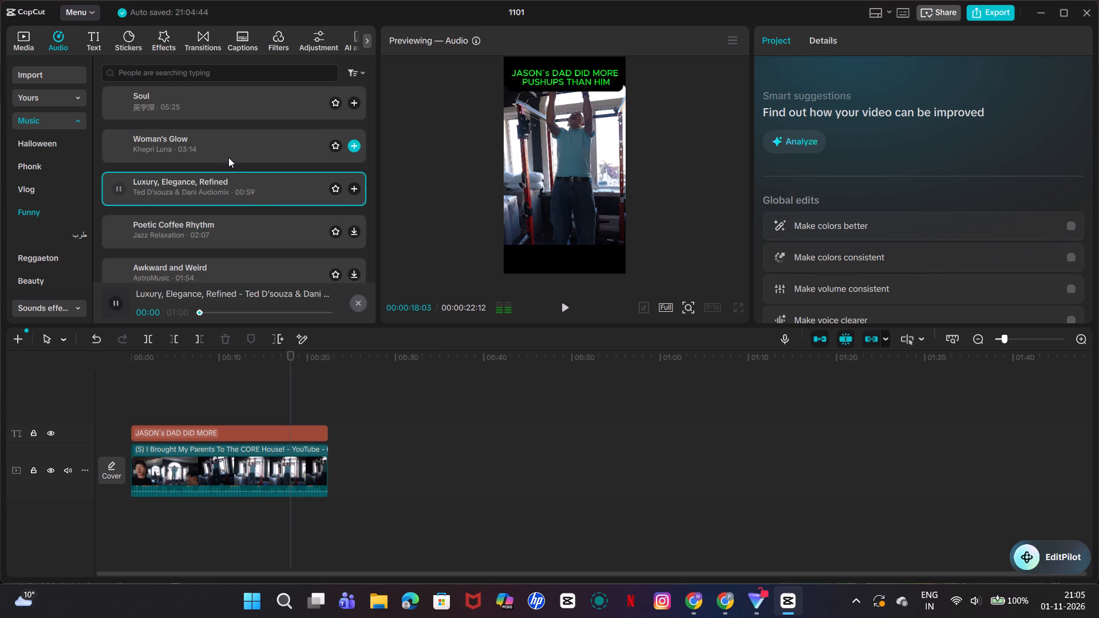
{"action": "scroll", "coordinate": [258, 207], "scroll_direction": "down", "scroll_amount": 1}
{"action": "left_click", "coordinate": [272, 177]}
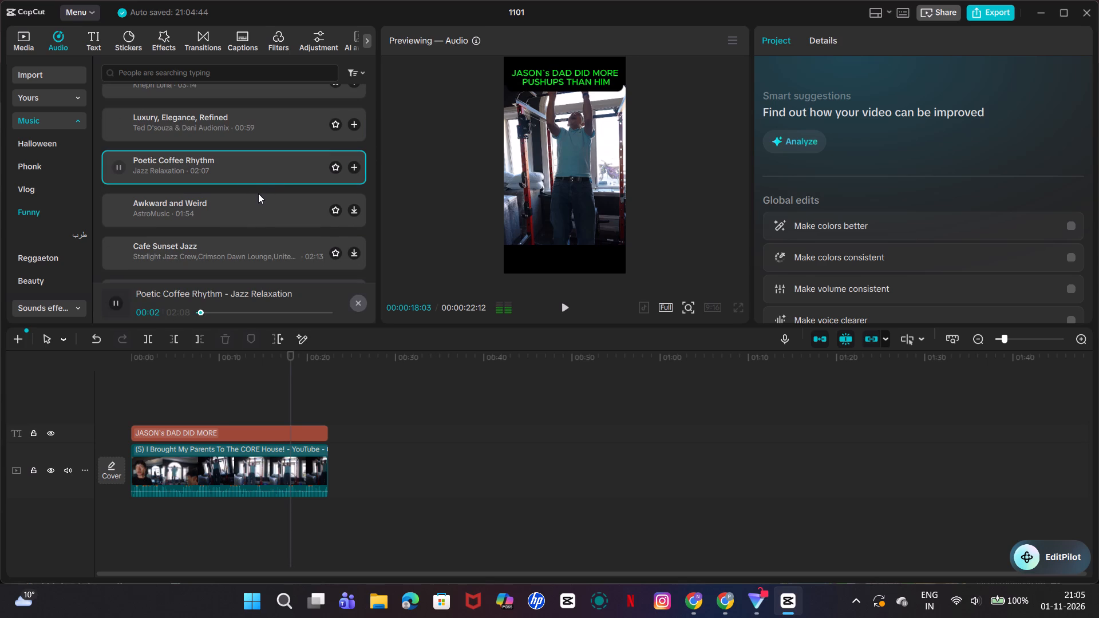
{"action": "left_click", "coordinate": [266, 214]}
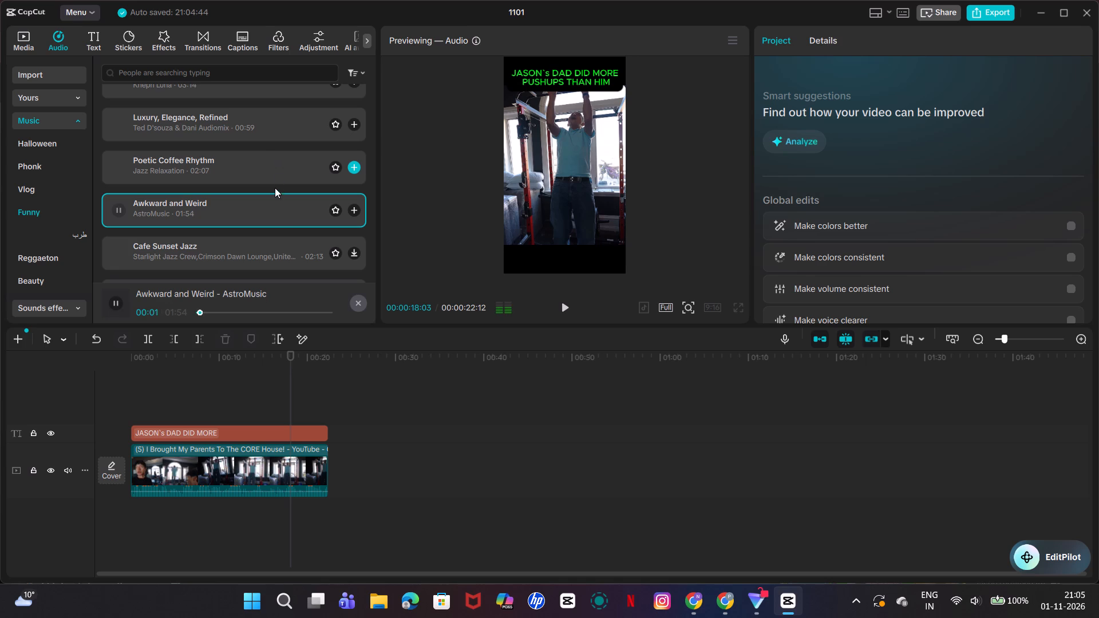
{"action": "left_click", "coordinate": [262, 242]}
{"action": "scroll", "coordinate": [259, 140], "scroll_direction": "down", "scroll_amount": 1}
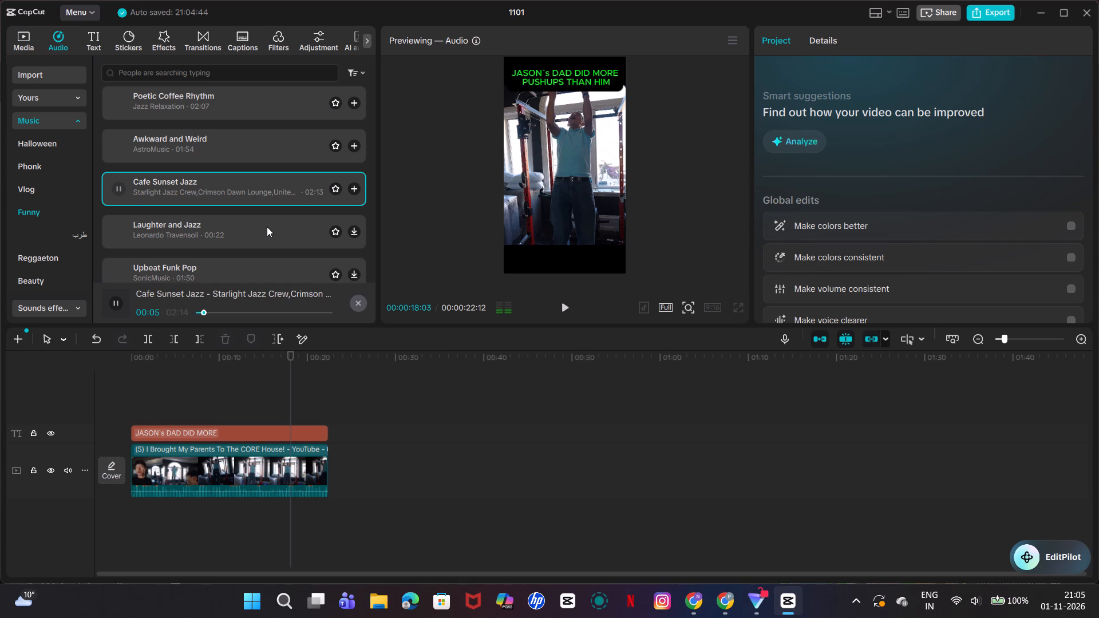
{"action": "left_click", "coordinate": [267, 227]}
Preview the following Funny tracks from Upbeat Funk Pop through Golden Coast and Velvet Hour to Playful Jazz Cartoon.
{"action": "scroll", "coordinate": [262, 174], "scroll_direction": "down", "scroll_amount": 1}
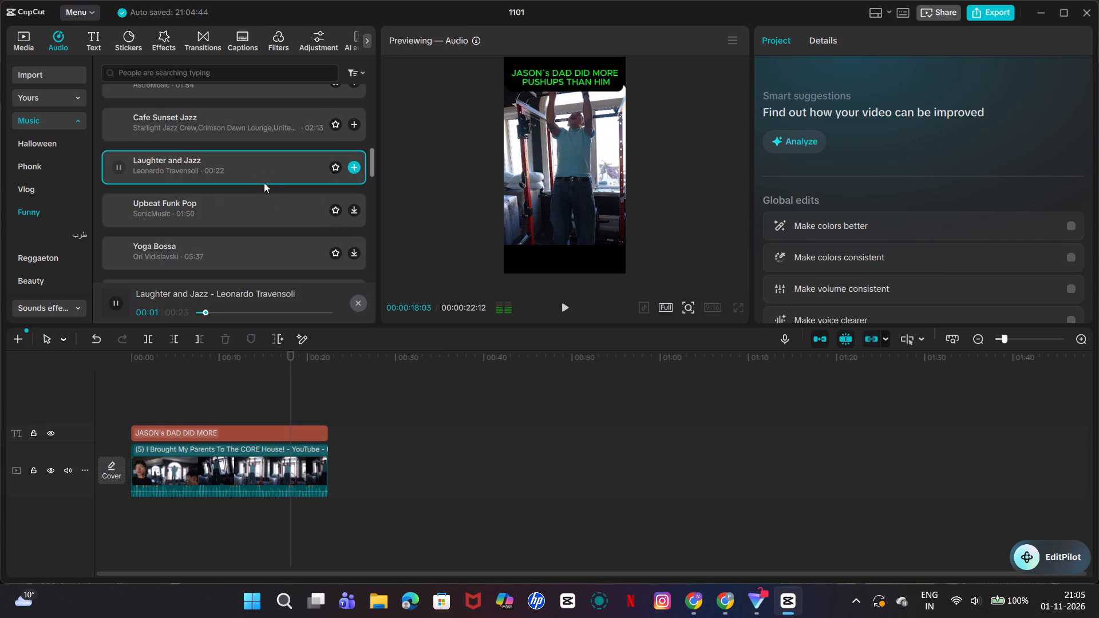
{"action": "left_click", "coordinate": [264, 210]}
{"action": "scroll", "coordinate": [251, 177], "scroll_direction": "down", "scroll_amount": 1}
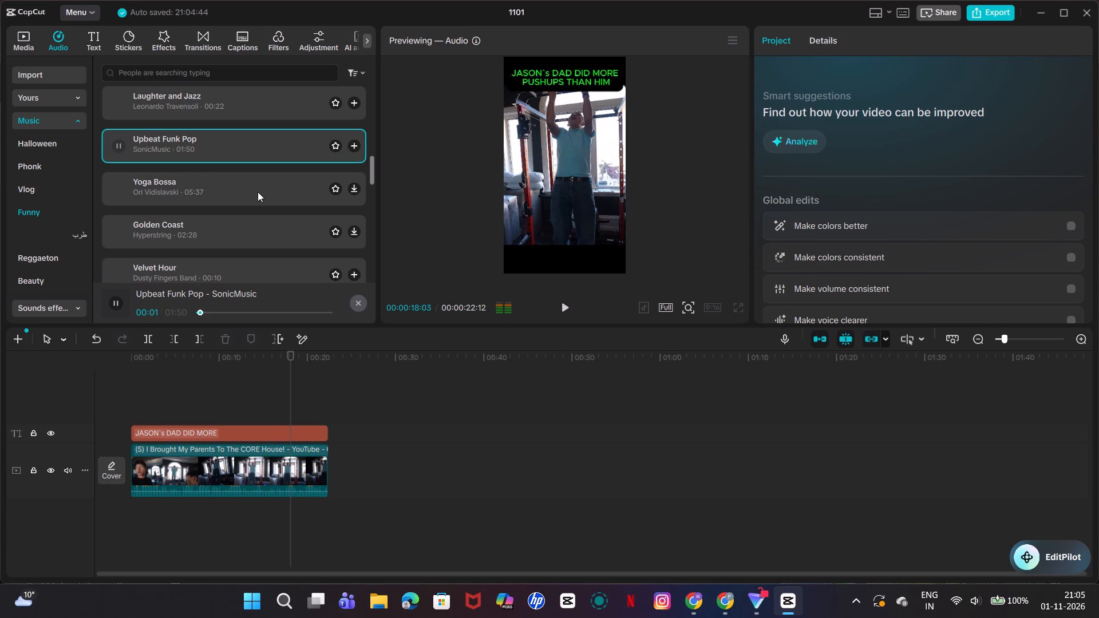
{"action": "left_click", "coordinate": [258, 192]}
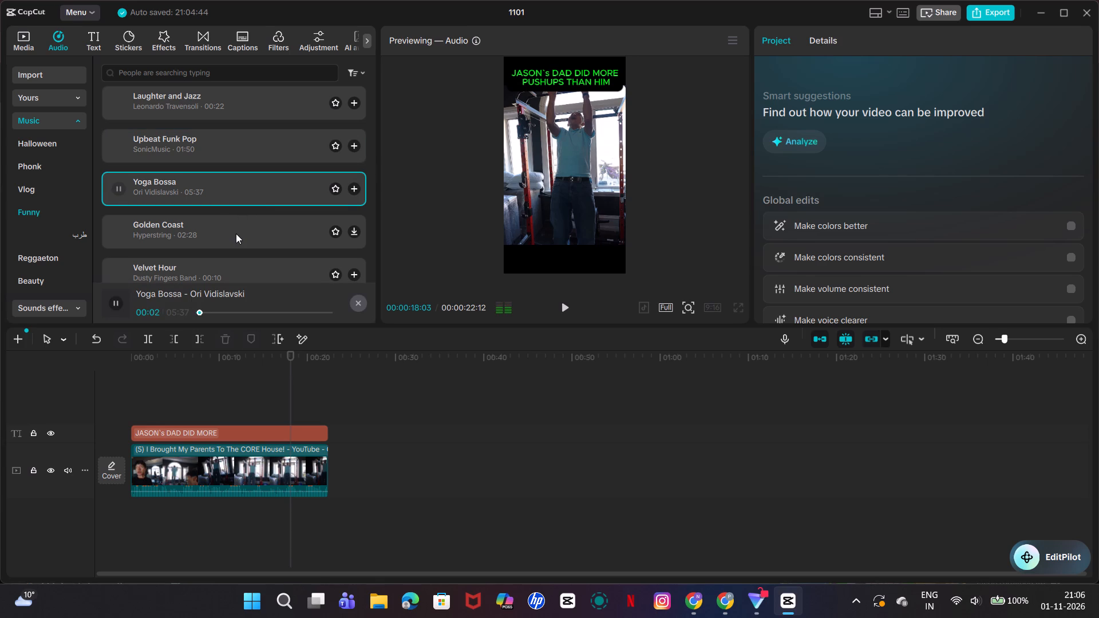
{"action": "left_click", "coordinate": [237, 233]}
{"action": "scroll", "coordinate": [259, 171], "scroll_direction": "down", "scroll_amount": 1}
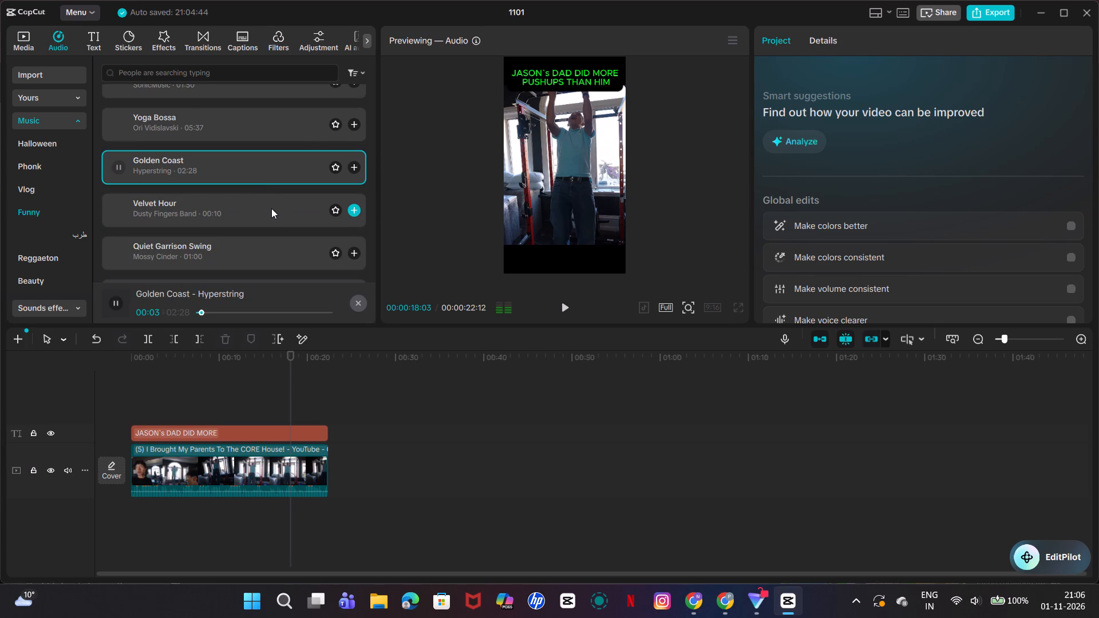
{"action": "left_click", "coordinate": [271, 208]}
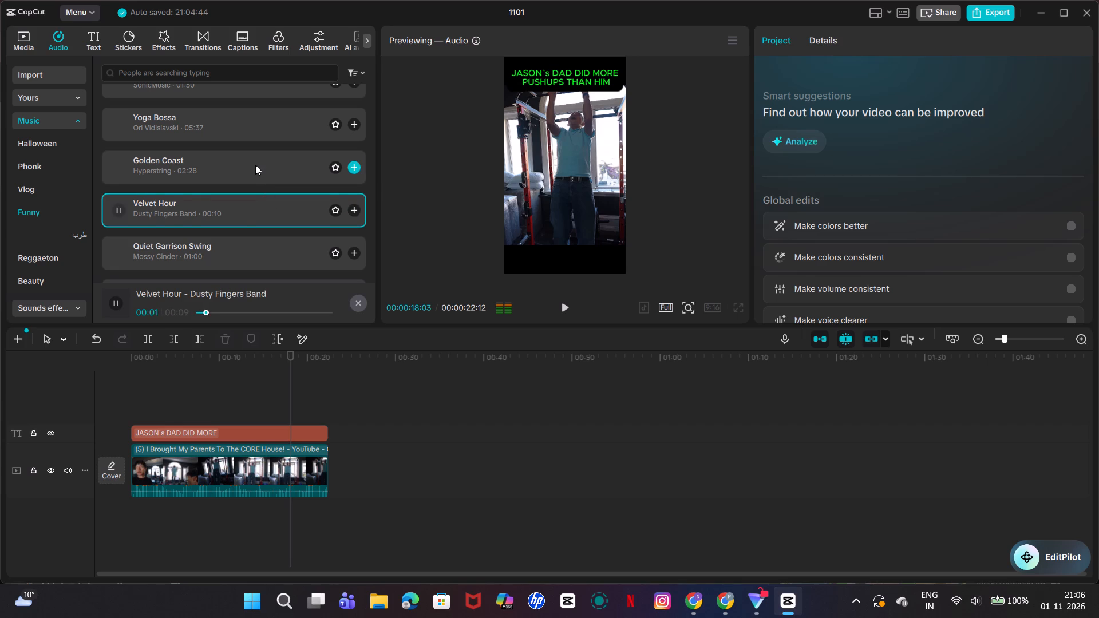
{"action": "scroll", "coordinate": [255, 165], "scroll_direction": "down", "scroll_amount": 1}
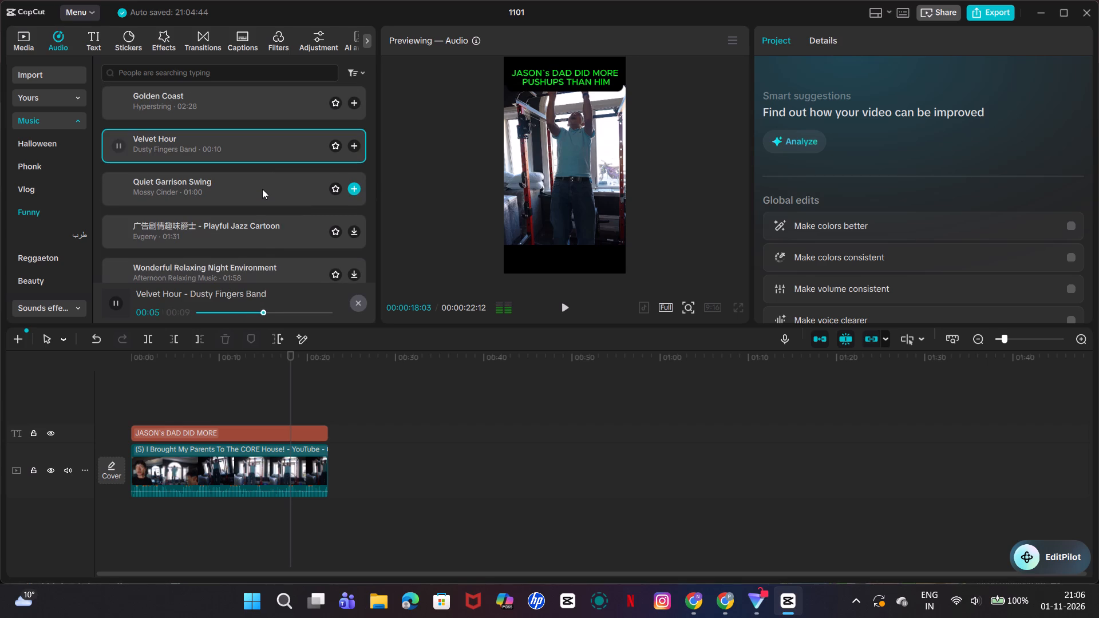
{"action": "left_click", "coordinate": [262, 189]}
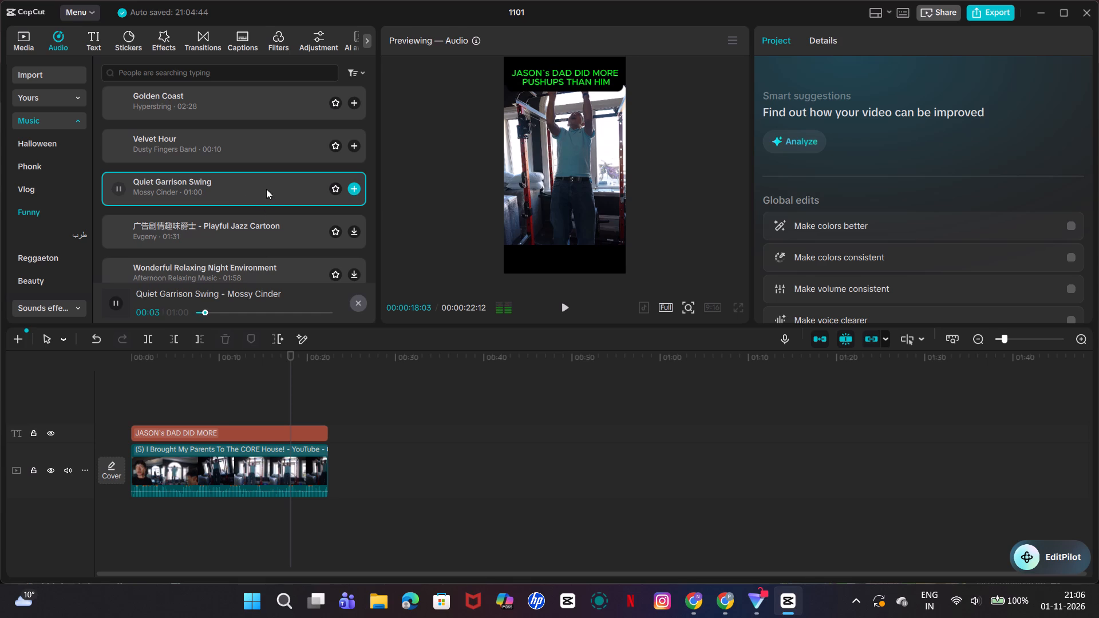
{"action": "scroll", "coordinate": [255, 173], "scroll_direction": "down", "scroll_amount": 1}
{"action": "left_click", "coordinate": [255, 173]}
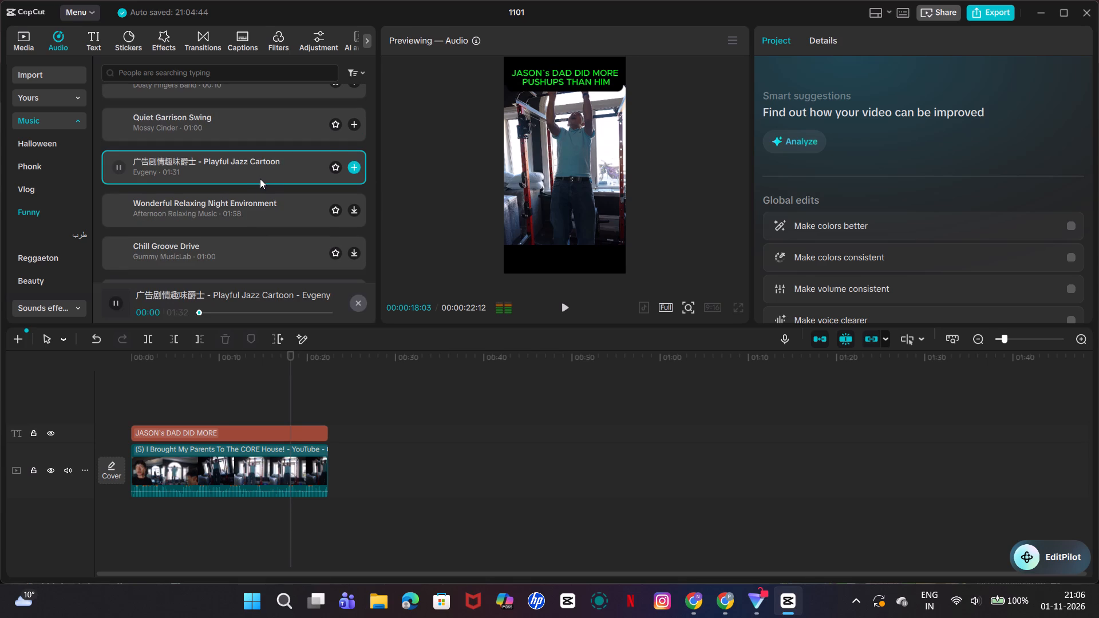
Preview the Funny tracks from Wonderful Relaxing Night Environment through Comedy Corridor and Sensual blues to Promise.
{"action": "left_click", "coordinate": [275, 205]}
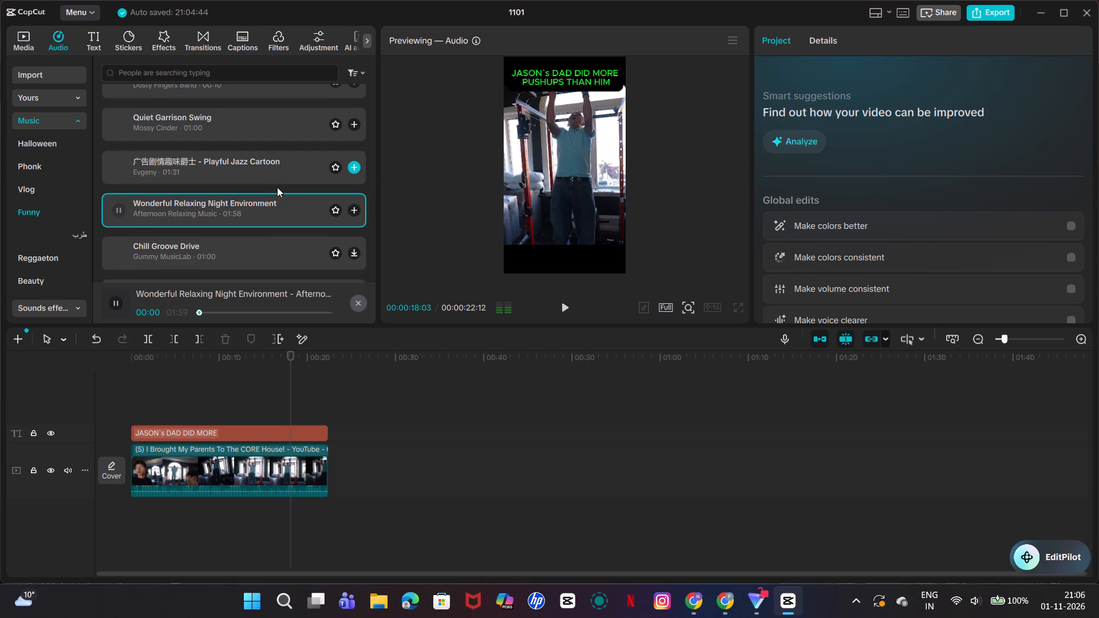
{"action": "scroll", "coordinate": [277, 190], "scroll_direction": "down", "scroll_amount": 1}
{"action": "left_click", "coordinate": [266, 196]}
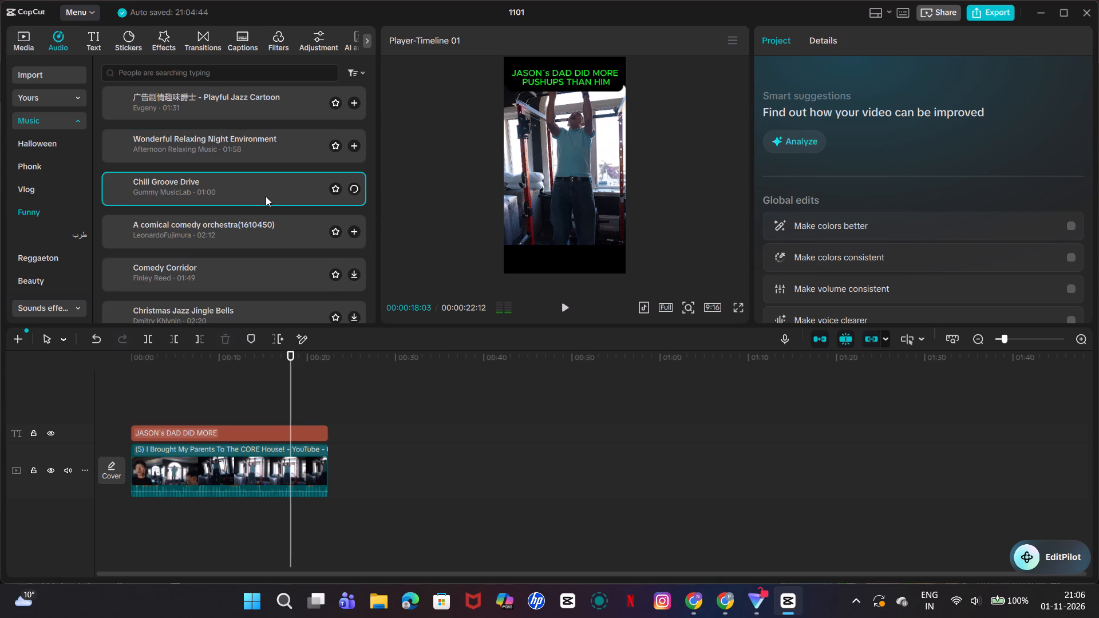
{"action": "scroll", "coordinate": [266, 196], "scroll_direction": "down", "scroll_amount": 1}
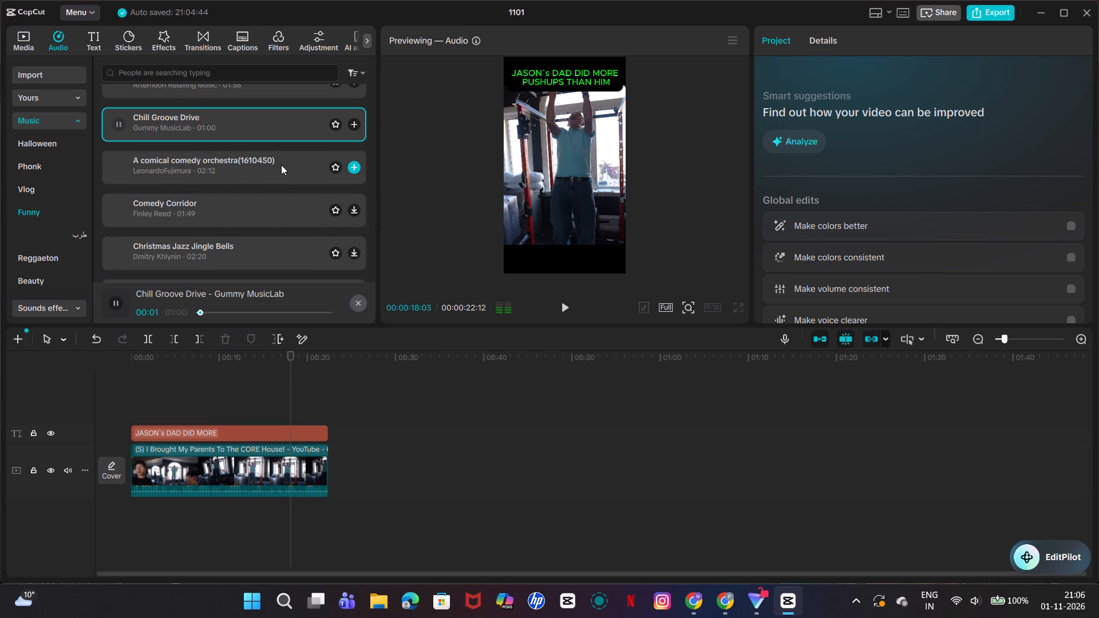
{"action": "left_click", "coordinate": [281, 165]}
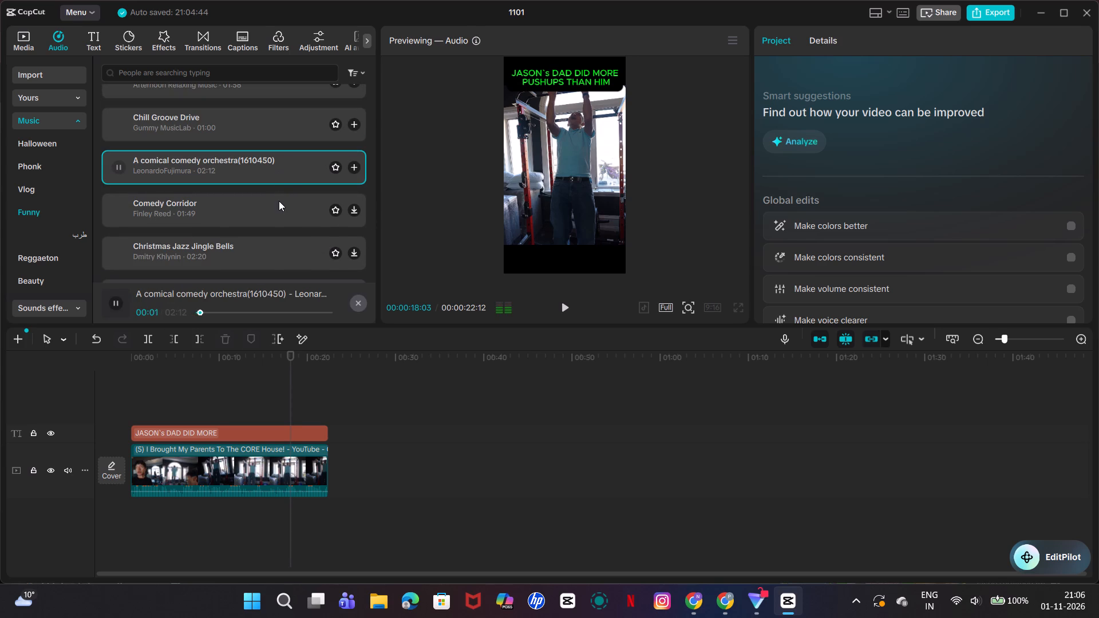
{"action": "scroll", "coordinate": [281, 175], "scroll_direction": "down", "scroll_amount": 1}
{"action": "left_click", "coordinate": [285, 155]}
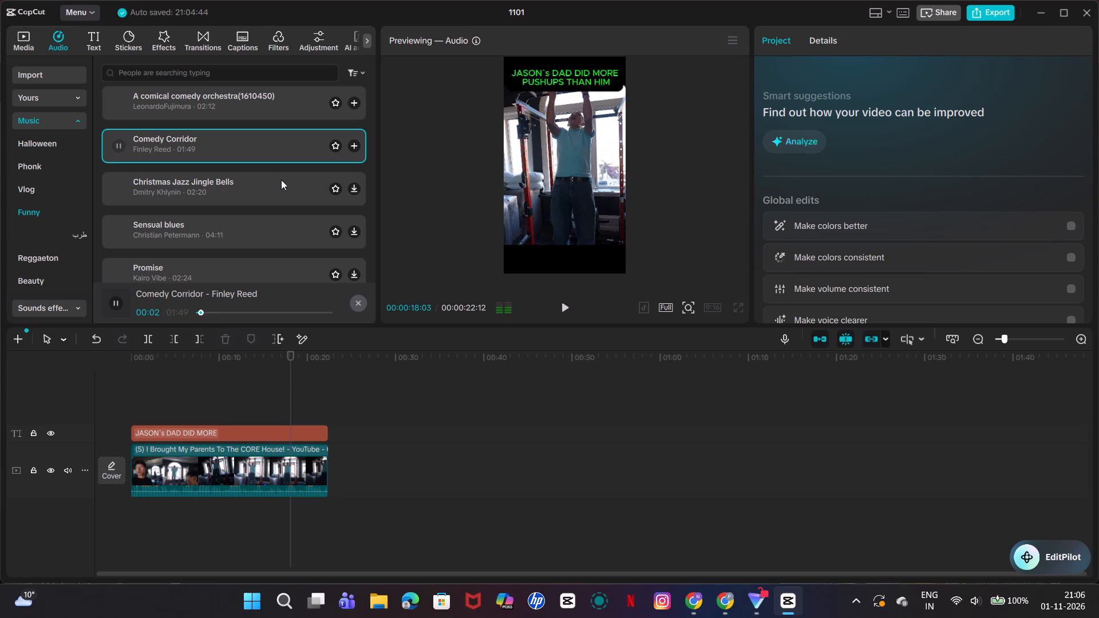
{"action": "left_click", "coordinate": [281, 180]}
{"action": "scroll", "coordinate": [287, 165], "scroll_direction": "down", "scroll_amount": 1}
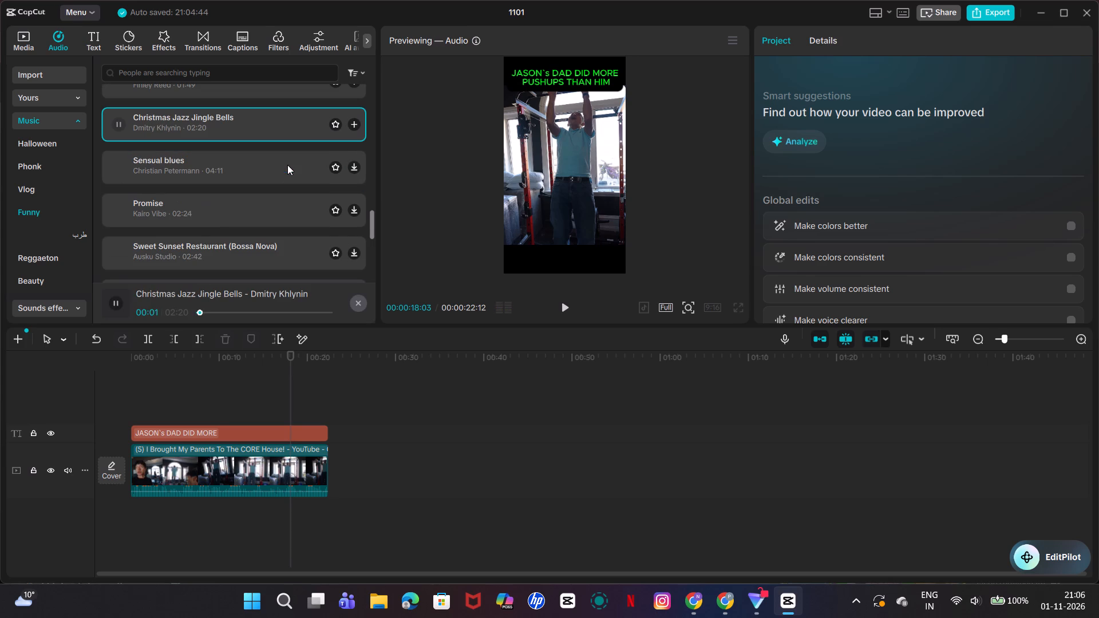
{"action": "left_click", "coordinate": [272, 169]}
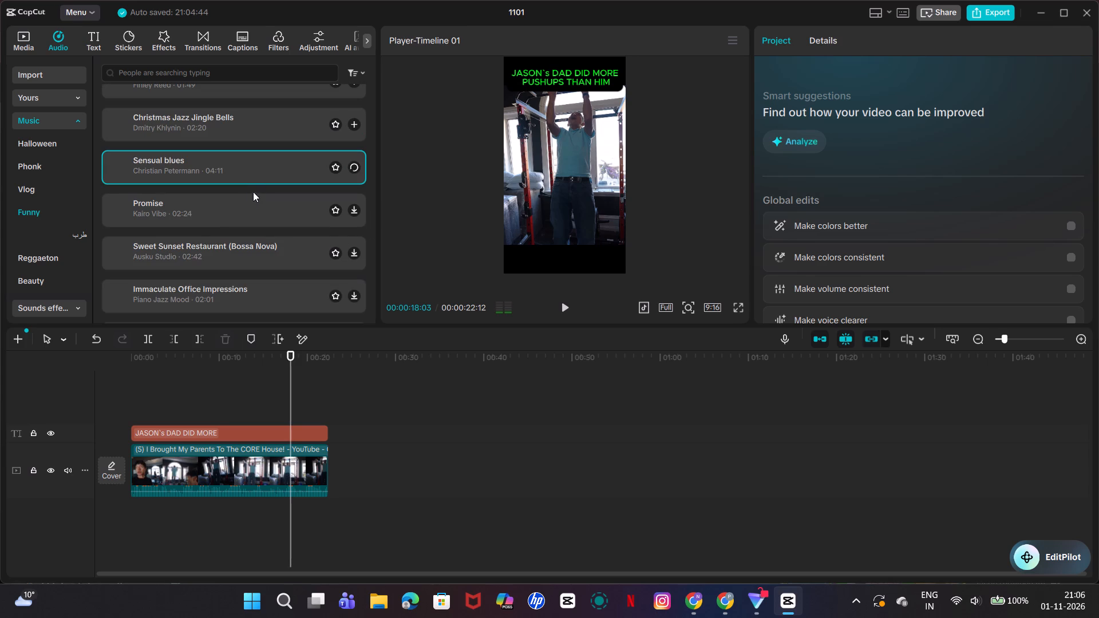
{"action": "left_click", "coordinate": [258, 203]}
Listen to Sweet Sunset Restaurant (Bossa Nova) and add it to the timeline as background music from the start of the video.
{"action": "scroll", "coordinate": [266, 173], "scroll_direction": "down", "scroll_amount": 1}
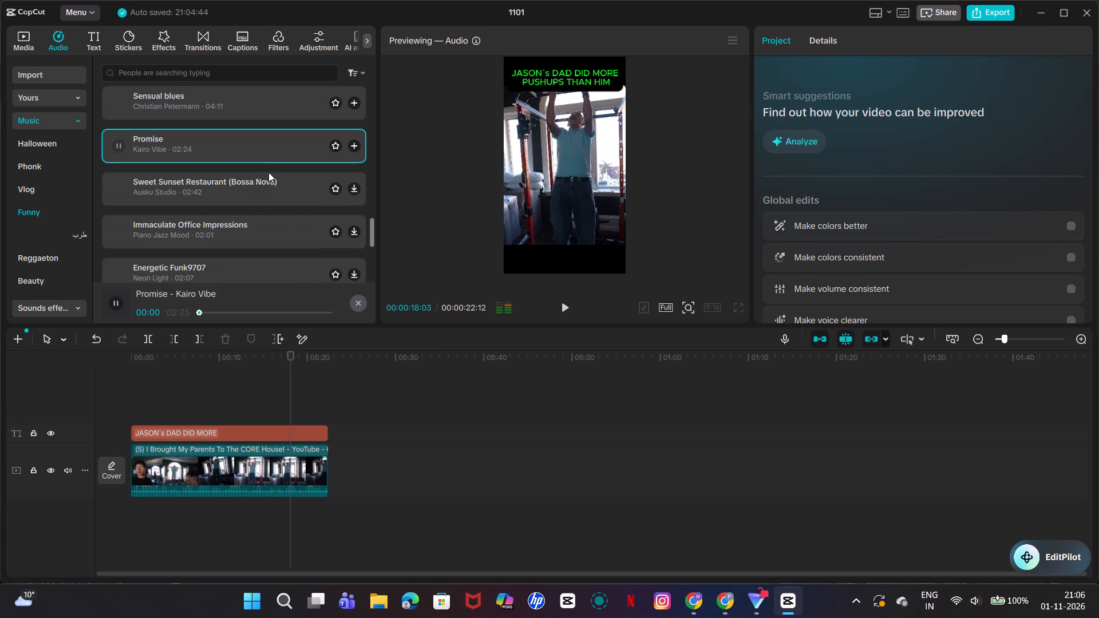
{"action": "left_click", "coordinate": [272, 185]}
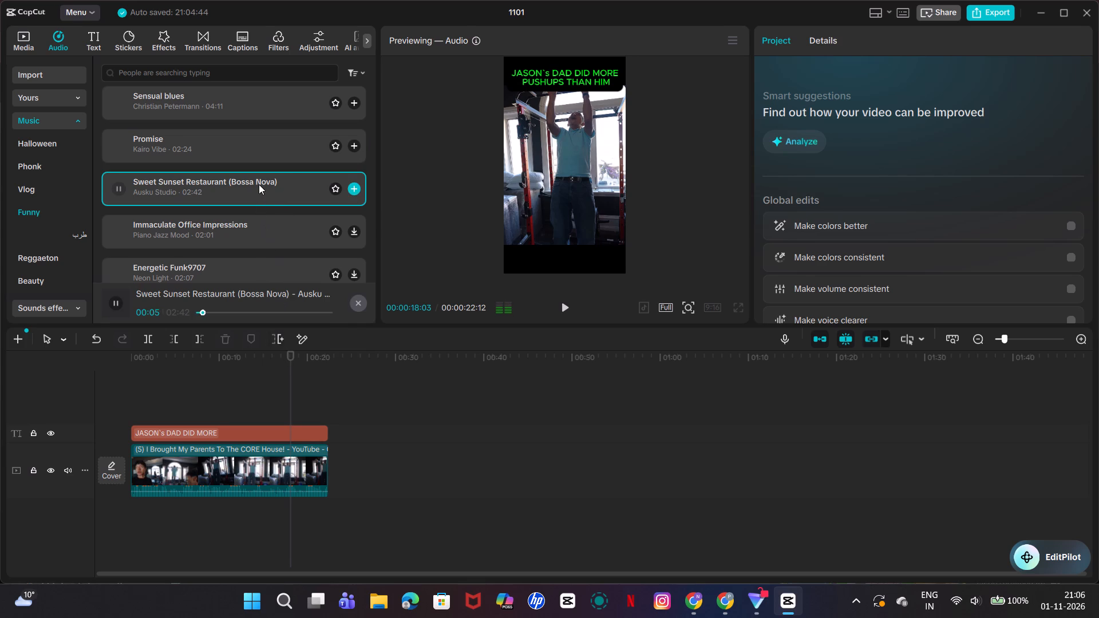
{"action": "left_click_drag", "start_coordinate": [259, 184], "coordinate": [134, 413]}
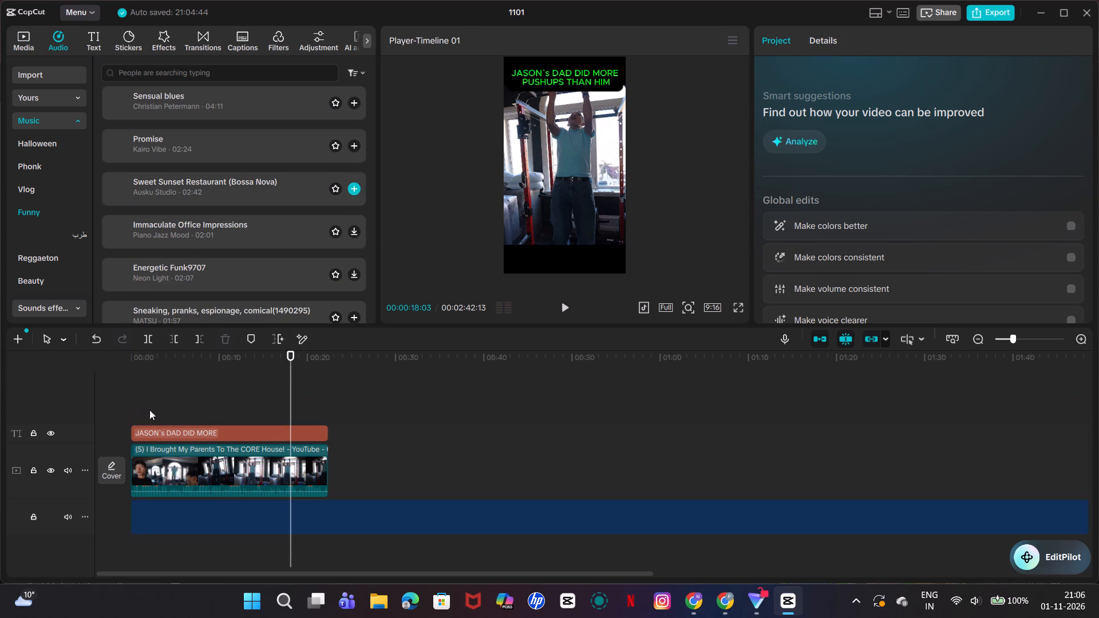
Split the Sweet Sunset Restaurant music track where the video clip ends, at 00:00:22:12.
{"action": "left_click", "coordinate": [337, 512]}
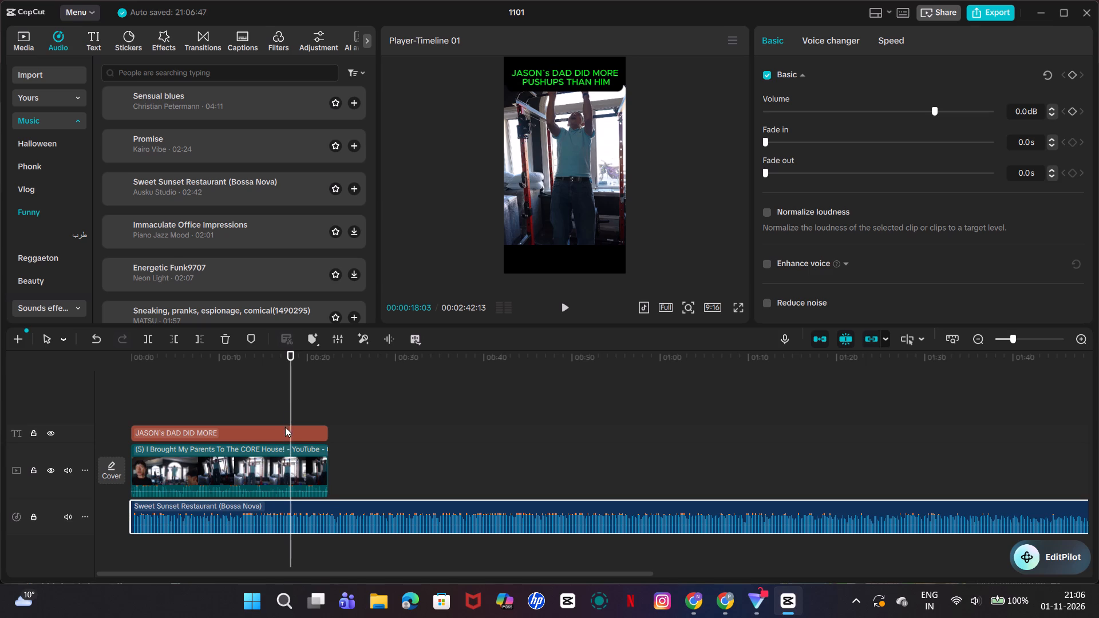
{"action": "left_click_drag", "start_coordinate": [291, 401], "coordinate": [327, 417]}
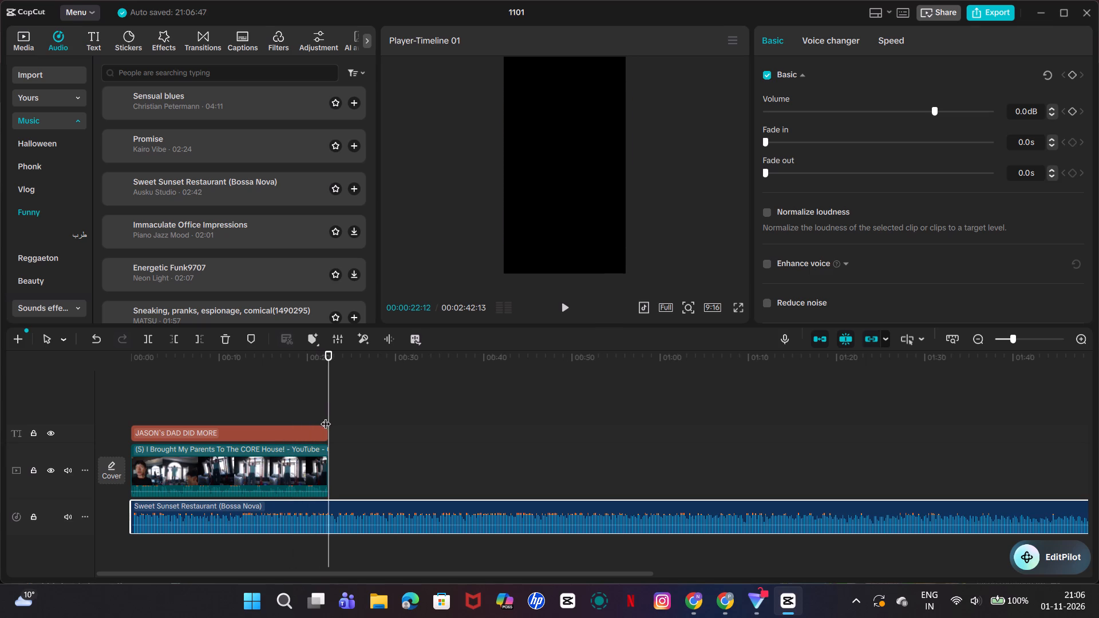
{"action": "left_click", "coordinate": [148, 342]}
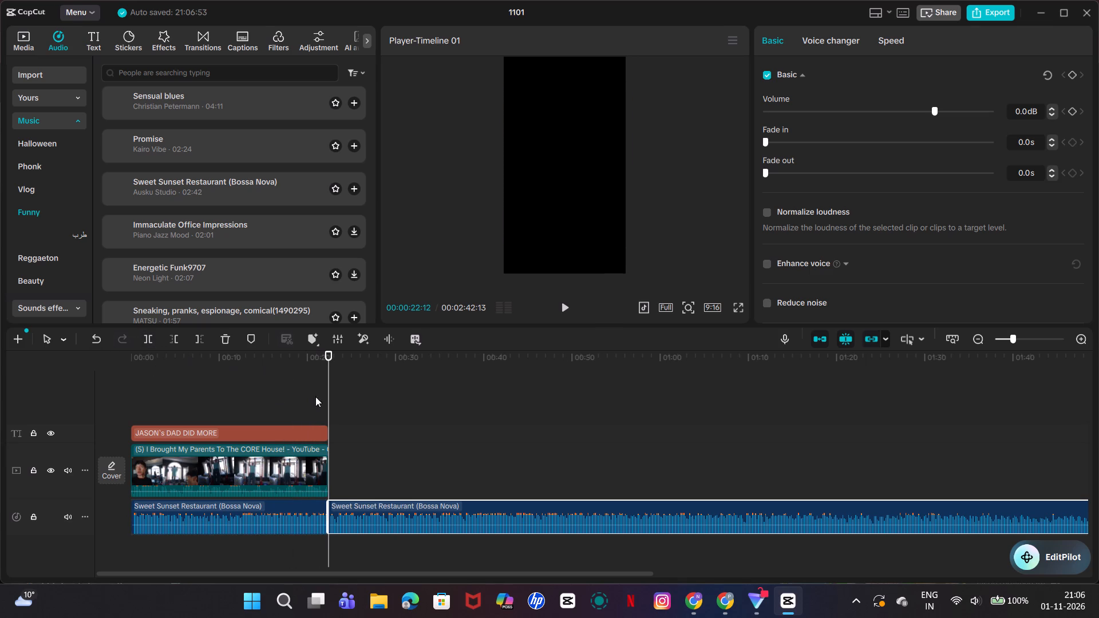
Delete the leftover Sweet Sunset Restaurant music segment that runs past the end of the video clip.
{"action": "right_click", "coordinate": [404, 508]}
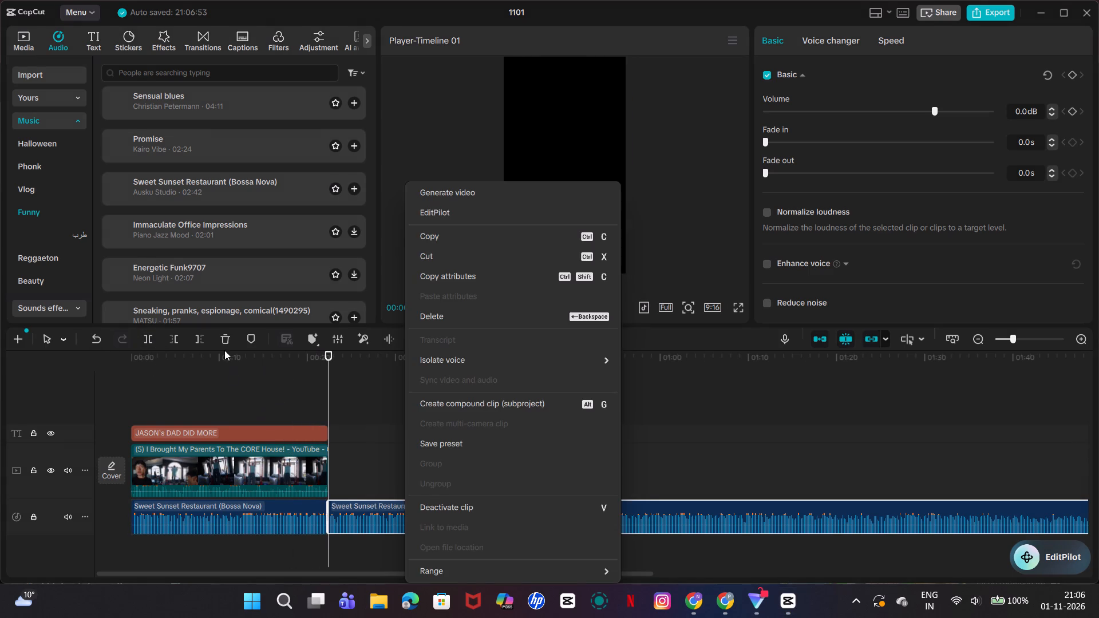
{"action": "left_click", "coordinate": [222, 340]}
{"action": "left_click", "coordinate": [225, 339]}
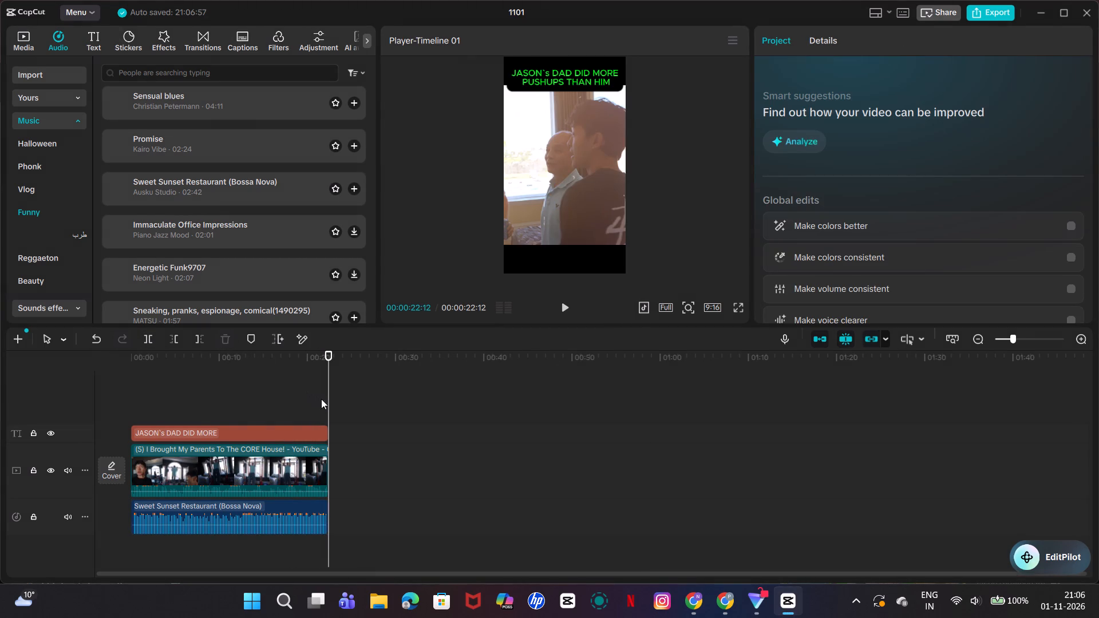
Play the clip from the start and reduce the video's scale to 197% at 00:00:10:01.
{"action": "left_click_drag", "start_coordinate": [331, 403], "coordinate": [126, 422]}
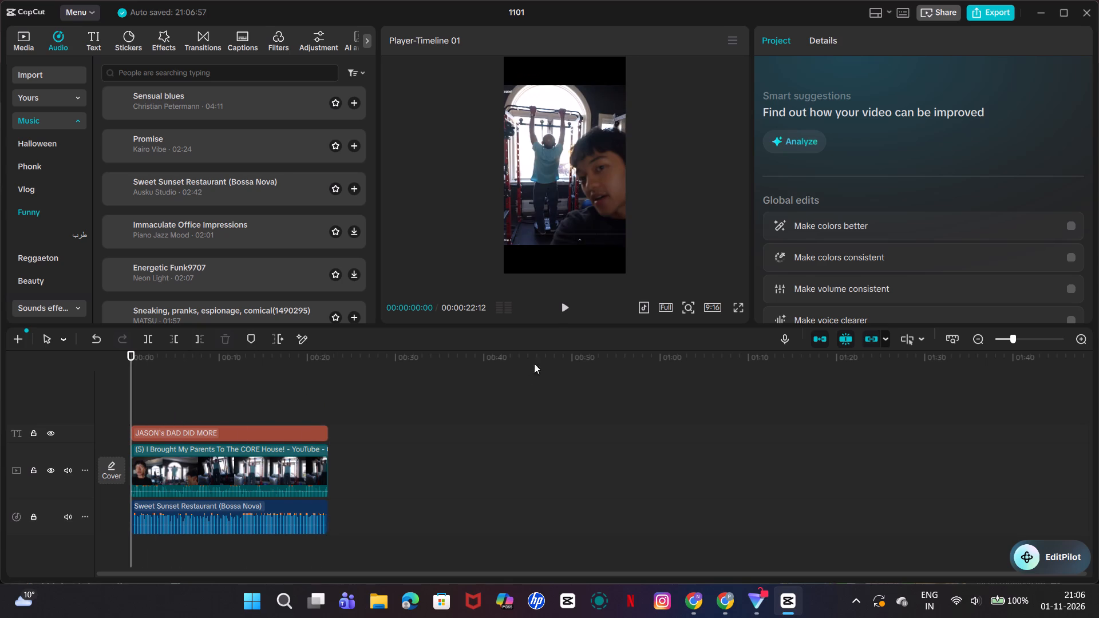
{"action": "left_click", "coordinate": [563, 311]}
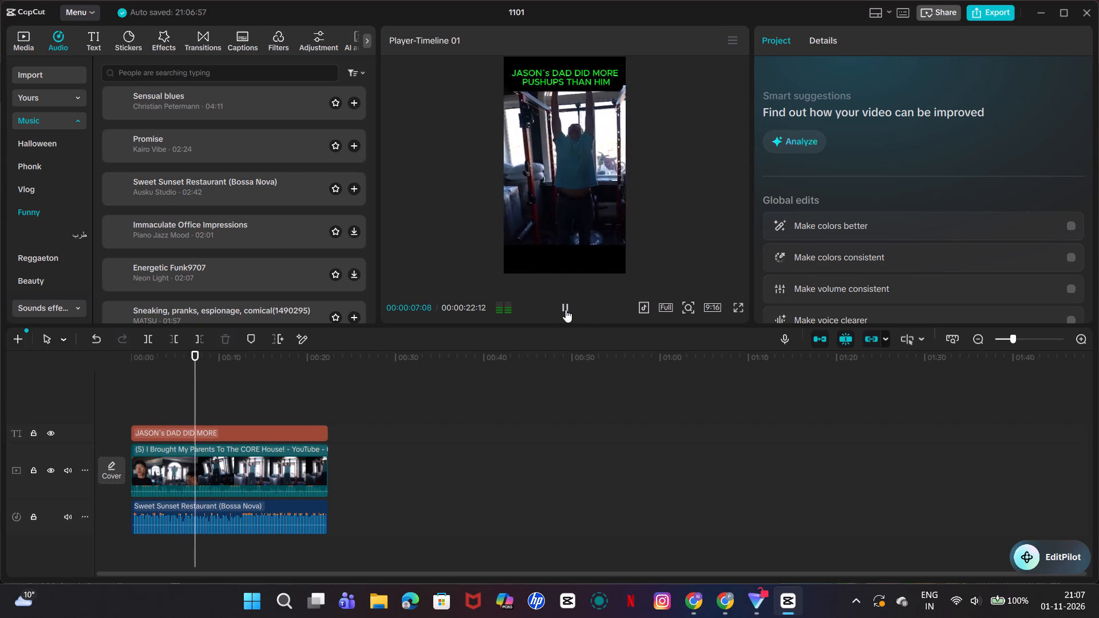
{"action": "left_click", "coordinate": [564, 207]}
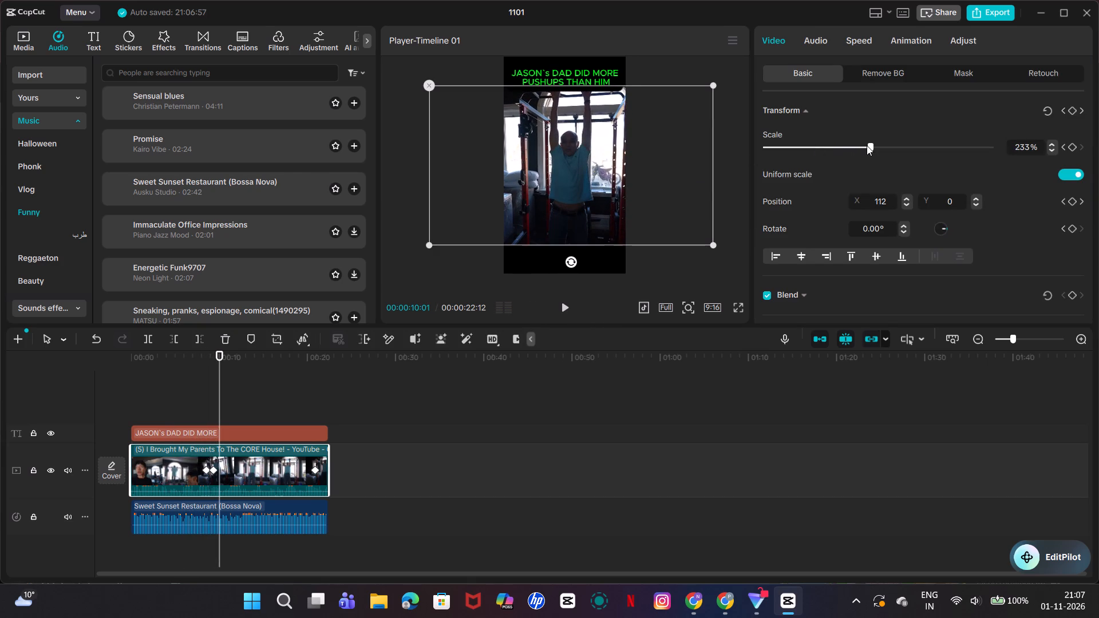
{"action": "left_click_drag", "start_coordinate": [867, 145], "coordinate": [863, 145]}
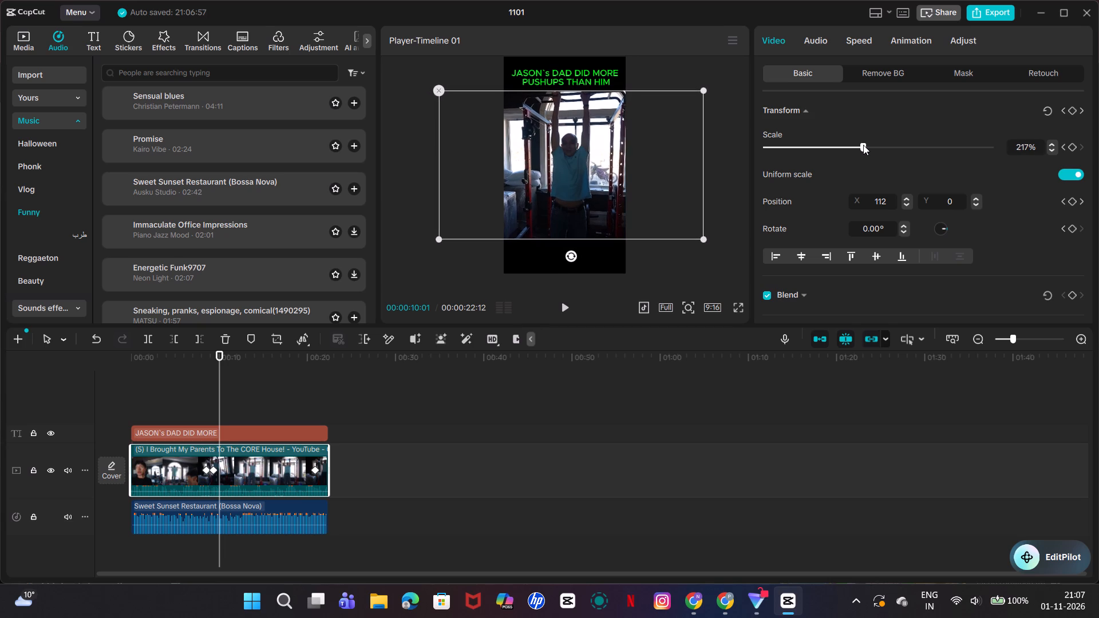
{"action": "left_click_drag", "start_coordinate": [863, 145], "coordinate": [854, 142]}
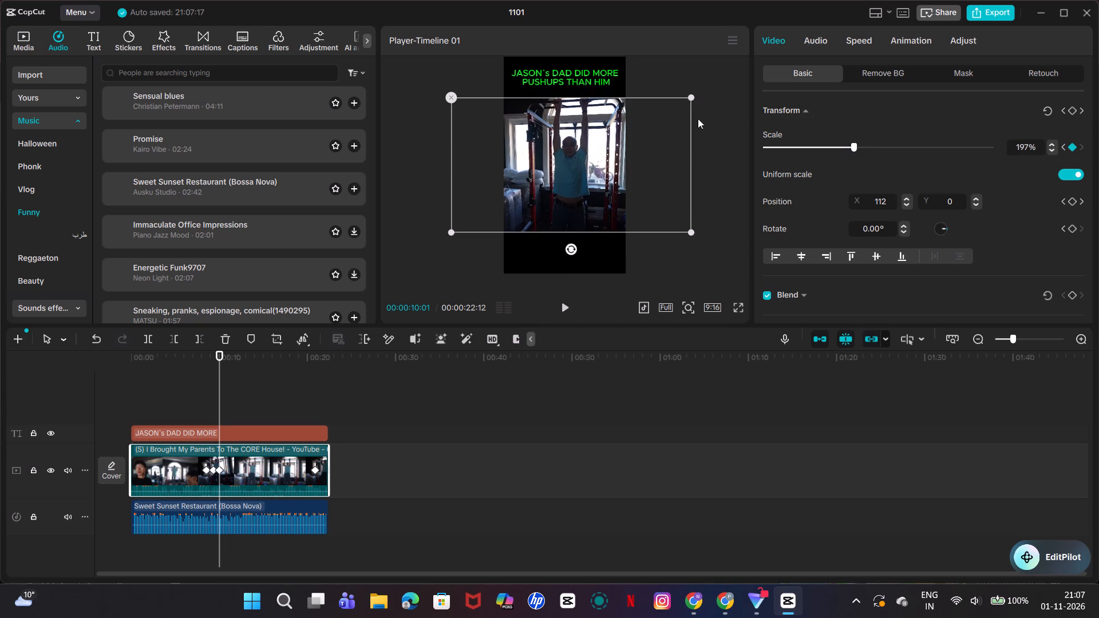
Lower the "JASON's DAD DID MORE PUSHUPS THAN HIM" caption to the upper edge of the video and check it along the clip.
{"action": "left_click", "coordinate": [604, 77]}
{"action": "left_click_drag", "start_coordinate": [600, 76], "coordinate": [604, 82]}
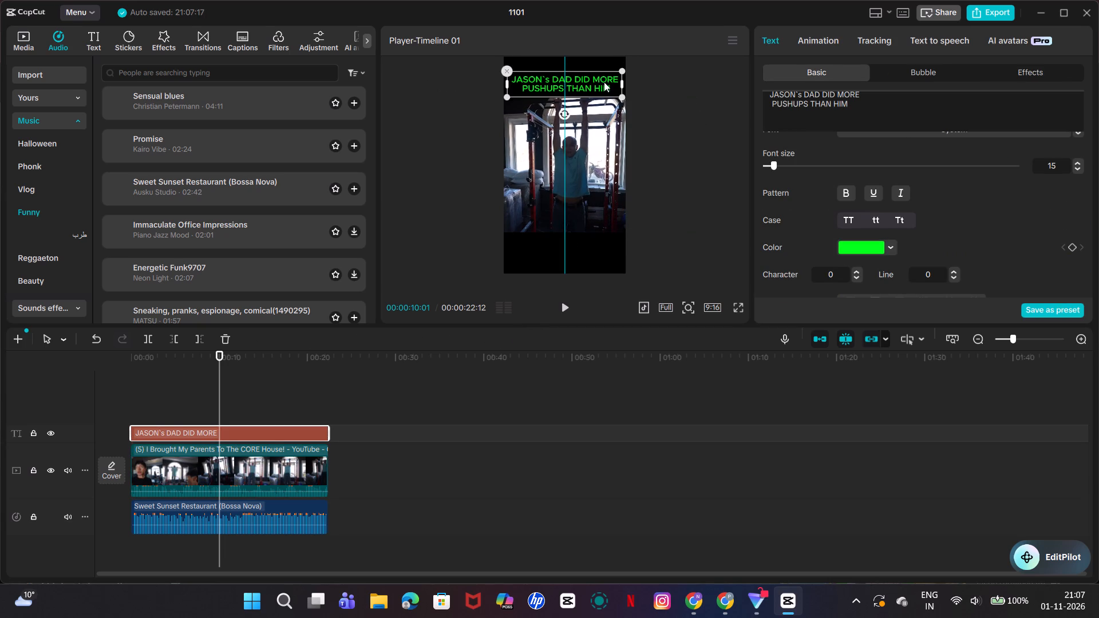
{"action": "left_click_drag", "start_coordinate": [604, 82], "coordinate": [601, 89]}
{"action": "left_click_drag", "start_coordinate": [219, 391], "coordinate": [201, 395]}
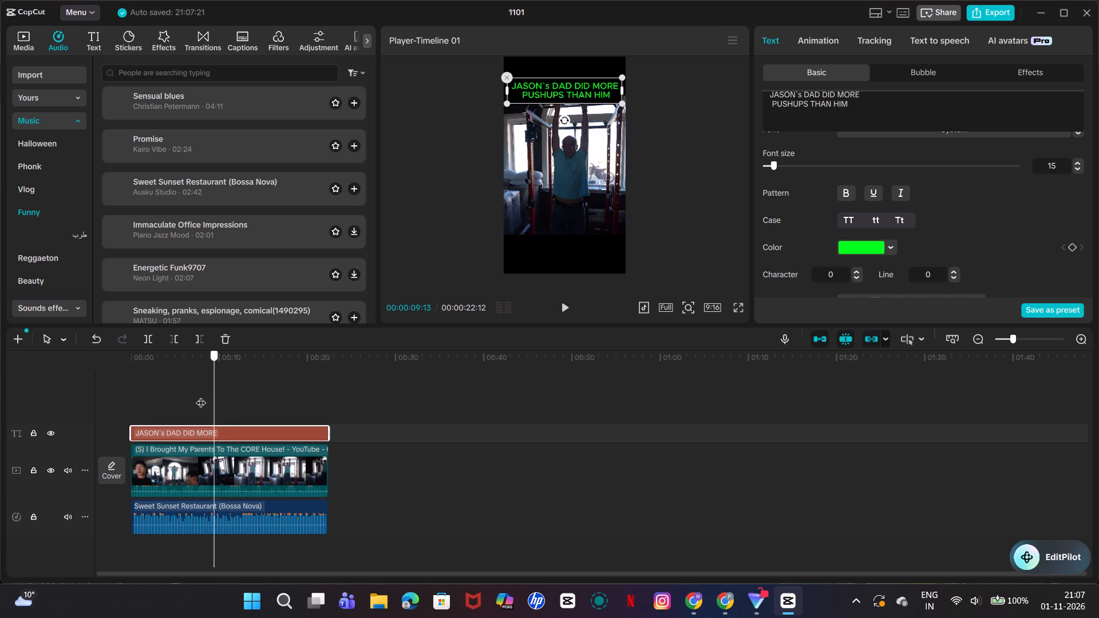
{"action": "left_click_drag", "start_coordinate": [201, 395], "coordinate": [220, 427]}
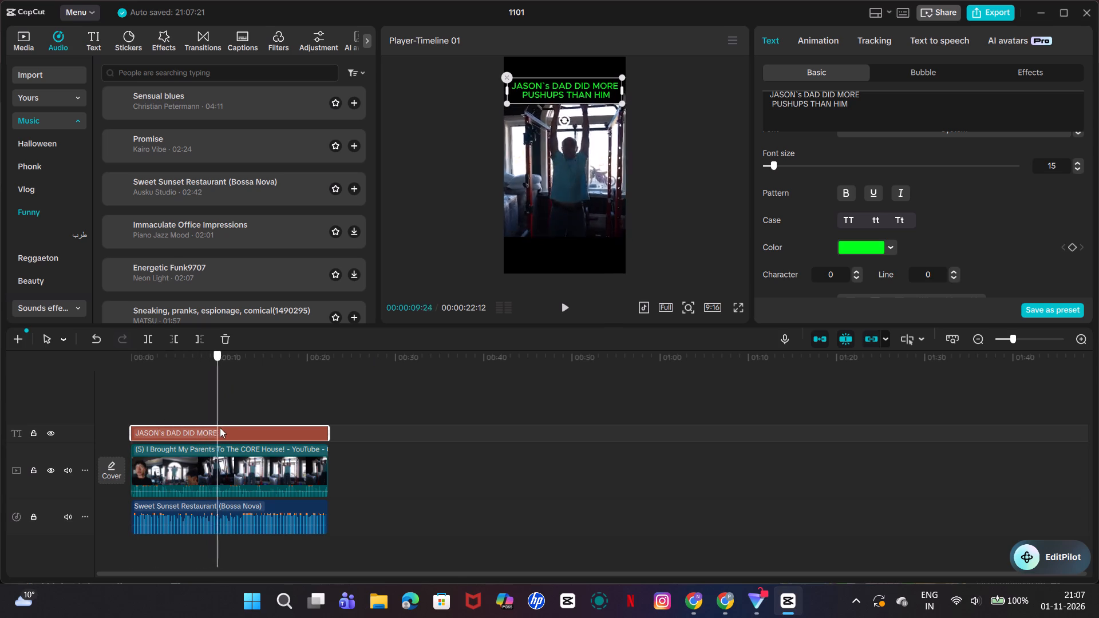
{"action": "left_click_drag", "start_coordinate": [220, 427], "coordinate": [296, 442]}
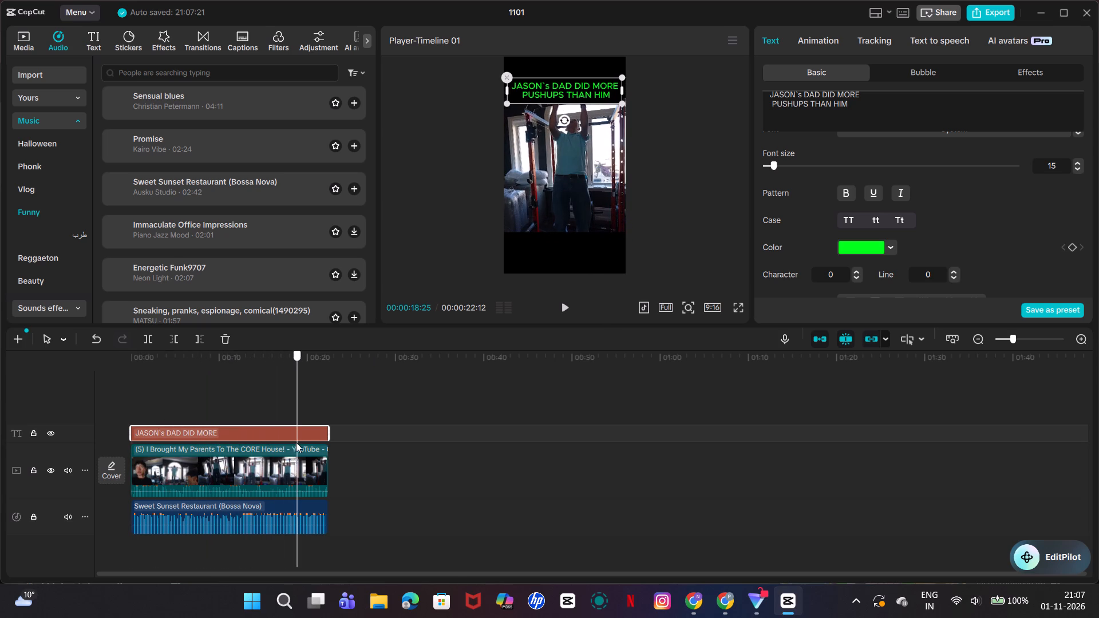
{"action": "left_click_drag", "start_coordinate": [296, 442], "coordinate": [297, 442]}
Preview the first Funny tracks: Boccherini Minuet Trio, Funny Entertainer, Funky everywhere and Aura Phonk.
{"action": "scroll", "coordinate": [204, 231], "scroll_direction": "up", "scroll_amount": 17}
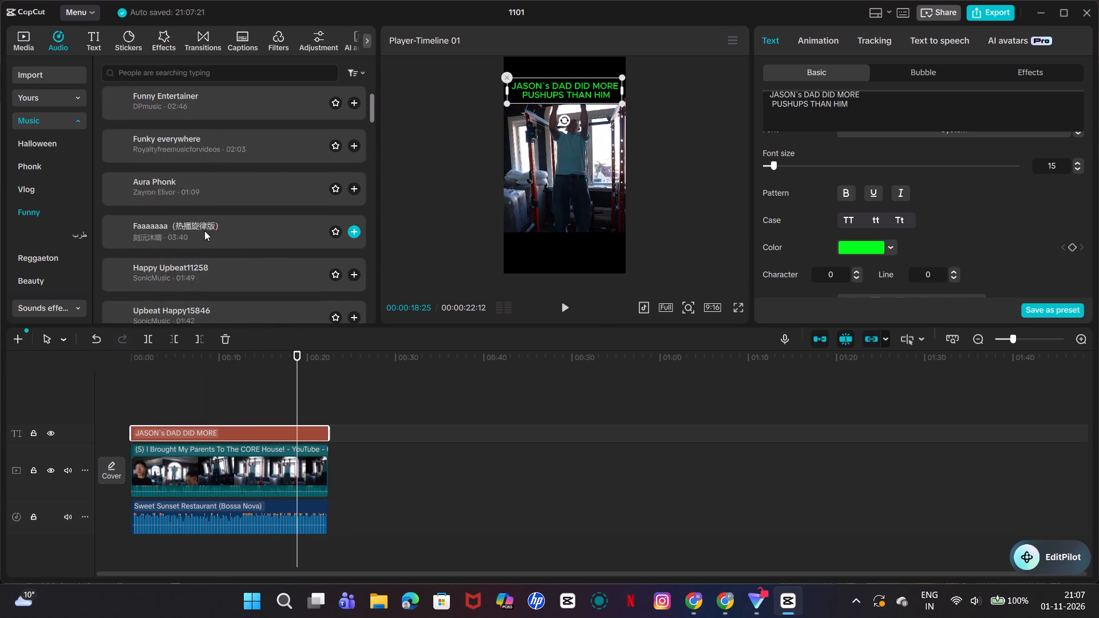
{"action": "scroll", "coordinate": [204, 231], "scroll_direction": "up", "scroll_amount": 5}
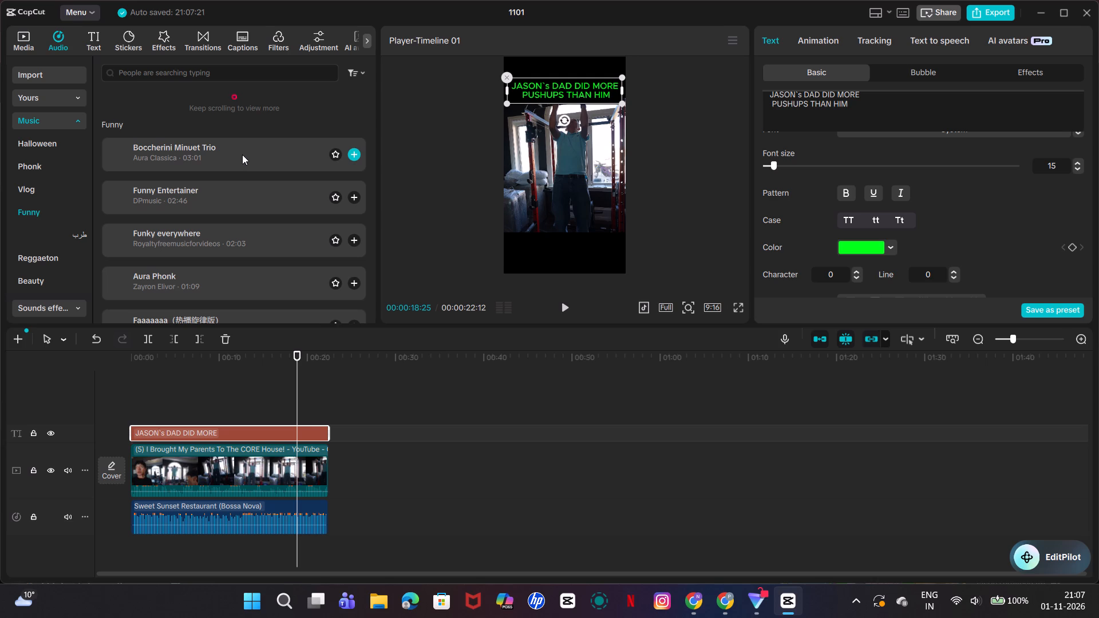
{"action": "left_click", "coordinate": [245, 151]}
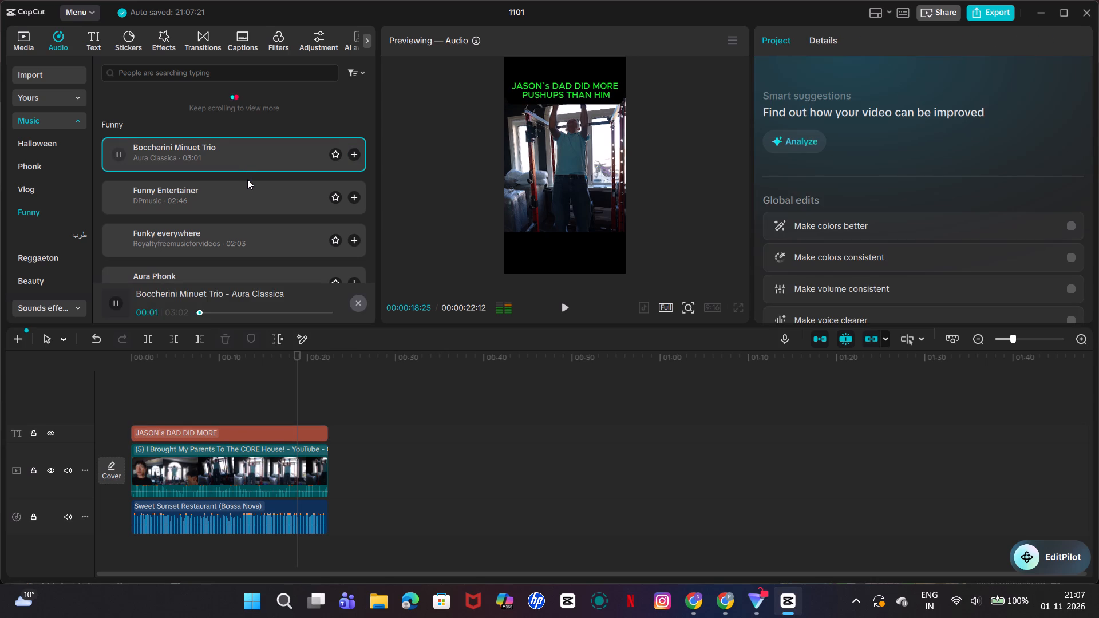
{"action": "left_click", "coordinate": [241, 189]}
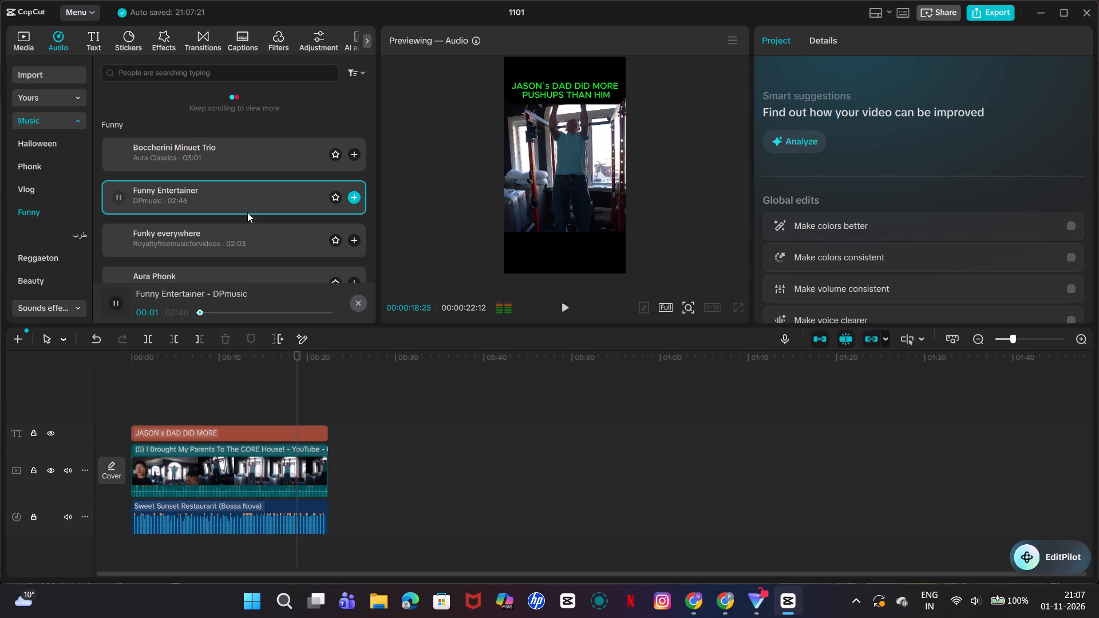
{"action": "left_click", "coordinate": [253, 231]}
{"action": "scroll", "coordinate": [263, 208], "scroll_direction": "down", "scroll_amount": 2}
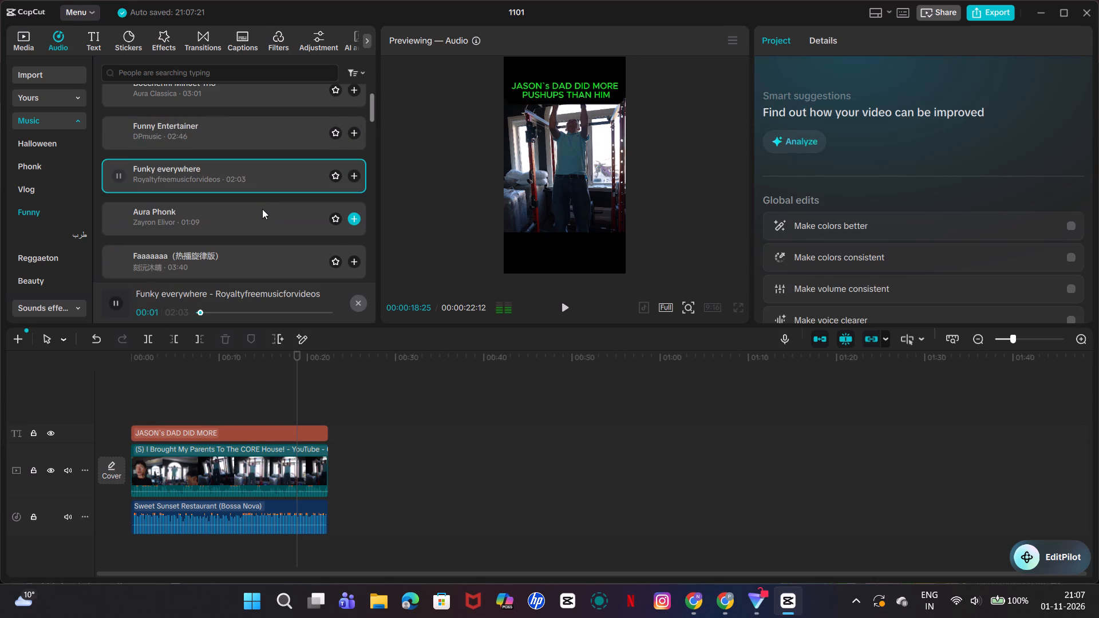
{"action": "left_click", "coordinate": [262, 209]}
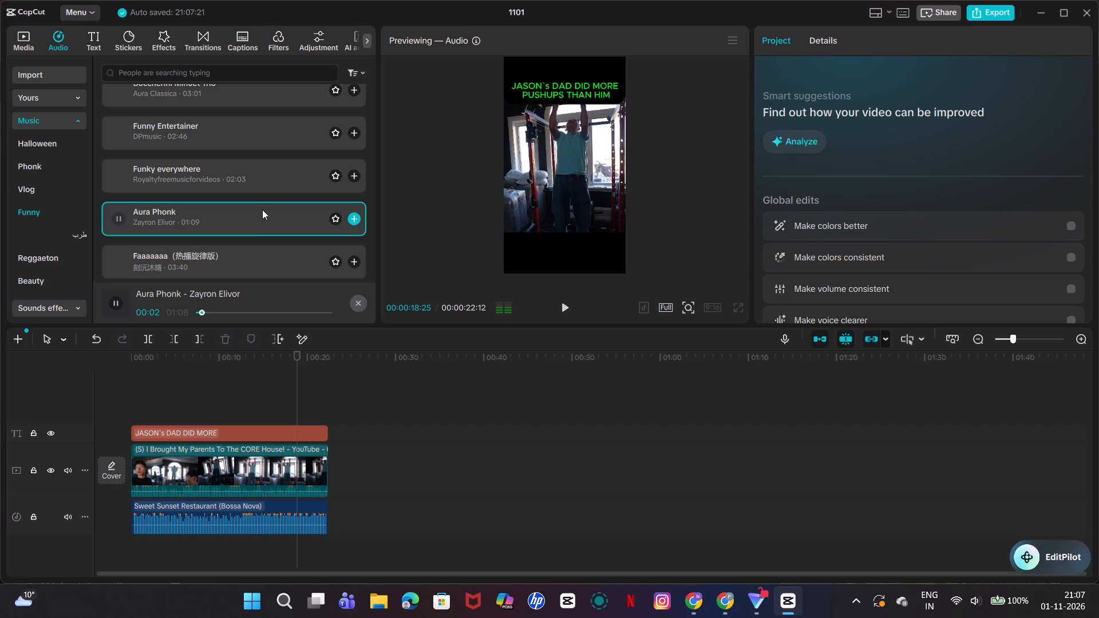
Delete the Sweet Sunset Restaurant music segment from under the video.
{"action": "left_click", "coordinate": [219, 509]}
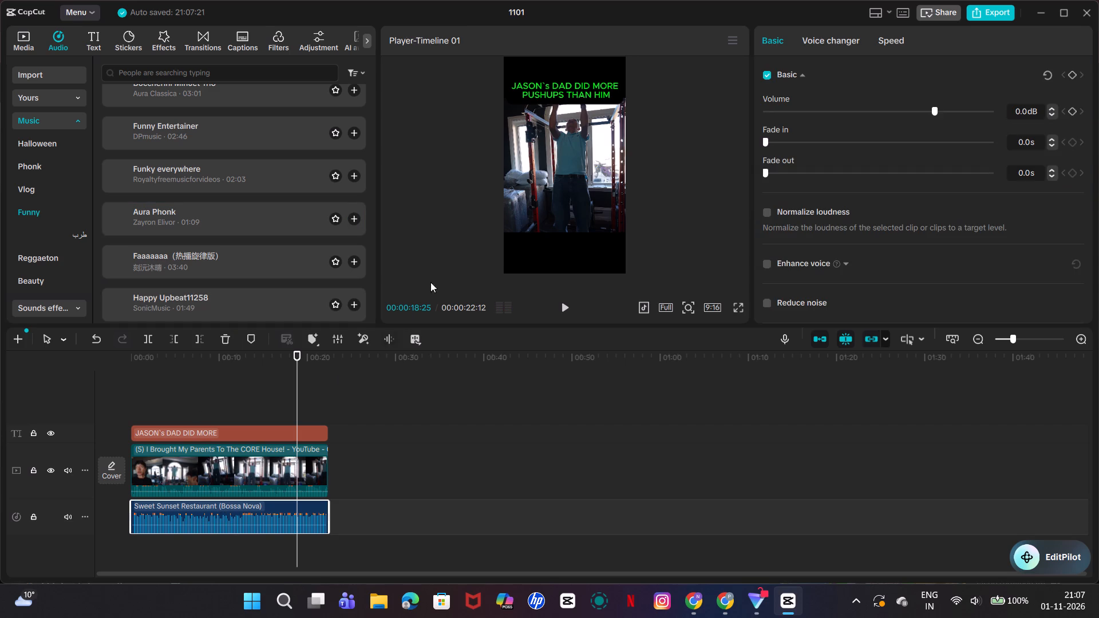
{"action": "scroll", "coordinate": [240, 246], "scroll_direction": "up", "scroll_amount": 1}
{"action": "scroll", "coordinate": [240, 246], "scroll_direction": "down", "scroll_amount": 1}
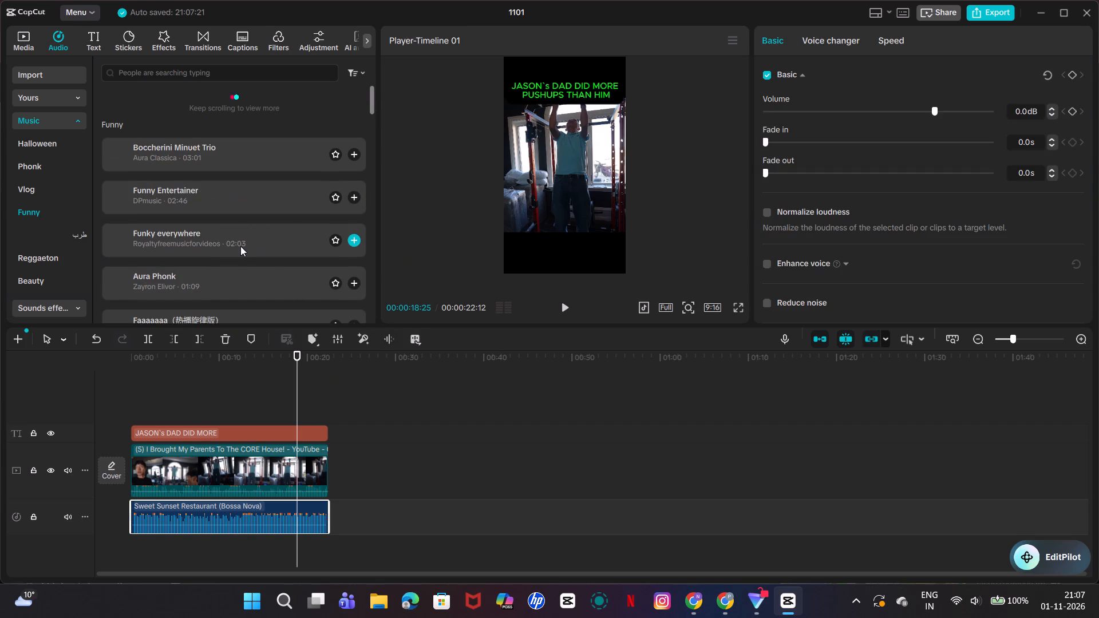
{"action": "left_click", "coordinate": [227, 339]}
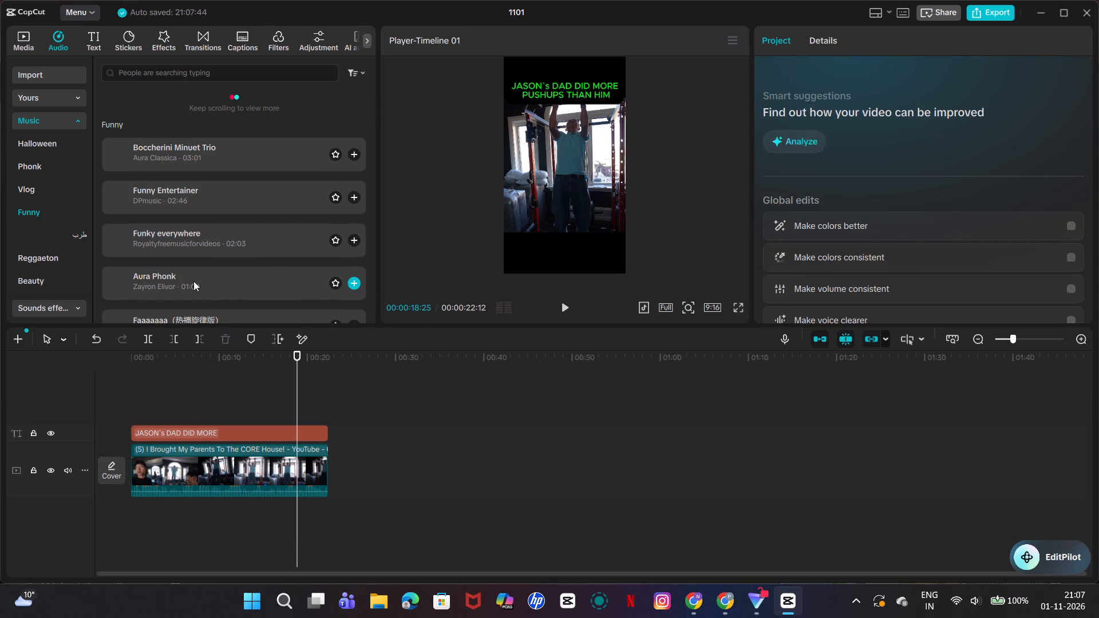
Add Aura Phonk to the timeline as background music from the start of the video.
{"action": "left_click", "coordinate": [197, 272]}
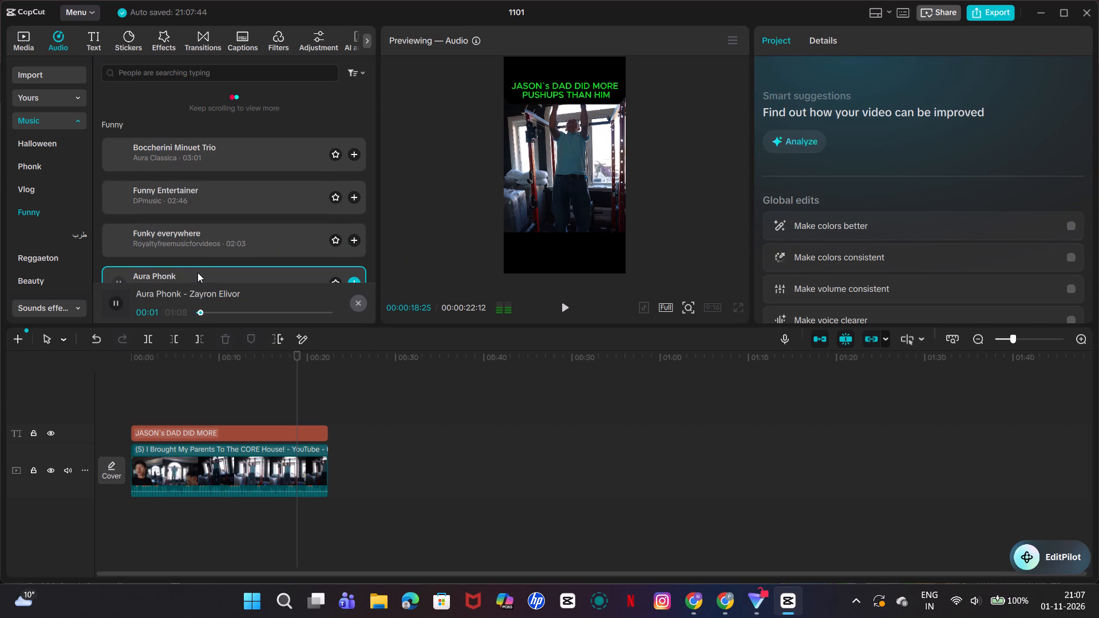
{"action": "left_click_drag", "start_coordinate": [201, 268], "coordinate": [143, 500]}
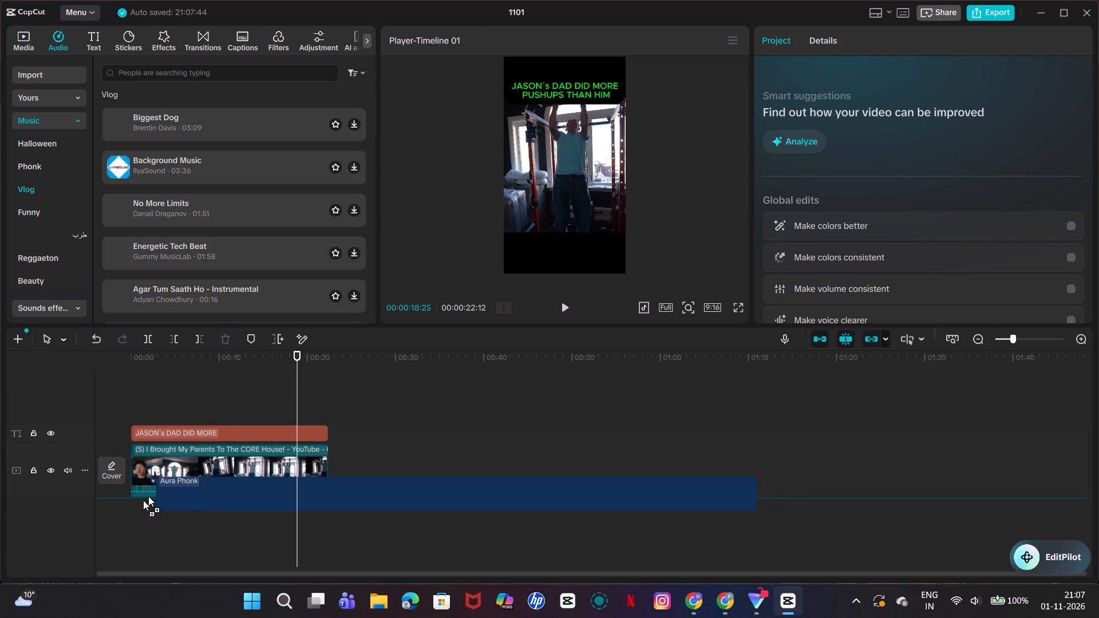
{"action": "left_click_drag", "start_coordinate": [143, 500], "coordinate": [130, 512]}
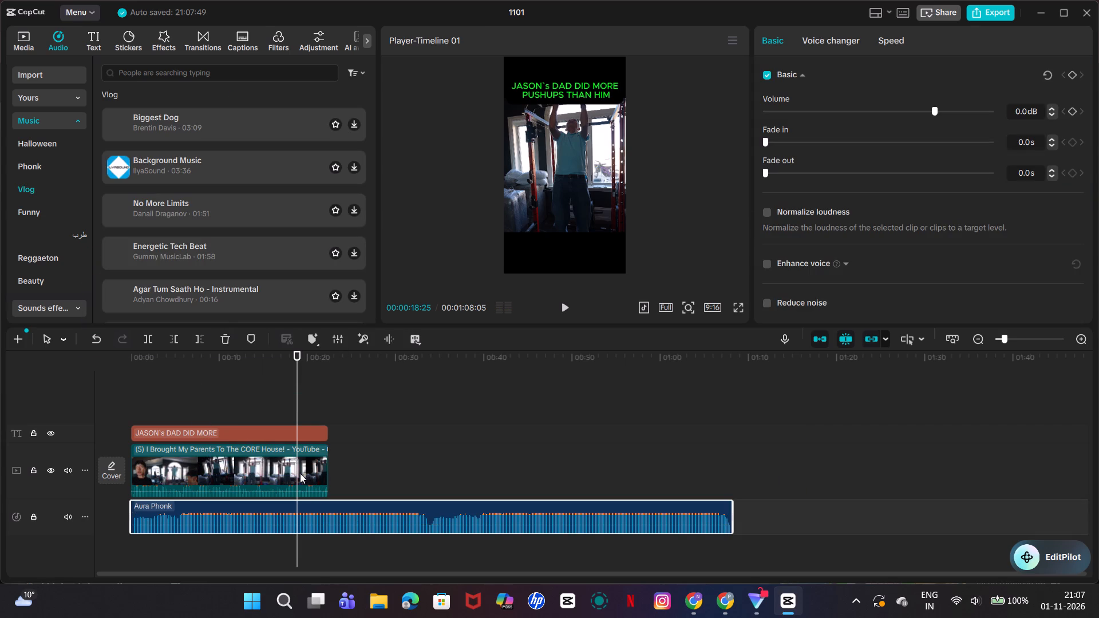
Trim Aura Phonk to the video's length by splitting it at 00:00:22:12 and deleting the remainder.
{"action": "left_click_drag", "start_coordinate": [296, 398], "coordinate": [328, 414]}
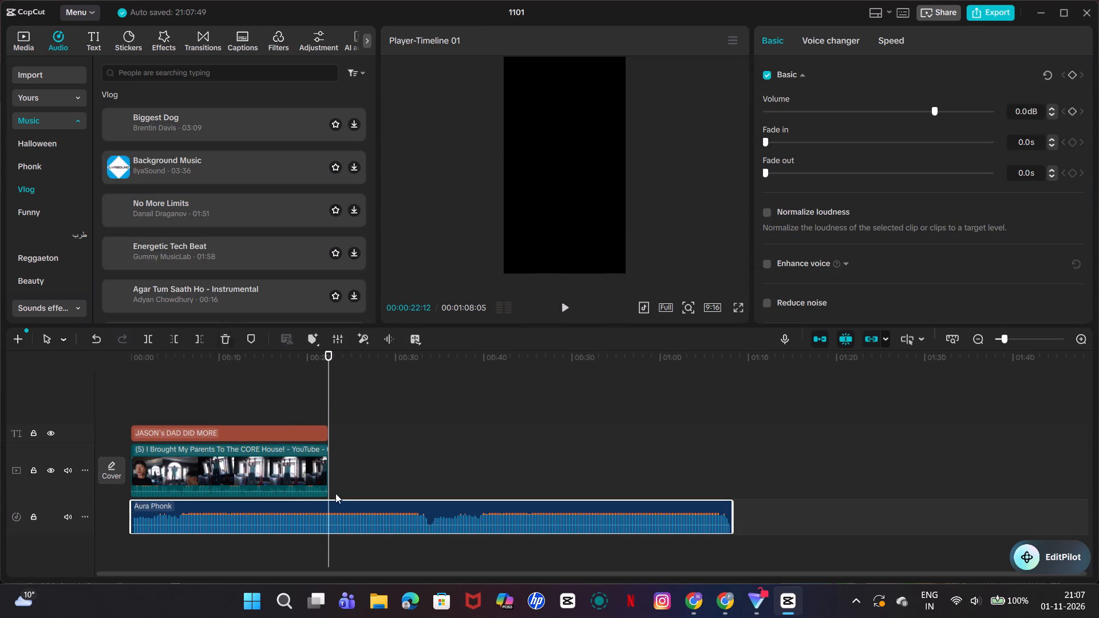
{"action": "left_click", "coordinate": [151, 344]}
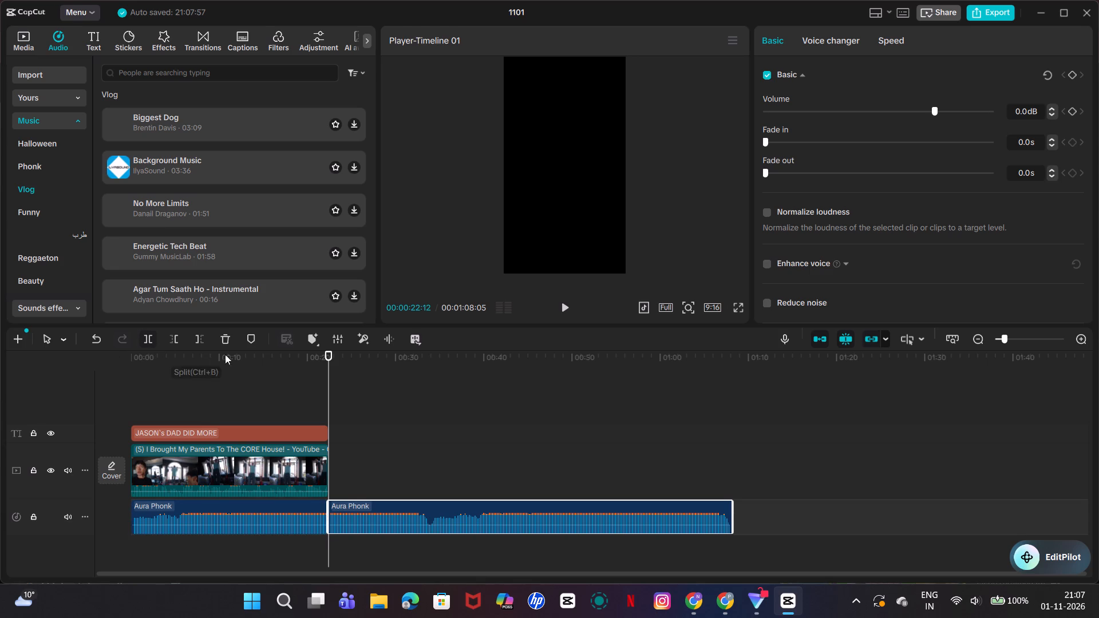
{"action": "left_click", "coordinate": [232, 342]}
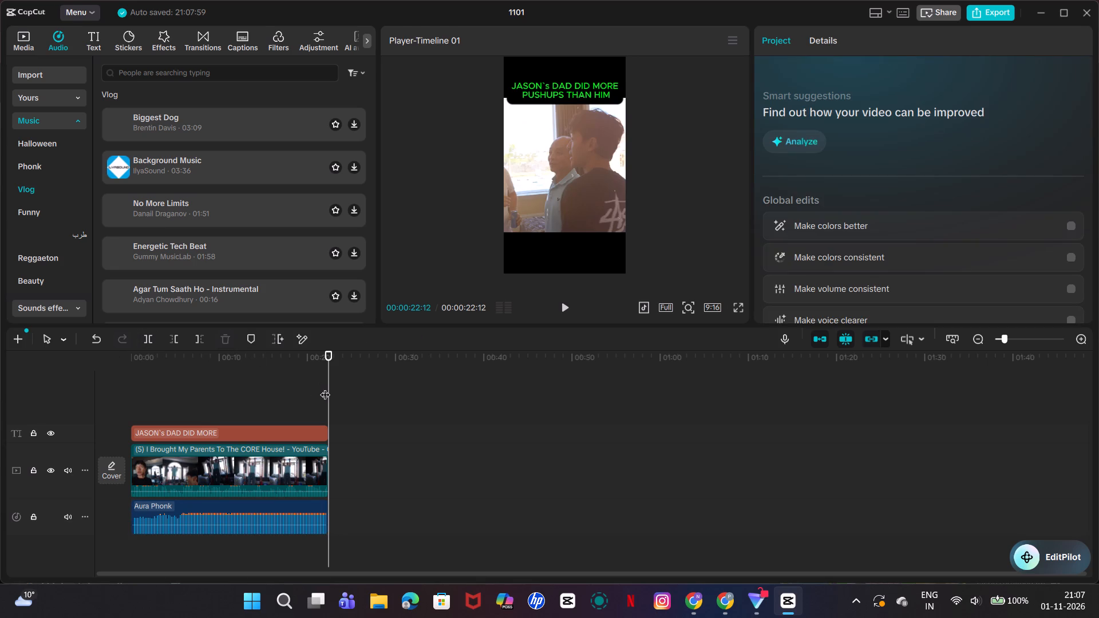
Play the video from the start with its new music and lower Aura Phonk's volume to -7.7 dB.
{"action": "left_click_drag", "start_coordinate": [327, 389], "coordinate": [140, 397]}
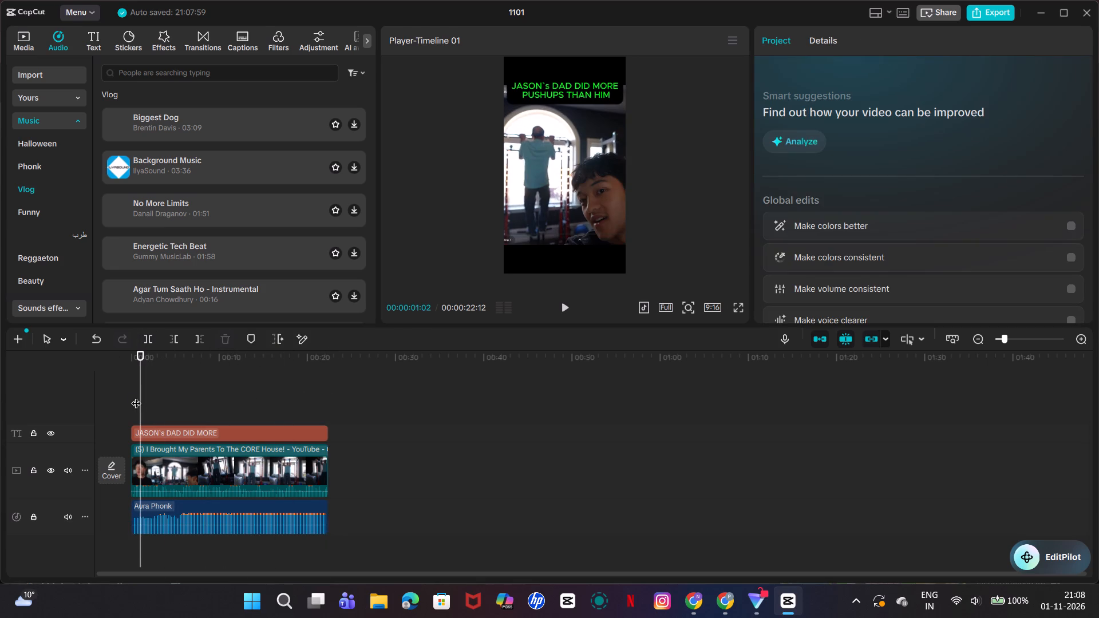
{"action": "left_click_drag", "start_coordinate": [139, 392], "coordinate": [128, 387]}
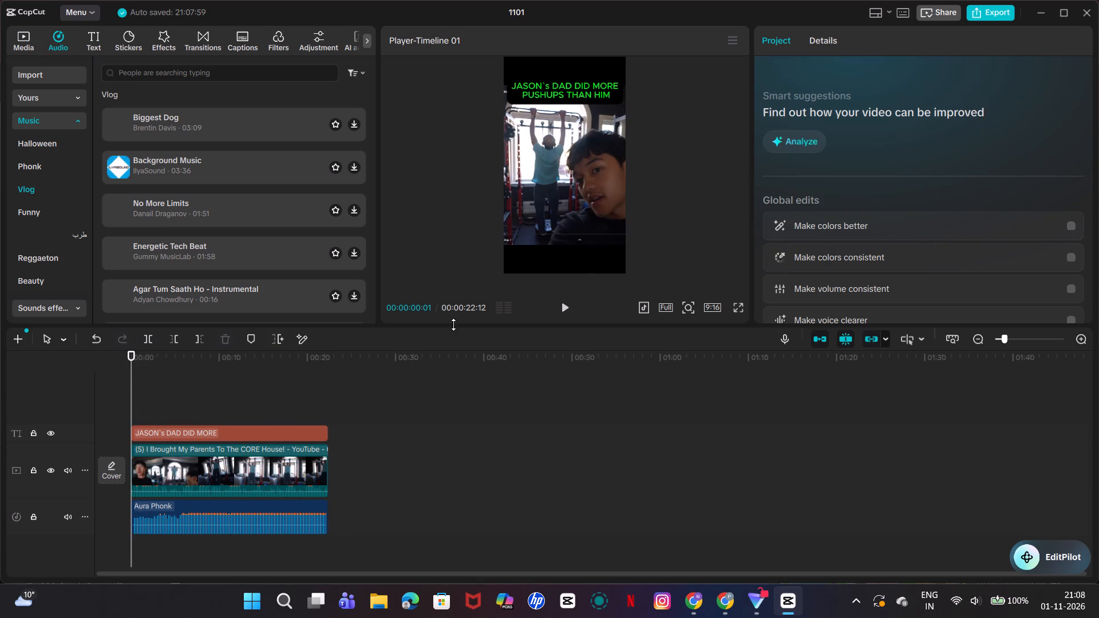
{"action": "left_click", "coordinate": [564, 309]}
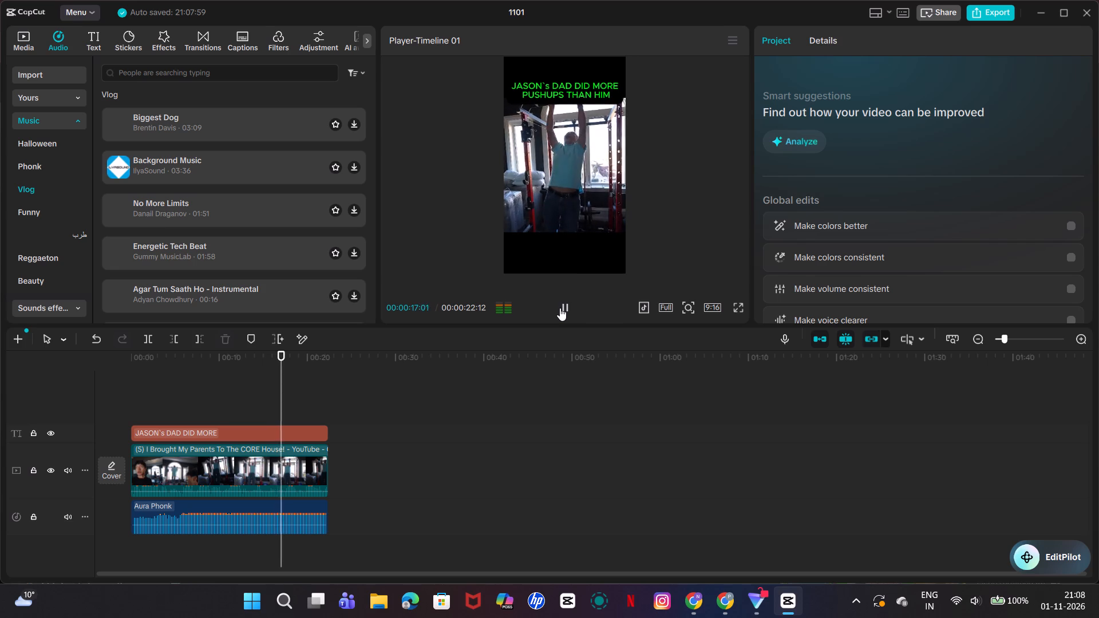
{"action": "left_click", "coordinate": [560, 308]}
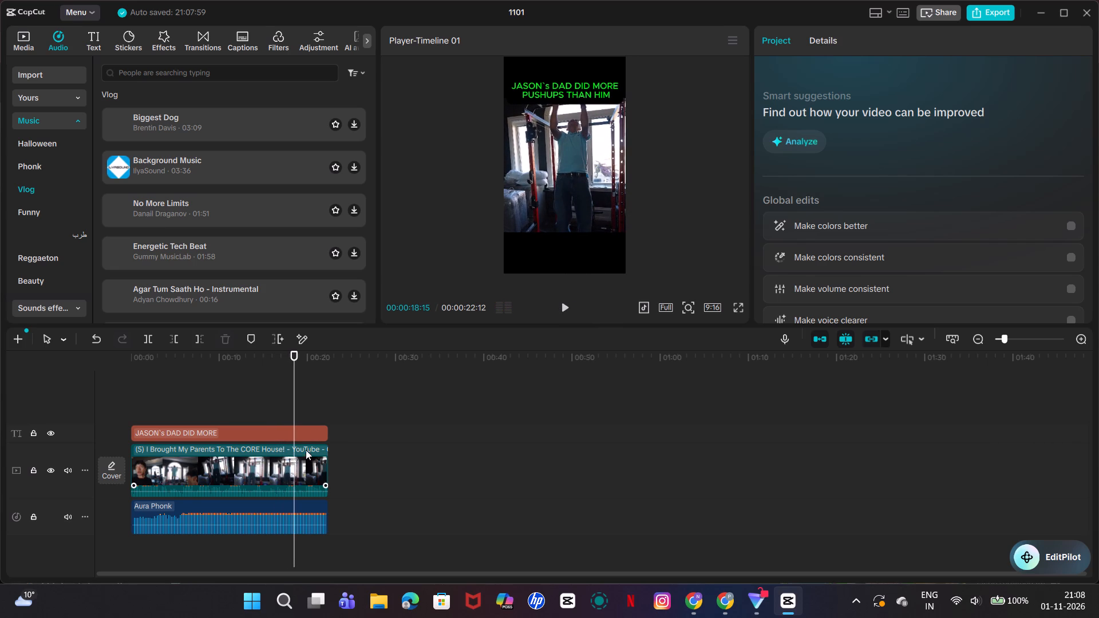
{"action": "left_click", "coordinate": [307, 508]}
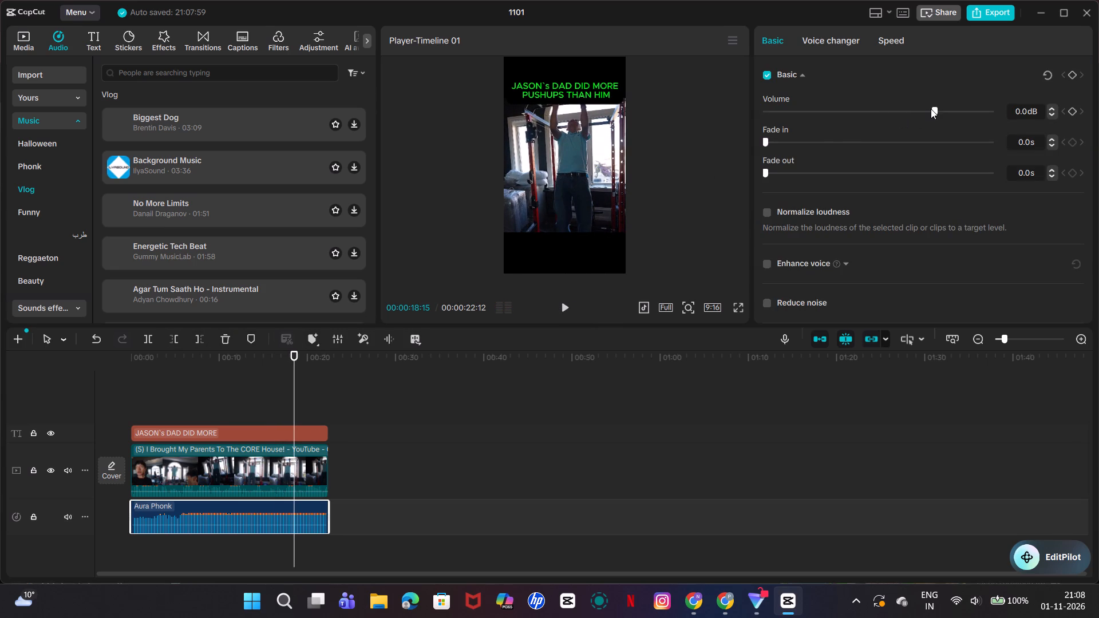
{"action": "left_click_drag", "start_coordinate": [931, 109], "coordinate": [910, 111]}
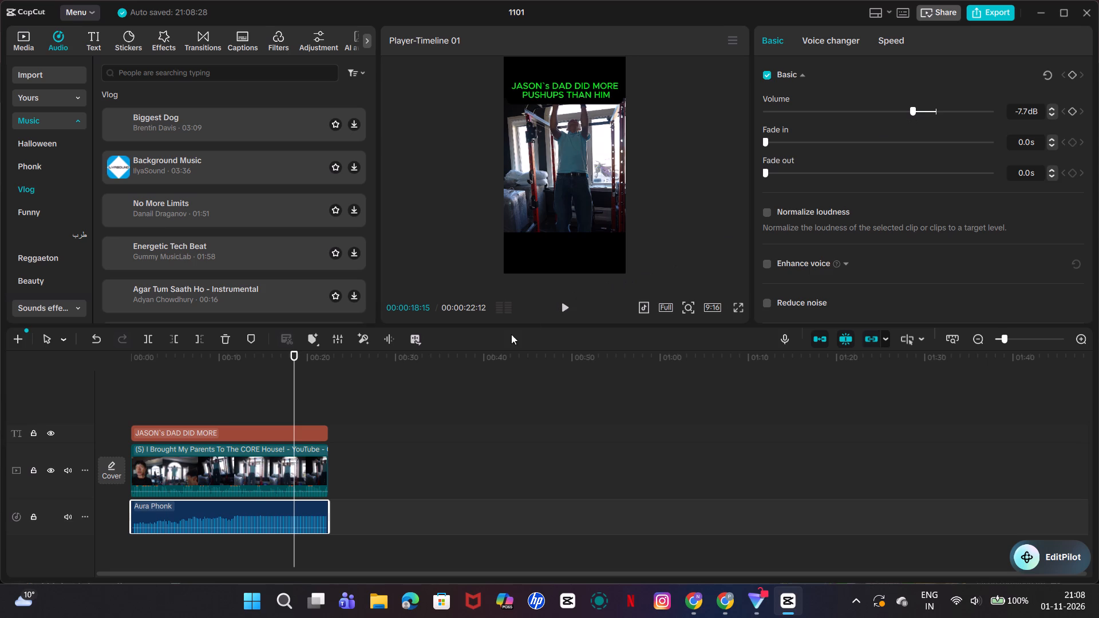
Play the video again from the start to check how Aura Phonk sits under the original audio.
{"action": "left_click", "coordinate": [567, 307]}
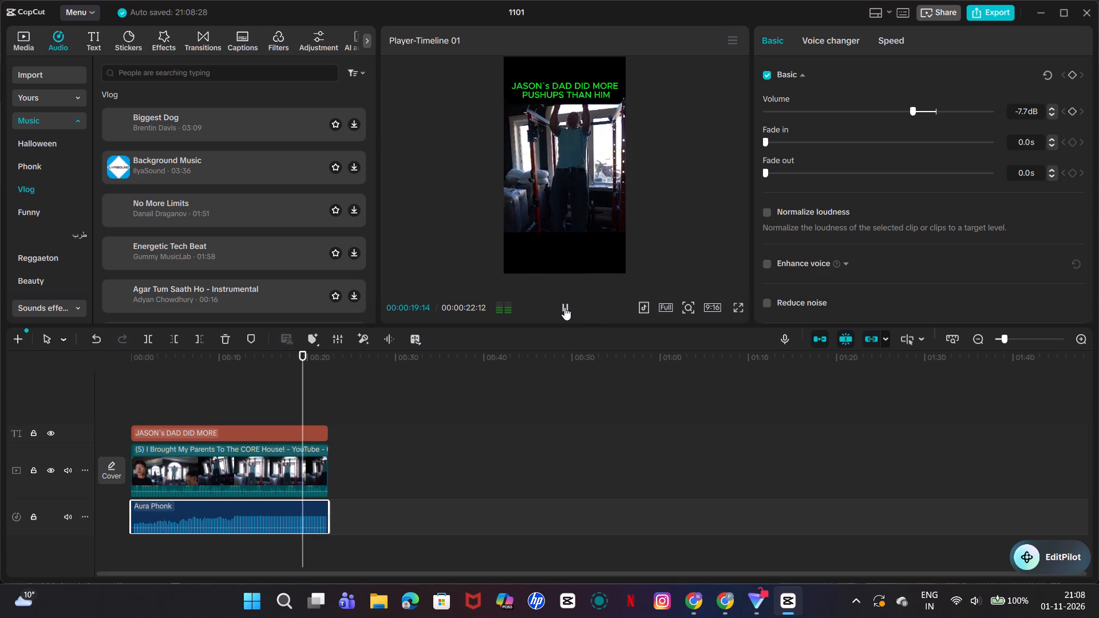
{"action": "left_click_drag", "start_coordinate": [319, 392], "coordinate": [197, 400]}
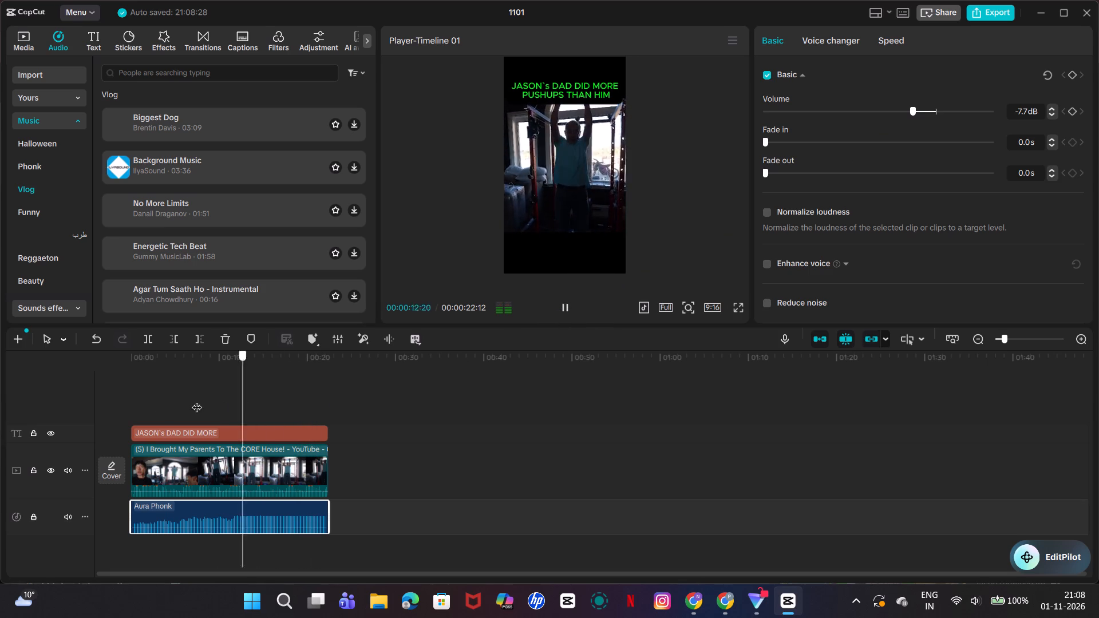
{"action": "left_click_drag", "start_coordinate": [197, 400], "coordinate": [126, 401]}
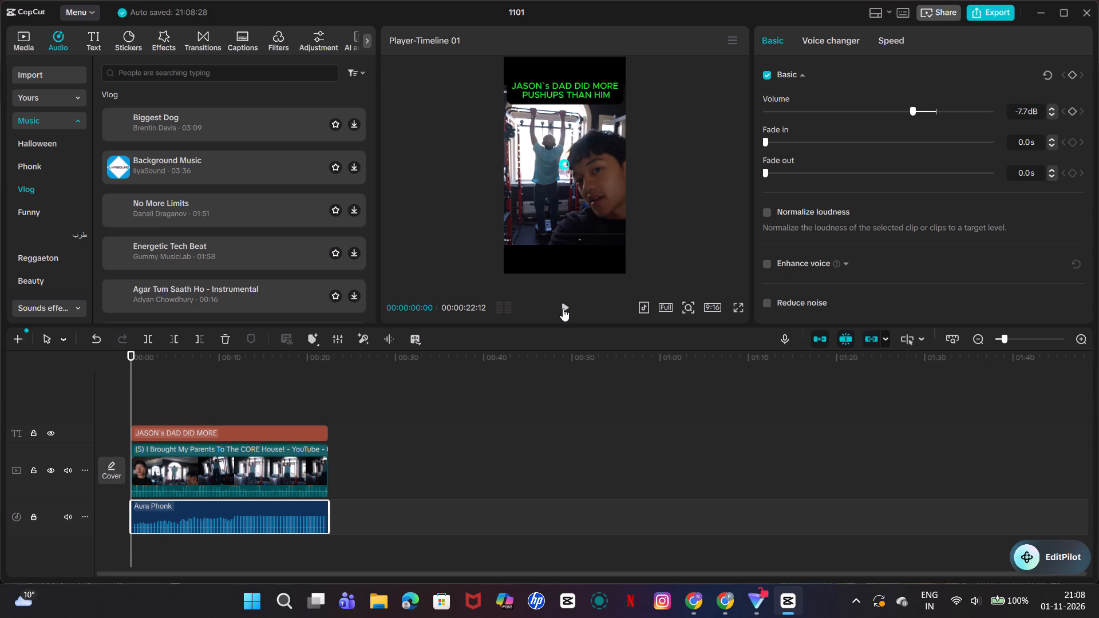
{"action": "left_click", "coordinate": [563, 308]}
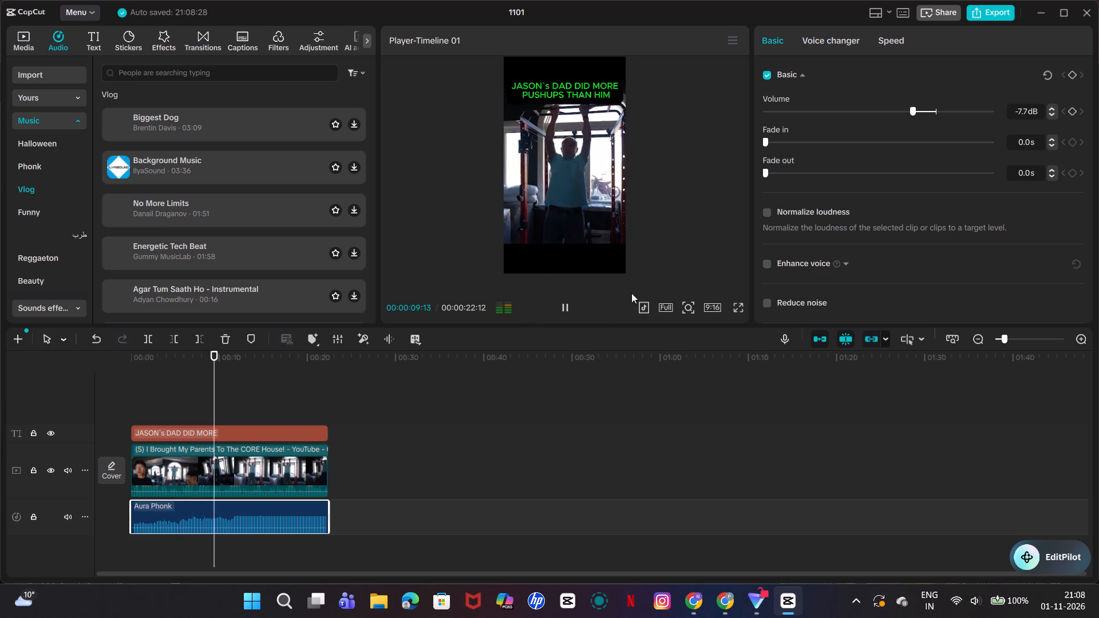
{"action": "left_click", "coordinate": [563, 307]}
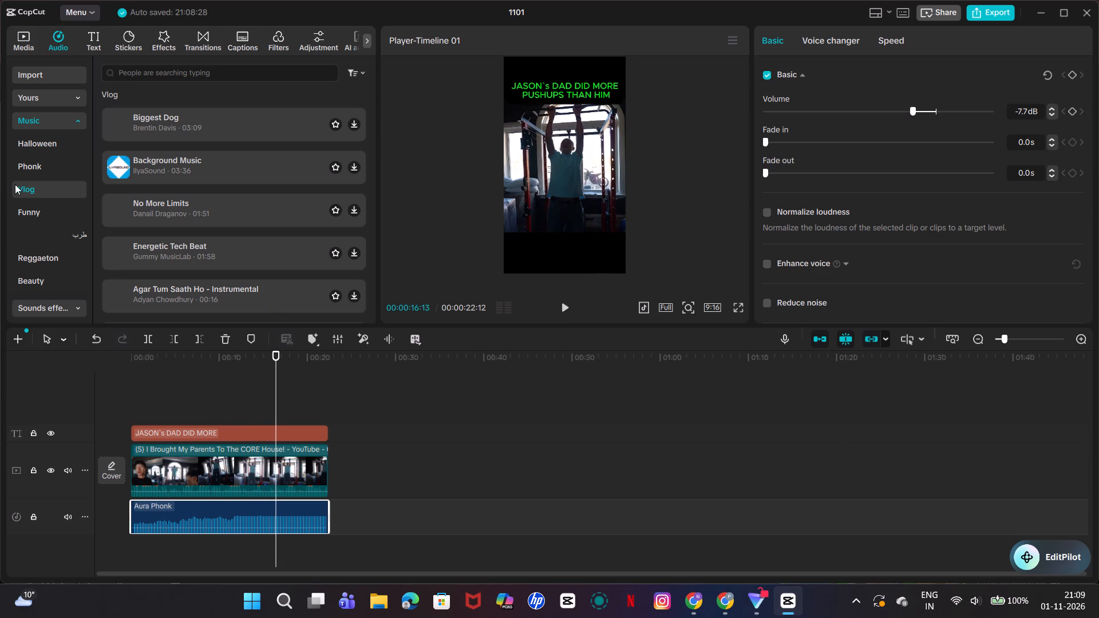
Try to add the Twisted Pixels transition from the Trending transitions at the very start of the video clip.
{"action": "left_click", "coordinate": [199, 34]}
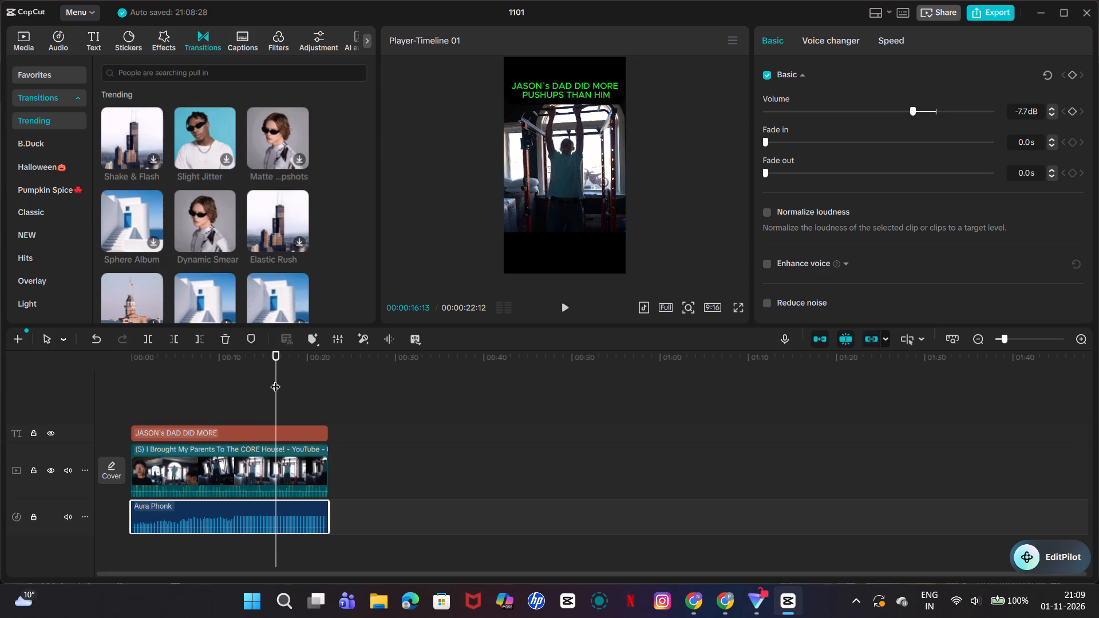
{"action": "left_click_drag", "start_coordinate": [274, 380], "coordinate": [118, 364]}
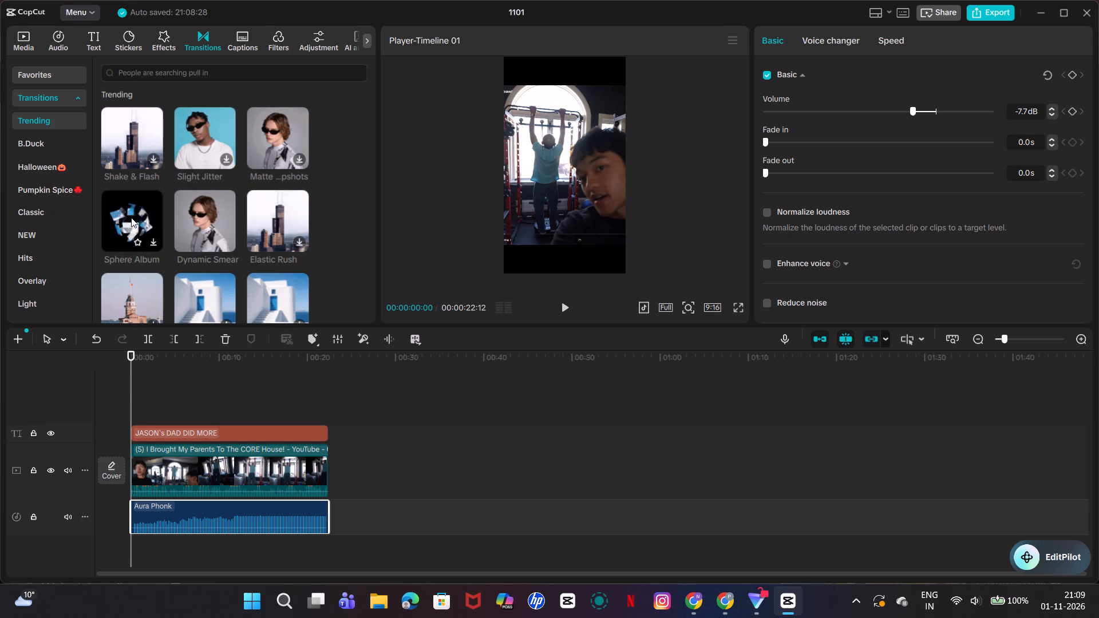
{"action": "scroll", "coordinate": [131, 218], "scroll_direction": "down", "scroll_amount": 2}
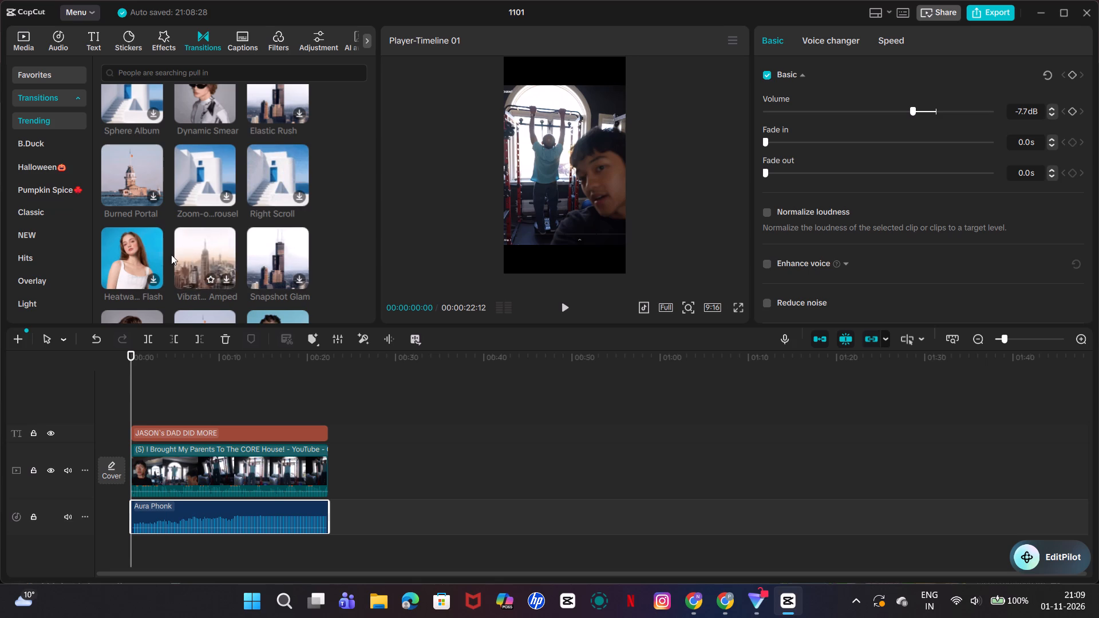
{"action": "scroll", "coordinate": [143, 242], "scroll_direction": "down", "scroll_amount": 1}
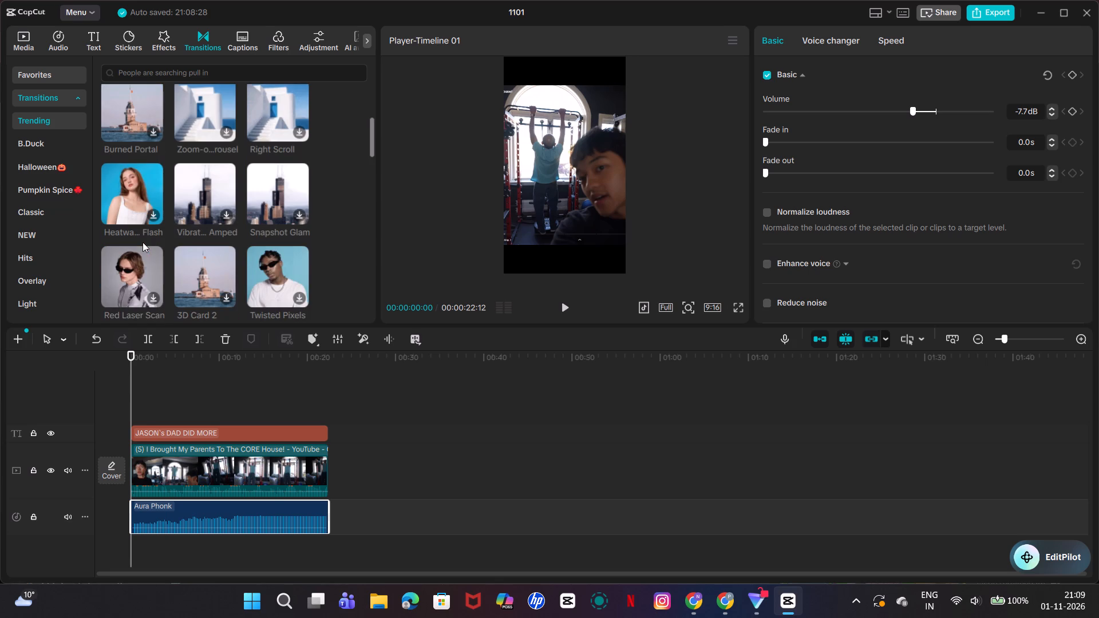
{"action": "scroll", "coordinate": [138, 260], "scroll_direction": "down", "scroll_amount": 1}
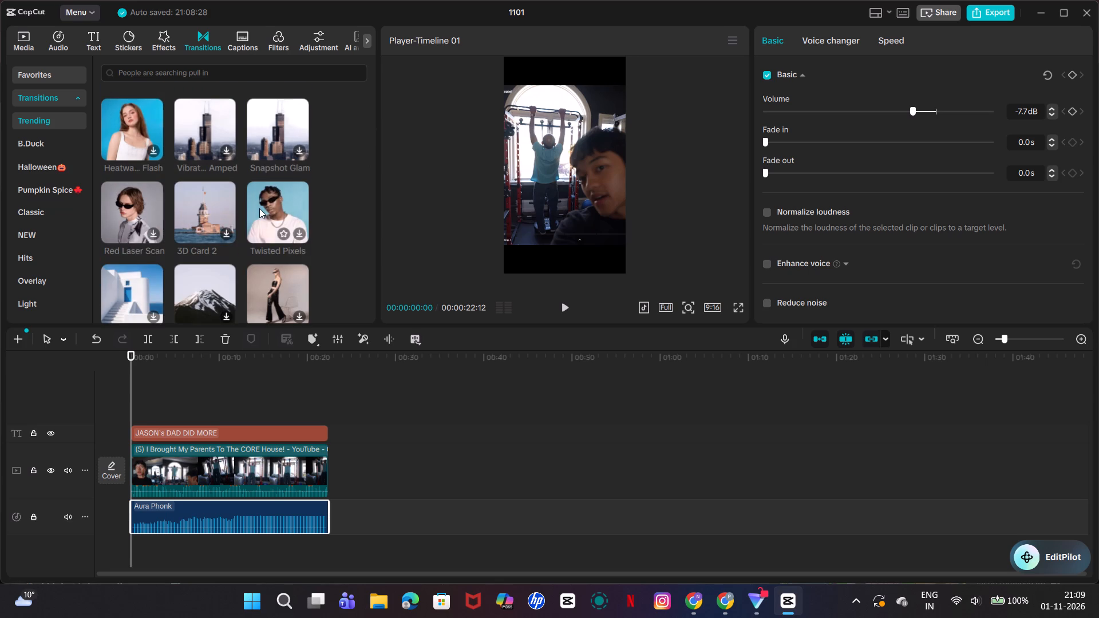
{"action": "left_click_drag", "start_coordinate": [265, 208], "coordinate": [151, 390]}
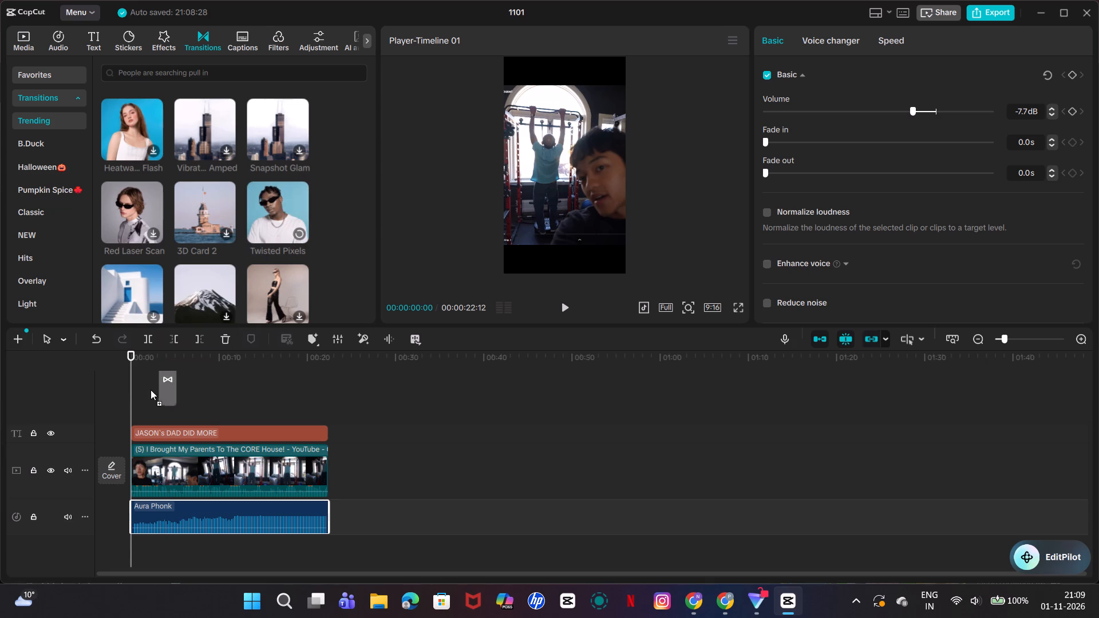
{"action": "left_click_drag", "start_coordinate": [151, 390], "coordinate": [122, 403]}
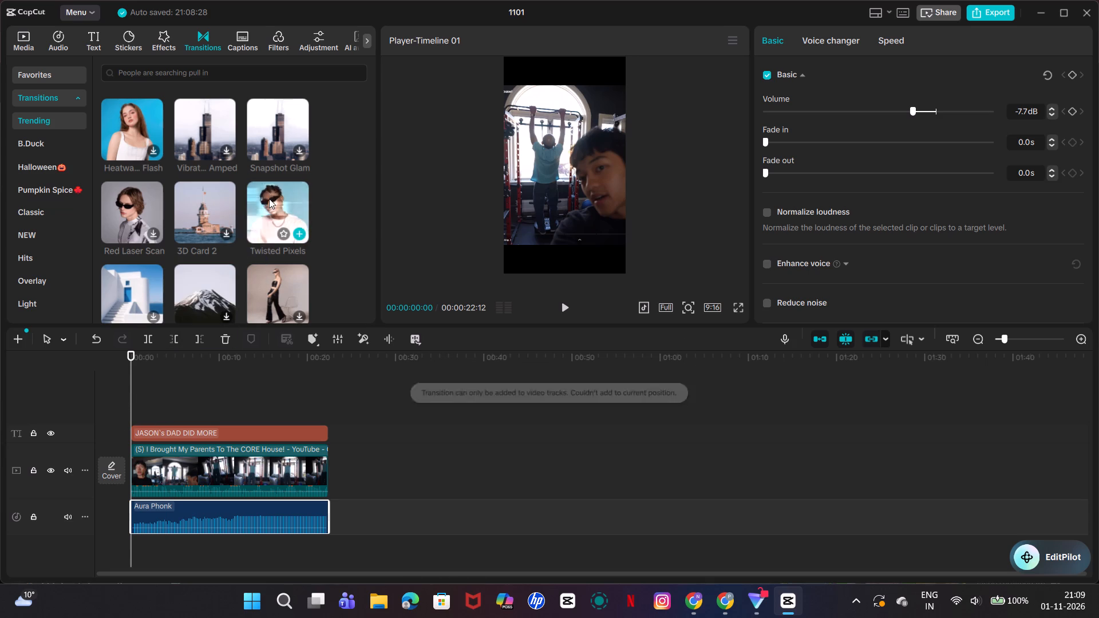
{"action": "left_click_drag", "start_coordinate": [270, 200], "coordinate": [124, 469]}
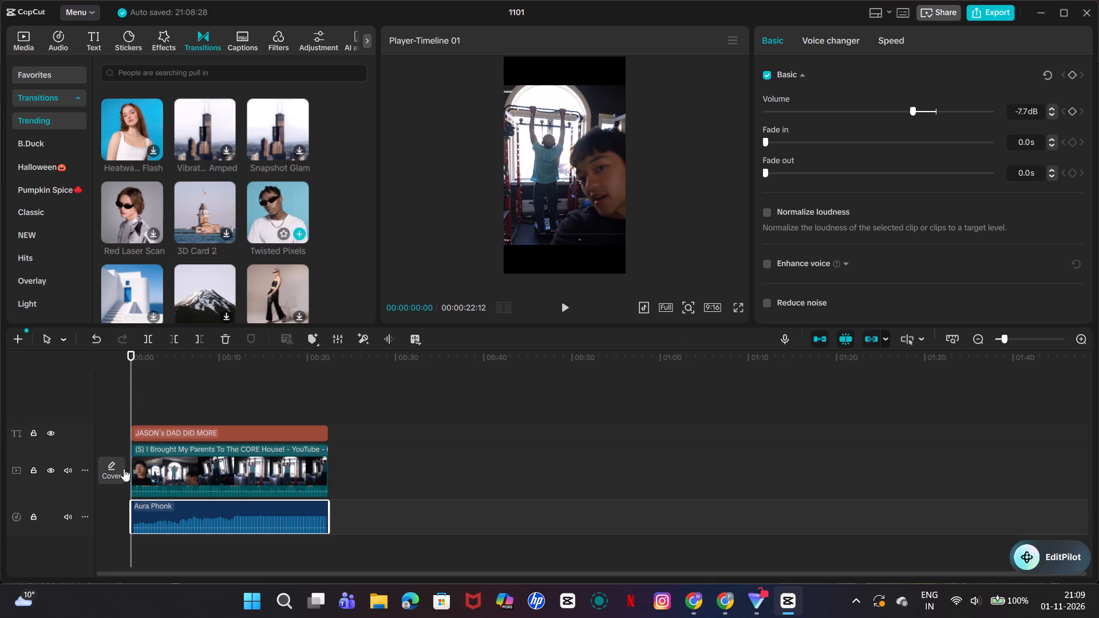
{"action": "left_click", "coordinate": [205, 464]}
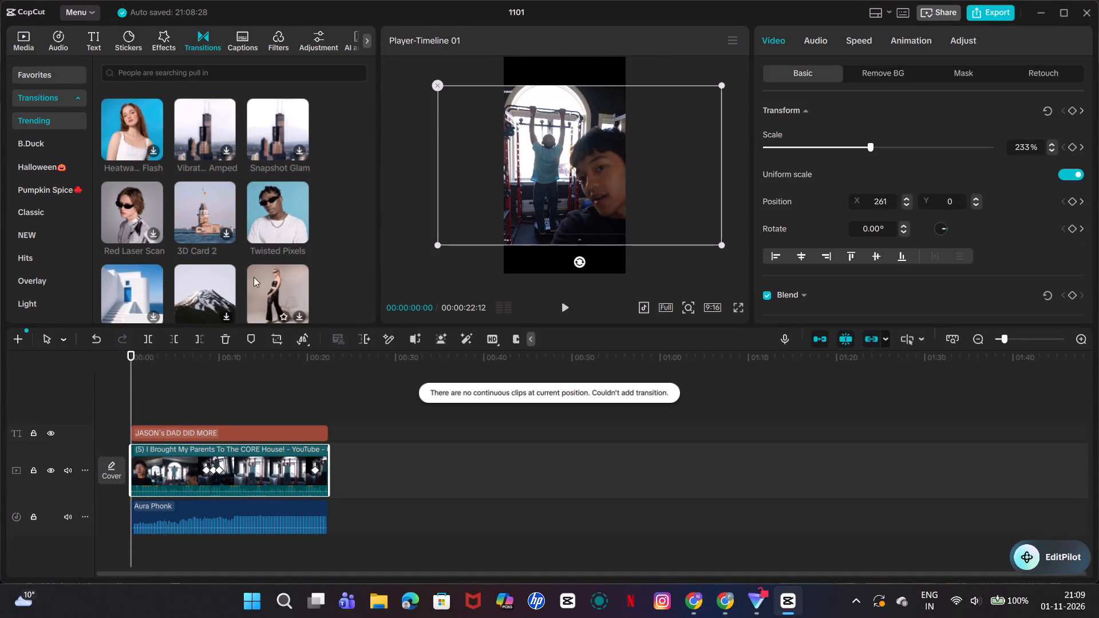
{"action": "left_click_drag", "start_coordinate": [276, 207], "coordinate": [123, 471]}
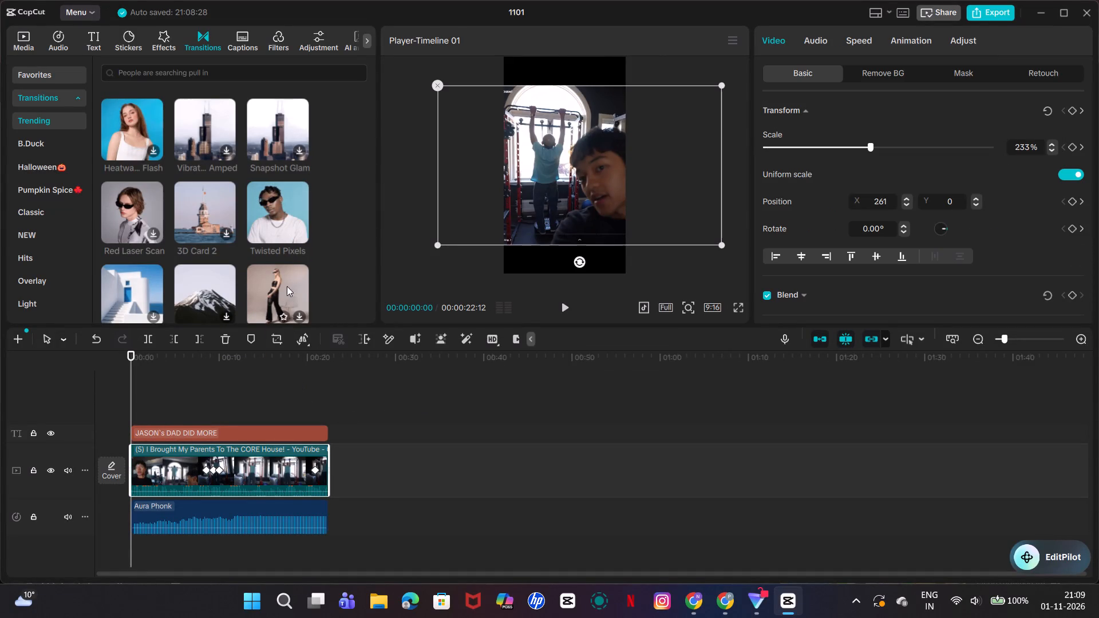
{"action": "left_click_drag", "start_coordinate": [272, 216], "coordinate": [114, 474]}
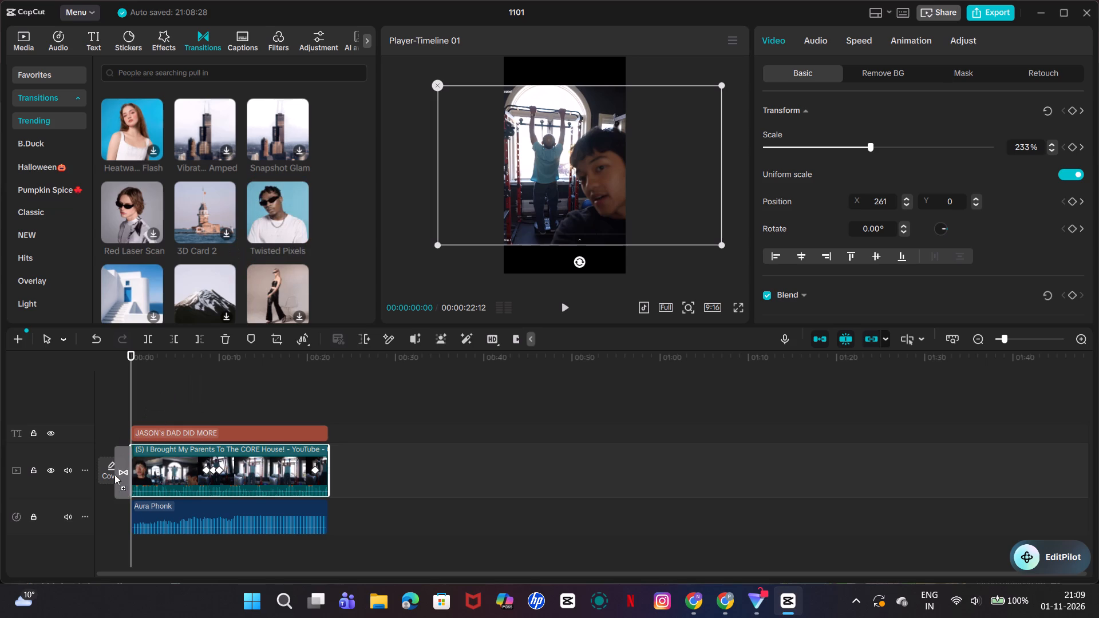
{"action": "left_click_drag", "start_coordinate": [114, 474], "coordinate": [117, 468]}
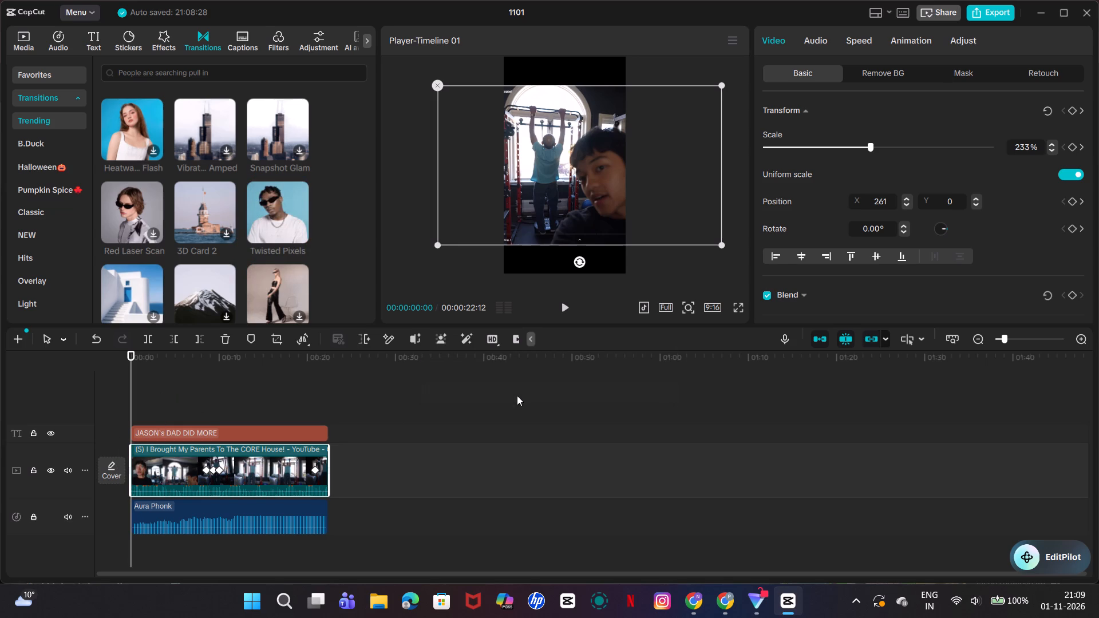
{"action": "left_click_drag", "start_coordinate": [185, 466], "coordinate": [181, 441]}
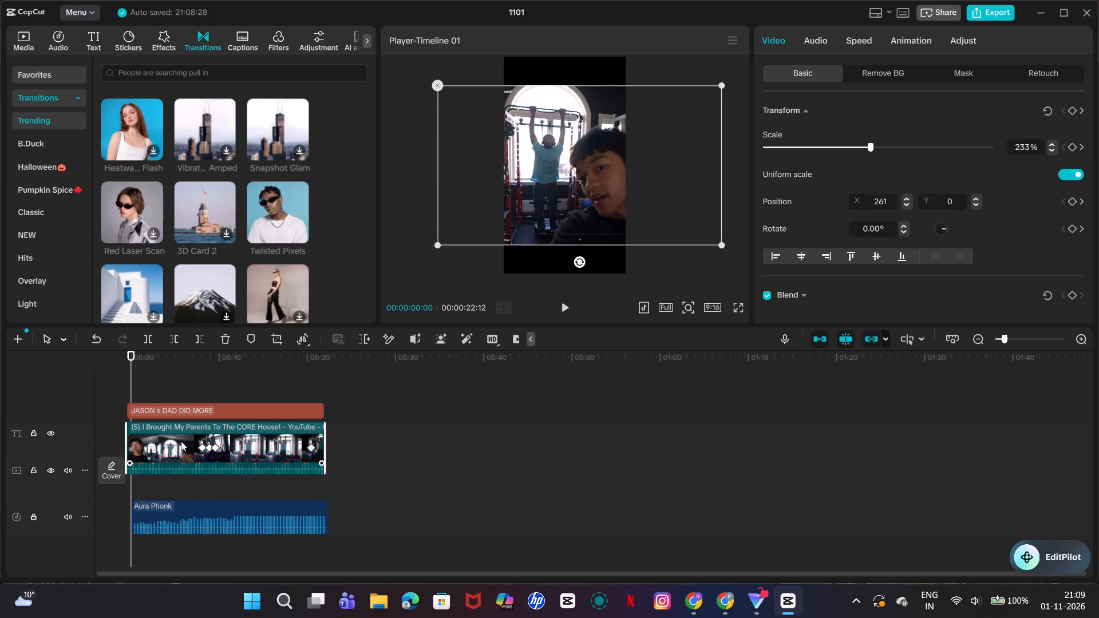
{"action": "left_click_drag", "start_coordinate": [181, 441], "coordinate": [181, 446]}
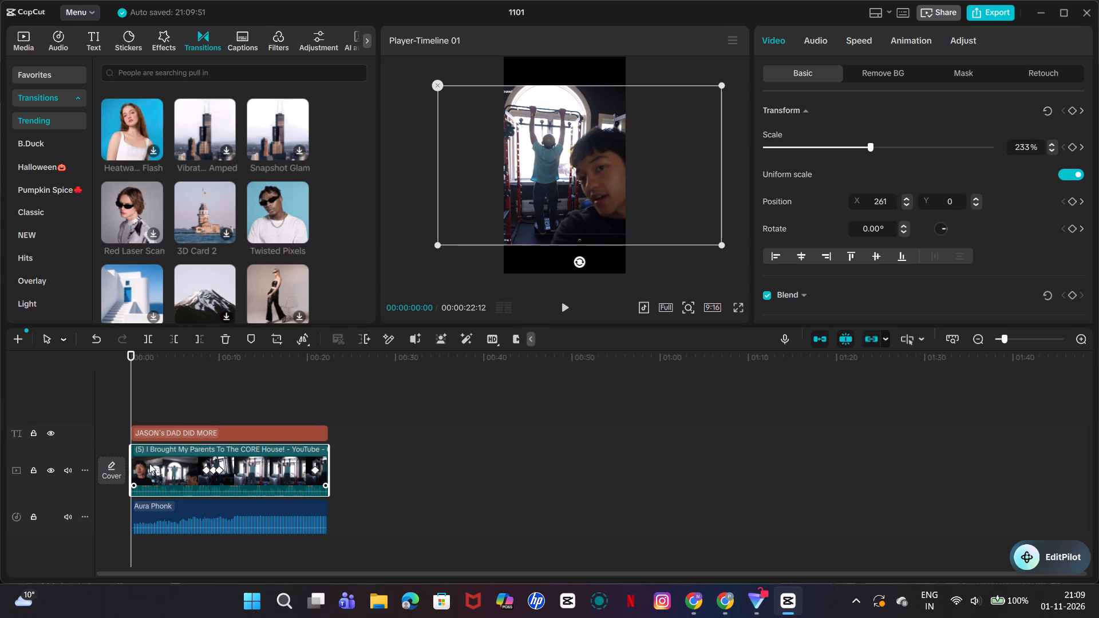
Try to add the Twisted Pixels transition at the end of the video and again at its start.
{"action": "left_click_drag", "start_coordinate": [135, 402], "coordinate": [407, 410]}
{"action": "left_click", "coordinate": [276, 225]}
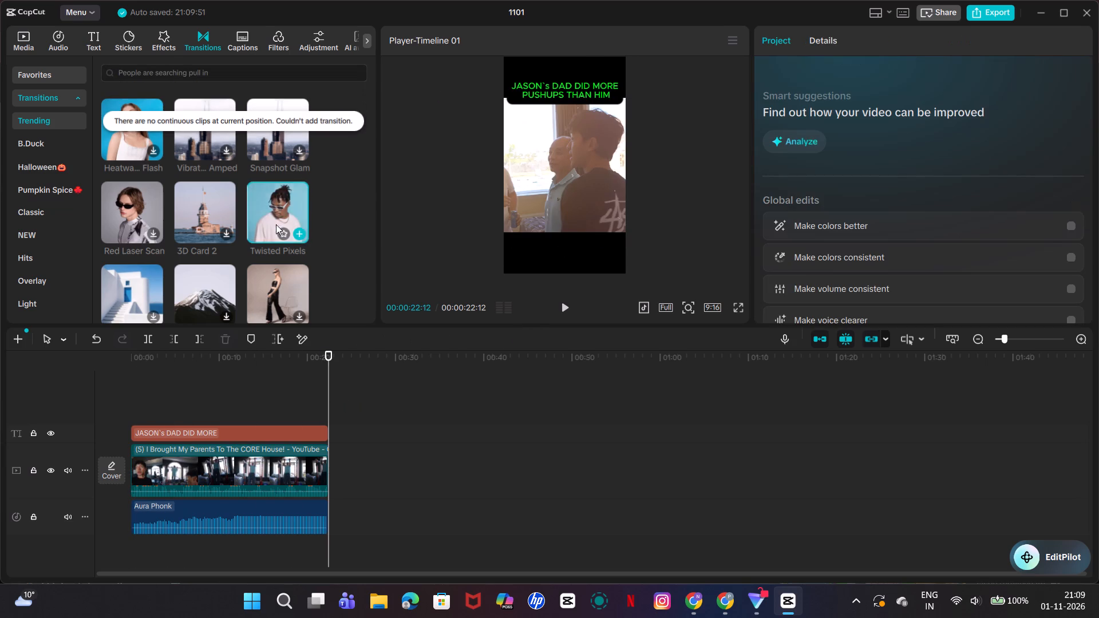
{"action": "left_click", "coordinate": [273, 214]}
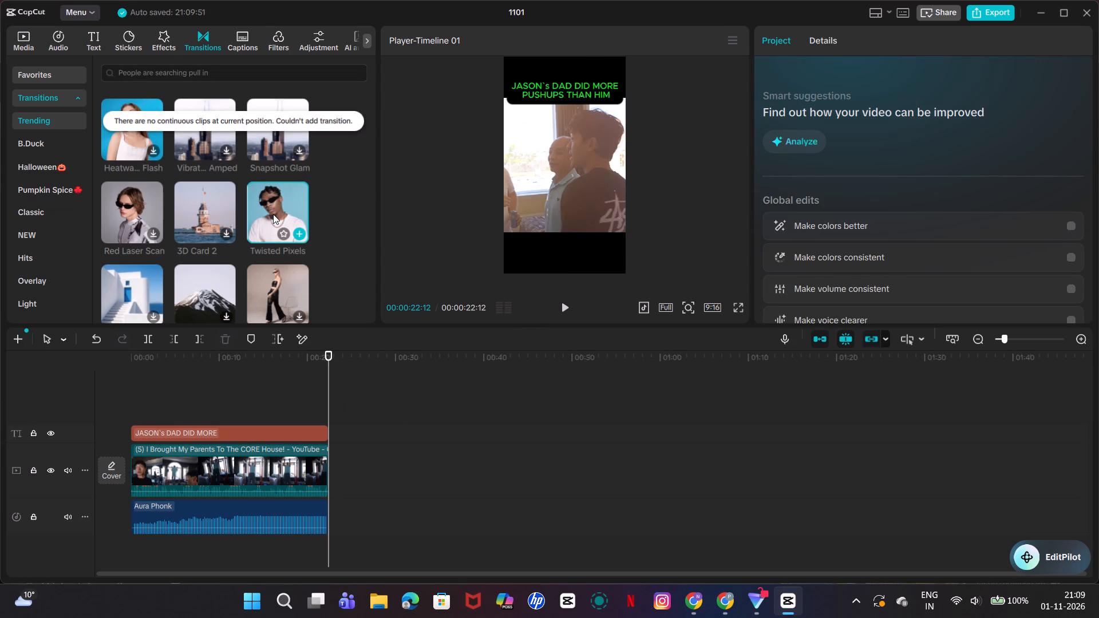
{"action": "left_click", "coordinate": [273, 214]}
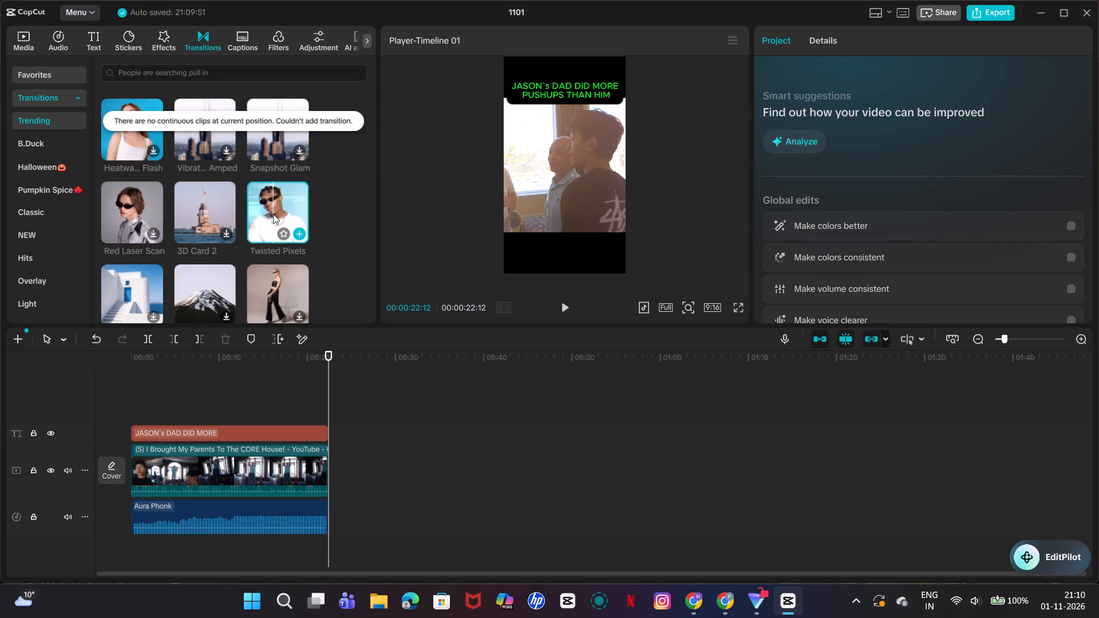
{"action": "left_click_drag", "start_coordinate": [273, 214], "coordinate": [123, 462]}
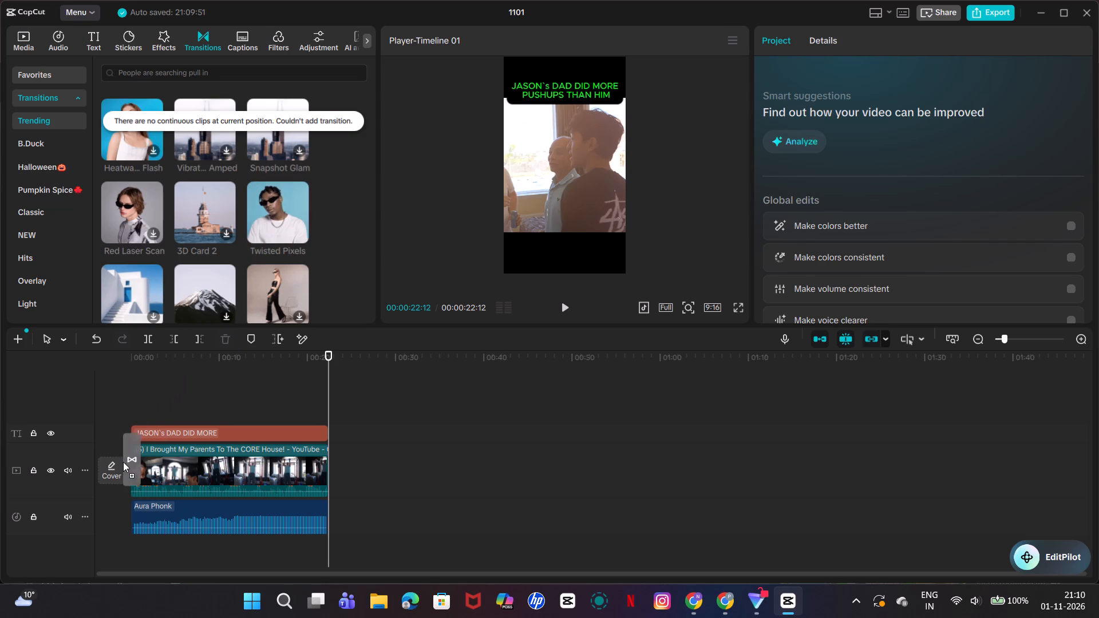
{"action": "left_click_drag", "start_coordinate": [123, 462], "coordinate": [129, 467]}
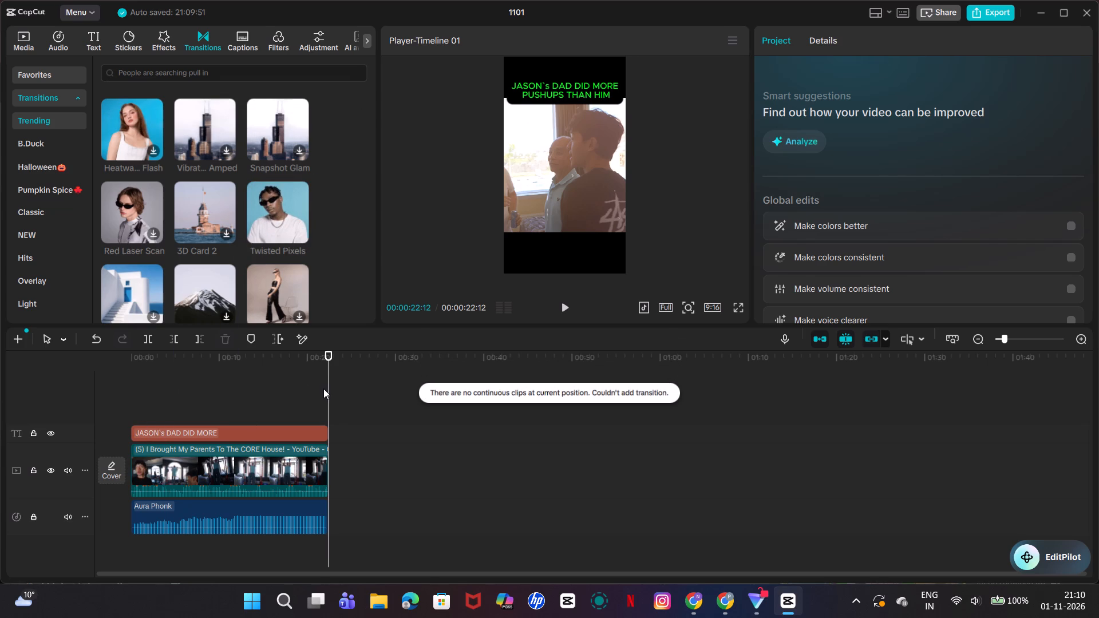
Split the video clip near its start at 00:00:00:20.
{"action": "left_click", "coordinate": [292, 452]}
{"action": "left_click_drag", "start_coordinate": [327, 374], "coordinate": [227, 393]}
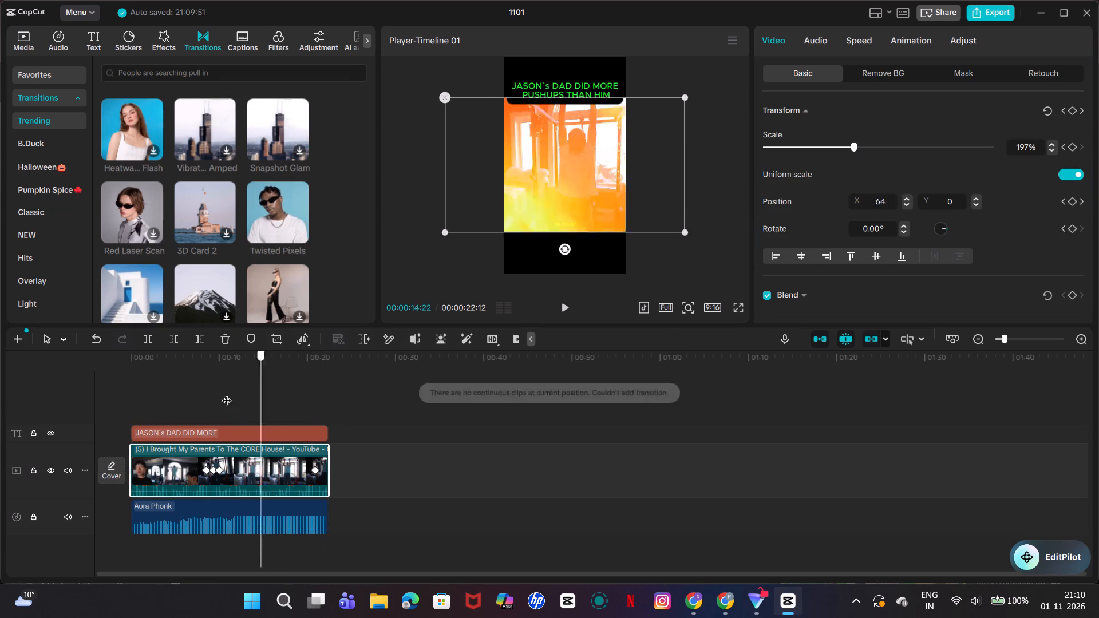
{"action": "left_click_drag", "start_coordinate": [227, 393], "coordinate": [135, 419]}
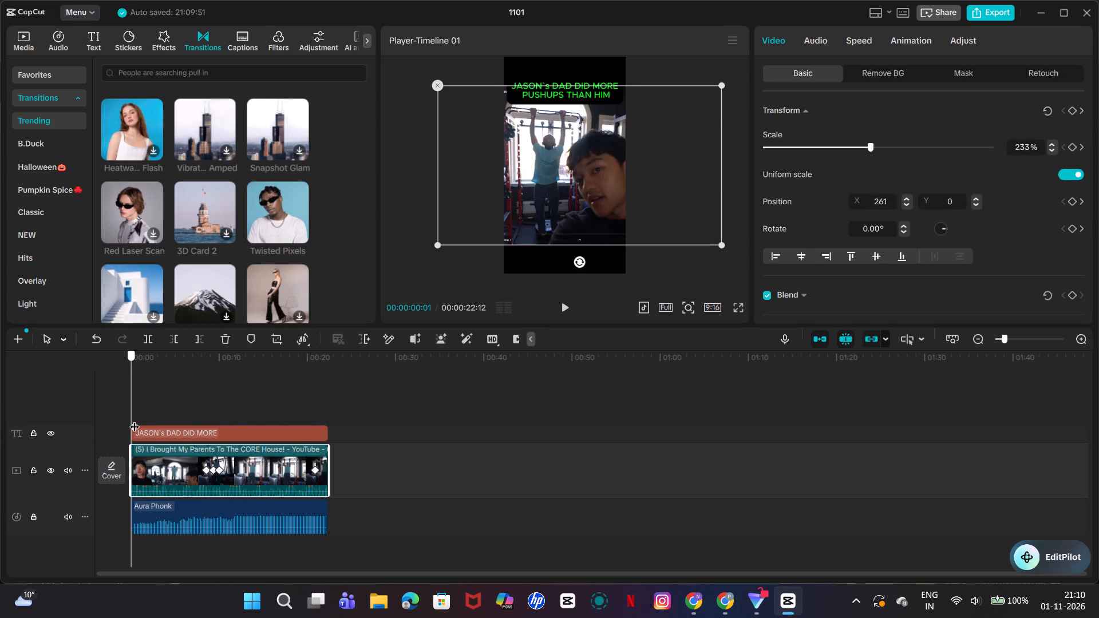
{"action": "left_click_drag", "start_coordinate": [135, 419], "coordinate": [137, 422]}
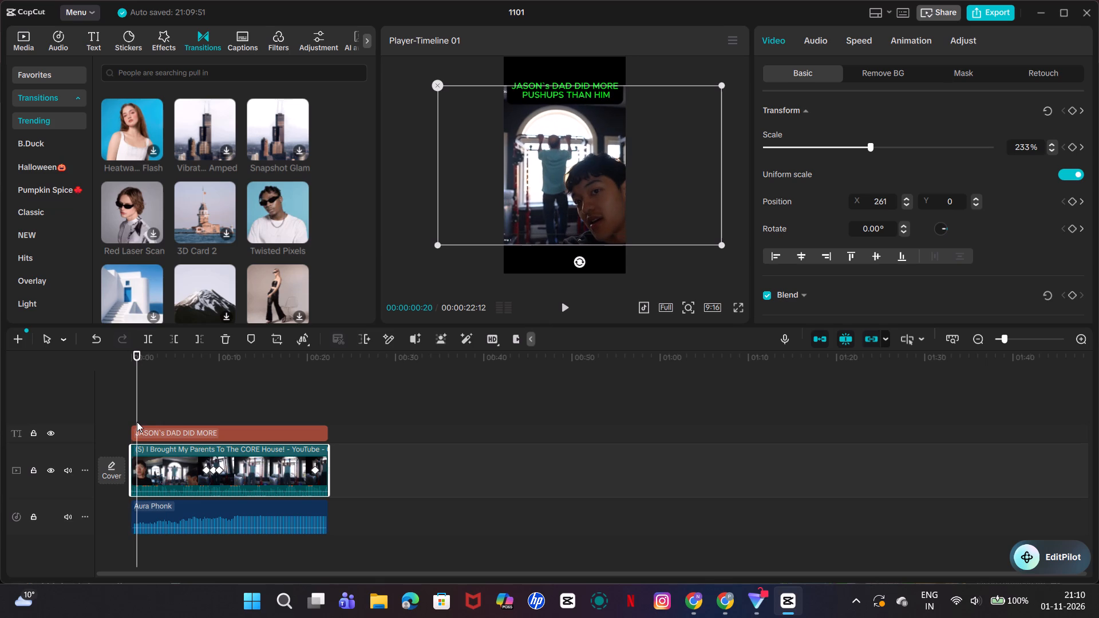
{"action": "left_click", "coordinate": [145, 341]}
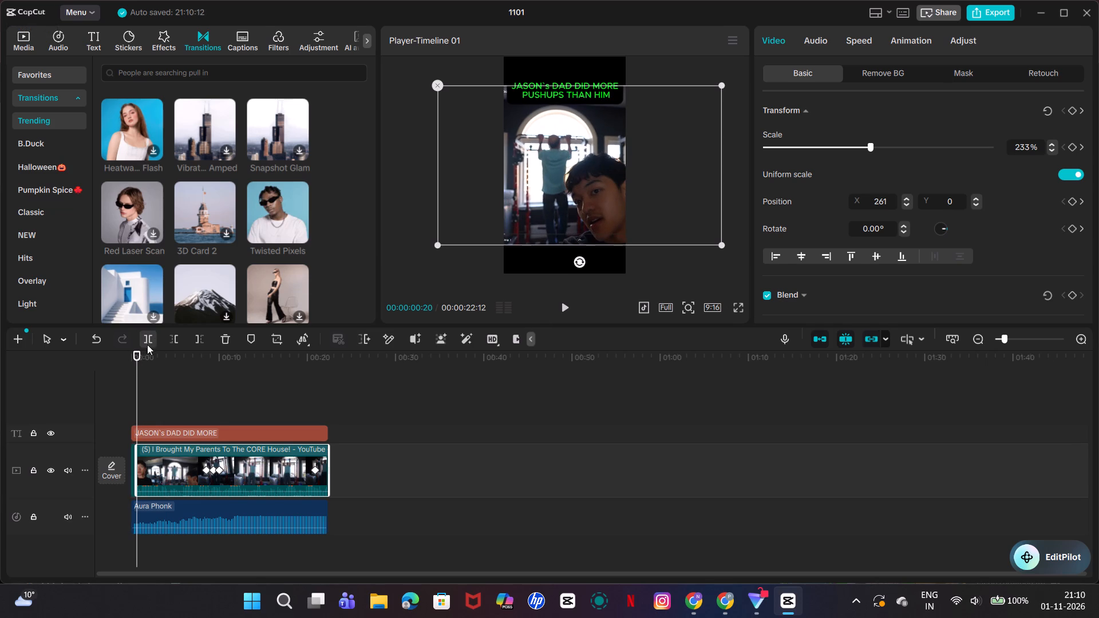
Add the Twisted Pixels transition at the cut between the short opening piece and the rest of the video.
{"action": "left_click_drag", "start_coordinate": [265, 221], "coordinate": [125, 469]}
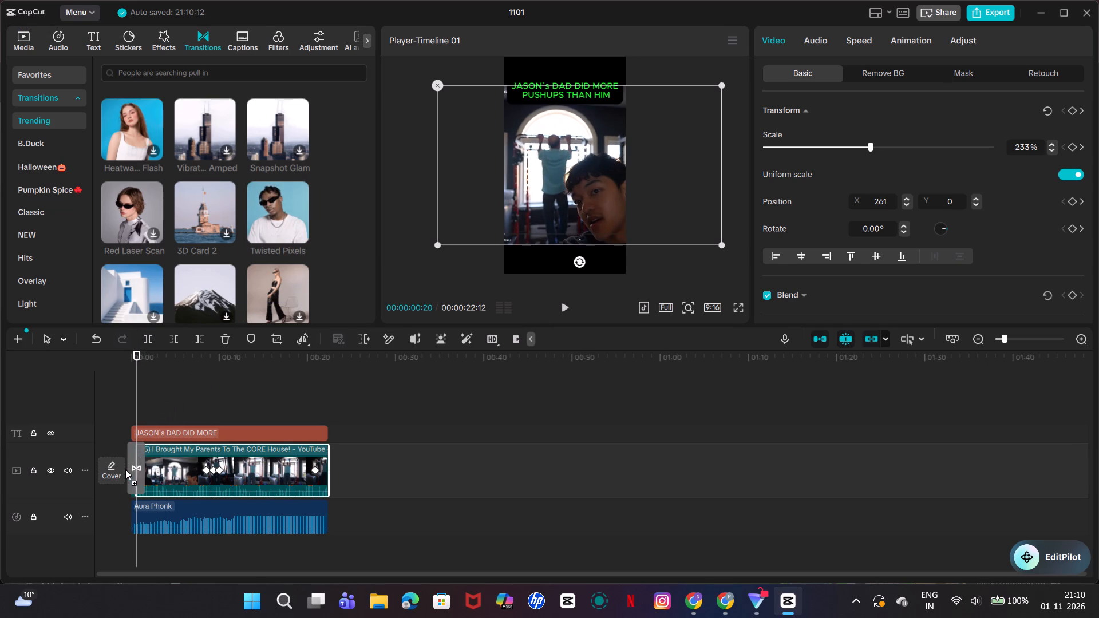
{"action": "left_click_drag", "start_coordinate": [125, 469], "coordinate": [125, 469]}
Play the video from the start to about 00:00:12:01 to check the Twisted Pixels transition and the music.
{"action": "left_click_drag", "start_coordinate": [136, 418], "coordinate": [131, 420]}
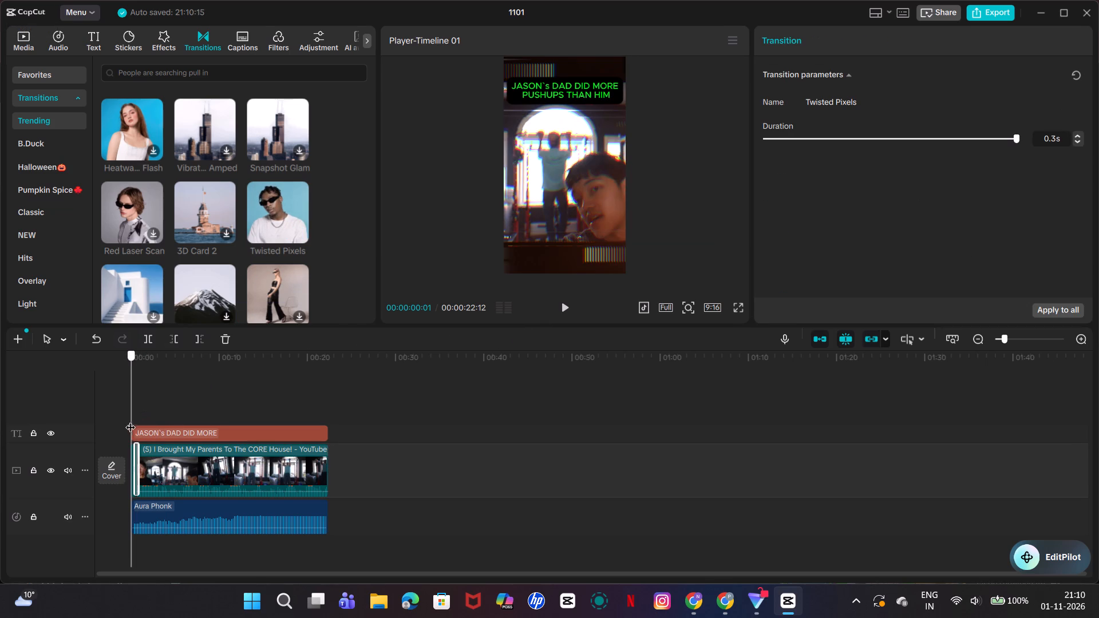
{"action": "left_click_drag", "start_coordinate": [131, 420], "coordinate": [129, 421]}
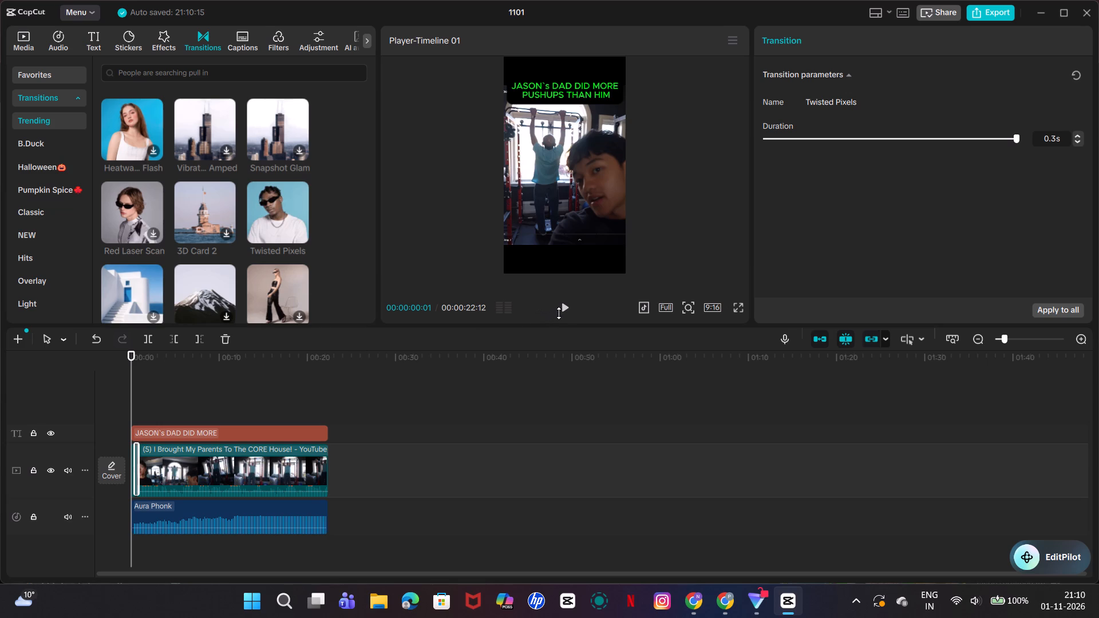
{"action": "left_click", "coordinate": [562, 310]}
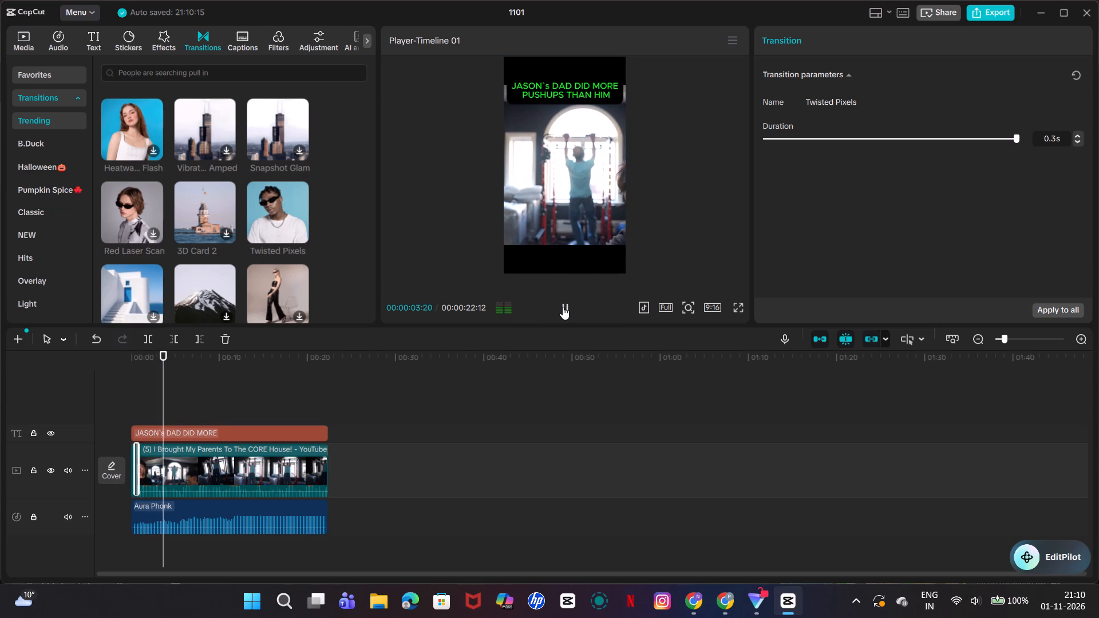
{"action": "left_click", "coordinate": [563, 307]}
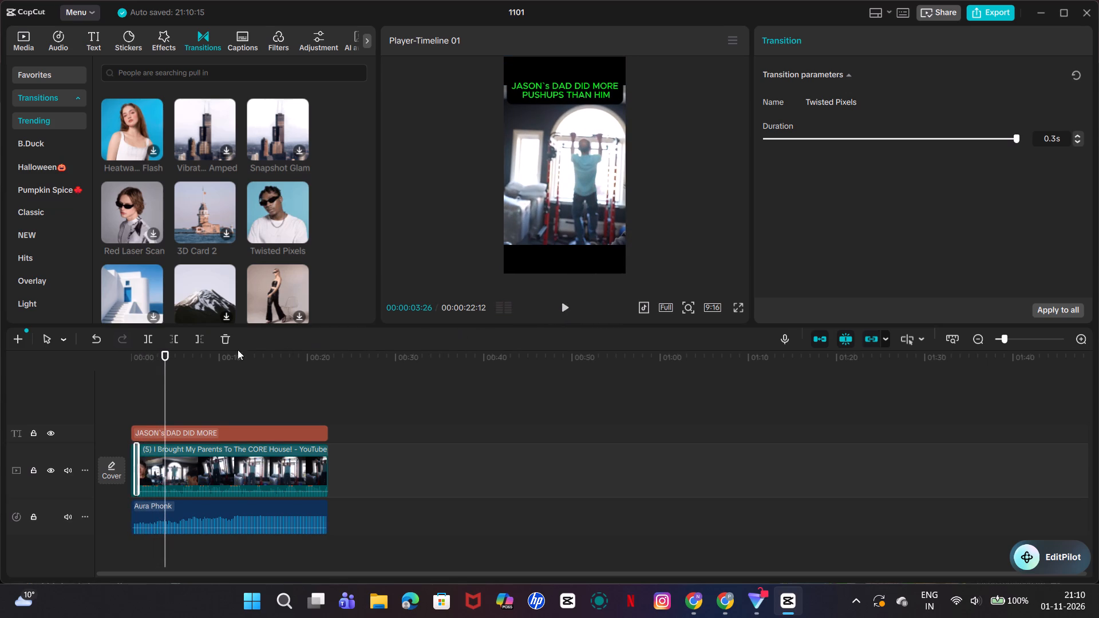
{"action": "left_click", "coordinate": [559, 305]}
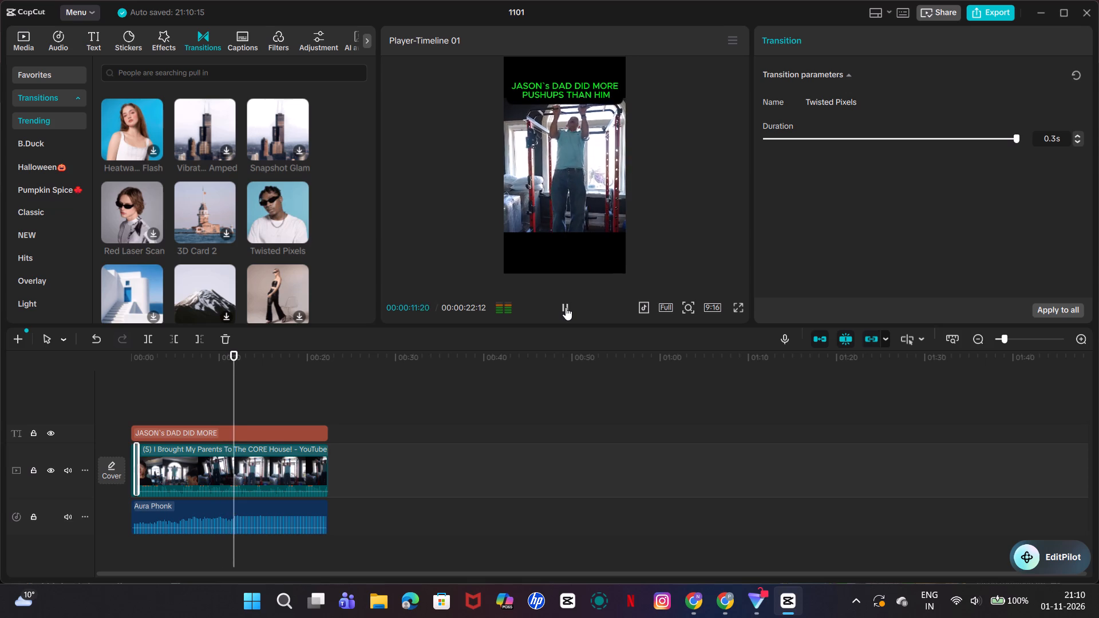
{"action": "left_click", "coordinate": [566, 307]}
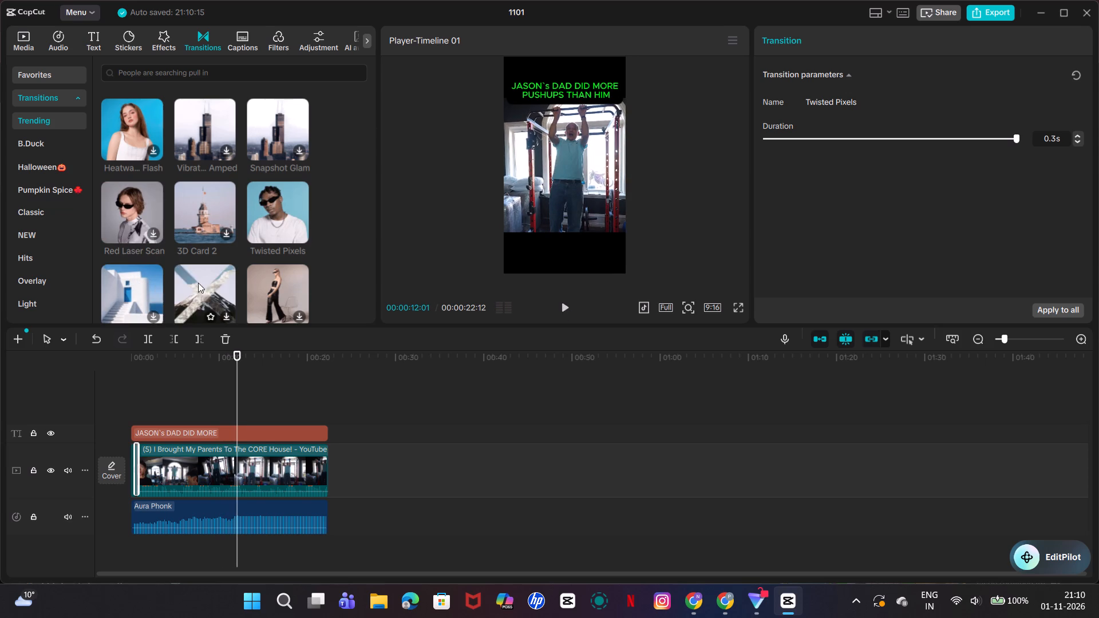
Split the longer remaining video clip at 00:00:12:01.
{"action": "scroll", "coordinate": [200, 283], "scroll_direction": "down", "scroll_amount": 1}
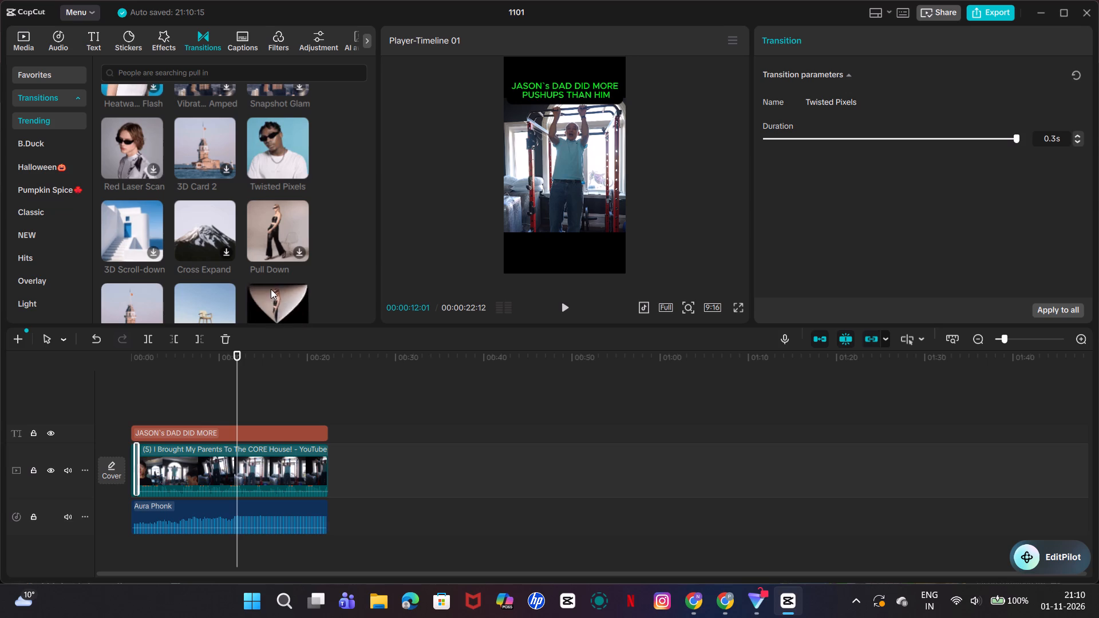
{"action": "scroll", "coordinate": [271, 289], "scroll_direction": "down", "scroll_amount": 2}
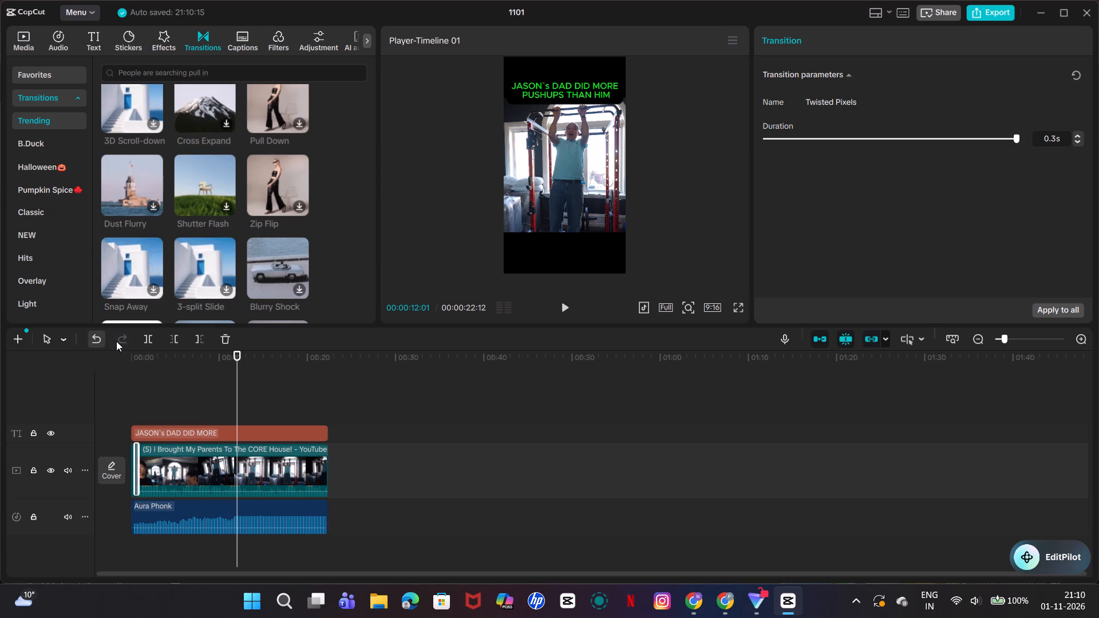
{"action": "left_click", "coordinate": [147, 337]}
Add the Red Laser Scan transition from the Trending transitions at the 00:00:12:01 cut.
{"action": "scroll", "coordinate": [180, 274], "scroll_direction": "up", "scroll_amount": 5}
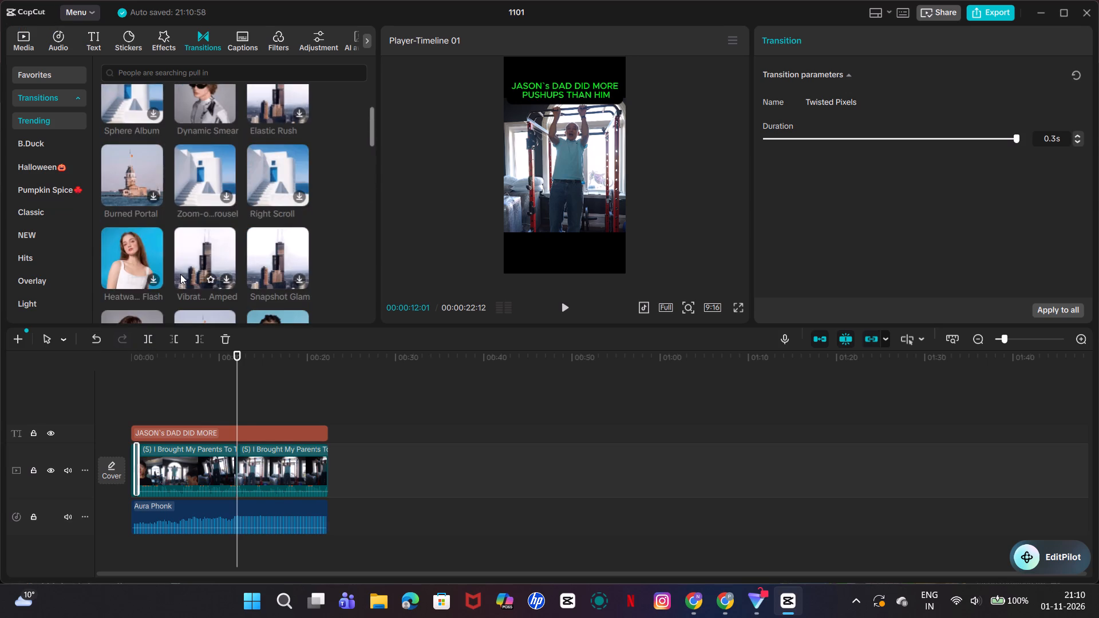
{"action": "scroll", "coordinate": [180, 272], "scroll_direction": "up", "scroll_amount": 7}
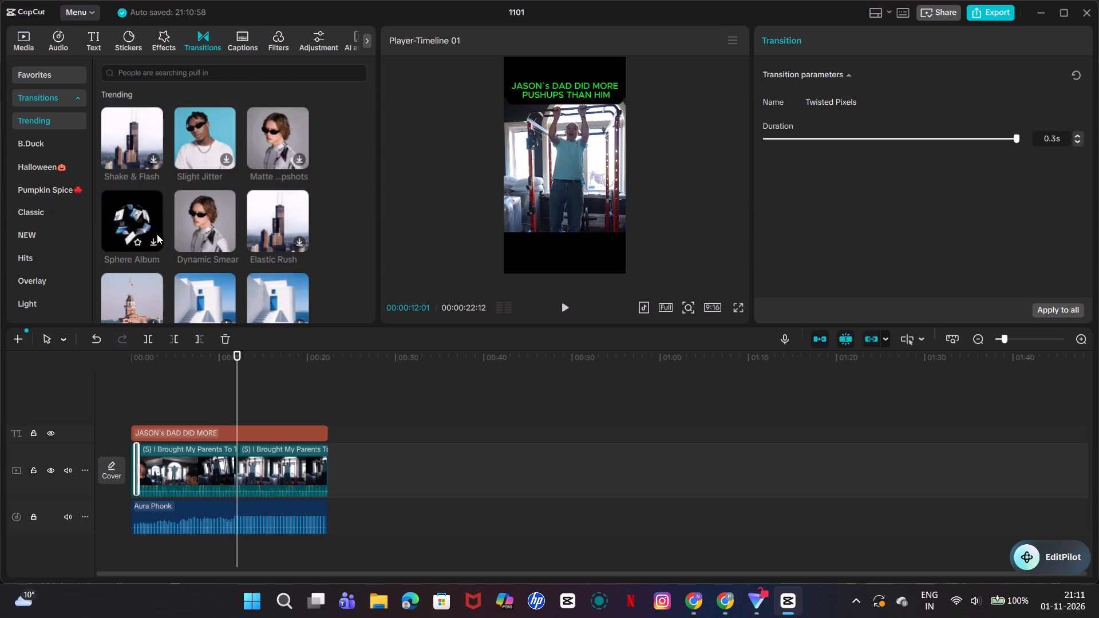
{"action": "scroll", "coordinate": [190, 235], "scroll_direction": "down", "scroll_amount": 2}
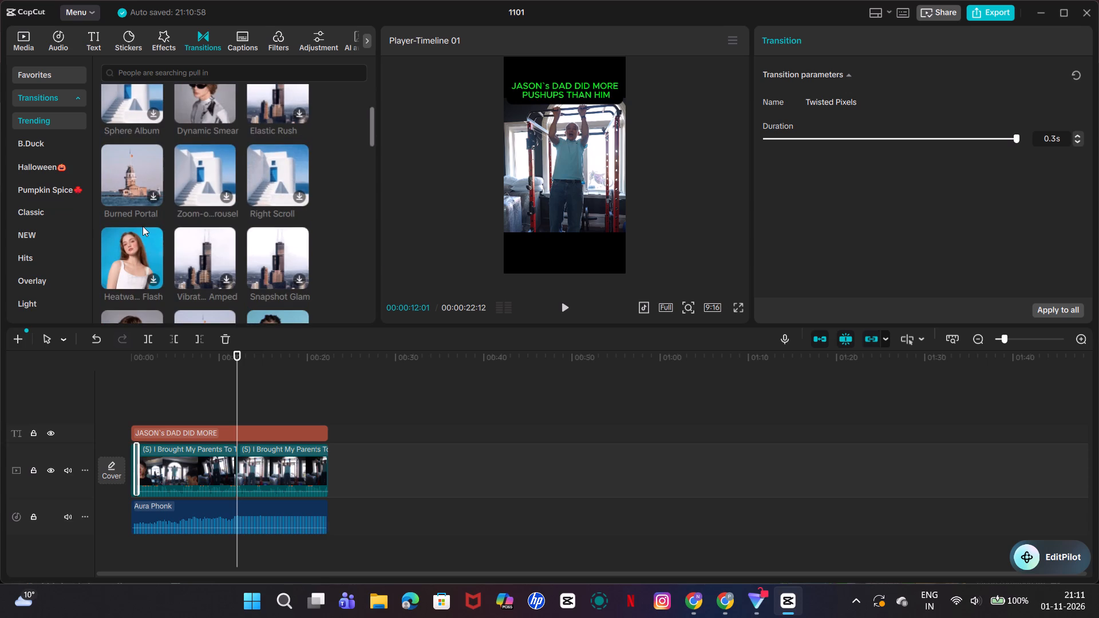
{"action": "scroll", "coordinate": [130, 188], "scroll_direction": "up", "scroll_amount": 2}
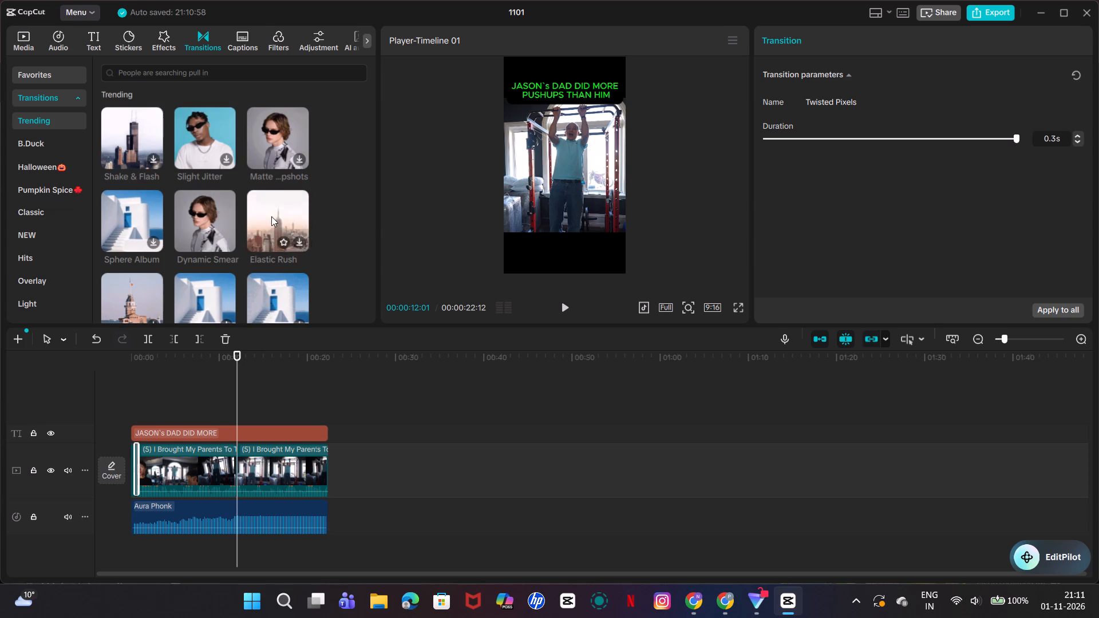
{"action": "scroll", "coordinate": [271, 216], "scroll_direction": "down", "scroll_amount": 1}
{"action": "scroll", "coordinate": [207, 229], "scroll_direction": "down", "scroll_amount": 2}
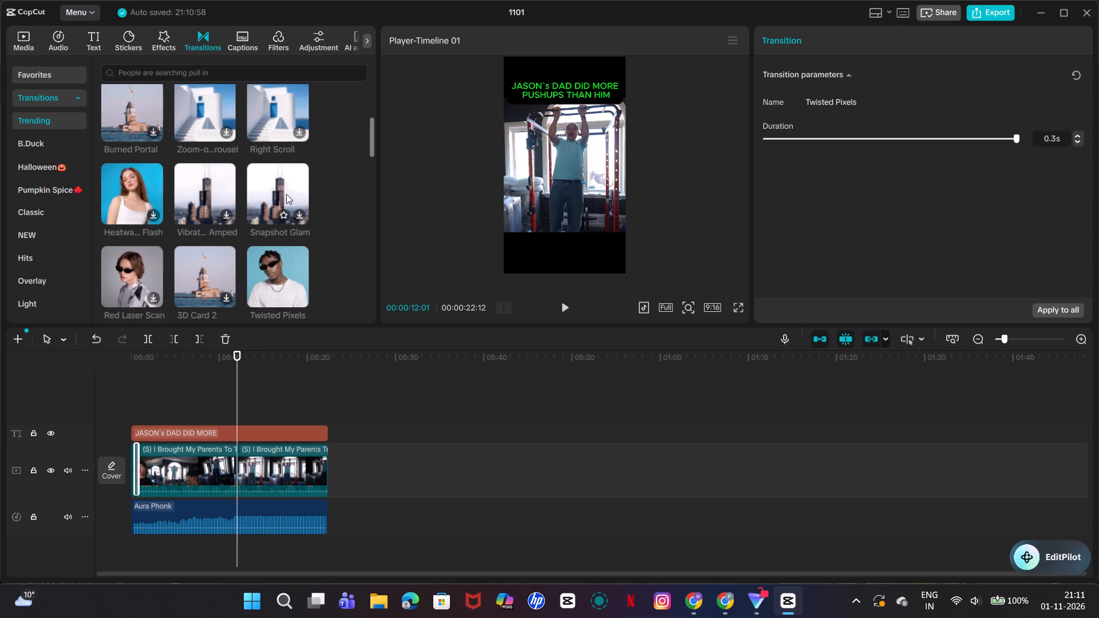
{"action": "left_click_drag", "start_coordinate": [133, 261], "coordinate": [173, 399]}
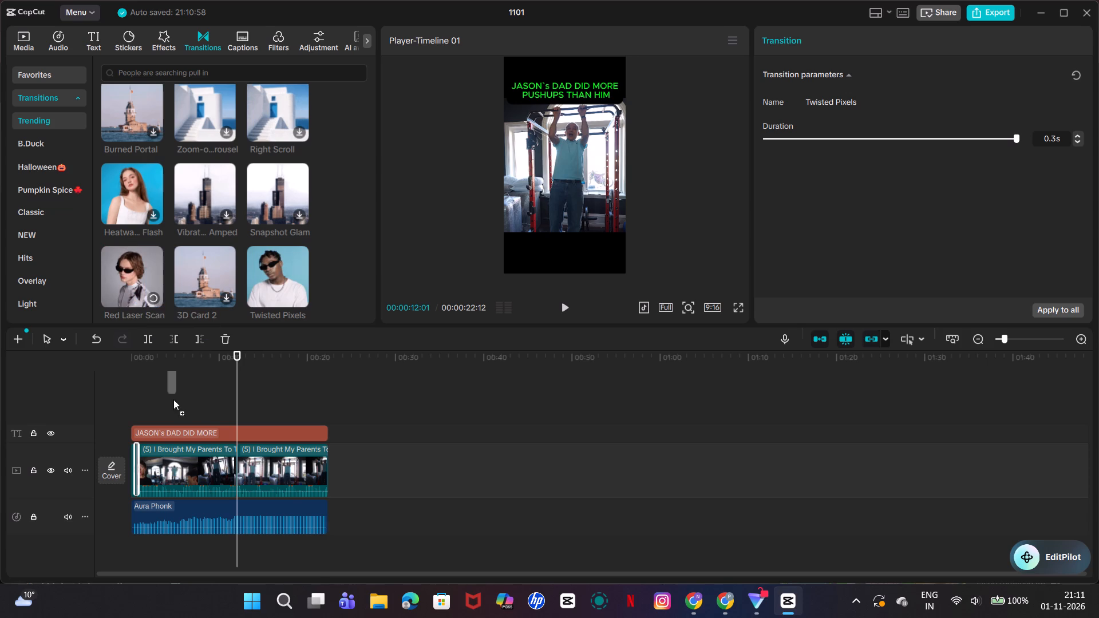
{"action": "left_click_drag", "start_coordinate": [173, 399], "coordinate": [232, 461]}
Play the video from 00:00:10:01 through the cut to check the Red Laser Scan transition.
{"action": "left_click_drag", "start_coordinate": [239, 398], "coordinate": [239, 398]}
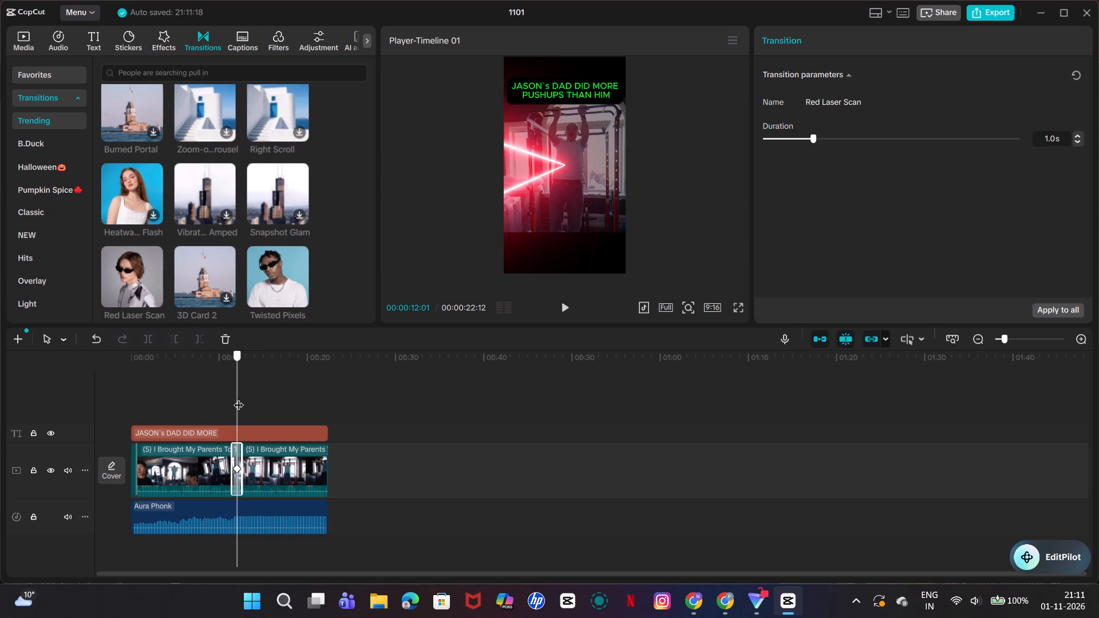
{"action": "left_click_drag", "start_coordinate": [239, 398], "coordinate": [220, 397]}
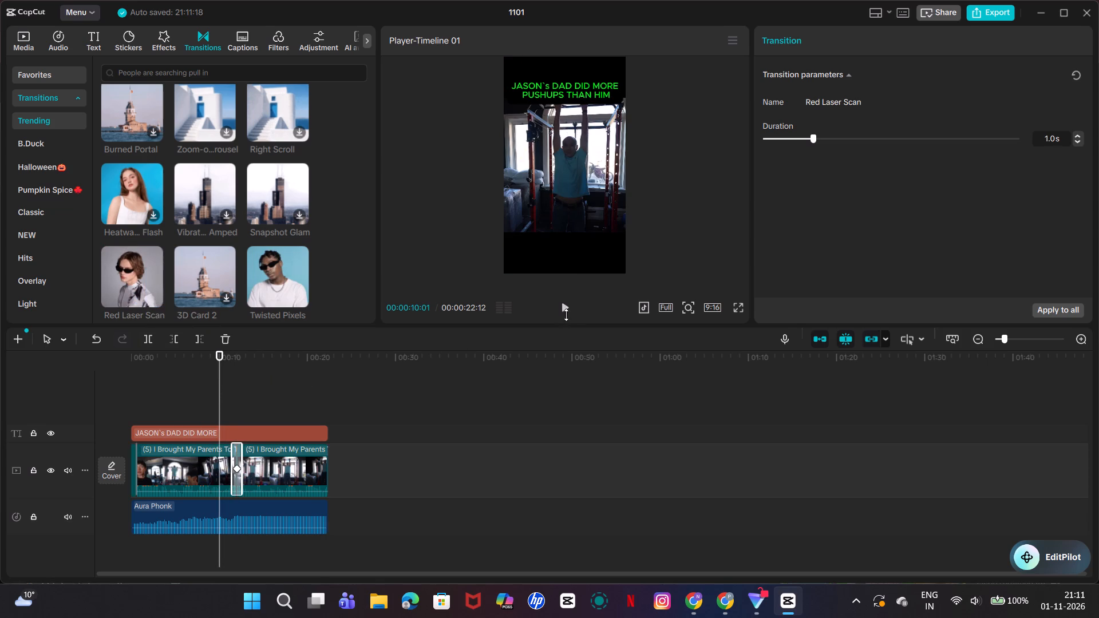
{"action": "left_click", "coordinate": [564, 309]}
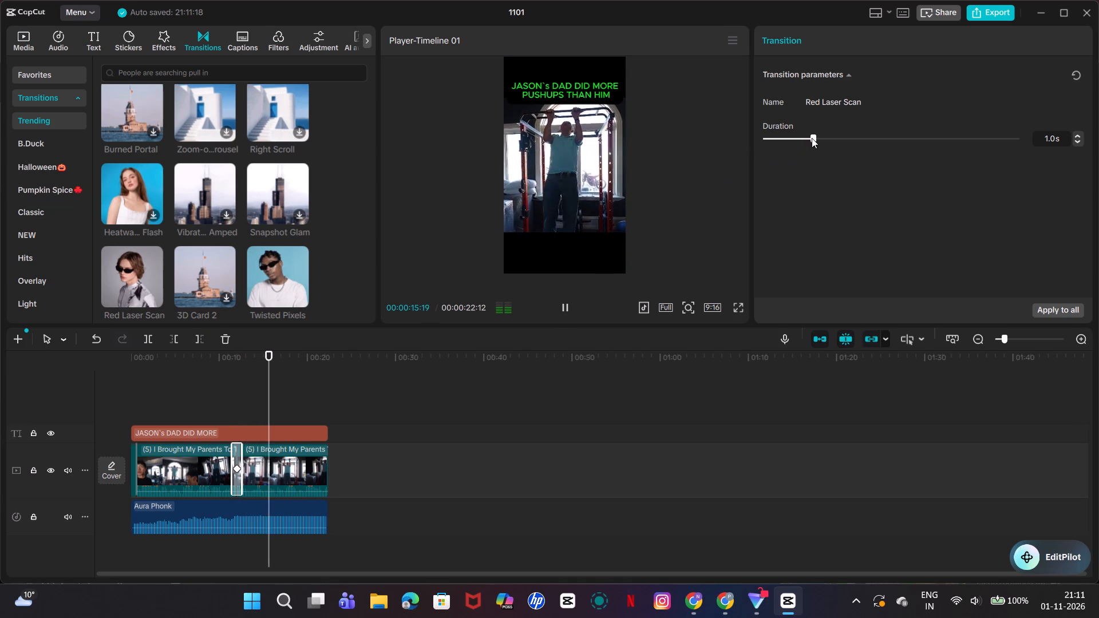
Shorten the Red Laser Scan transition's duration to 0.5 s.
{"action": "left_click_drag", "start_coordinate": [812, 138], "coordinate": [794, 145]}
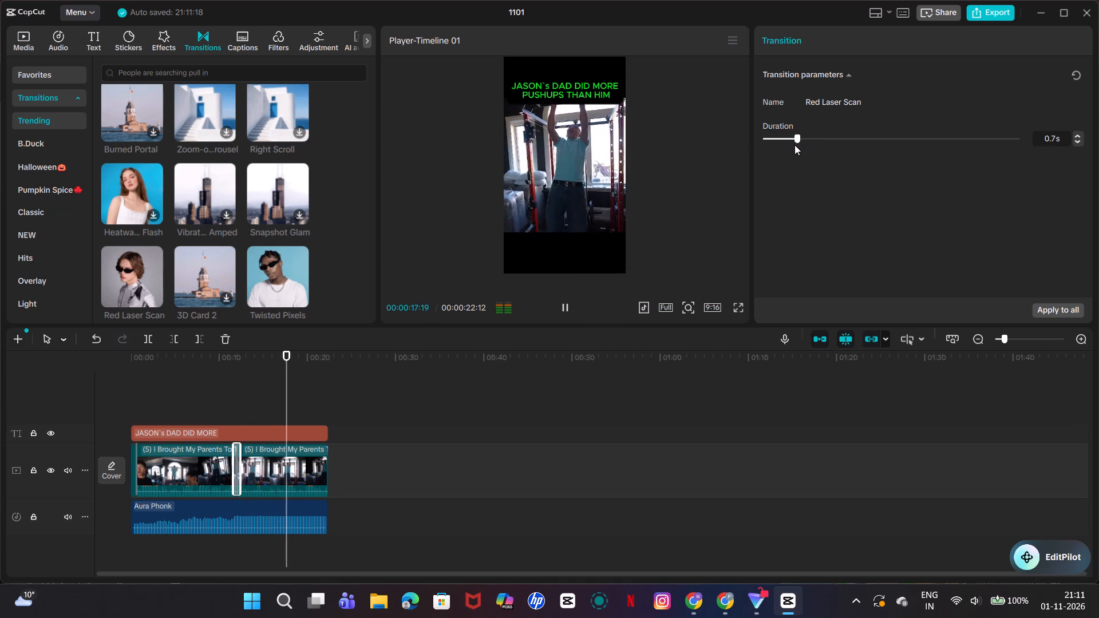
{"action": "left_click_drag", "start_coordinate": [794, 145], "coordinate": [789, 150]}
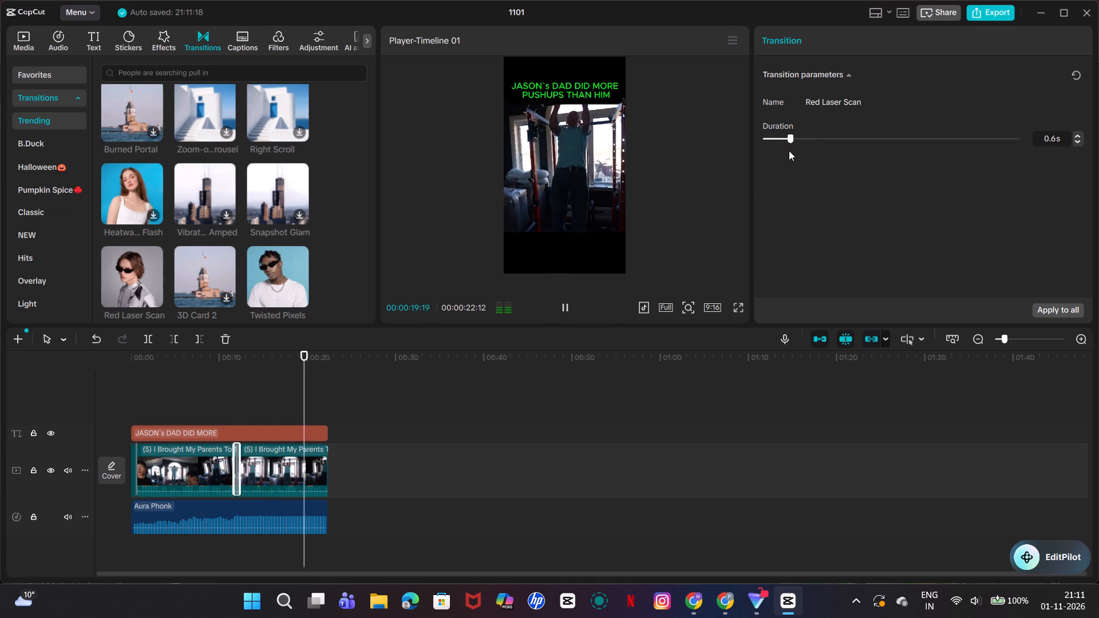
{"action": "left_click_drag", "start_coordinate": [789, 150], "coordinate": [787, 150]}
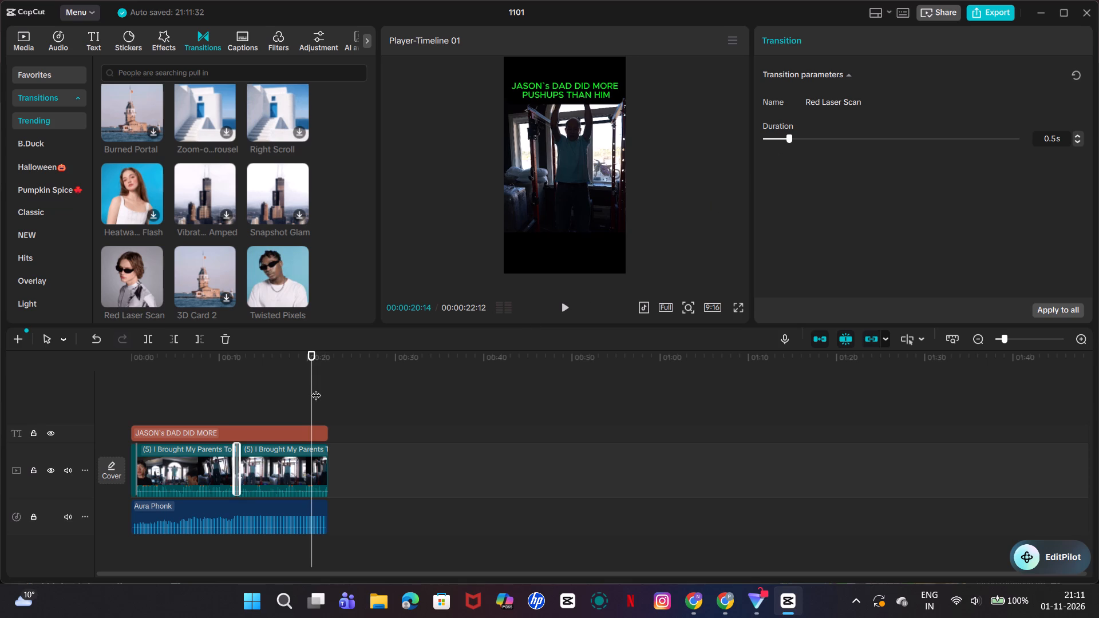
Play the video from the start past the 00:00:12:01 cut to check the shortened Red Laser Scan transition.
{"action": "left_click_drag", "start_coordinate": [314, 388], "coordinate": [105, 429]}
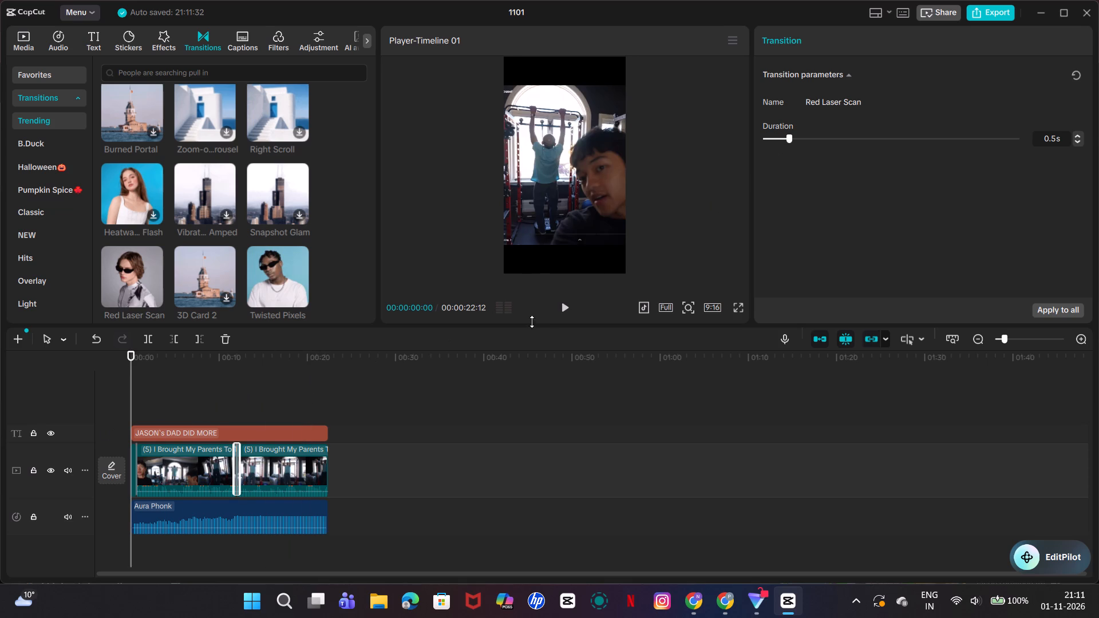
{"action": "left_click", "coordinate": [565, 305]}
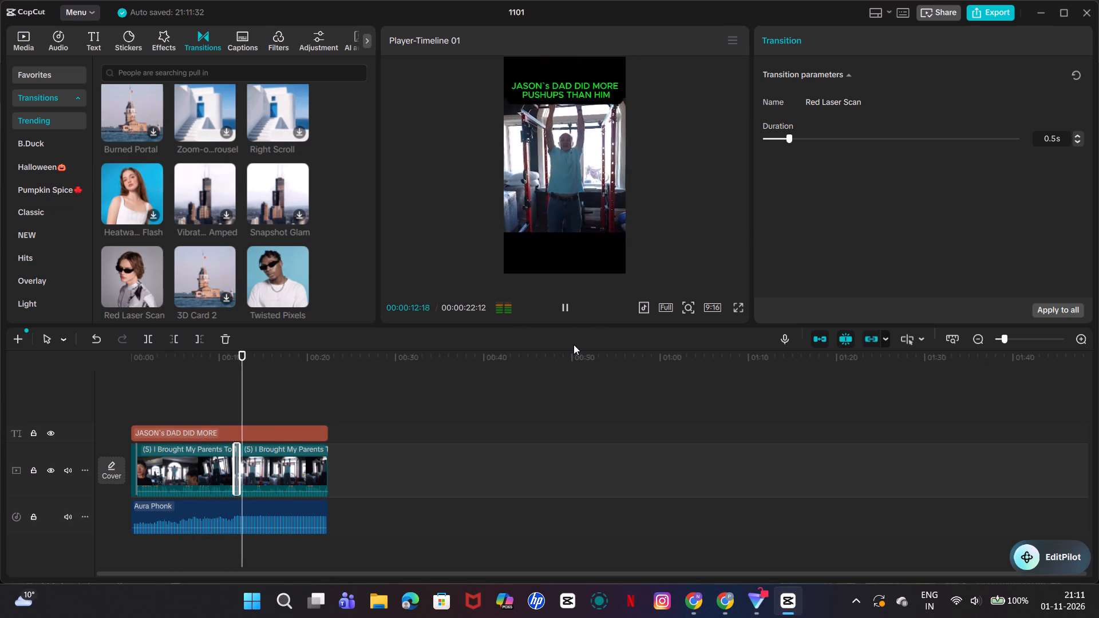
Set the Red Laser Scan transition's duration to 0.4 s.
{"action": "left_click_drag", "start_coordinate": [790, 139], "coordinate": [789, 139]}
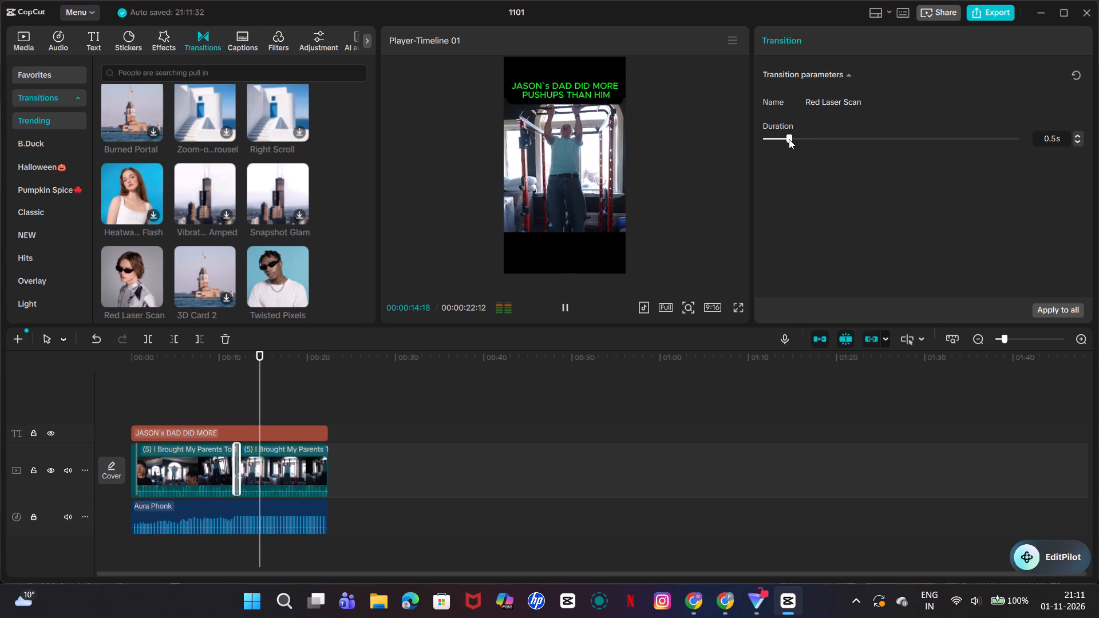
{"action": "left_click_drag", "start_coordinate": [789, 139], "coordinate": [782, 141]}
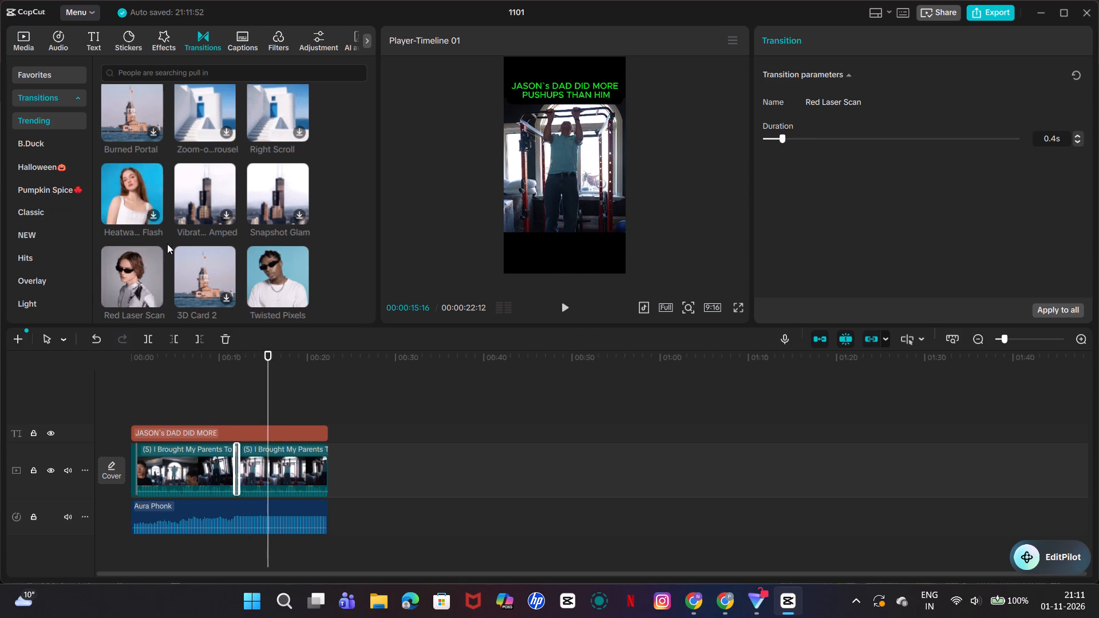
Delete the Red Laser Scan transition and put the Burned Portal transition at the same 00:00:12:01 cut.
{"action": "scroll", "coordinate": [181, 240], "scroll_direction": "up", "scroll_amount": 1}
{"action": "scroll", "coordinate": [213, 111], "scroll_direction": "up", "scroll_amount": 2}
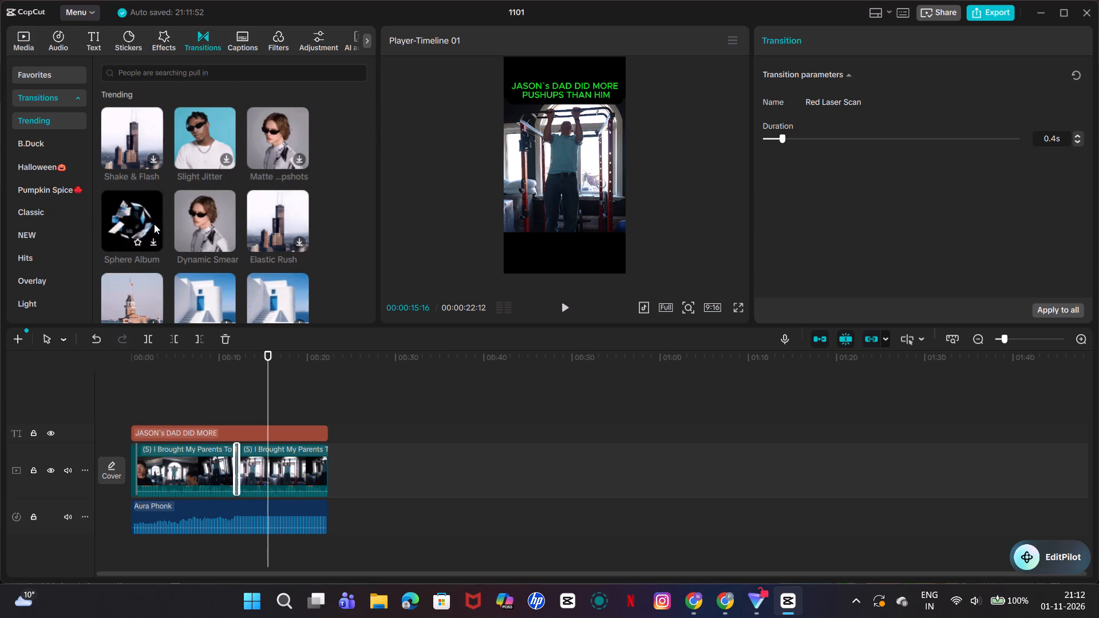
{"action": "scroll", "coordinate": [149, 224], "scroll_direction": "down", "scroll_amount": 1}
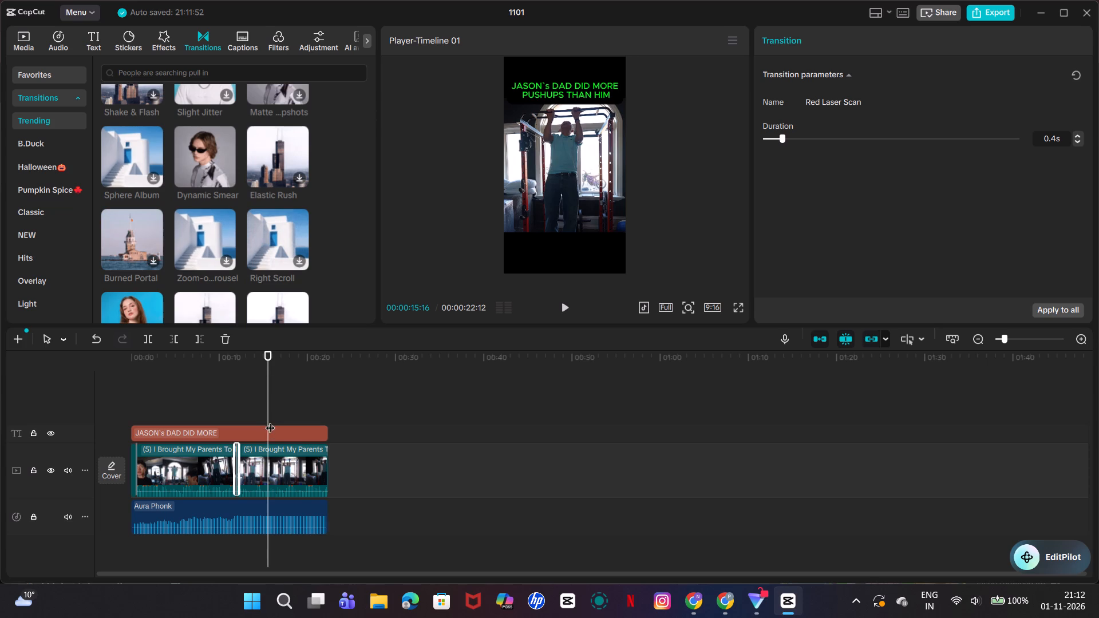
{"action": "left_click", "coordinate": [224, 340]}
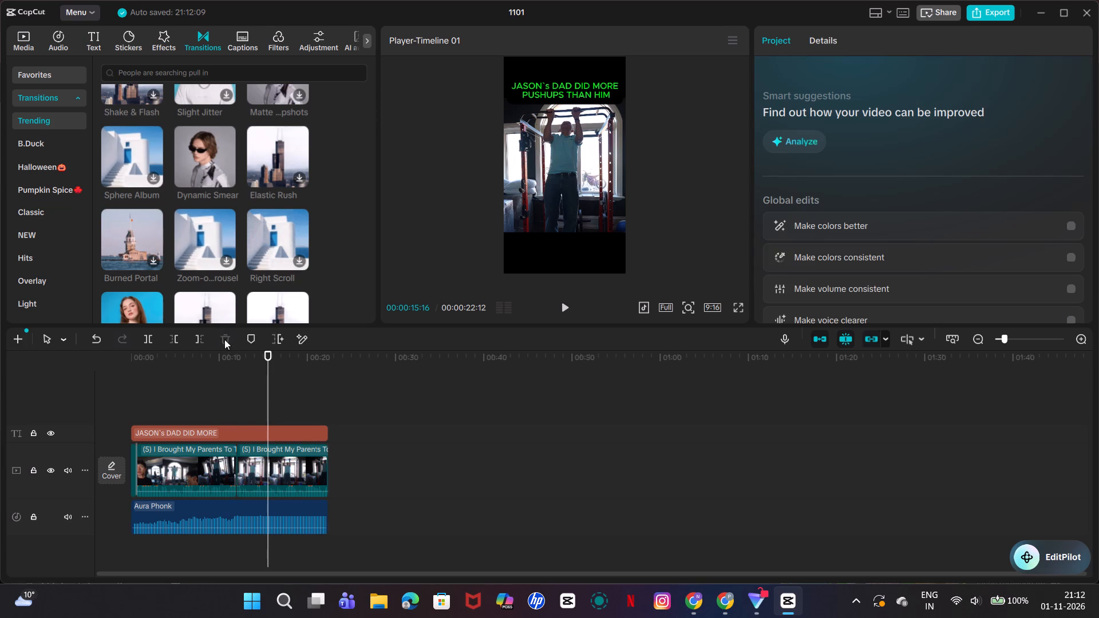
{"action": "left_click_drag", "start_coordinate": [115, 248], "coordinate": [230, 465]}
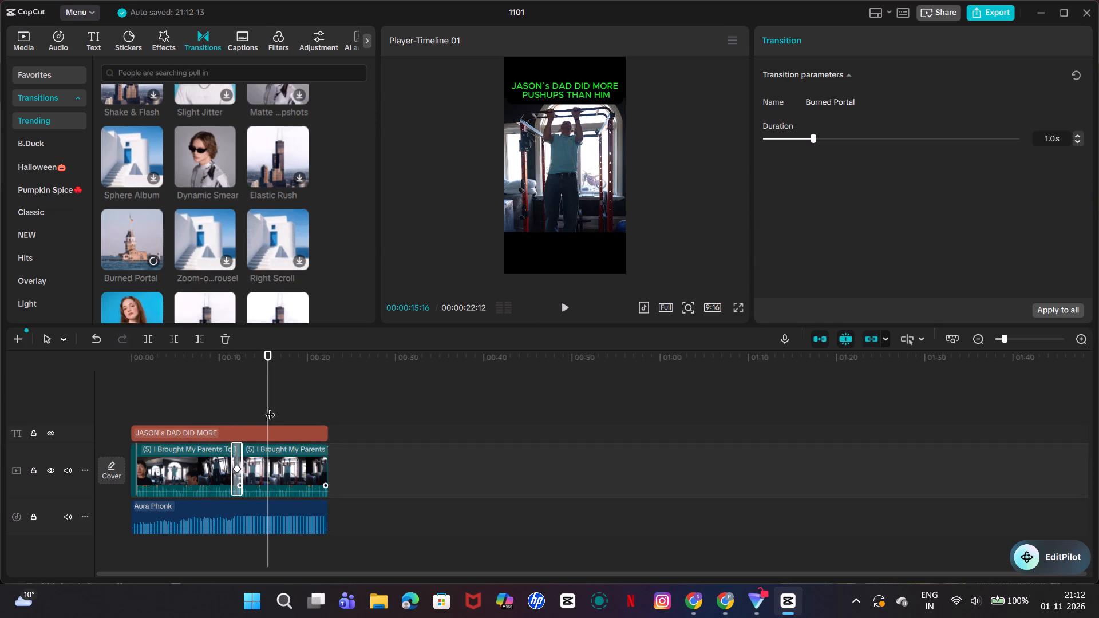
Play the video from 00:00:09:11 to about 00:00:17:20 to check the Burned Portal transition.
{"action": "left_click_drag", "start_coordinate": [267, 393], "coordinate": [216, 402]}
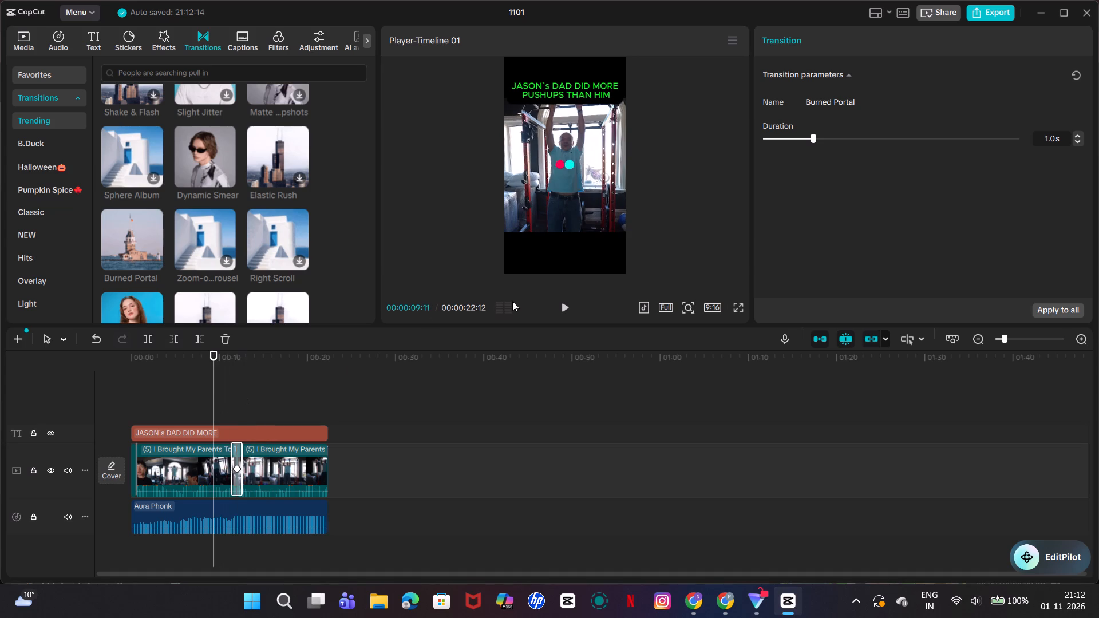
{"action": "left_click", "coordinate": [563, 306]}
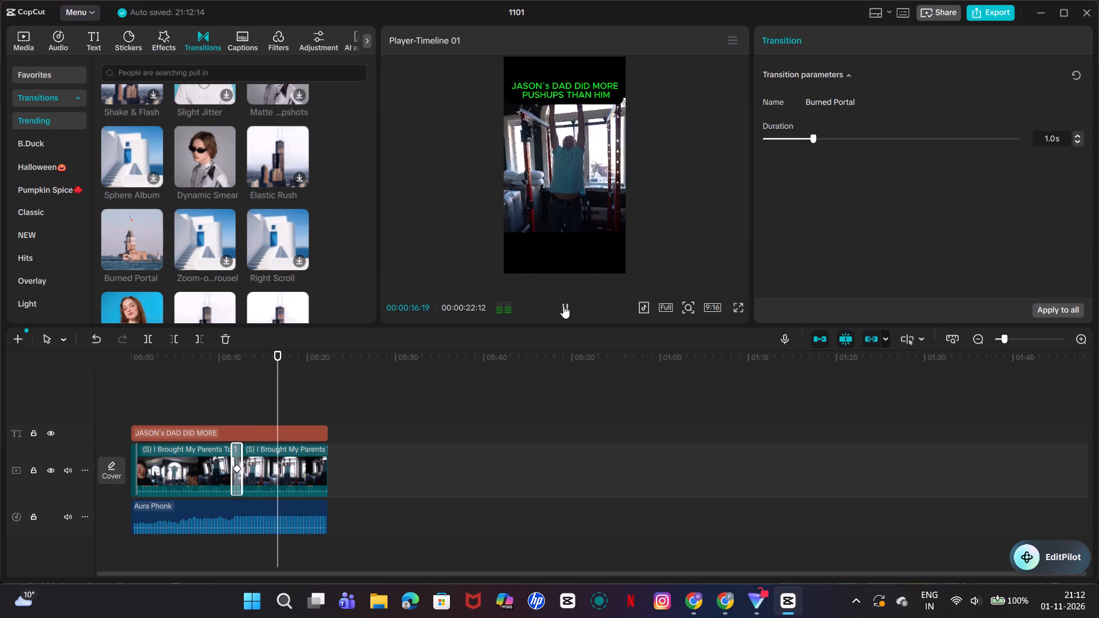
{"action": "left_click", "coordinate": [563, 306]}
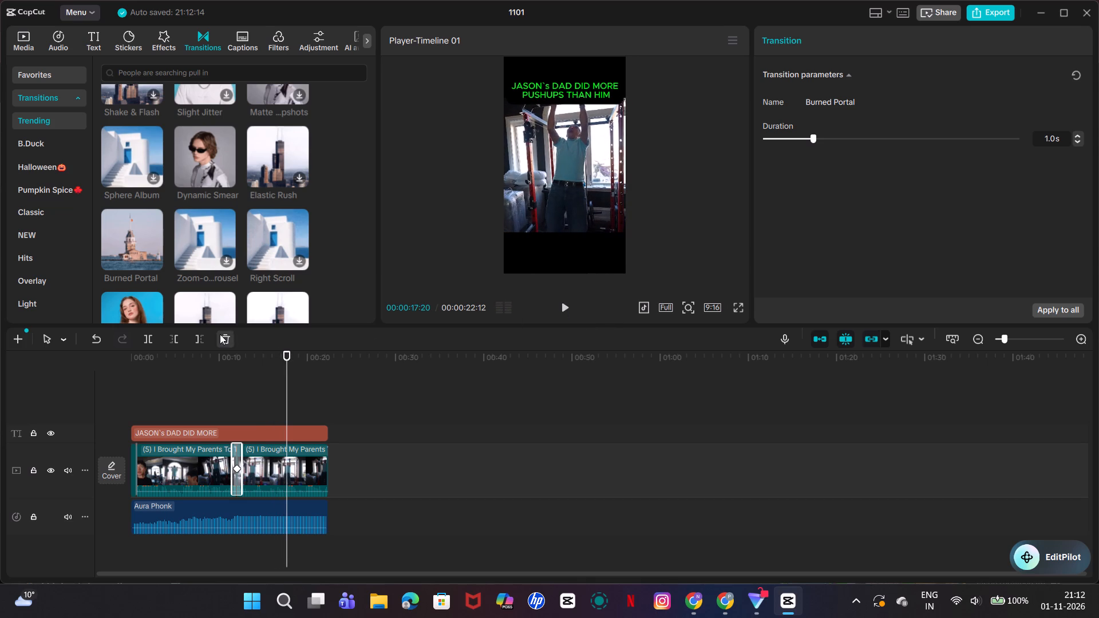
Delete the Burned Portal transition and put the Slight Jitter transition at the same 00:00:12:01 cut.
{"action": "left_click", "coordinate": [220, 334]}
{"action": "scroll", "coordinate": [221, 228], "scroll_direction": "up", "scroll_amount": 1}
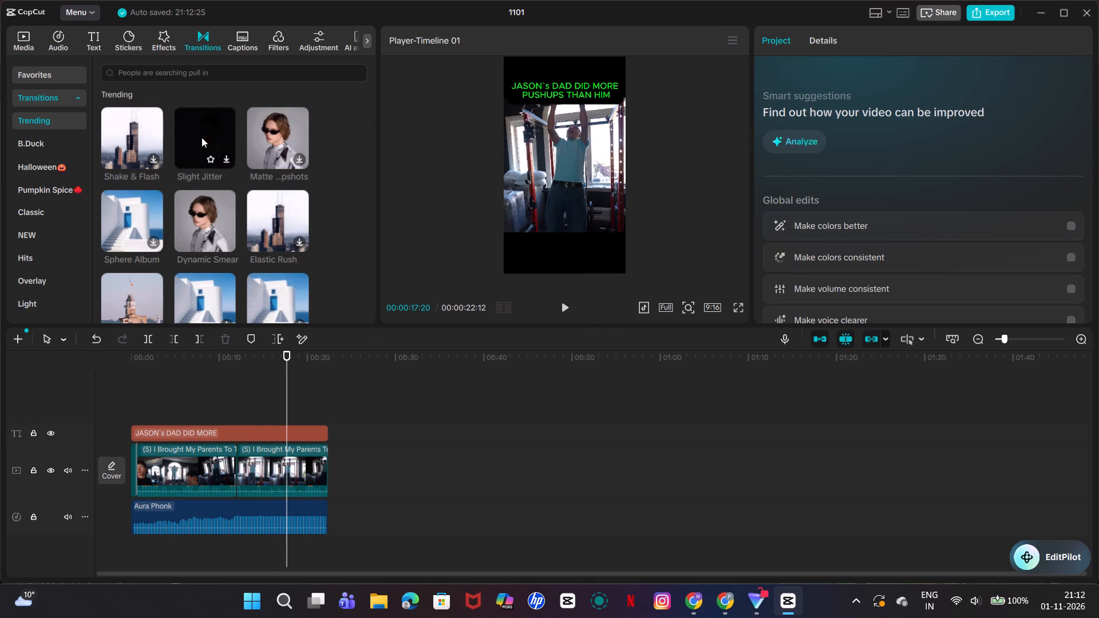
{"action": "left_click_drag", "start_coordinate": [201, 137], "coordinate": [230, 470]}
Play the video from 00:00:08:17 to its end, then replay from the start to about 00:00:07:20 to check the Slight Jitter edit.
{"action": "left_click_drag", "start_coordinate": [287, 395], "coordinate": [211, 407]}
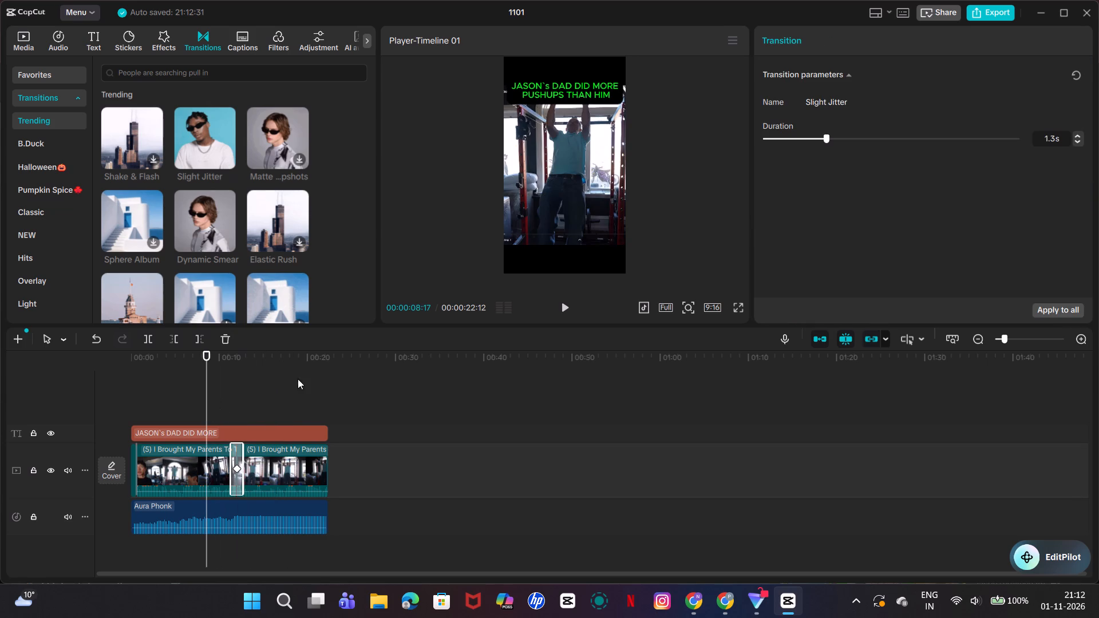
{"action": "left_click", "coordinate": [567, 306]}
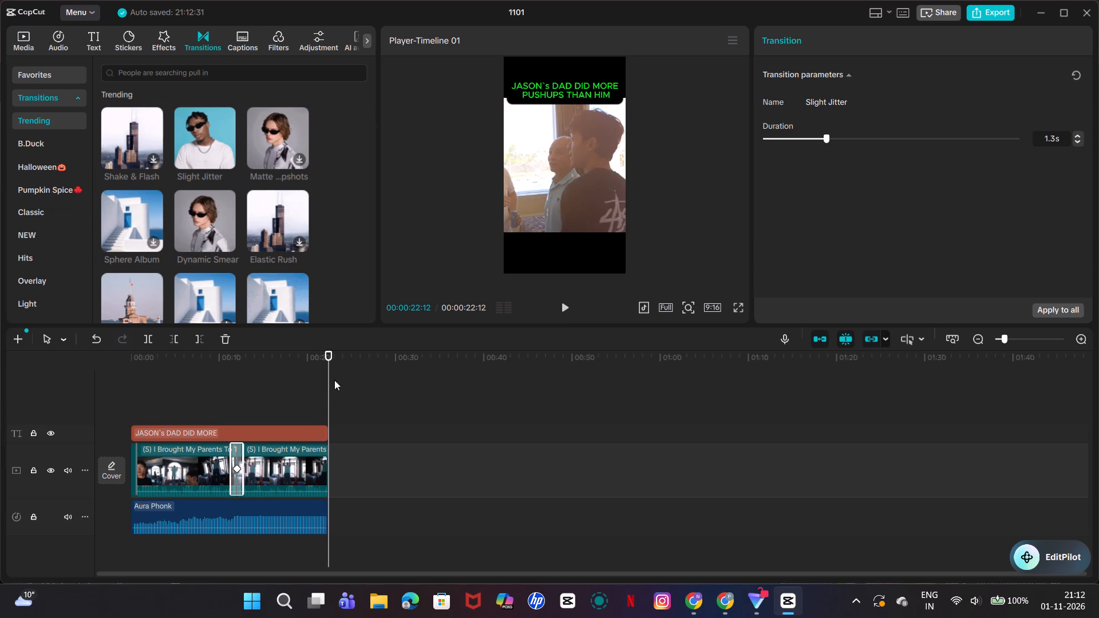
{"action": "left_click_drag", "start_coordinate": [329, 384], "coordinate": [306, 386]}
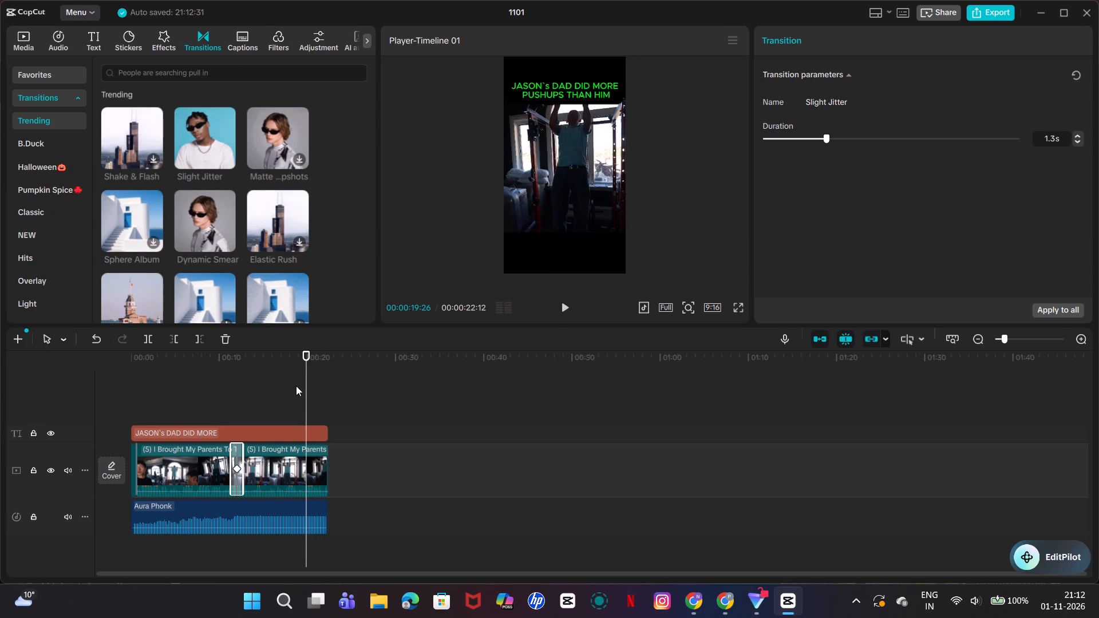
{"action": "left_click_drag", "start_coordinate": [303, 391], "coordinate": [114, 398]}
{"action": "left_click", "coordinate": [566, 306]}
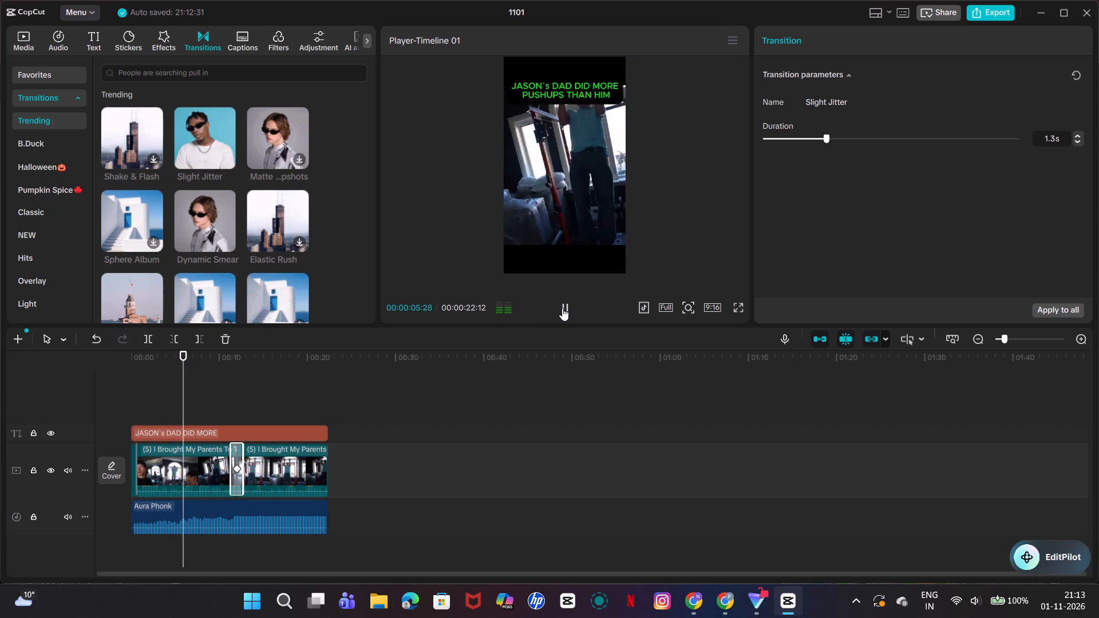
{"action": "left_click", "coordinate": [562, 308]}
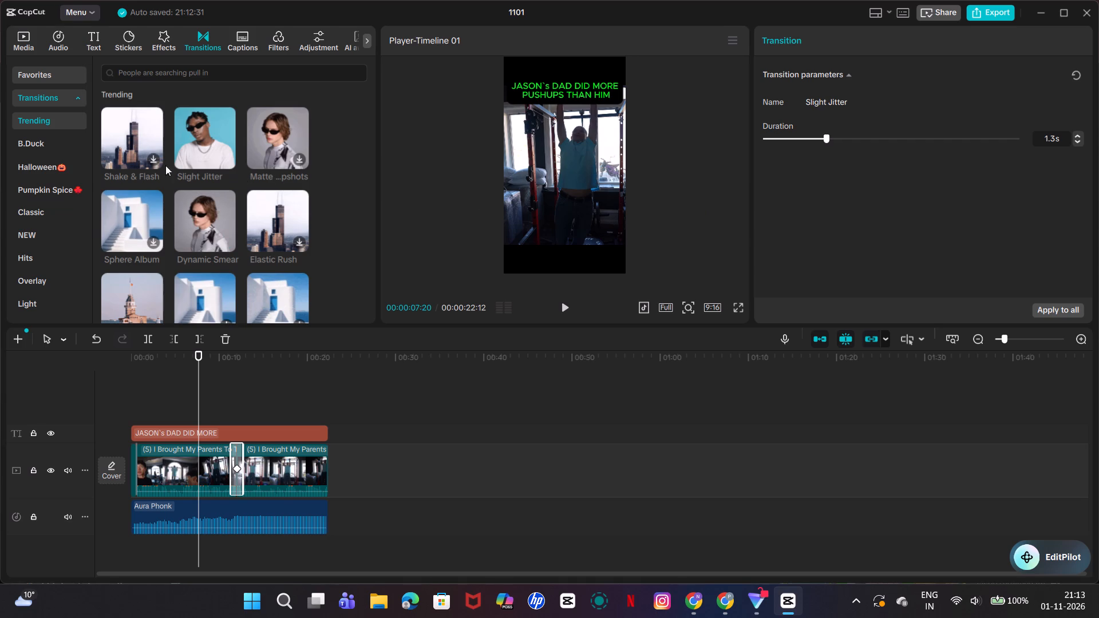
Change "PUSHUPS" in the caption to "PUSH UPS" so it reads "JASON`s DAD DID MORE PUSH UPS THAN HIM".
{"action": "scroll", "coordinate": [215, 207], "scroll_direction": "up", "scroll_amount": 3}
{"action": "left_click", "coordinate": [299, 426]}
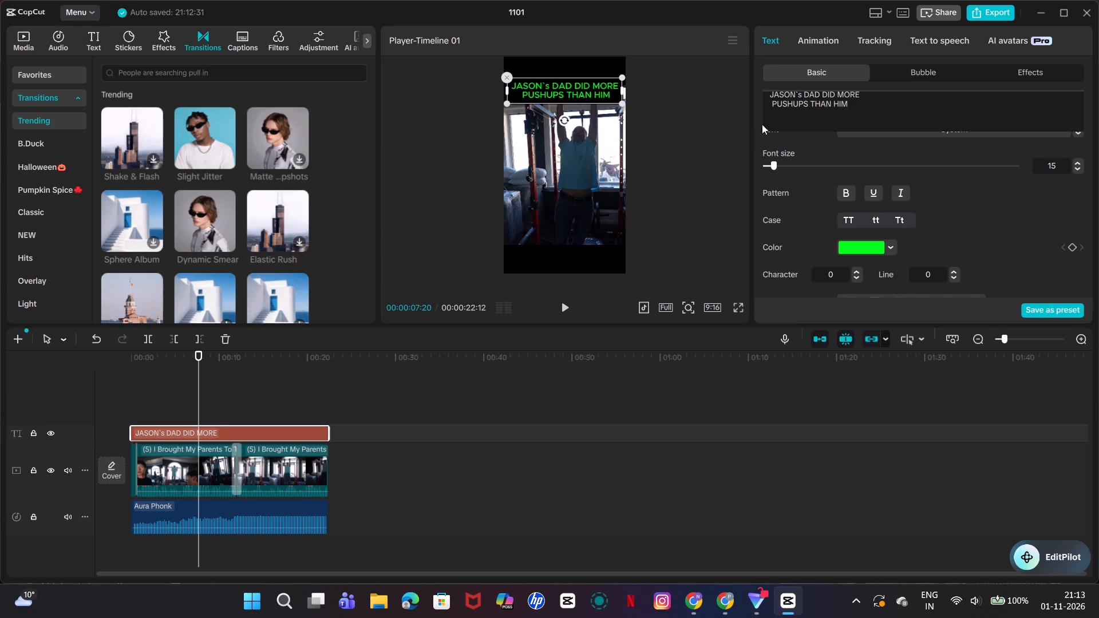
{"action": "left_click", "coordinate": [792, 103]}
{"action": "key", "text": "space"}
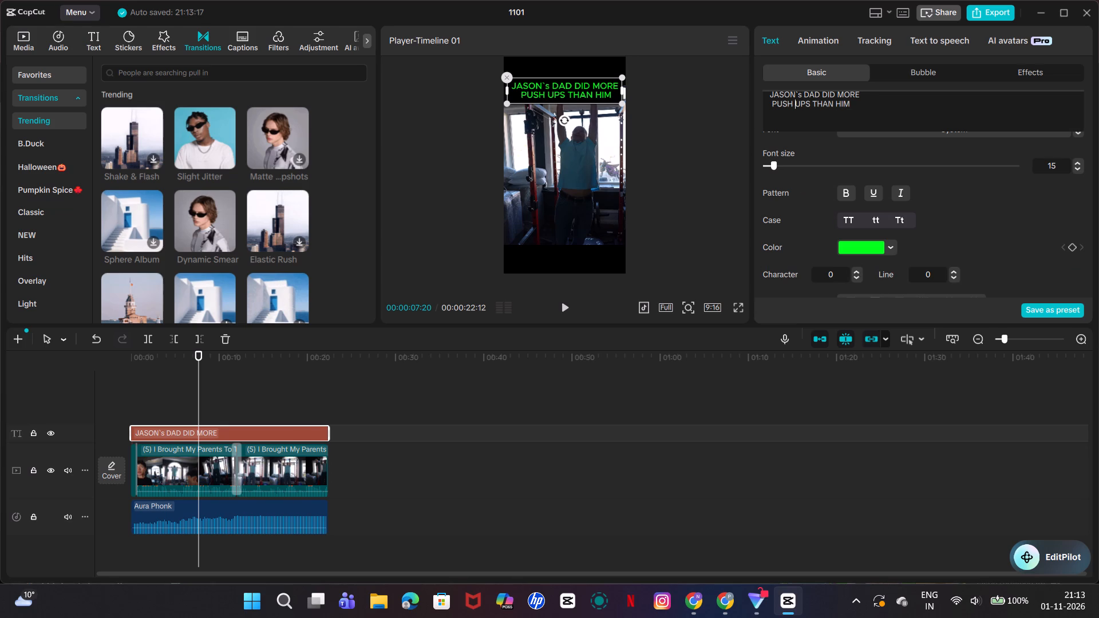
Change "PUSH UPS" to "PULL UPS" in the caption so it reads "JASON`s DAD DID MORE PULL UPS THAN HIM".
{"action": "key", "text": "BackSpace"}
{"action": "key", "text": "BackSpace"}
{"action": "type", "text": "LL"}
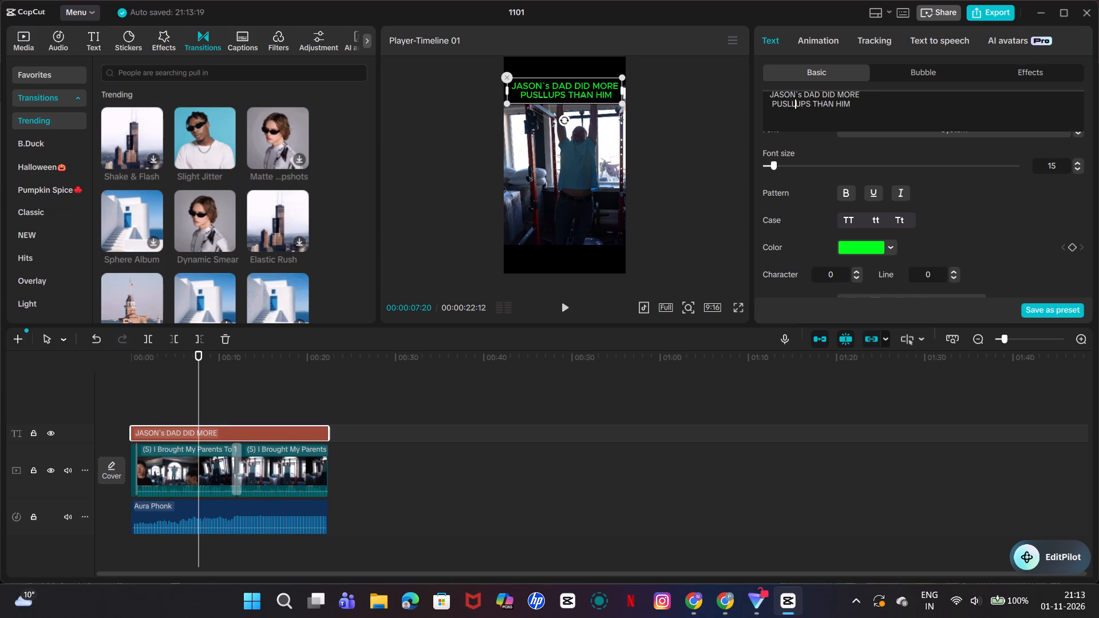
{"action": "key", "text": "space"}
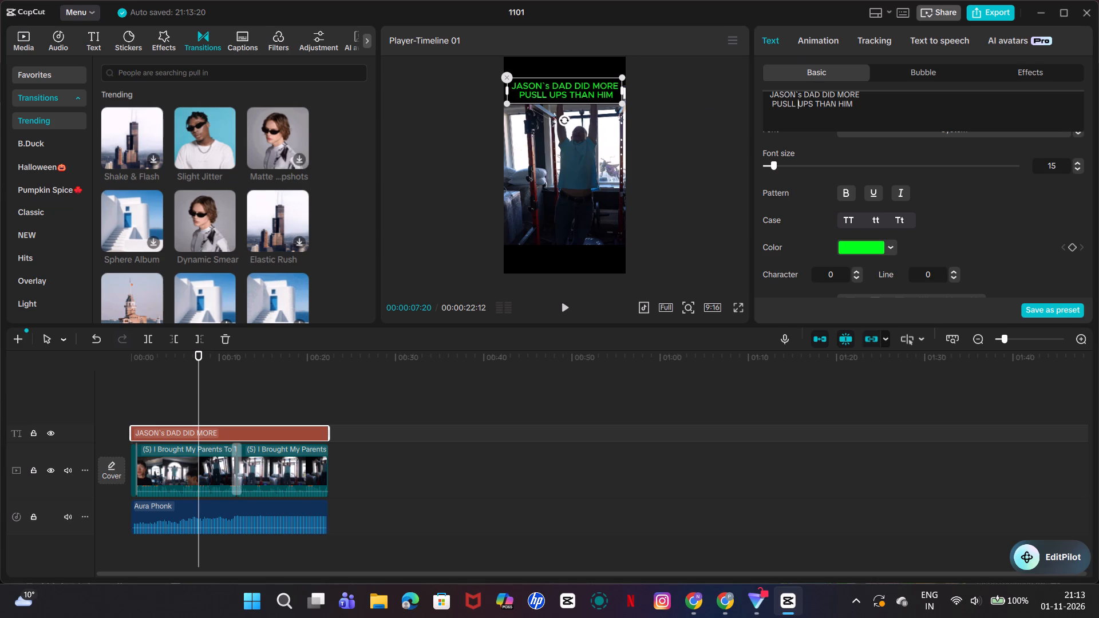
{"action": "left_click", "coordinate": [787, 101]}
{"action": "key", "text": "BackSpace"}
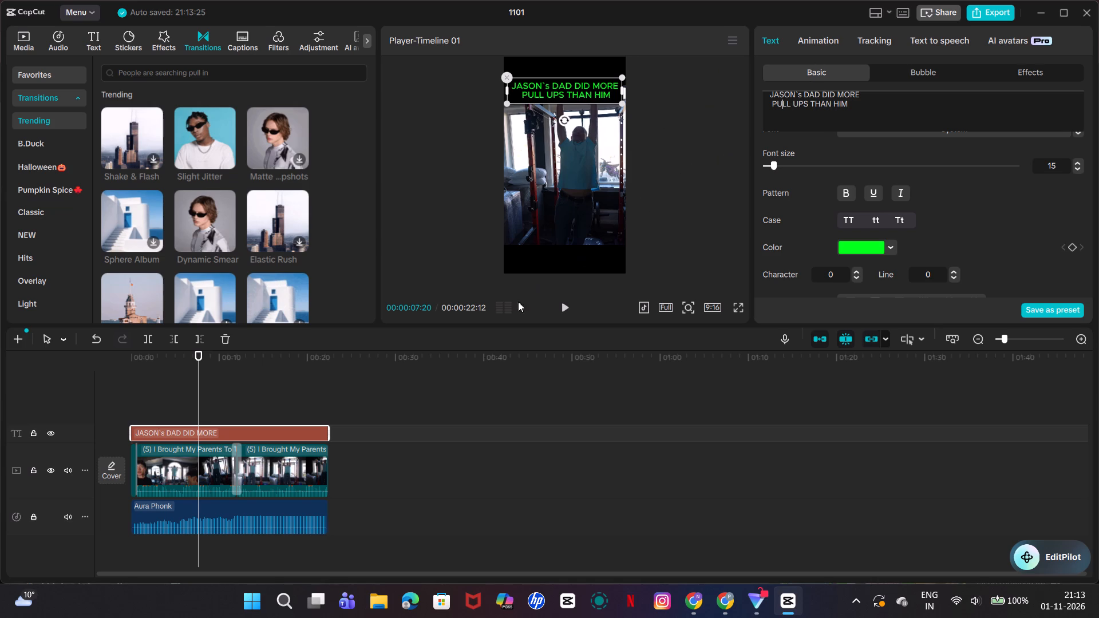
Return the playhead to the start of the video and look through the Featured filters.
{"action": "left_click_drag", "start_coordinate": [196, 382], "coordinate": [196, 383]}
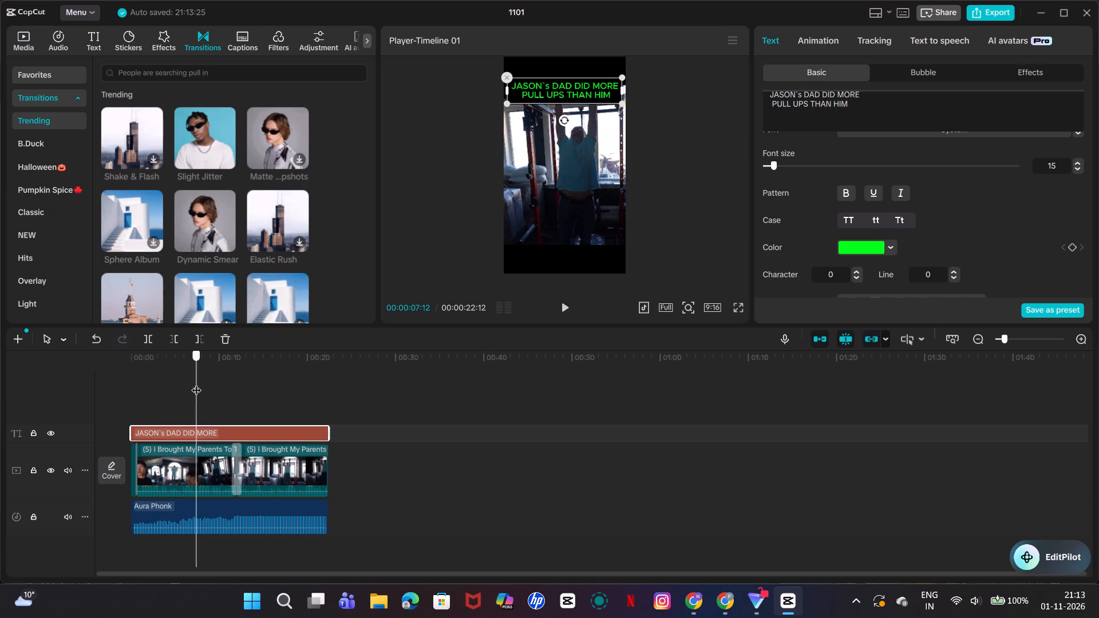
{"action": "left_click_drag", "start_coordinate": [196, 383], "coordinate": [124, 395]}
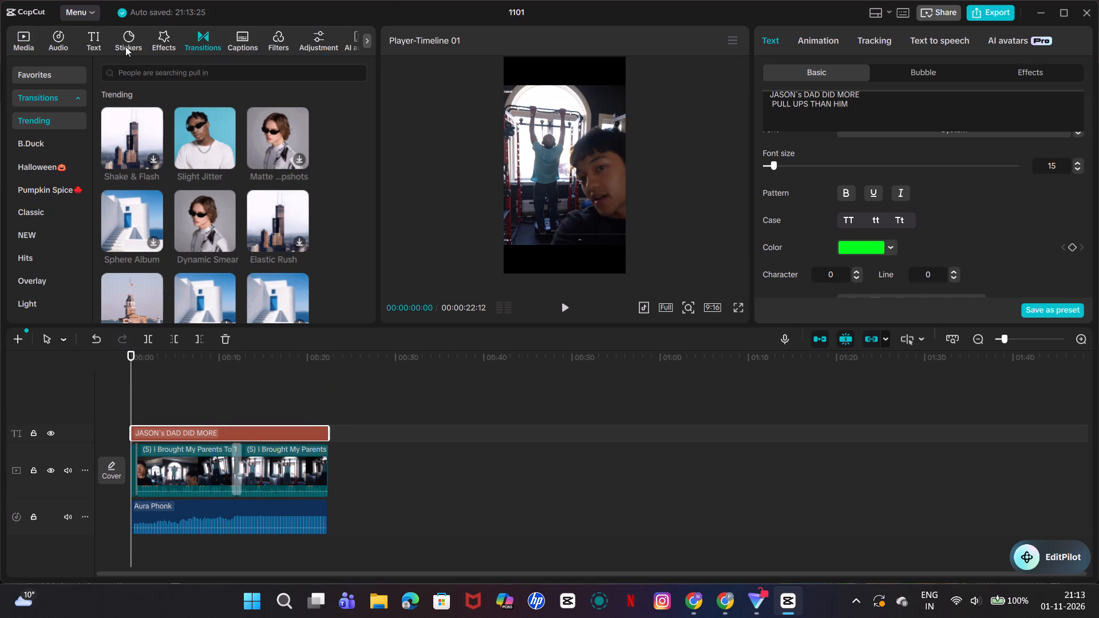
{"action": "left_click", "coordinate": [276, 40]}
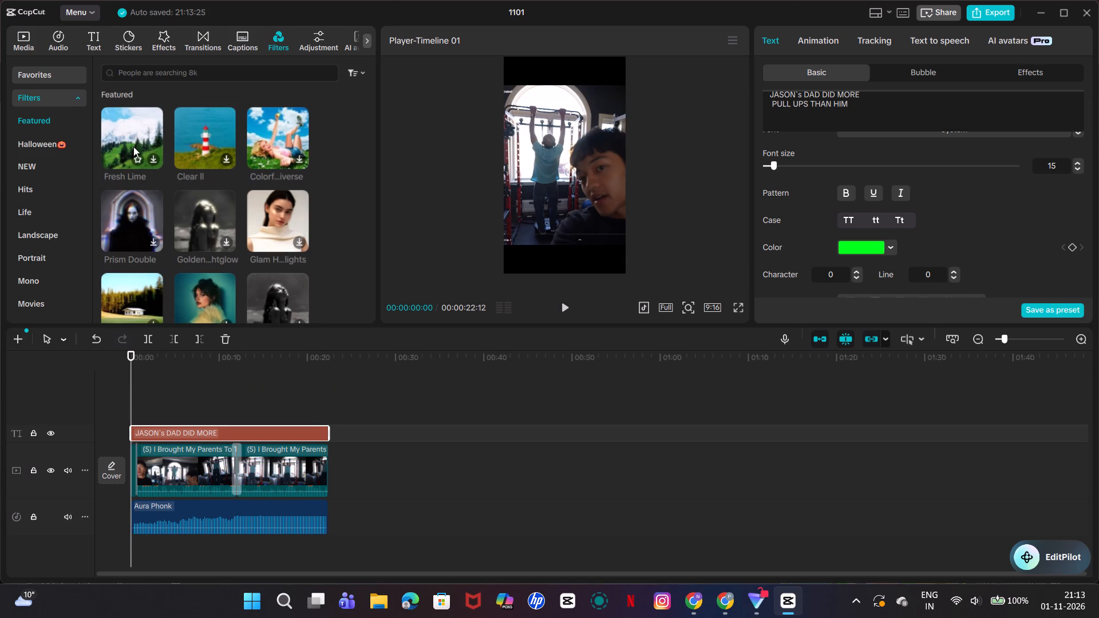
{"action": "scroll", "coordinate": [274, 219], "scroll_direction": "down", "scroll_amount": 1}
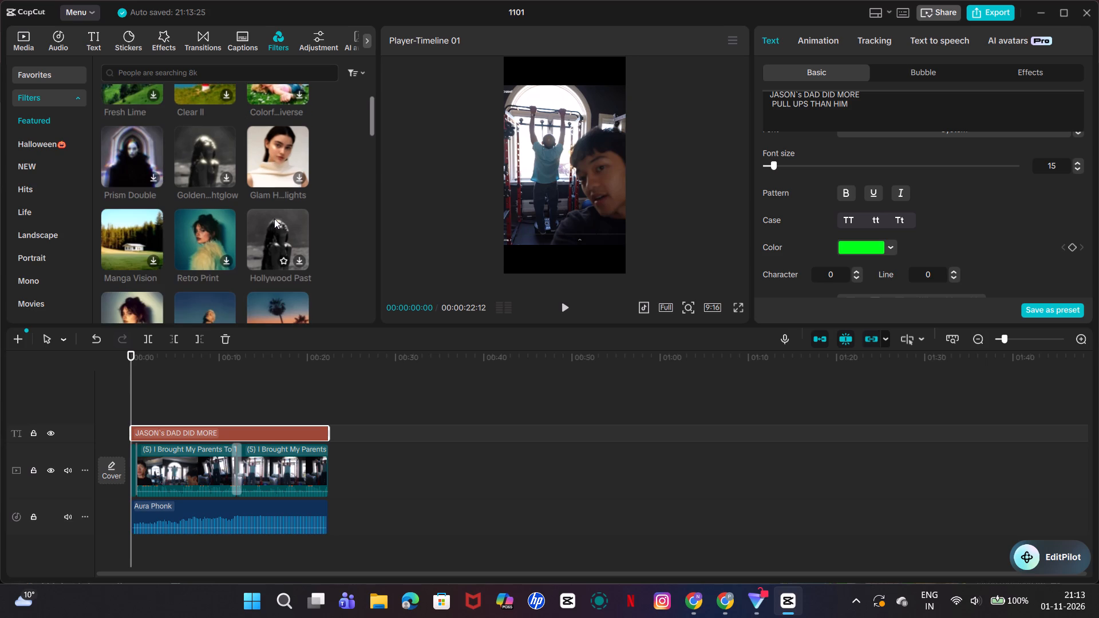
{"action": "scroll", "coordinate": [122, 238], "scroll_direction": "down", "scroll_amount": 2}
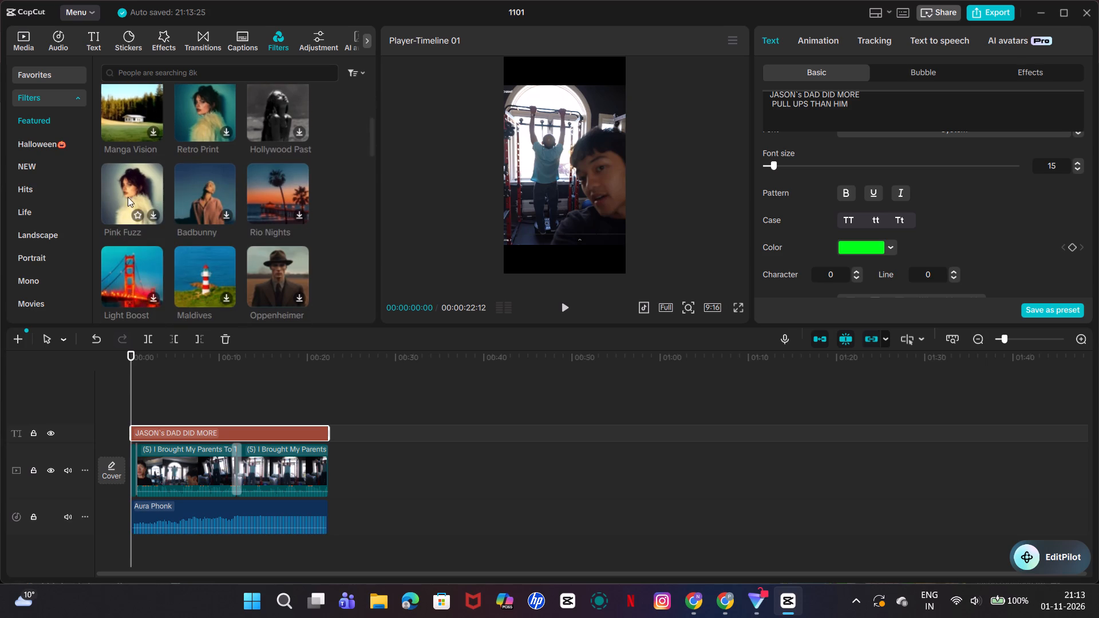
{"action": "scroll", "coordinate": [250, 253], "scroll_direction": "down", "scroll_amount": 1}
{"action": "scroll", "coordinate": [192, 237], "scroll_direction": "down", "scroll_amount": 1}
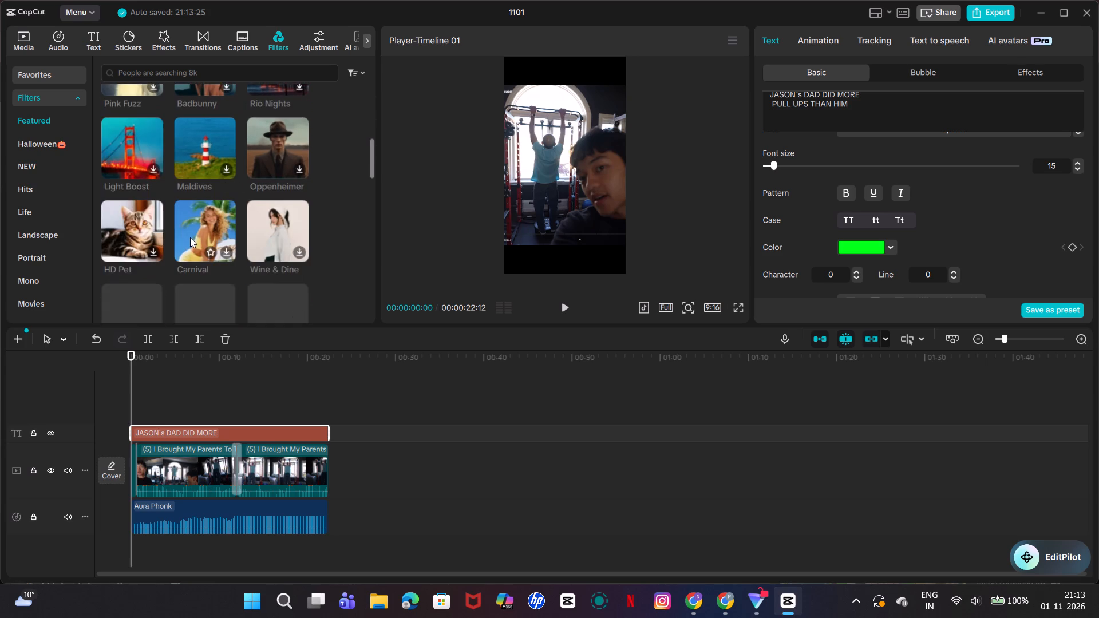
{"action": "scroll", "coordinate": [189, 237], "scroll_direction": "down", "scroll_amount": 7}
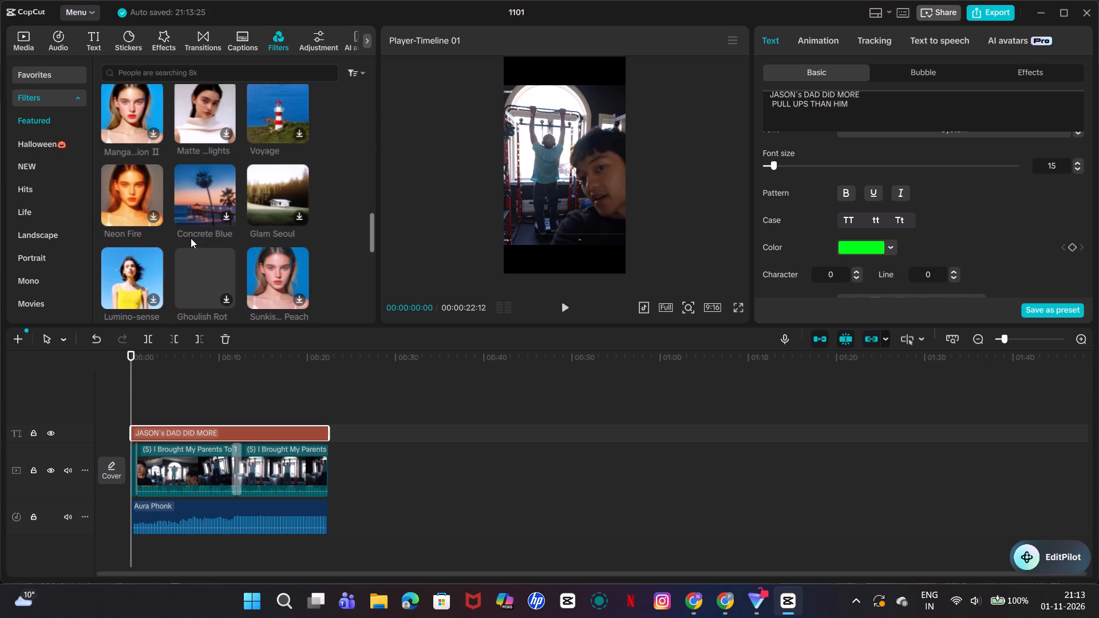
{"action": "scroll", "coordinate": [191, 238], "scroll_direction": "down", "scroll_amount": 1}
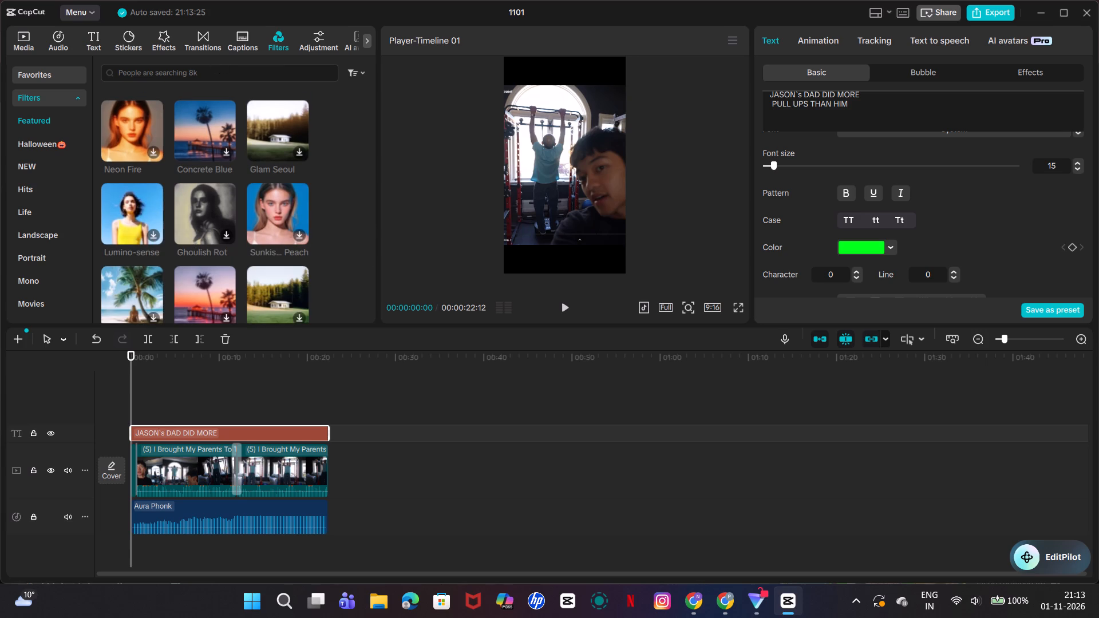
Search the filters for 8k and place the 8K filter above the caption at the start of the timeline.
{"action": "left_click", "coordinate": [213, 70]}
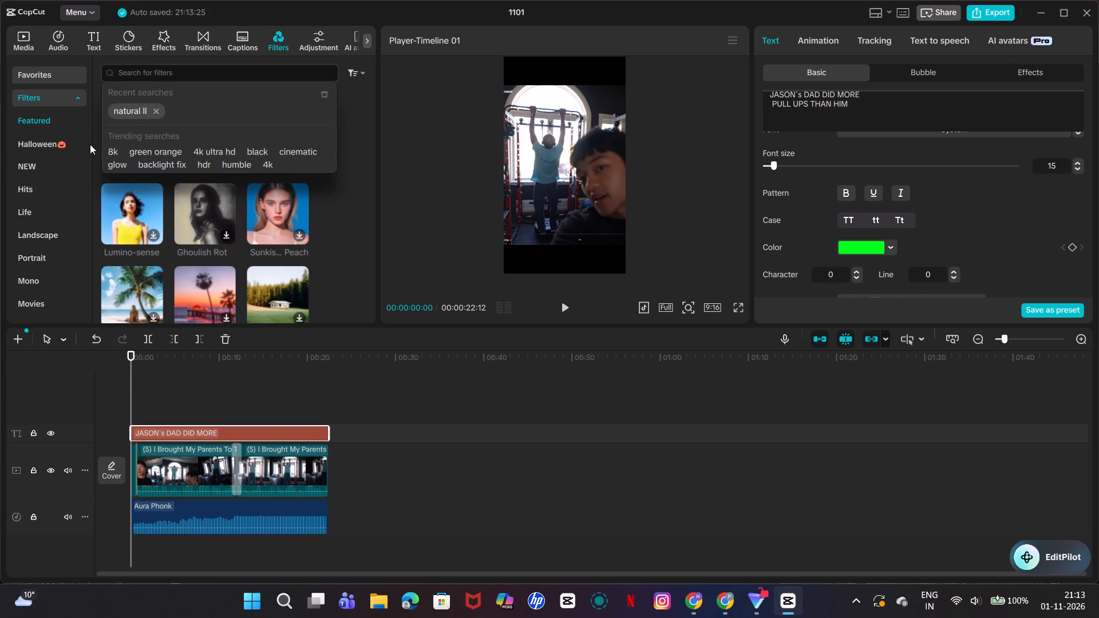
{"action": "left_click", "coordinate": [108, 148]}
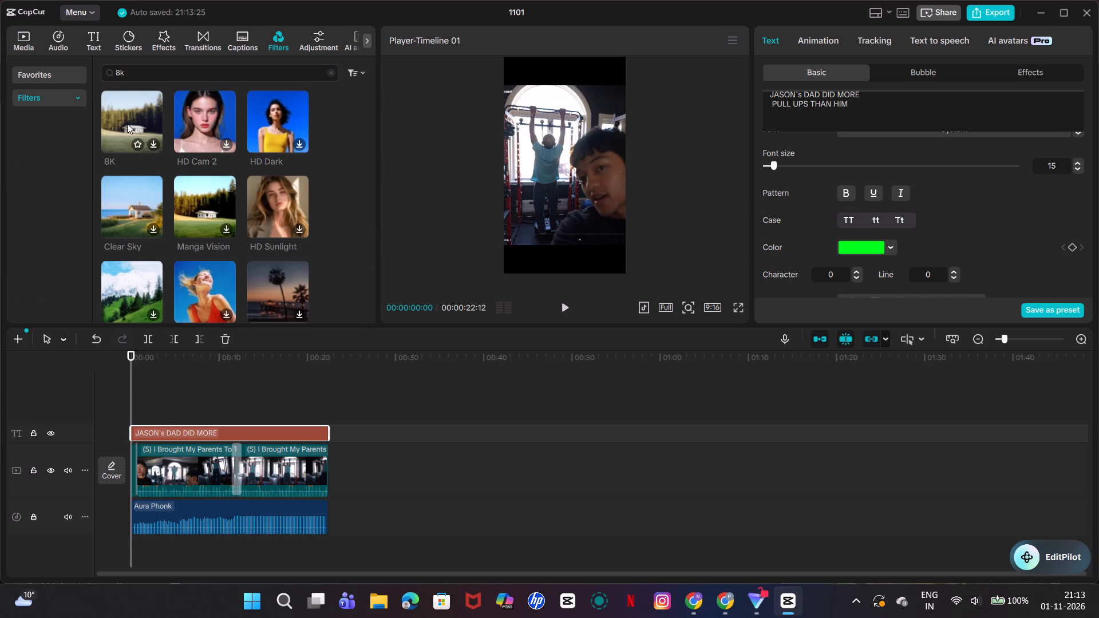
{"action": "left_click_drag", "start_coordinate": [128, 121], "coordinate": [160, 336]}
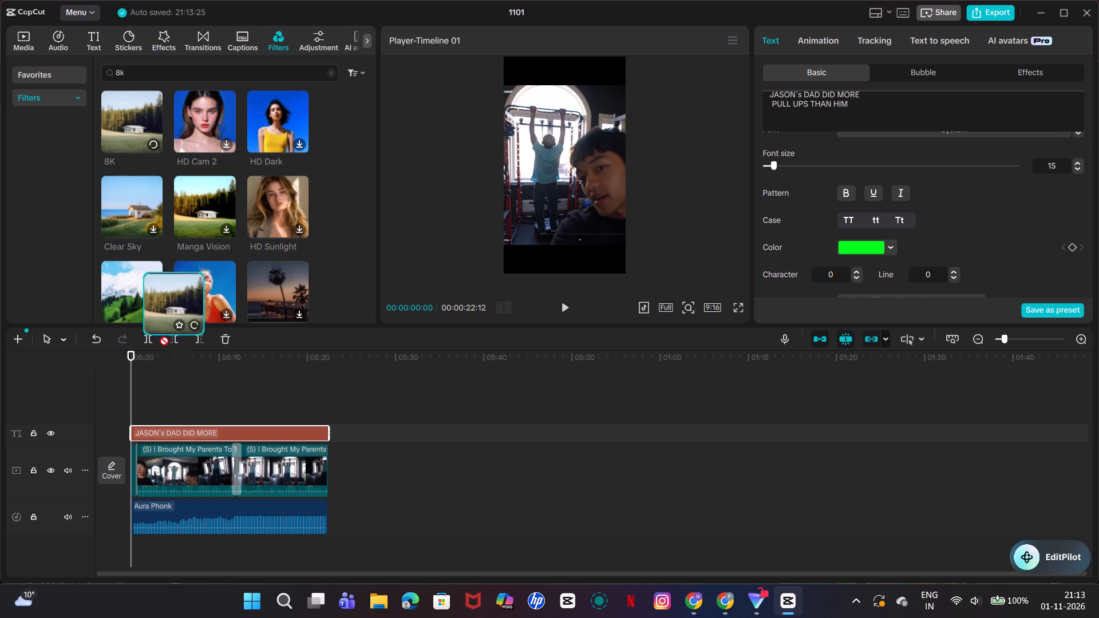
{"action": "left_click_drag", "start_coordinate": [160, 336], "coordinate": [132, 413]}
Extend the 8K filter to the end of the video at 00:00:22:12, matching the caption's length.
{"action": "left_click_drag", "start_coordinate": [156, 411], "coordinate": [169, 411]}
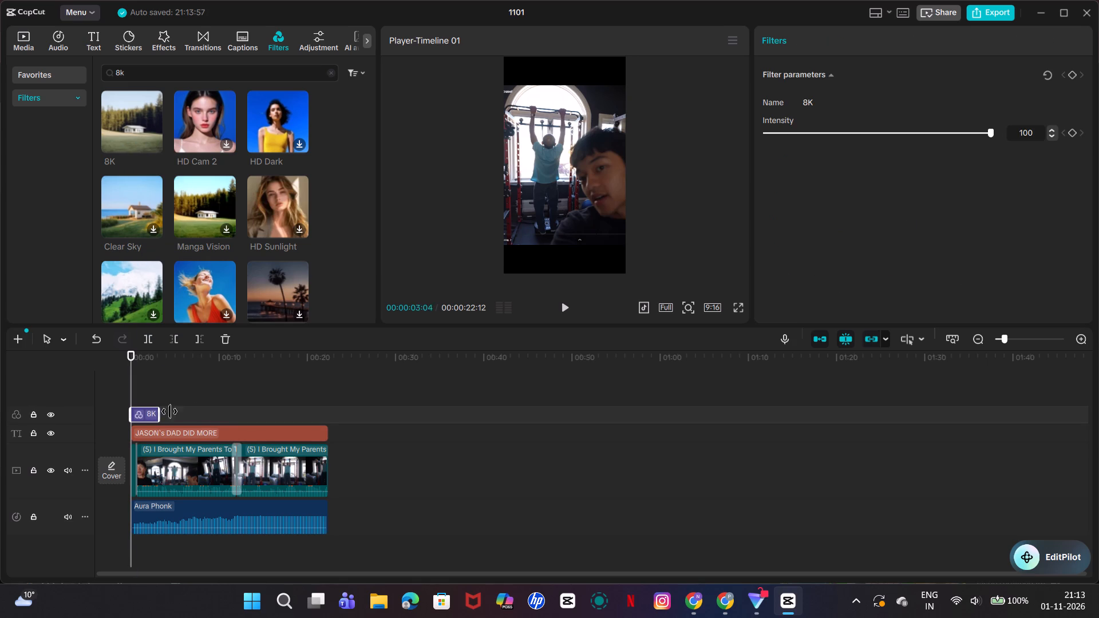
{"action": "left_click_drag", "start_coordinate": [169, 411], "coordinate": [324, 424]}
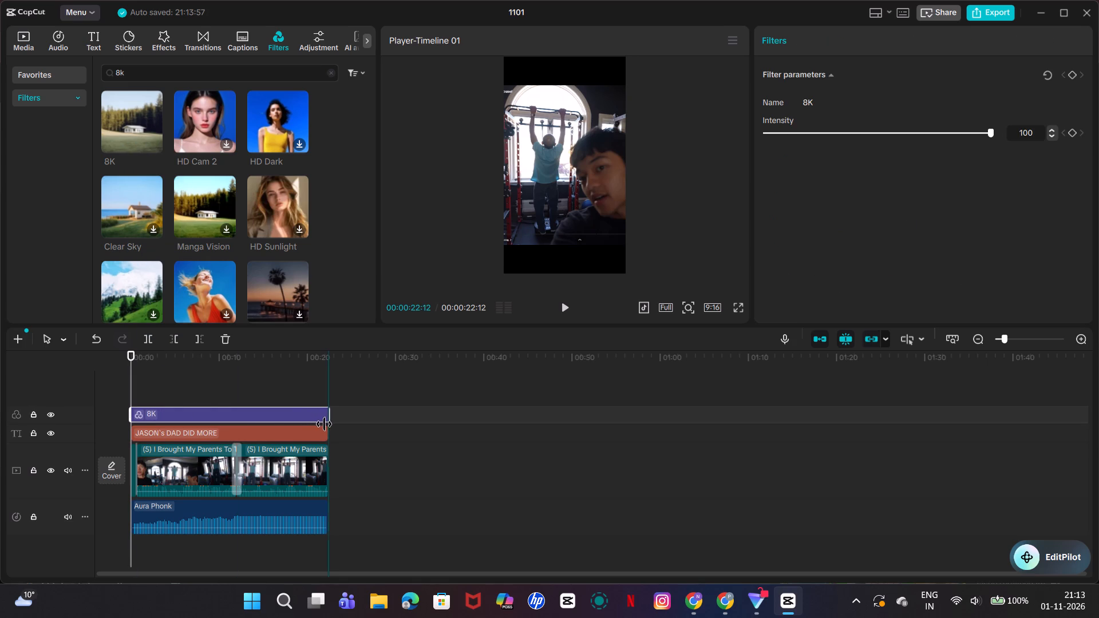
{"action": "left_click_drag", "start_coordinate": [324, 424], "coordinate": [326, 426]}
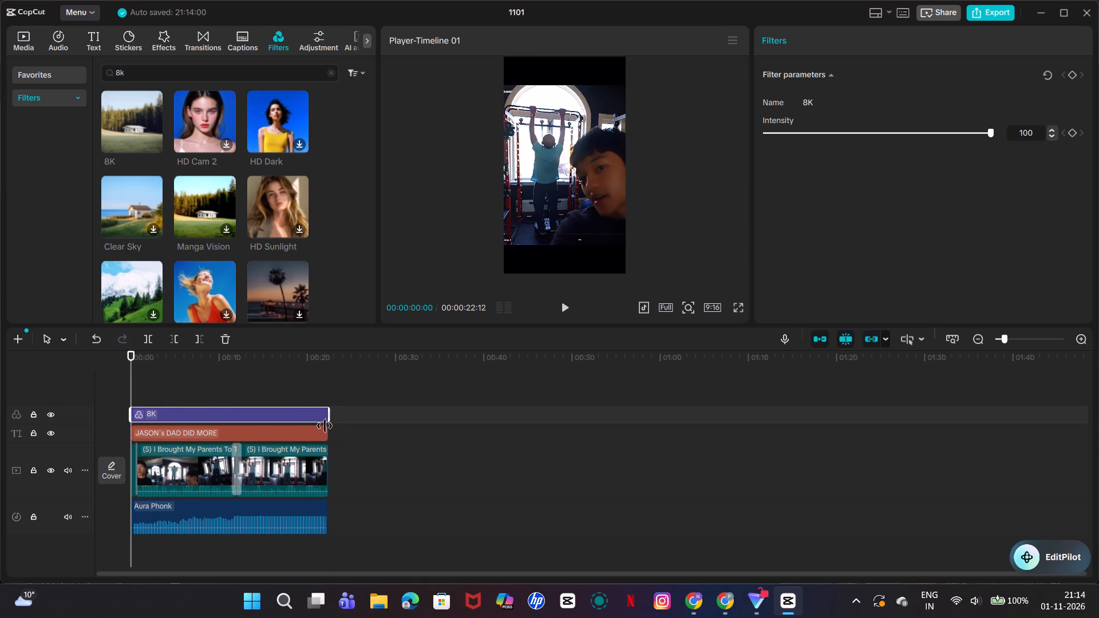
{"action": "left_click", "coordinate": [325, 426]}
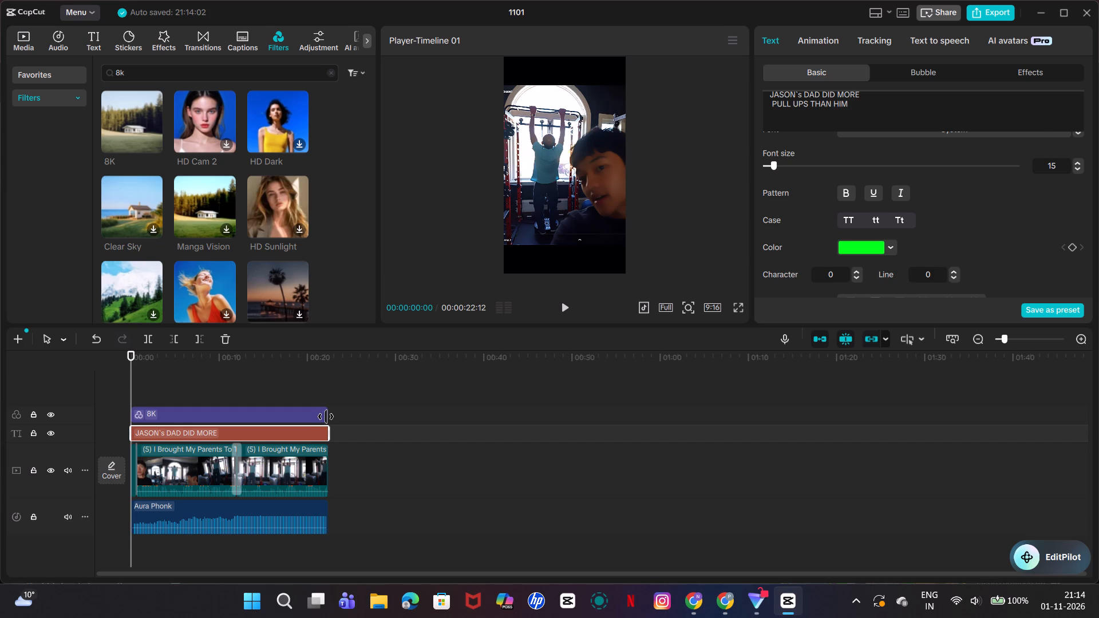
{"action": "left_click", "coordinate": [326, 417]}
{"action": "left_click", "coordinate": [326, 417]}
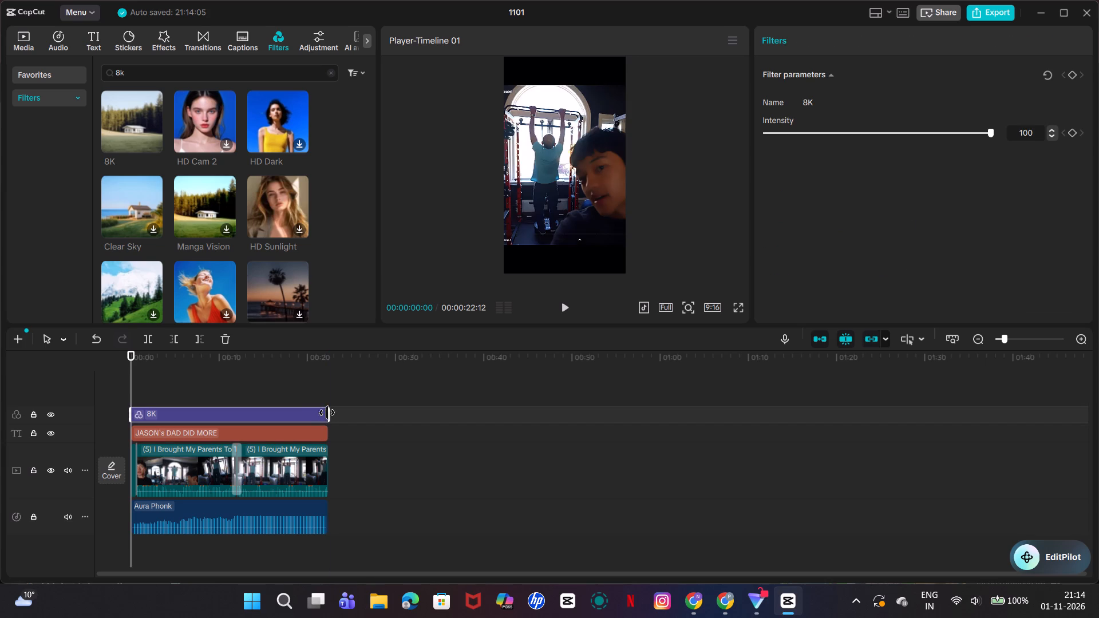
Play the whole video from the start in full screen to check the 8K filter and the caption, then leave full screen.
{"action": "left_click_drag", "start_coordinate": [131, 384], "coordinate": [132, 384]}
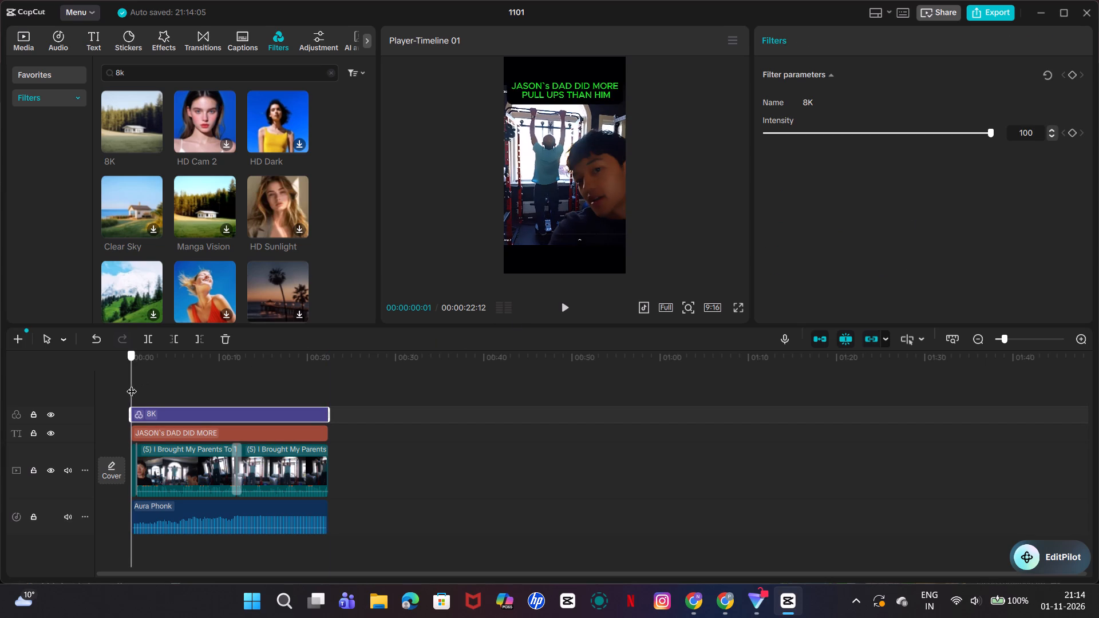
{"action": "left_click_drag", "start_coordinate": [132, 384], "coordinate": [102, 403]}
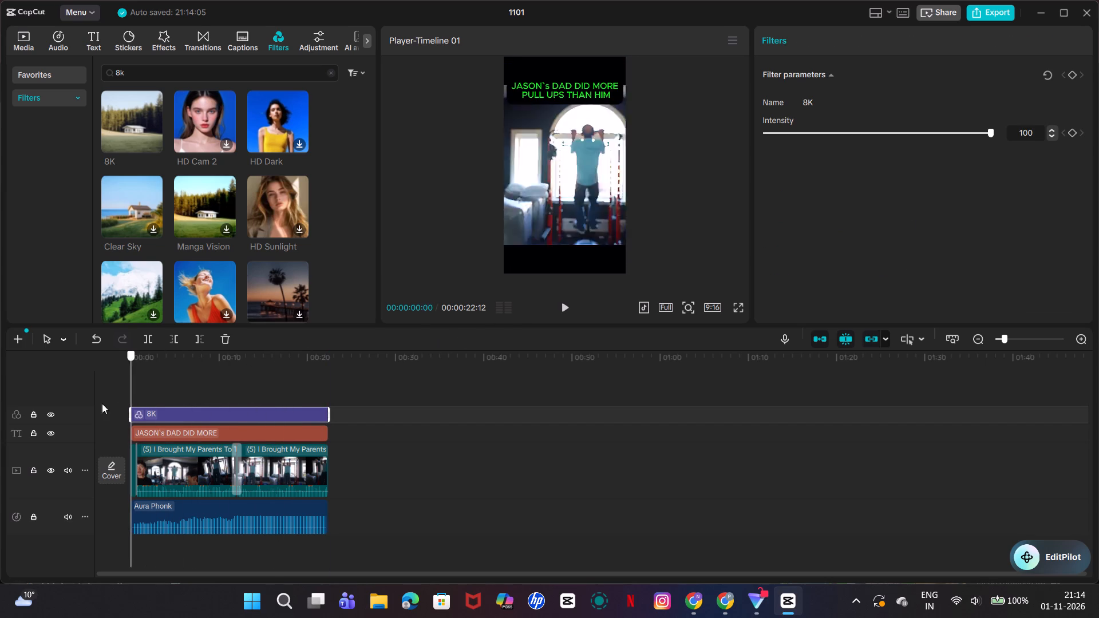
{"action": "left_click_drag", "start_coordinate": [102, 403], "coordinate": [96, 403]}
{"action": "left_click", "coordinate": [740, 311]}
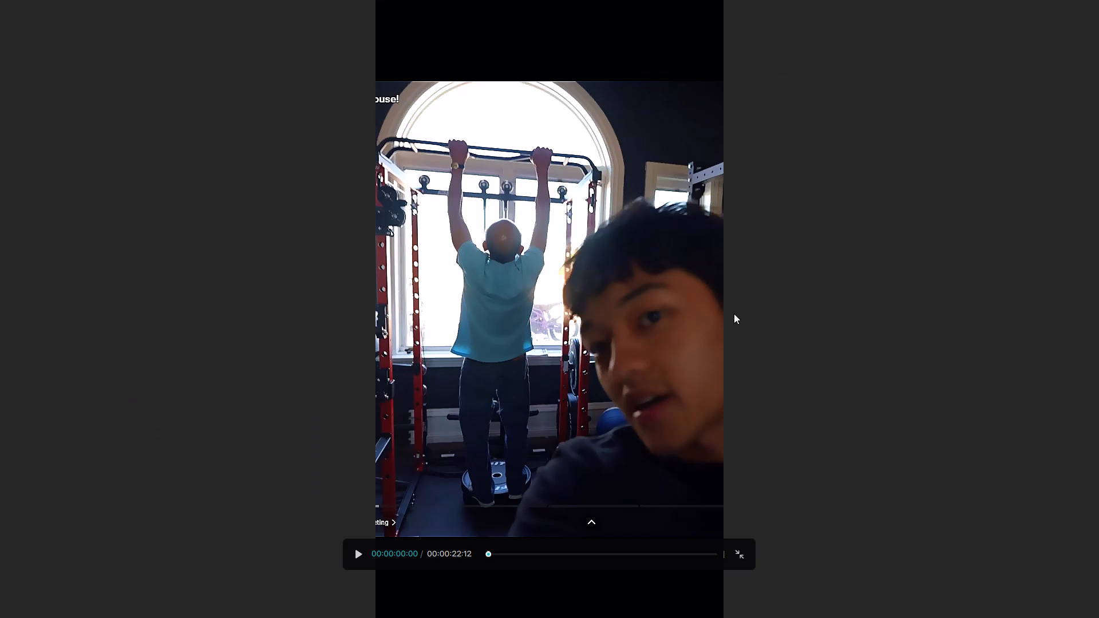
{"action": "left_click", "coordinate": [602, 376]}
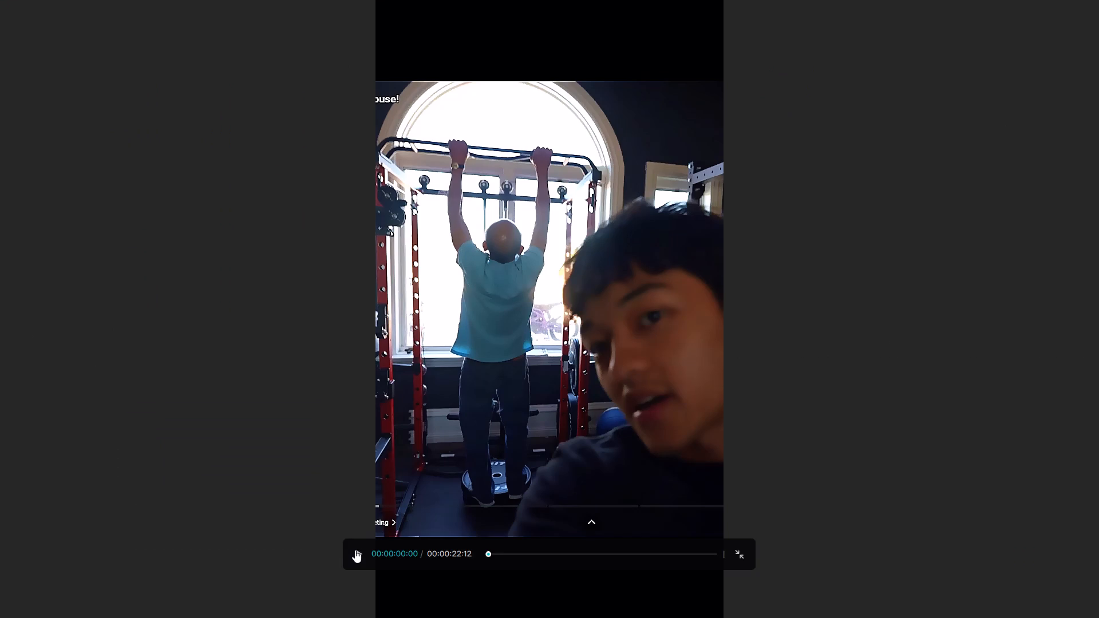
{"action": "left_click", "coordinate": [355, 550]}
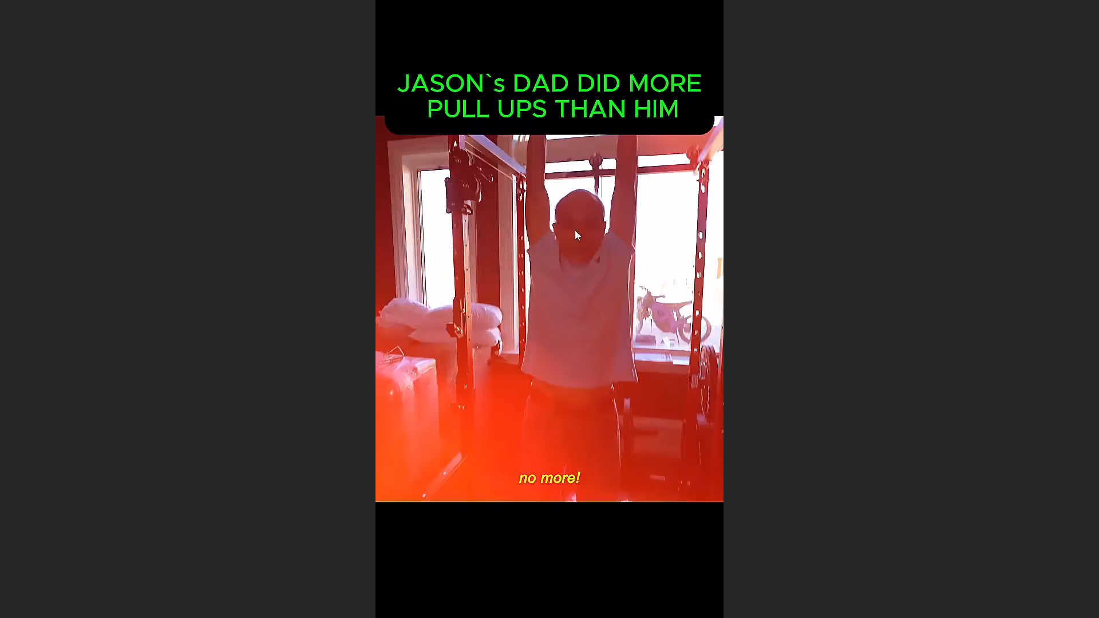
{"action": "left_click", "coordinate": [645, 482]}
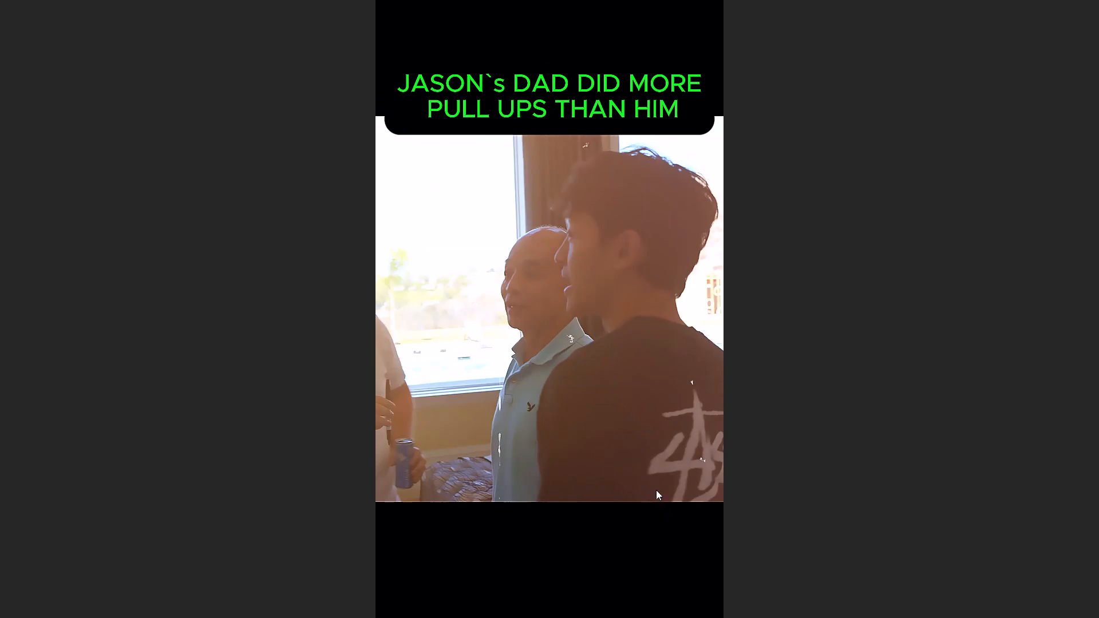
{"action": "left_click", "coordinate": [733, 549]}
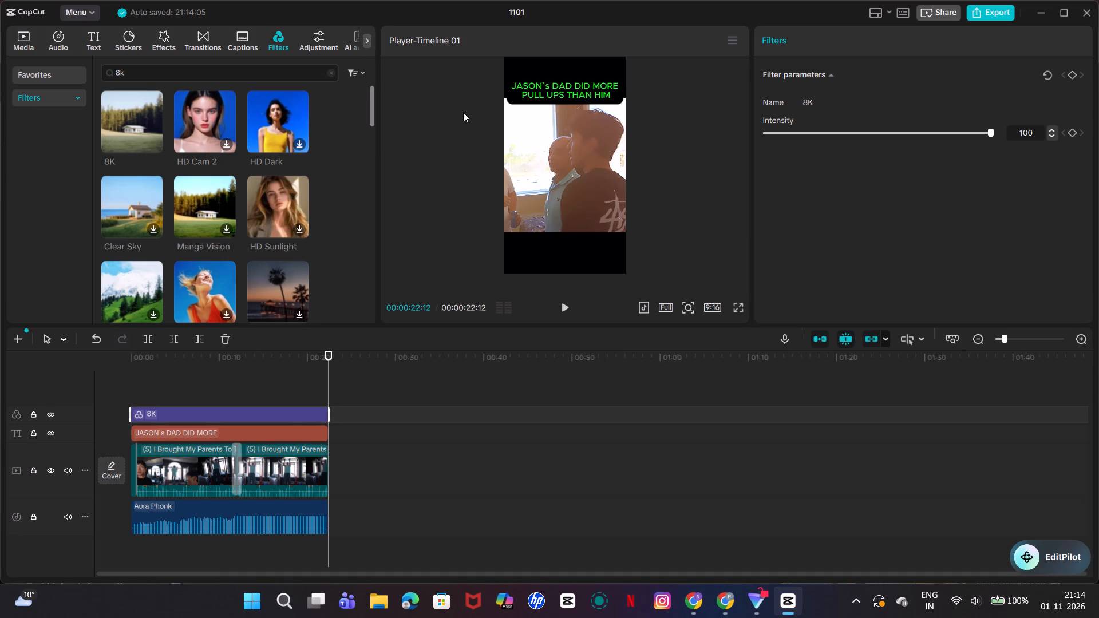
Clear the all-caps caption text and start it again with "Jason`s".
{"action": "left_click", "coordinate": [282, 427]}
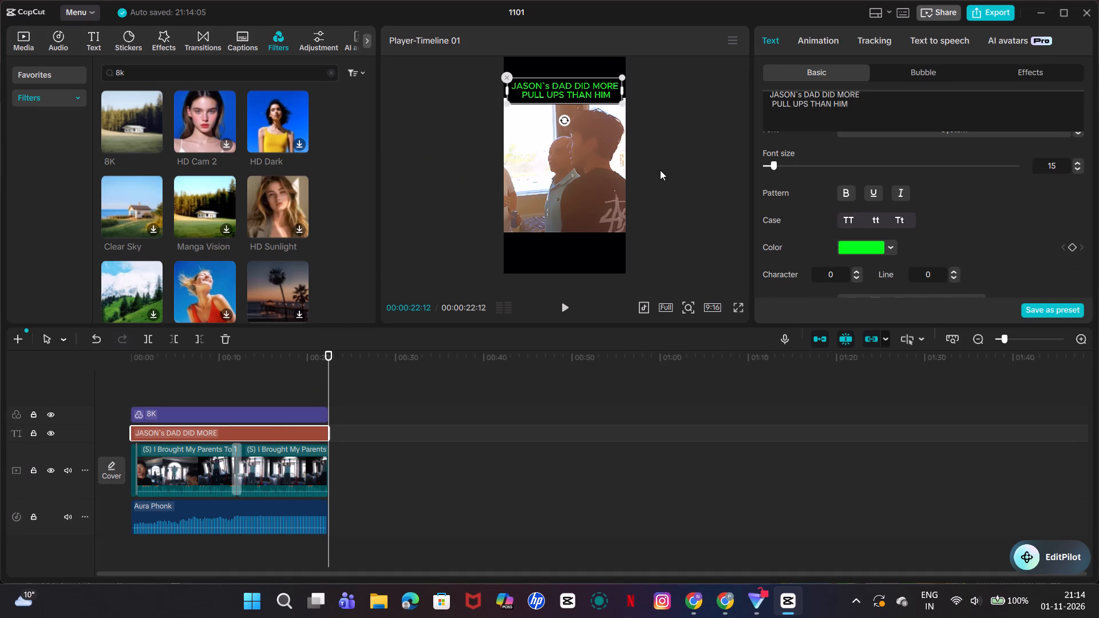
{"action": "left_click_drag", "start_coordinate": [853, 104], "coordinate": [772, 93]}
{"action": "right_click", "coordinate": [798, 98]}
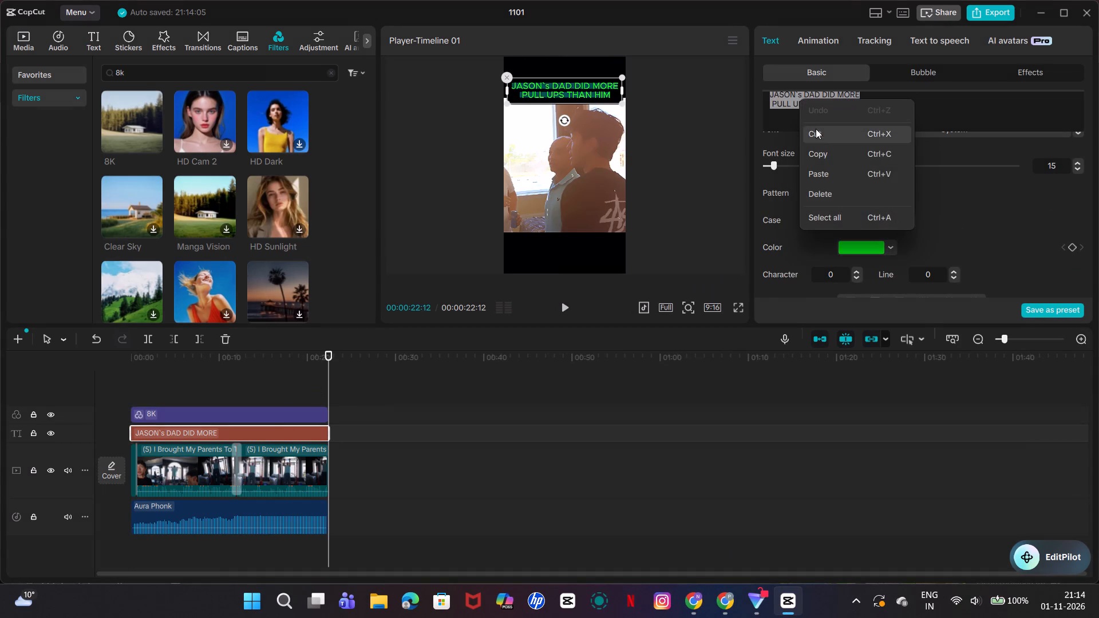
{"action": "left_click", "coordinate": [816, 129]}
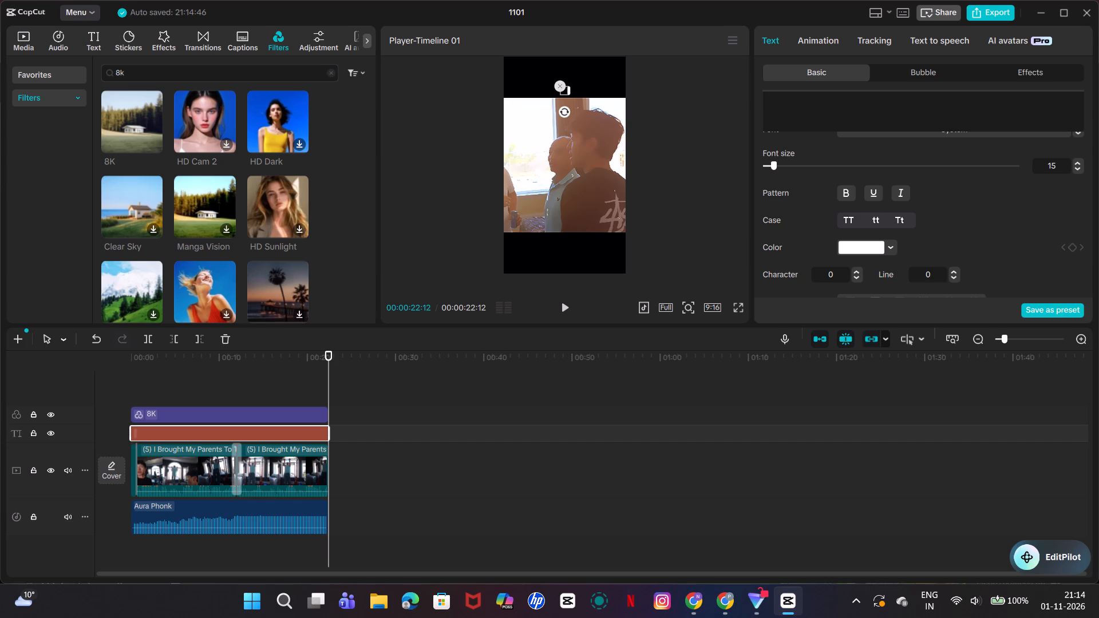
{"action": "type", "text": "Jas"}
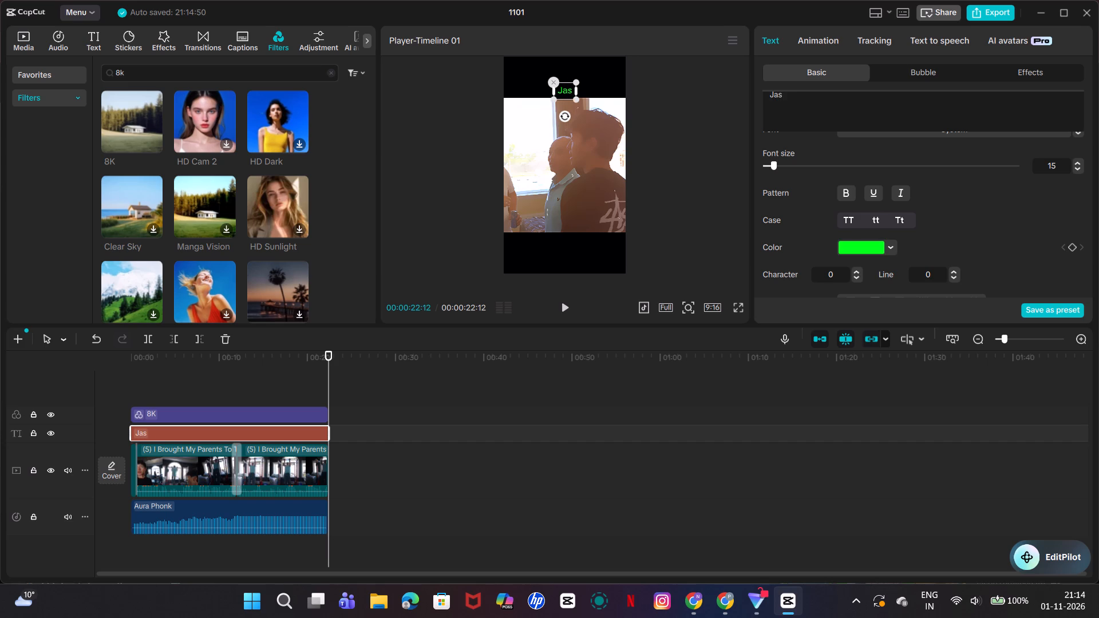
{"action": "type", "text": "on"}
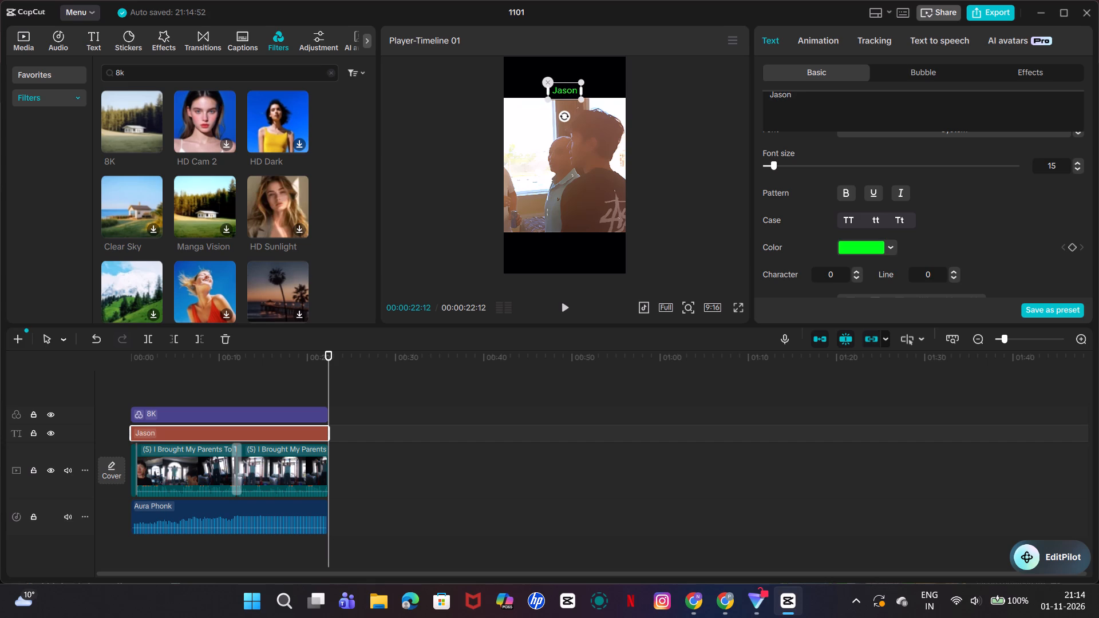
{"action": "key", "text": "grave"}
{"action": "type", "text": "s"}
{"action": "key", "text": "space"}
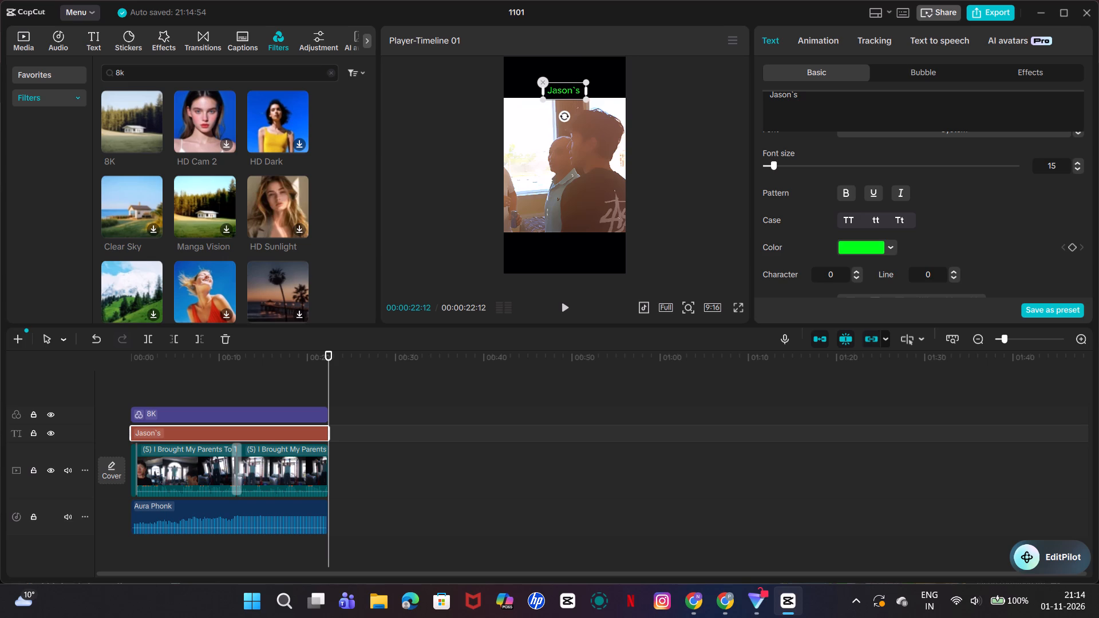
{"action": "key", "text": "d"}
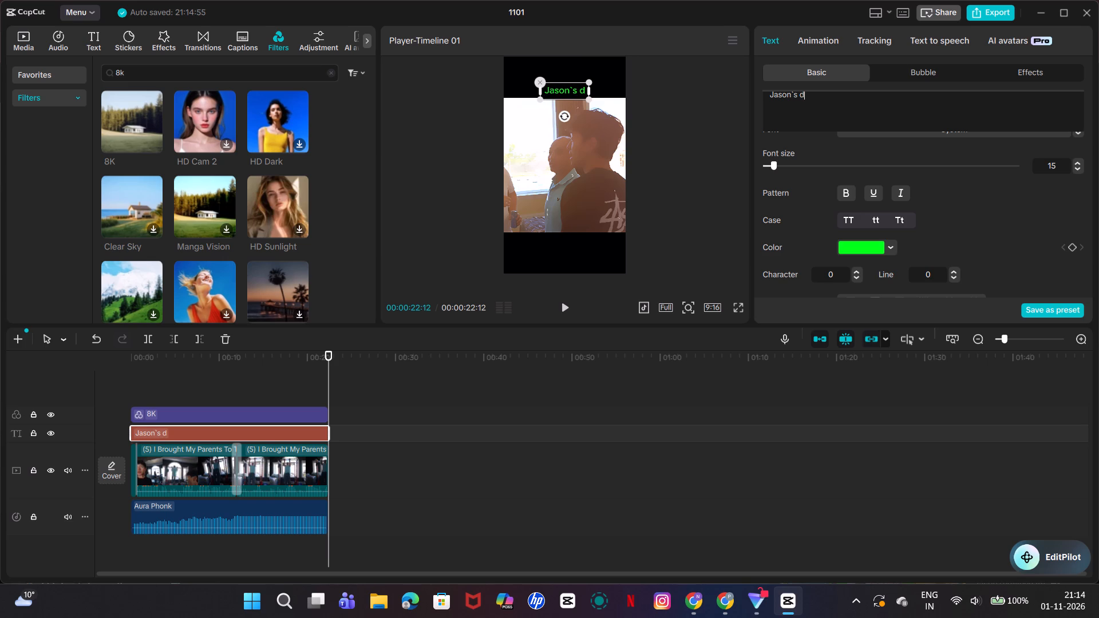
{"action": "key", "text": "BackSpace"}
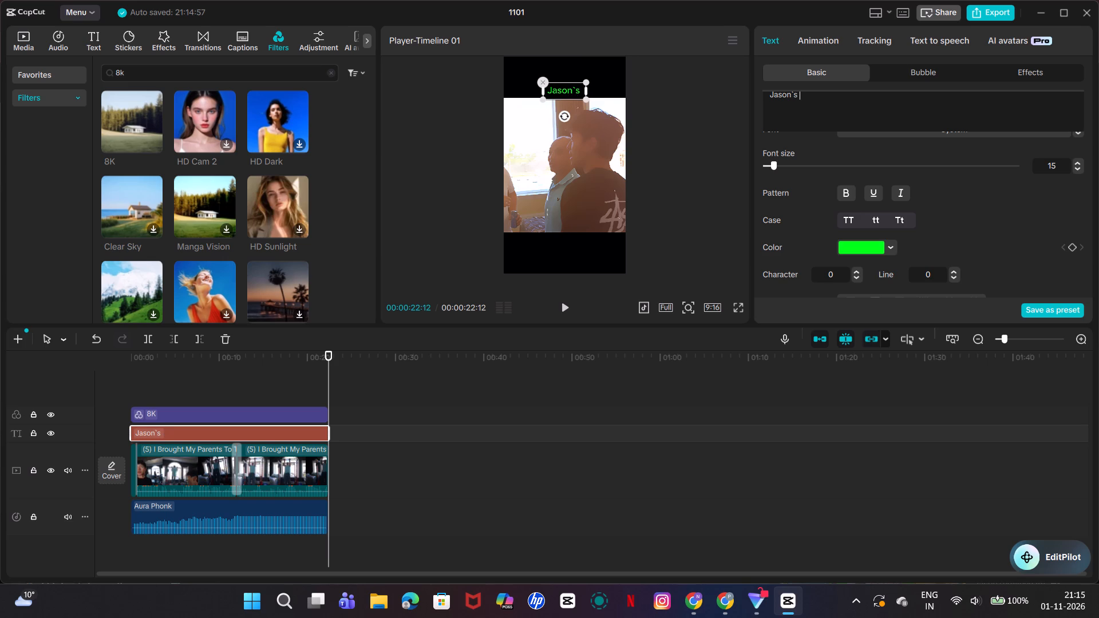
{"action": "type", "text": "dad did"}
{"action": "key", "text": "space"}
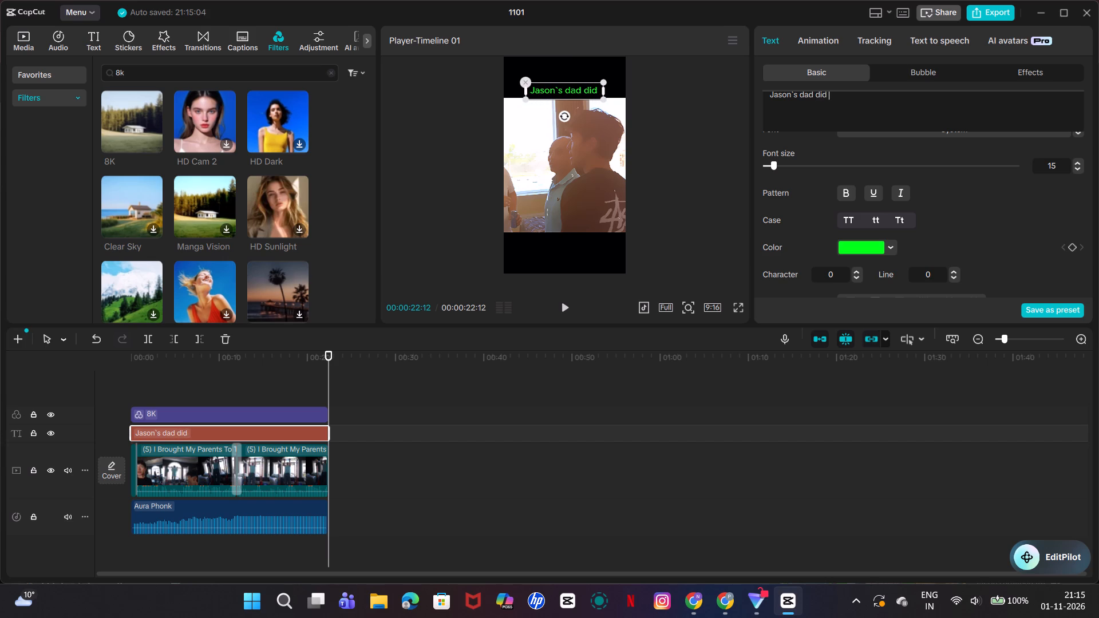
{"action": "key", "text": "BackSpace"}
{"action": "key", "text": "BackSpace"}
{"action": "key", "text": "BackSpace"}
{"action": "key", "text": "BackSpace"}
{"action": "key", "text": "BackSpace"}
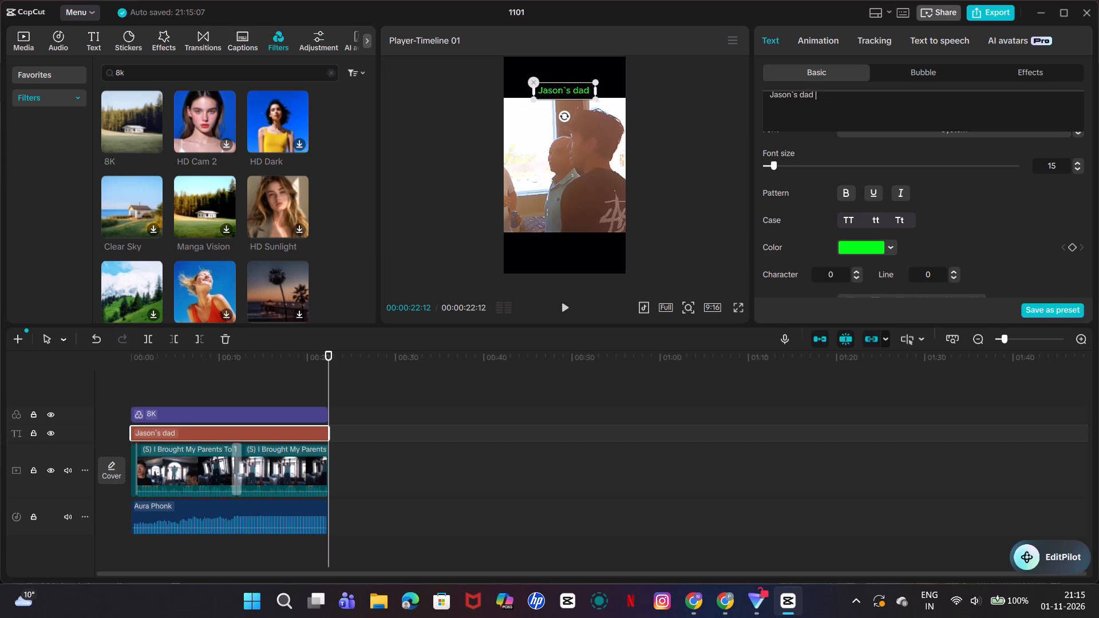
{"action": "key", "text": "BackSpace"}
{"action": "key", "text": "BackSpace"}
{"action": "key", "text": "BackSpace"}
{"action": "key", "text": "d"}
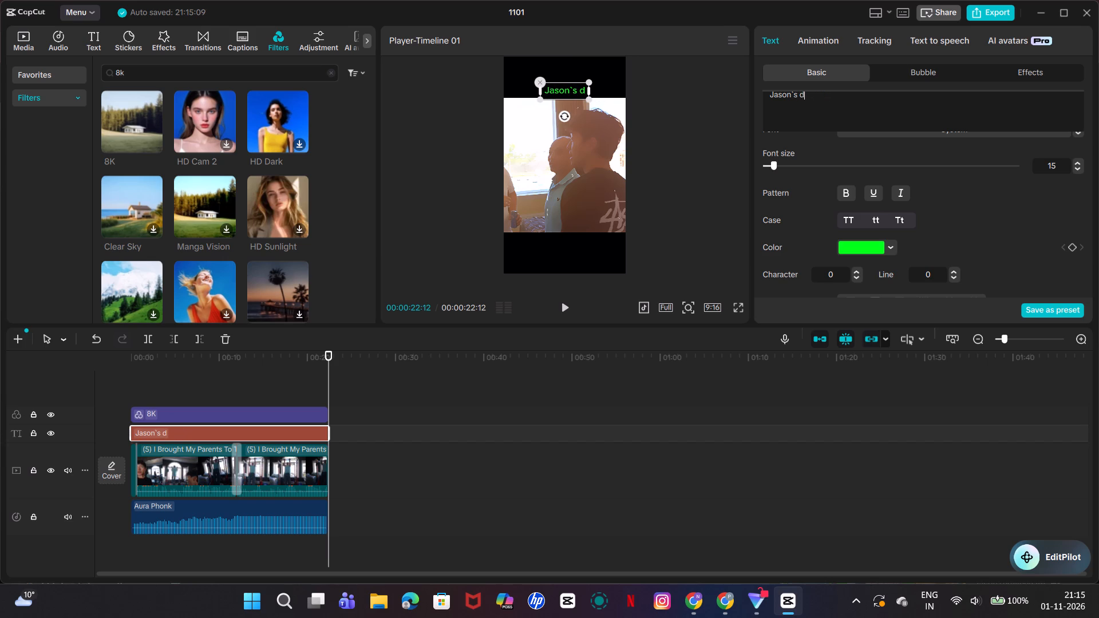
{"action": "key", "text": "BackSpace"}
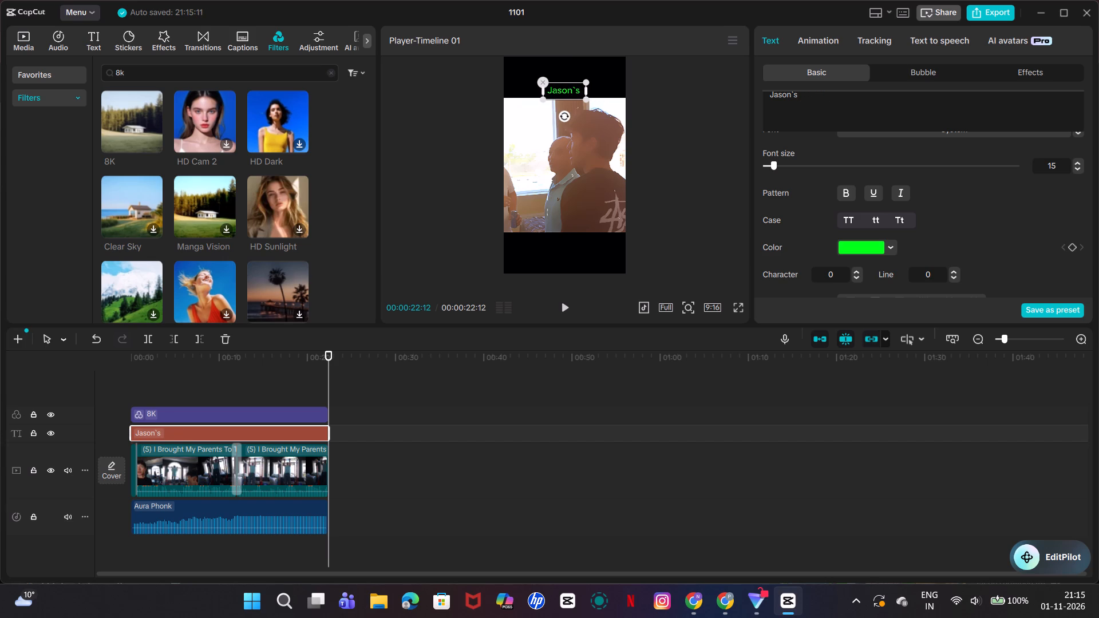
Continue the caption in title case with "Dad Did More Pull Ups Thsn Him".
{"action": "type", "text": "Dad"}
{"action": "key", "text": "space"}
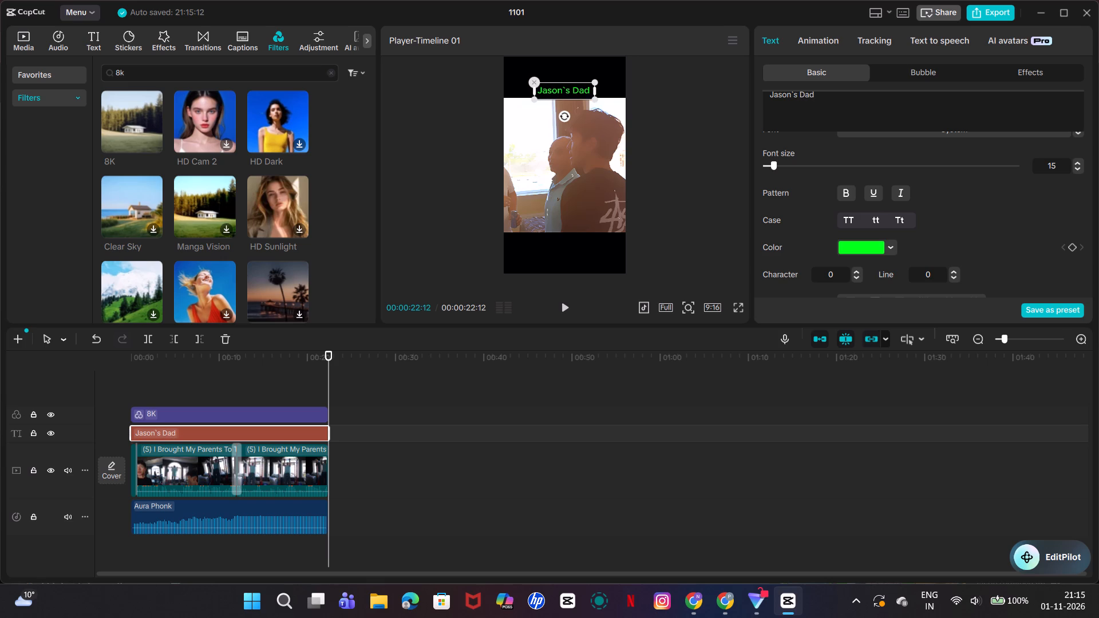
{"action": "key", "text": "shift+d"}
{"action": "type", "text": "id"}
{"action": "key", "text": "space"}
{"action": "type", "text": "More"}
{"action": "key", "text": "space"}
{"action": "type", "text": "PU"}
{"action": "key", "text": "BackSpace"}
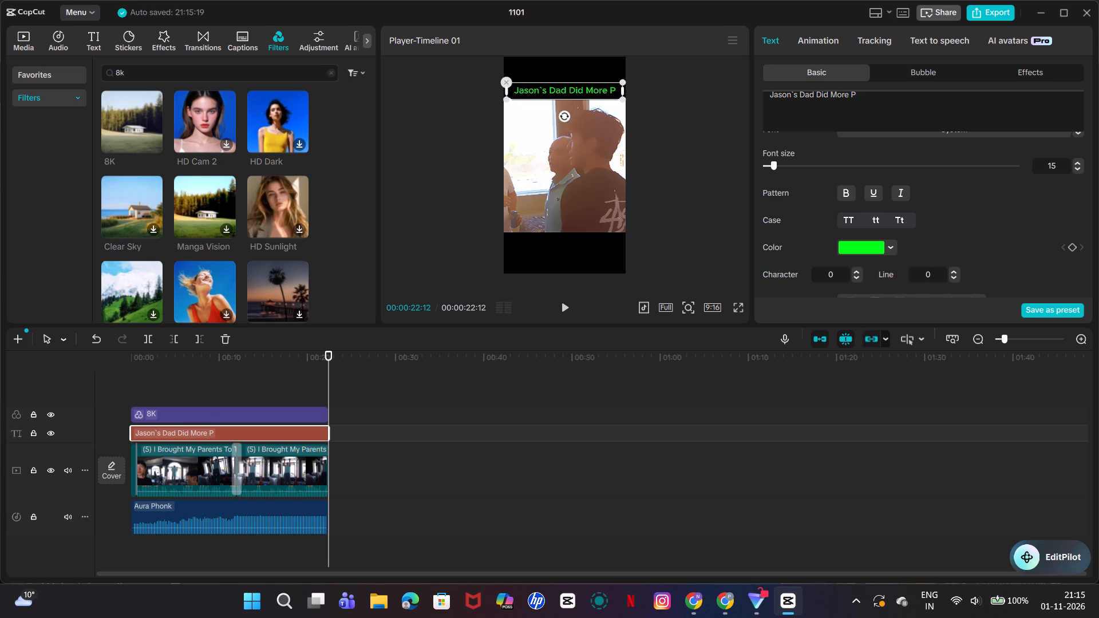
{"action": "type", "text": "ull"}
{"action": "key", "text": "space"}
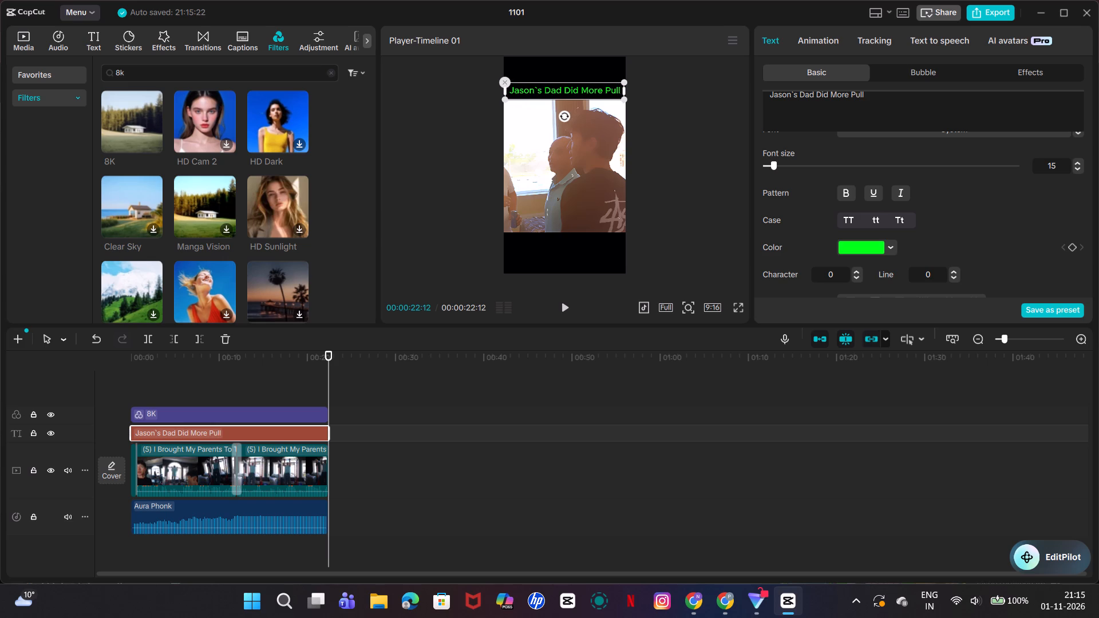
{"action": "type", "text": "Ups"}
{"action": "key", "text": "space"}
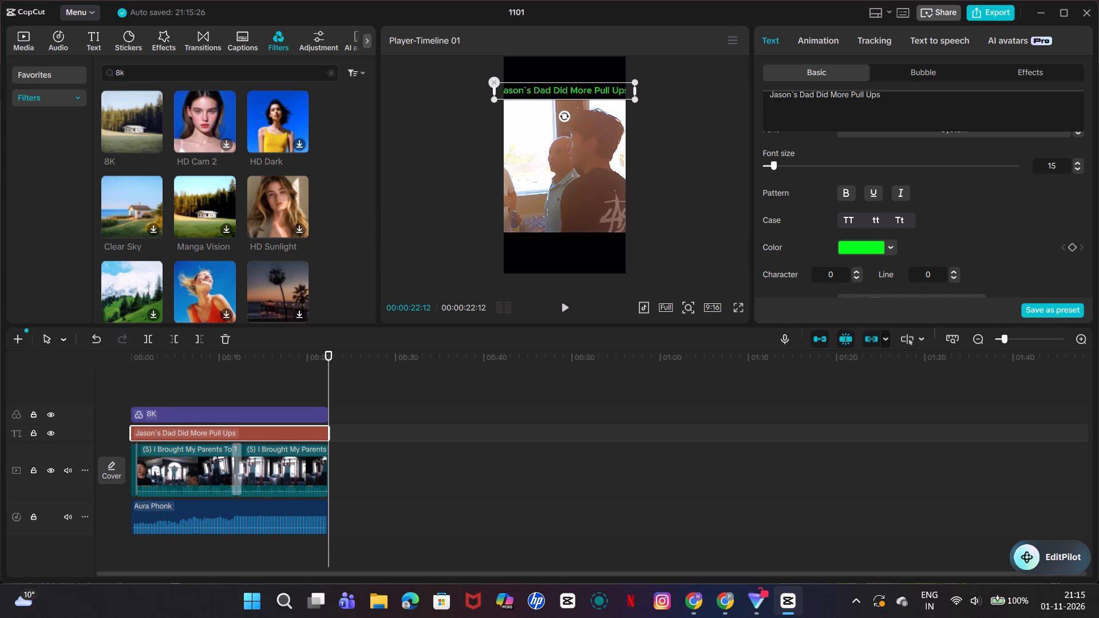
{"action": "type", "text": "Th"}
{"action": "key", "text": "BackSpace"}
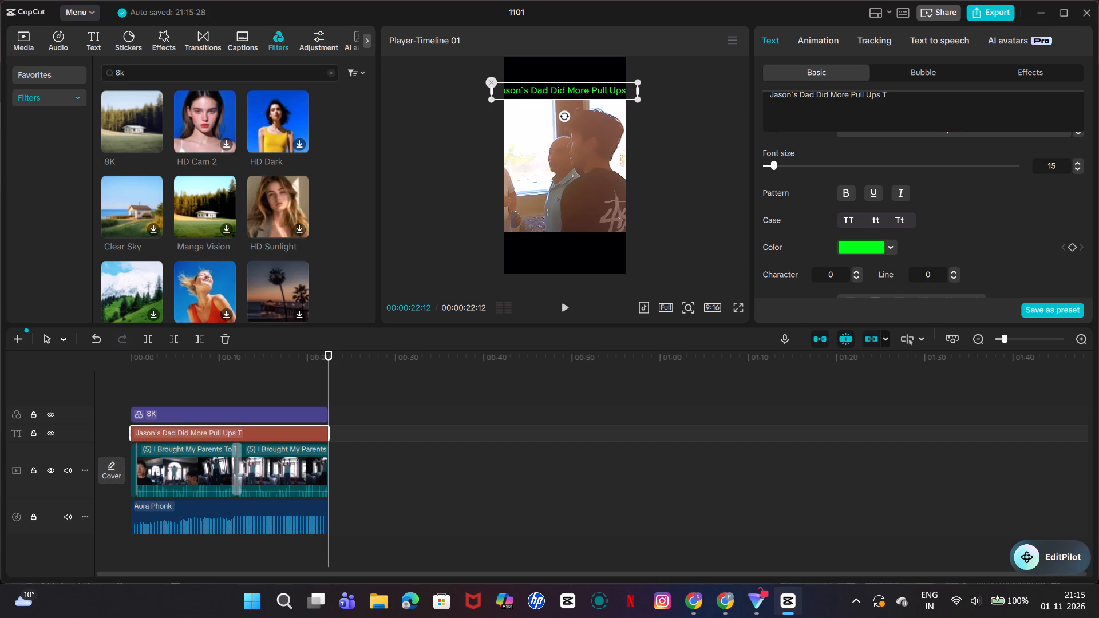
{"action": "type", "text": "hsn H"}
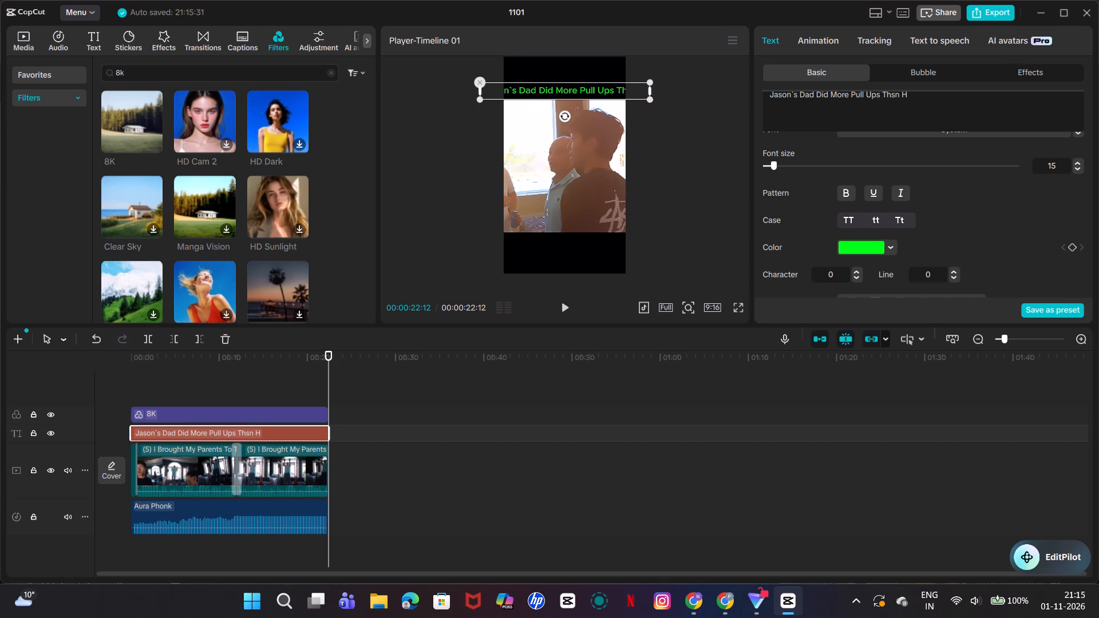
{"action": "type", "text": "im"}
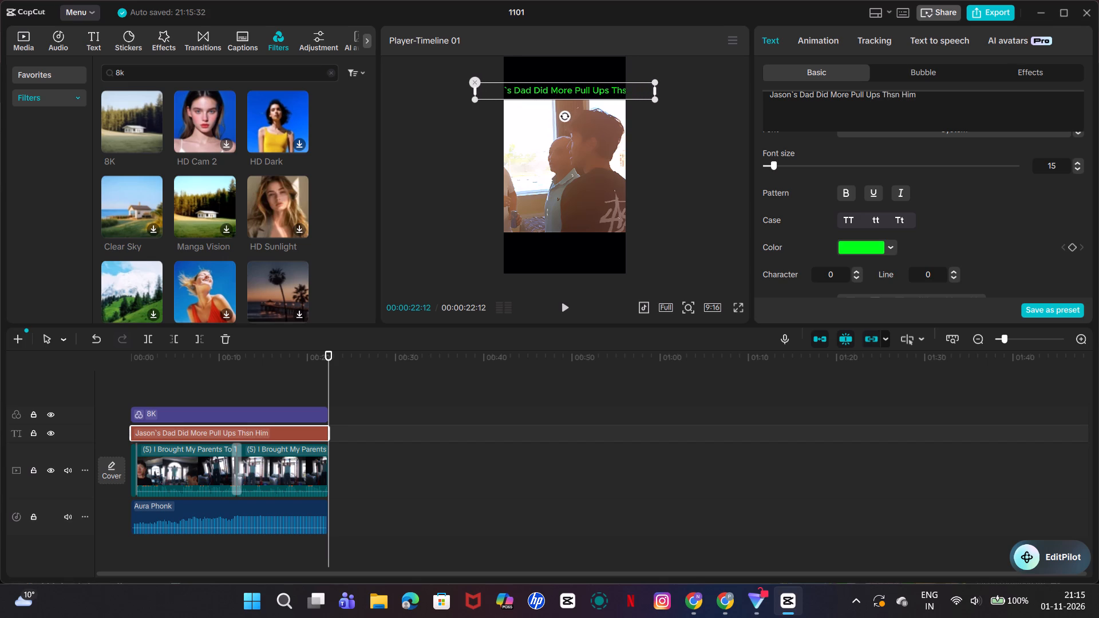
Break the caption onto a second line before "Pull Ups" and correct "Thsn" to "Than".
{"action": "scroll", "coordinate": [822, 110], "scroll_direction": "up", "scroll_amount": 1}
{"action": "left_click", "coordinate": [849, 98]}
{"action": "key", "text": "Return"}
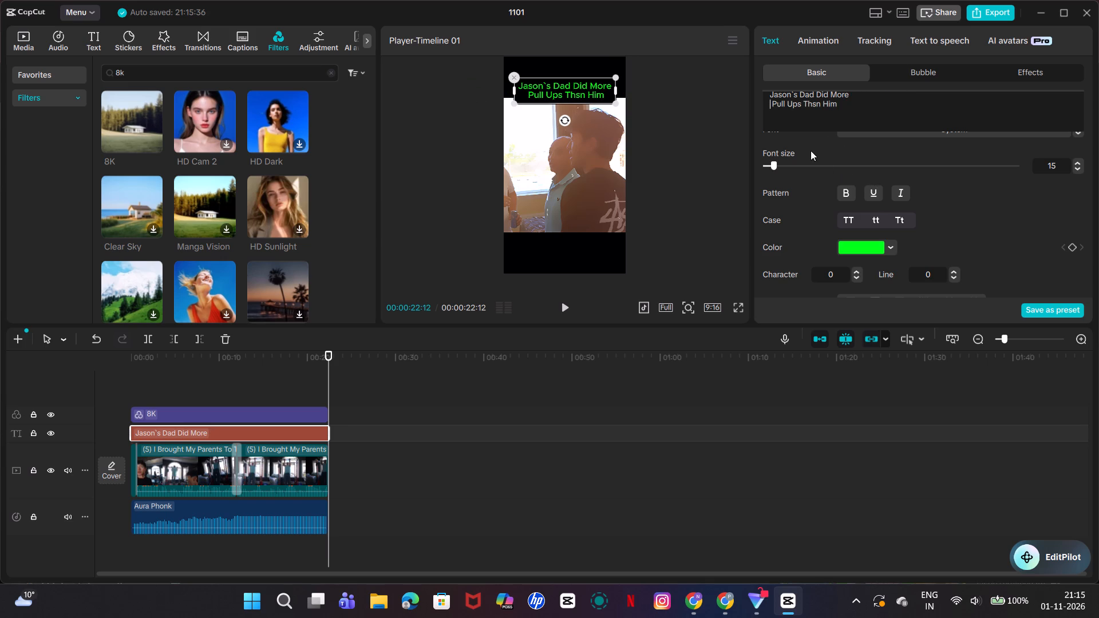
{"action": "left_click", "coordinate": [816, 105]}
{"action": "key", "text": "BackSpace"}
{"action": "key", "text": "a"}
Try a few preset styles on the caption, including grey, and apply the black text on white background preset.
{"action": "scroll", "coordinate": [816, 125], "scroll_direction": "down", "scroll_amount": 2}
{"action": "scroll", "coordinate": [872, 194], "scroll_direction": "down", "scroll_amount": 1}
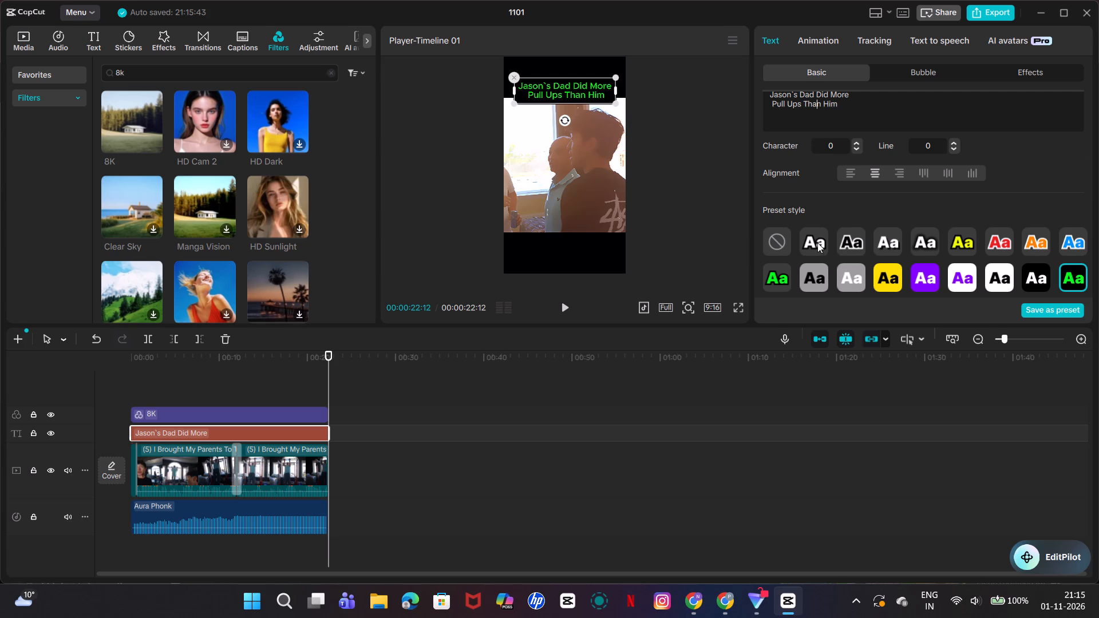
{"action": "left_click", "coordinate": [817, 243]}
{"action": "left_click", "coordinate": [993, 268]}
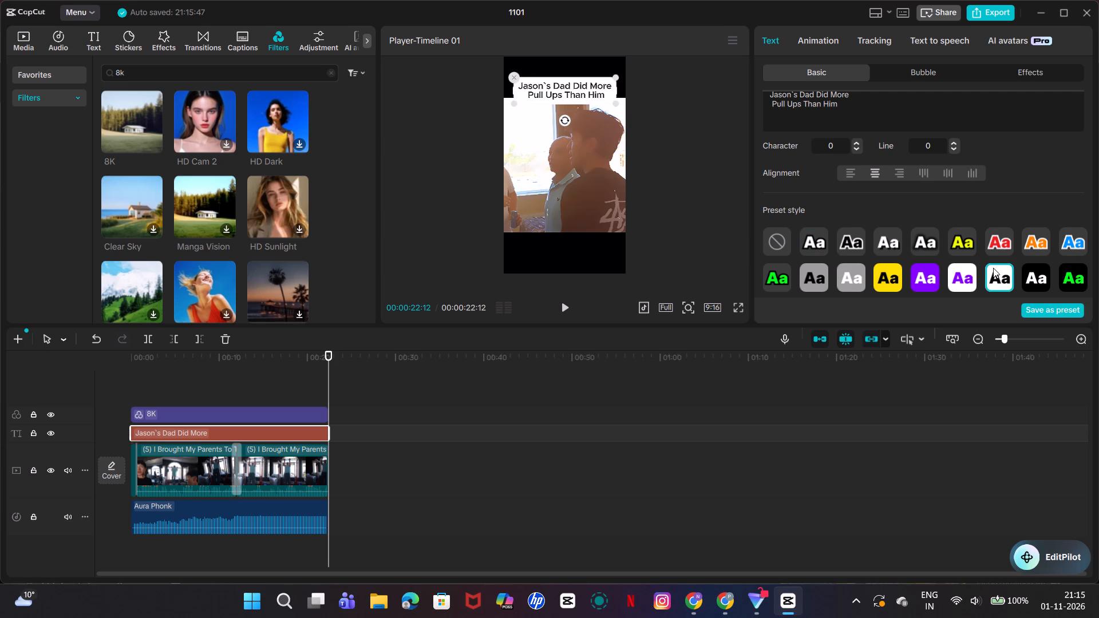
{"action": "left_click", "coordinate": [847, 275]}
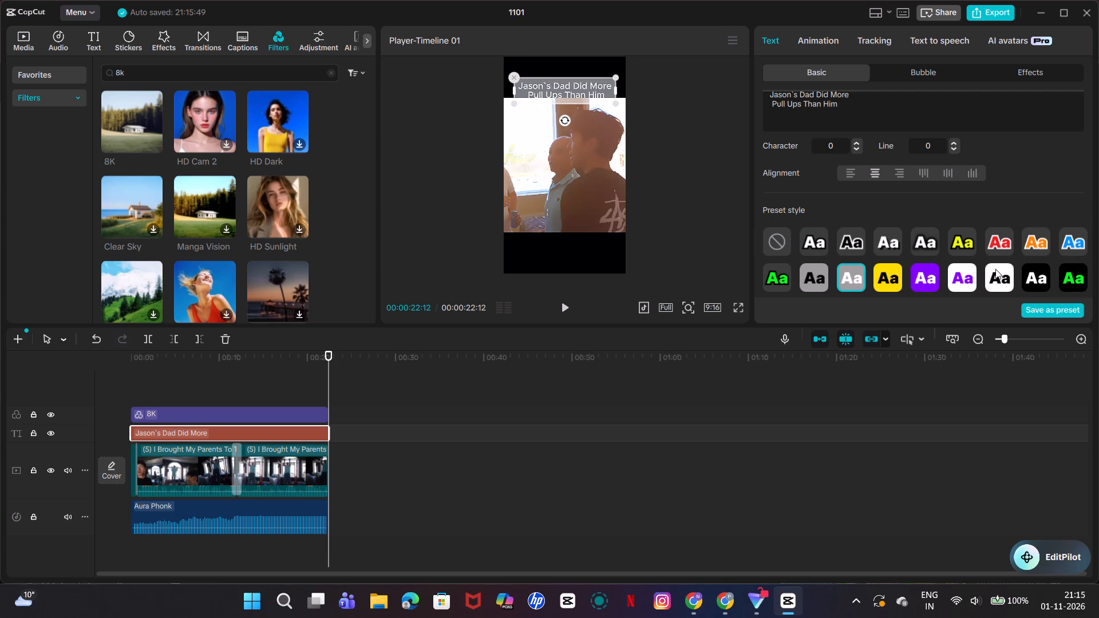
{"action": "left_click", "coordinate": [995, 269]}
Set the caption's scale to 85%.
{"action": "scroll", "coordinate": [975, 266], "scroll_direction": "down", "scroll_amount": 2}
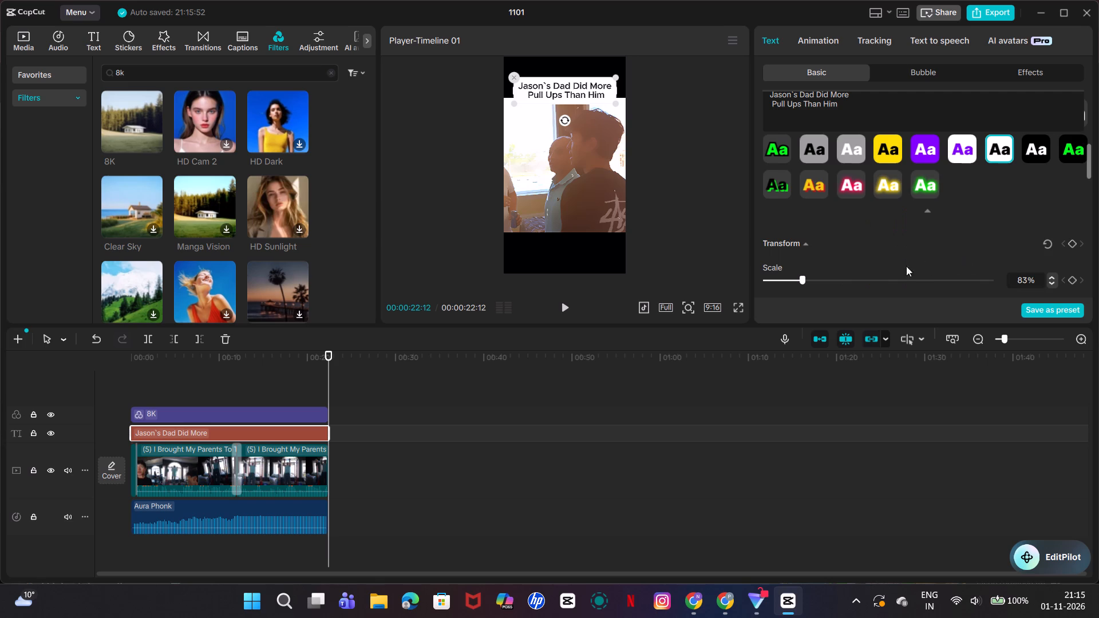
{"action": "scroll", "coordinate": [845, 274], "scroll_direction": "down", "scroll_amount": 1}
{"action": "left_click", "coordinate": [804, 214]}
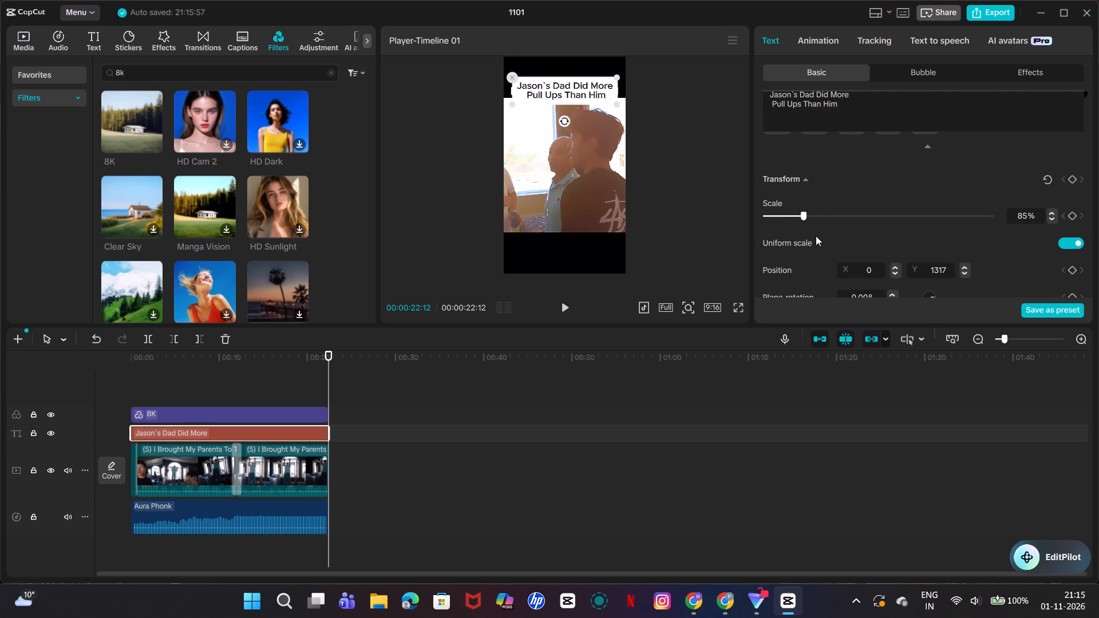
Add a black stroke to the caption text with a thickness of 27.
{"action": "scroll", "coordinate": [820, 239], "scroll_direction": "down", "scroll_amount": 2}
{"action": "scroll", "coordinate": [864, 254], "scroll_direction": "down", "scroll_amount": 1}
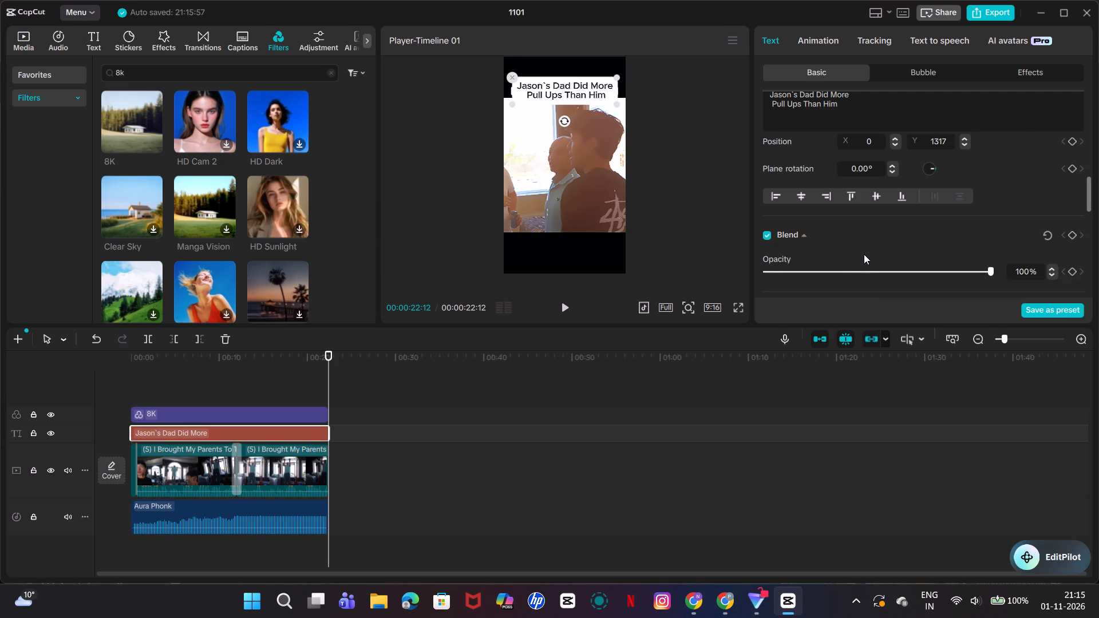
{"action": "scroll", "coordinate": [839, 253], "scroll_direction": "down", "scroll_amount": 1}
{"action": "left_click", "coordinate": [768, 184]}
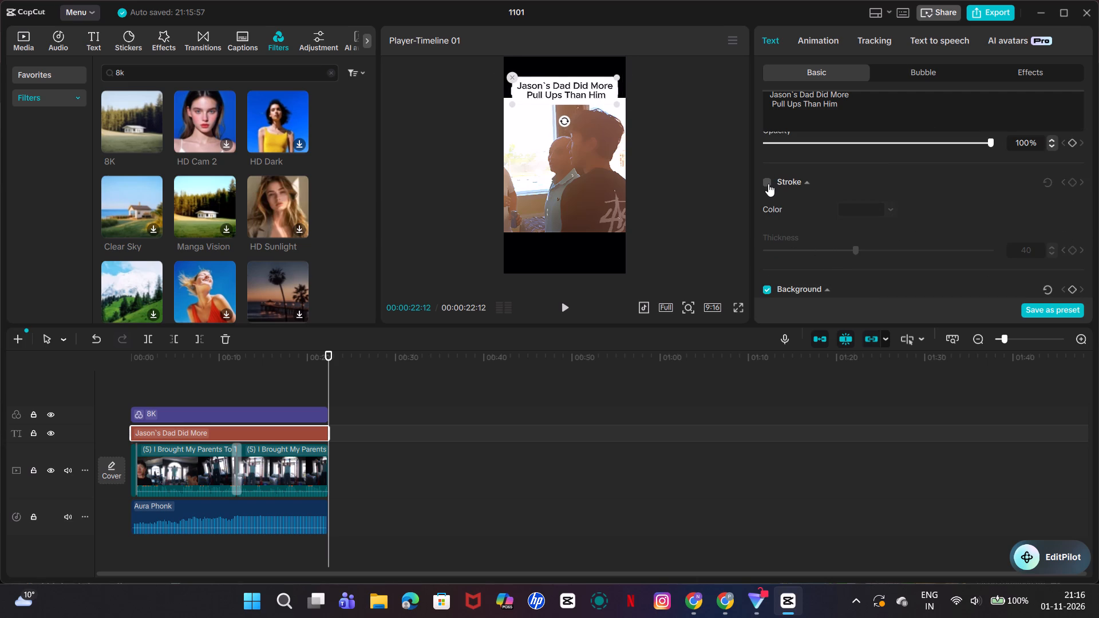
{"action": "left_click_drag", "start_coordinate": [854, 247], "coordinate": [862, 247]}
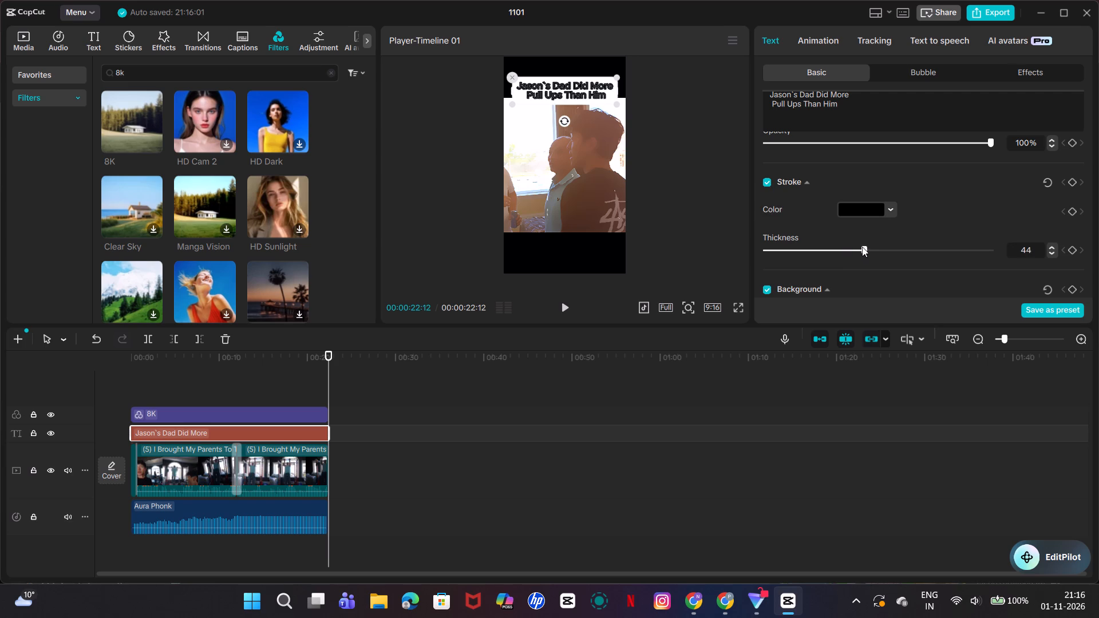
{"action": "left_click_drag", "start_coordinate": [862, 247], "coordinate": [832, 253]}
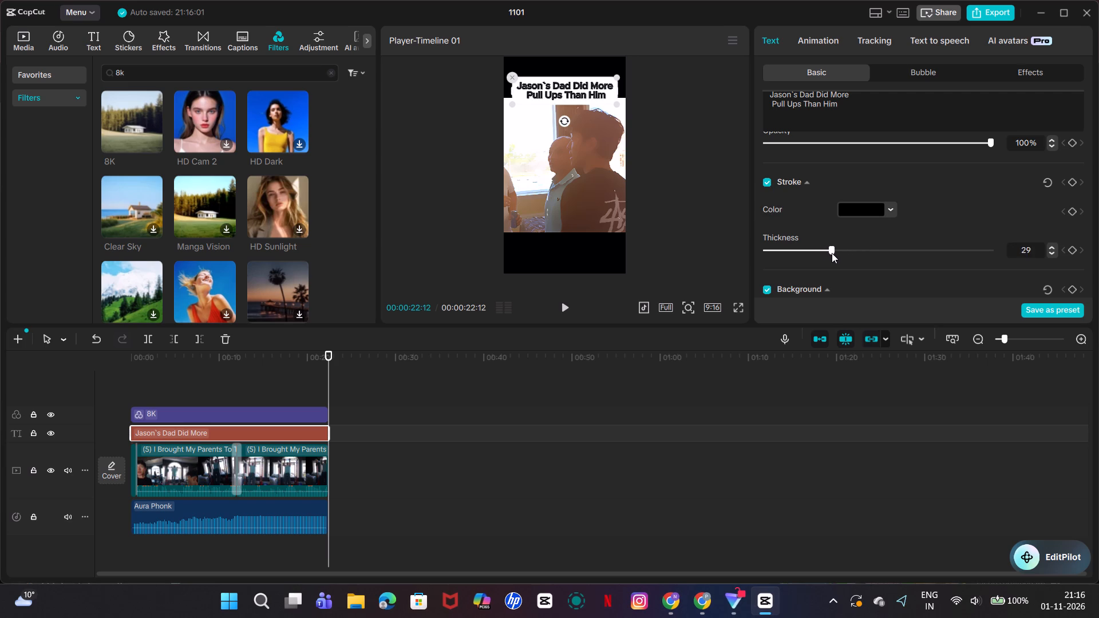
{"action": "left_click_drag", "start_coordinate": [832, 253], "coordinate": [825, 259]}
Switch the caption background to the second shape, with 78% opacity and 50% rounded corners.
{"action": "scroll", "coordinate": [829, 231], "scroll_direction": "down", "scroll_amount": 1}
{"action": "left_click", "coordinate": [837, 263]}
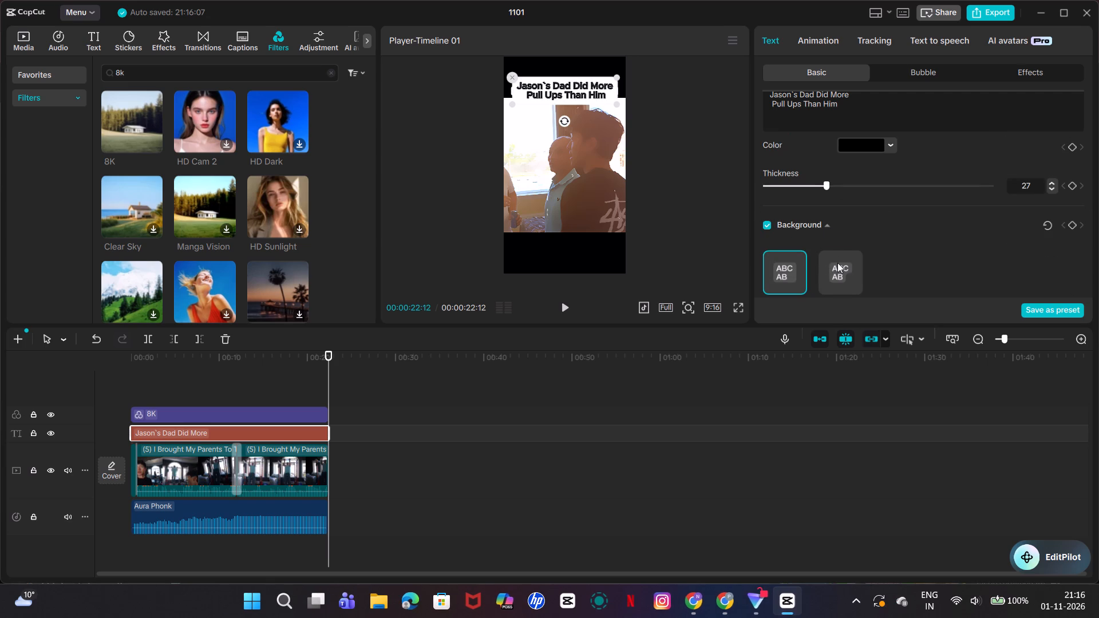
{"action": "scroll", "coordinate": [848, 210], "scroll_direction": "down", "scroll_amount": 2}
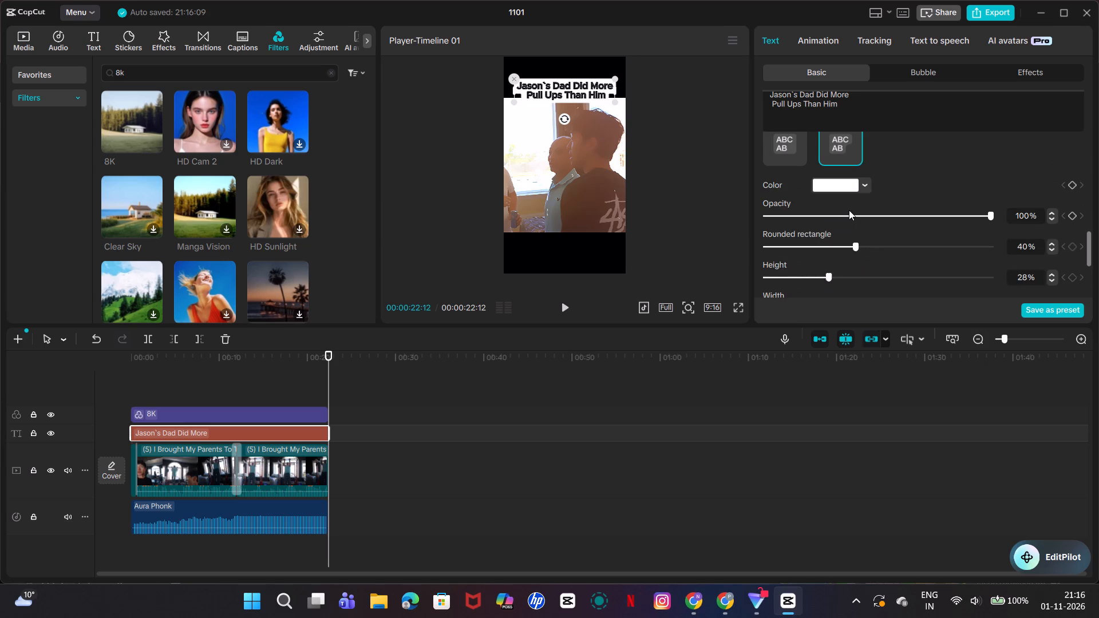
{"action": "left_click_drag", "start_coordinate": [991, 211], "coordinate": [941, 221]}
{"action": "left_click_drag", "start_coordinate": [857, 243], "coordinate": [884, 245]}
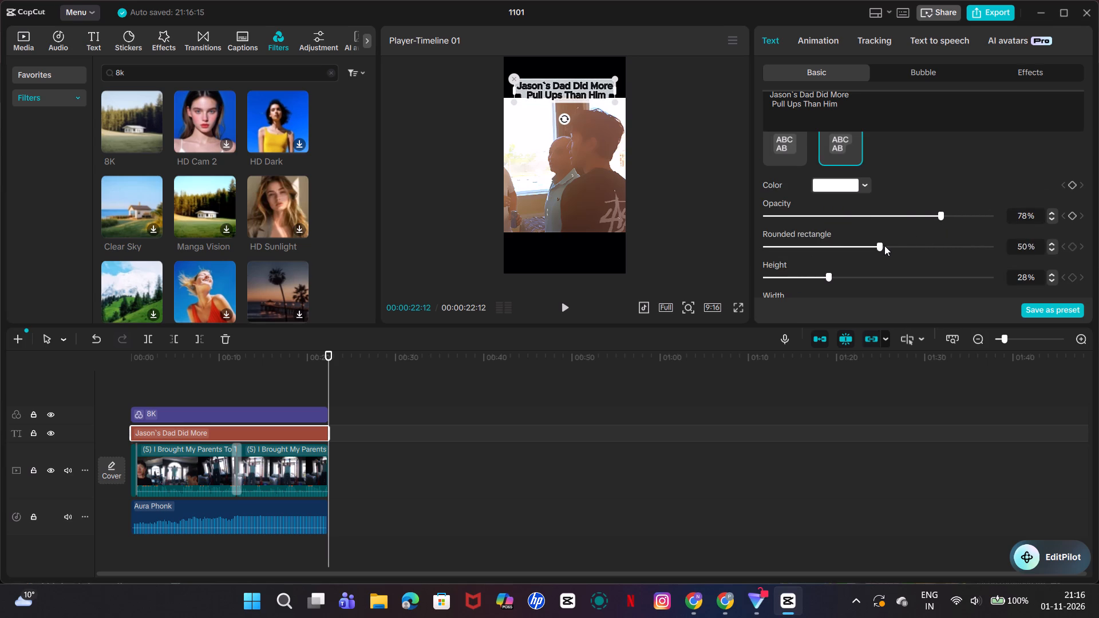
Set the caption background's rounded corners to 36% and its height to 41%, keeping the Y-offset at 50%.
{"action": "left_click_drag", "start_coordinate": [884, 245], "coordinate": [870, 242]}
{"action": "left_click_drag", "start_coordinate": [870, 242], "coordinate": [751, 244]}
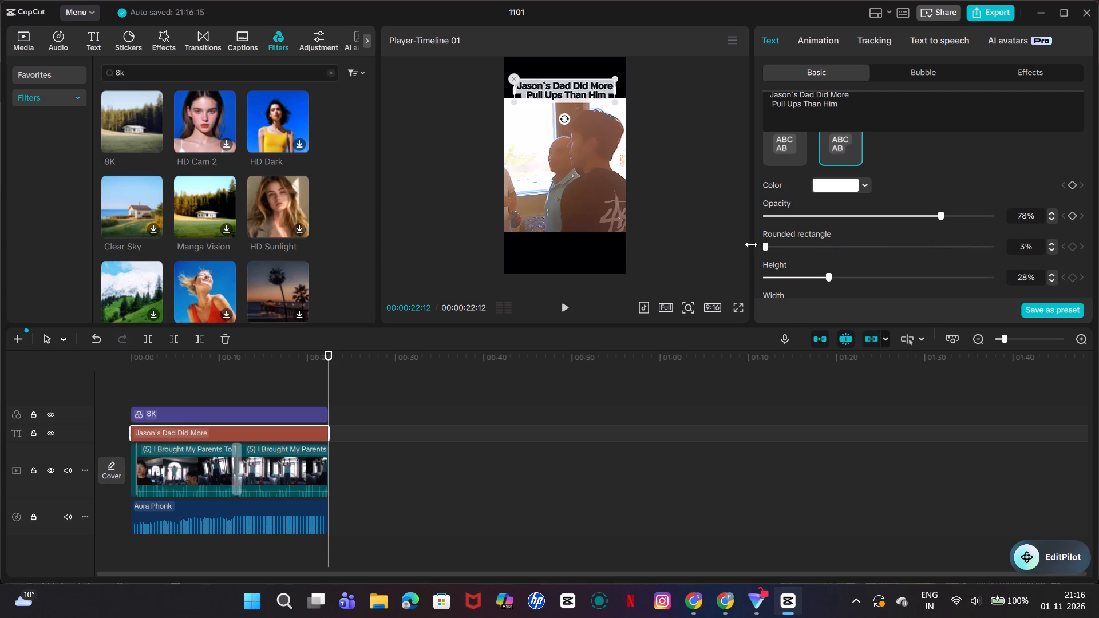
{"action": "left_click_drag", "start_coordinate": [751, 244], "coordinate": [847, 245]}
{"action": "left_click_drag", "start_coordinate": [831, 271], "coordinate": [838, 271]}
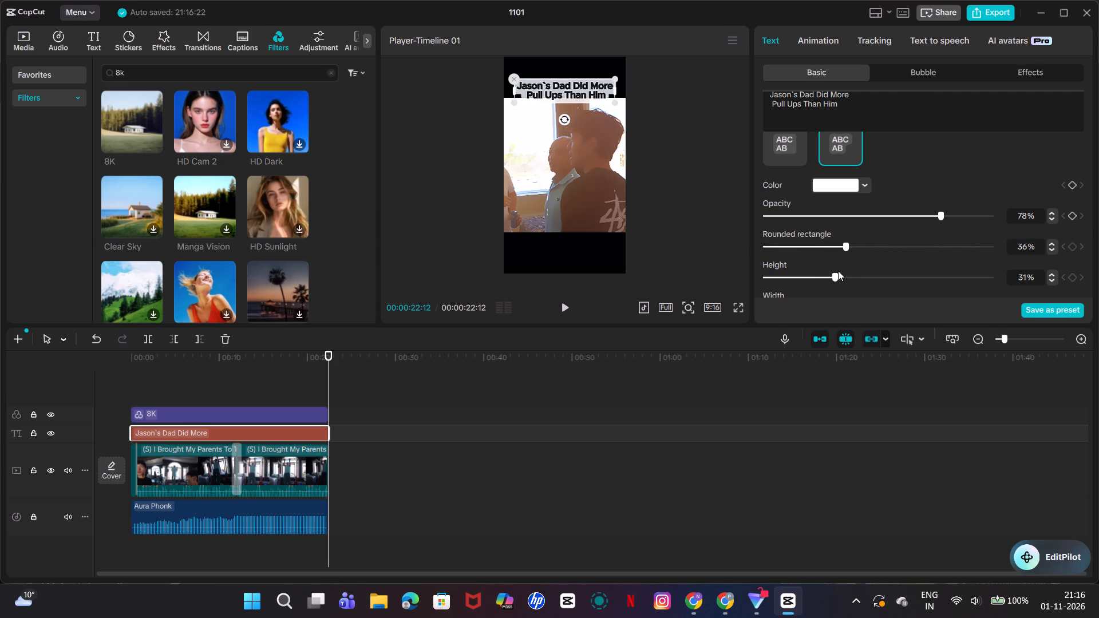
{"action": "left_click_drag", "start_coordinate": [838, 271], "coordinate": [847, 271]}
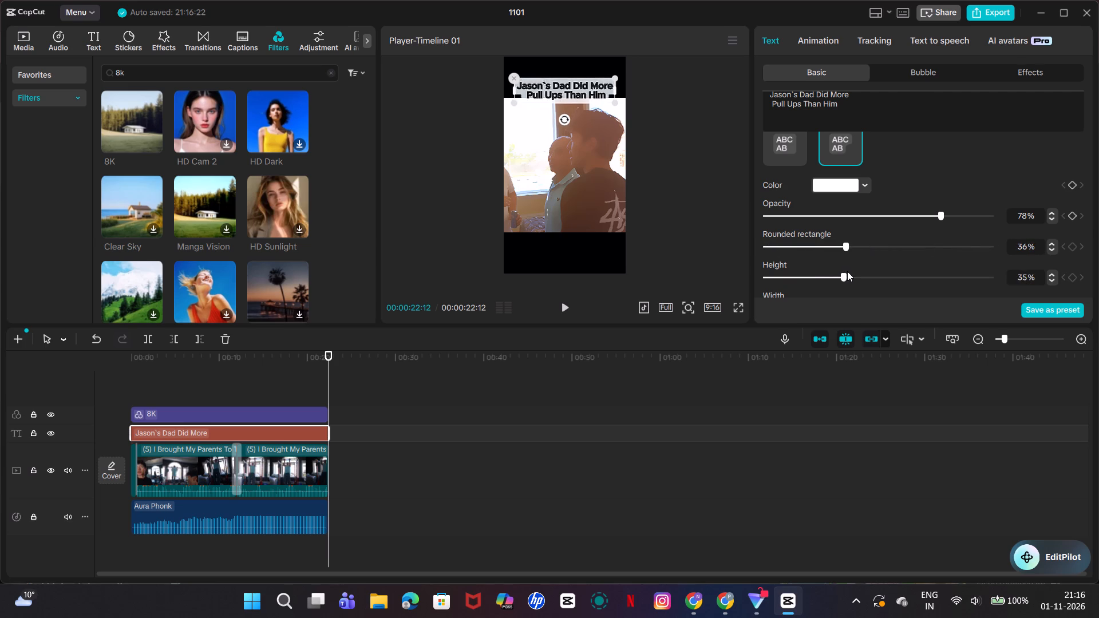
{"action": "left_click_drag", "start_coordinate": [847, 271], "coordinate": [864, 267]}
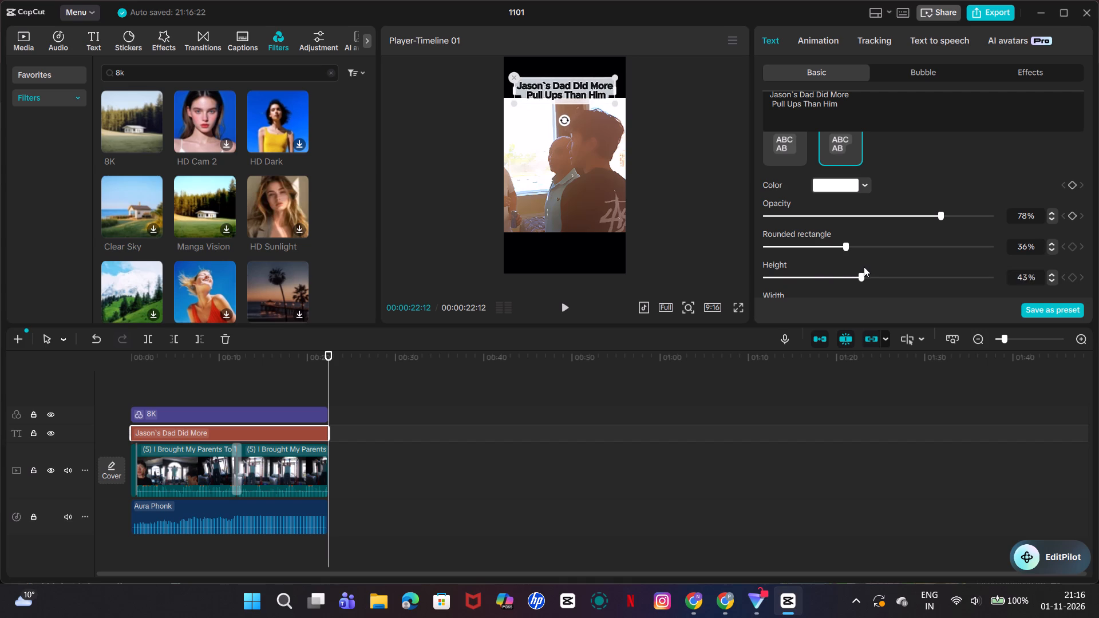
{"action": "left_click_drag", "start_coordinate": [864, 267], "coordinate": [859, 264]}
{"action": "scroll", "coordinate": [867, 255], "scroll_direction": "down", "scroll_amount": 1}
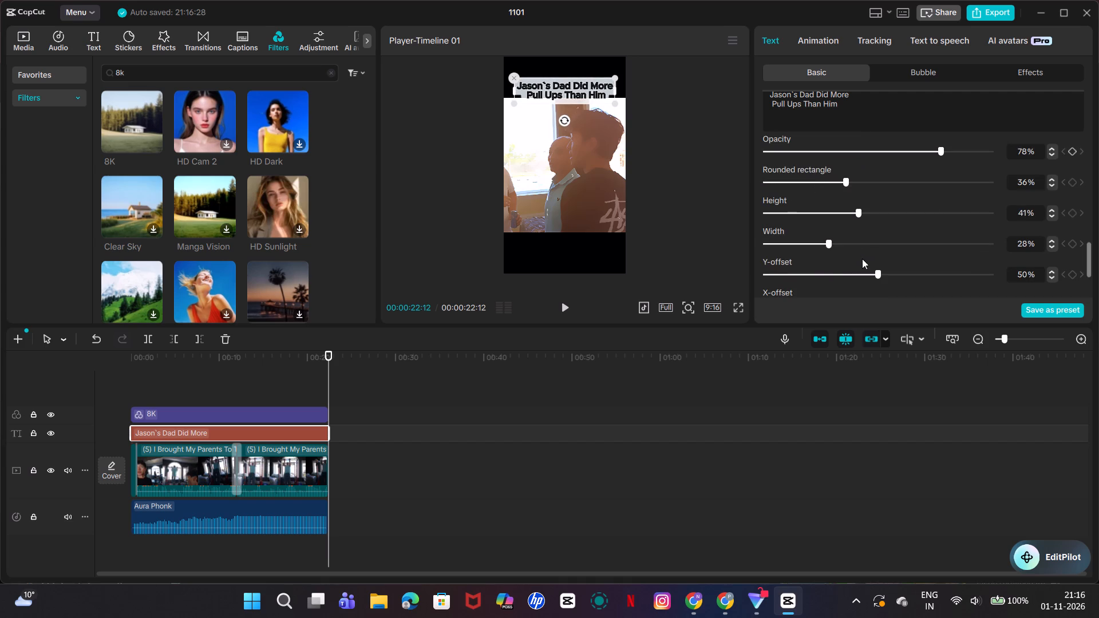
{"action": "left_click", "coordinate": [876, 270]}
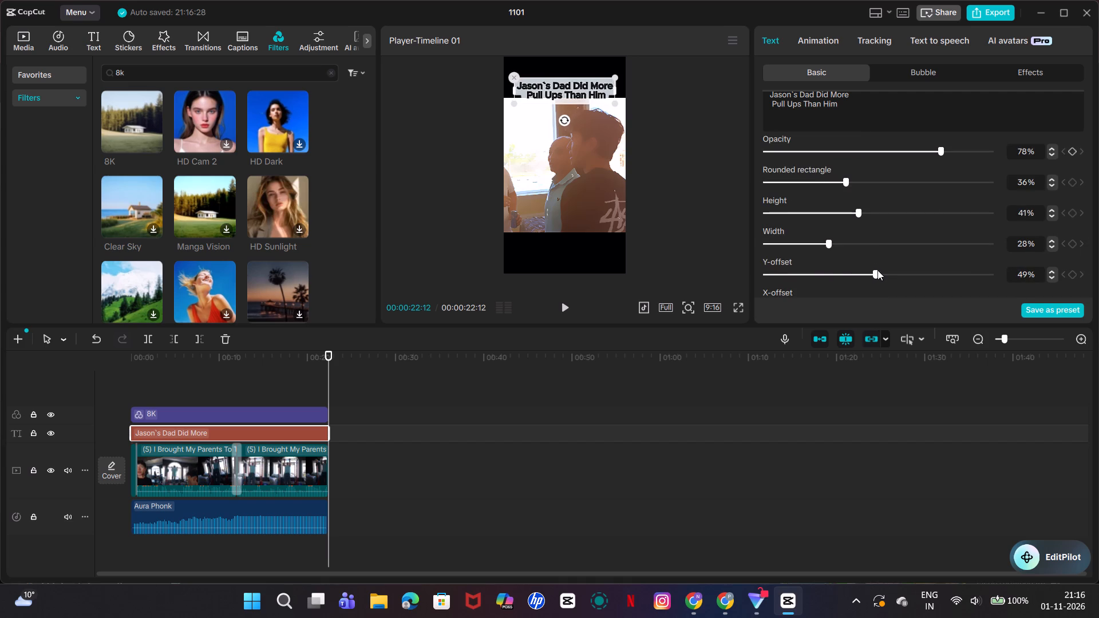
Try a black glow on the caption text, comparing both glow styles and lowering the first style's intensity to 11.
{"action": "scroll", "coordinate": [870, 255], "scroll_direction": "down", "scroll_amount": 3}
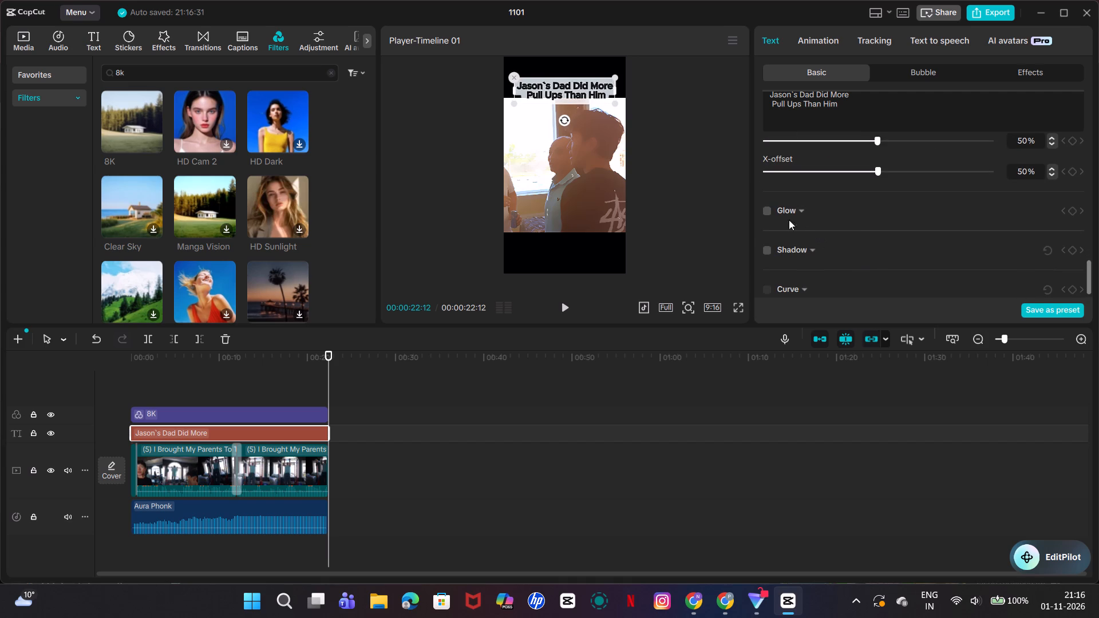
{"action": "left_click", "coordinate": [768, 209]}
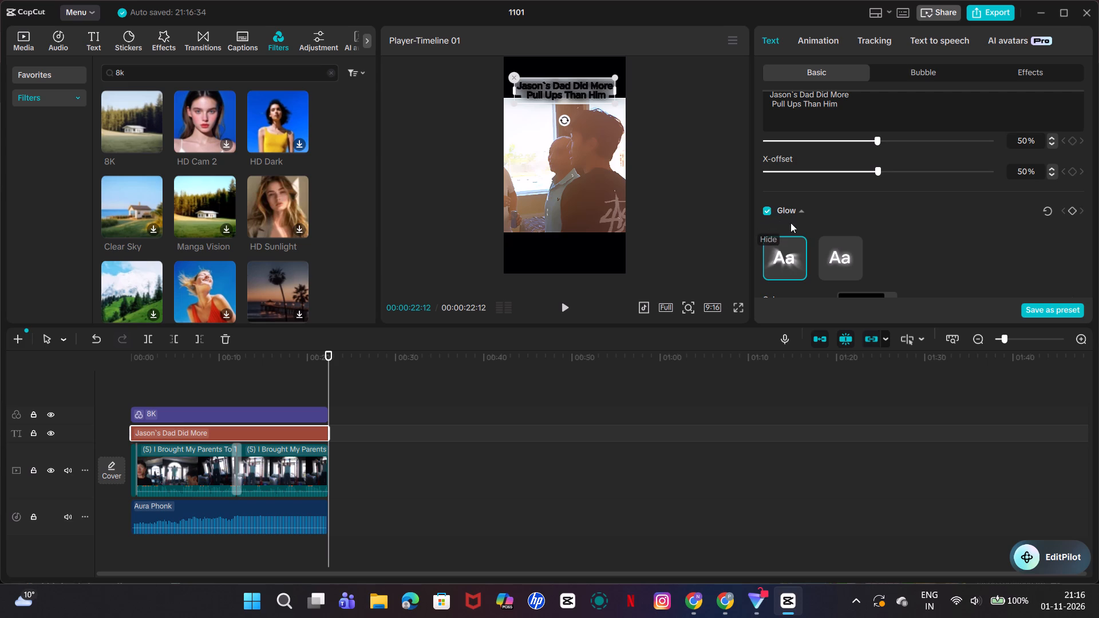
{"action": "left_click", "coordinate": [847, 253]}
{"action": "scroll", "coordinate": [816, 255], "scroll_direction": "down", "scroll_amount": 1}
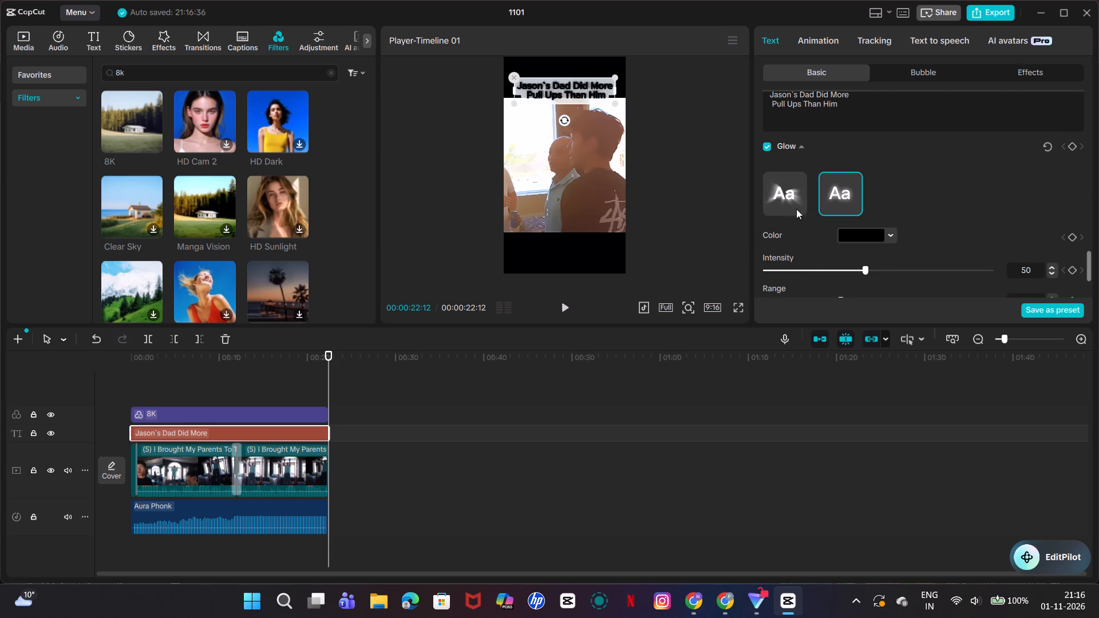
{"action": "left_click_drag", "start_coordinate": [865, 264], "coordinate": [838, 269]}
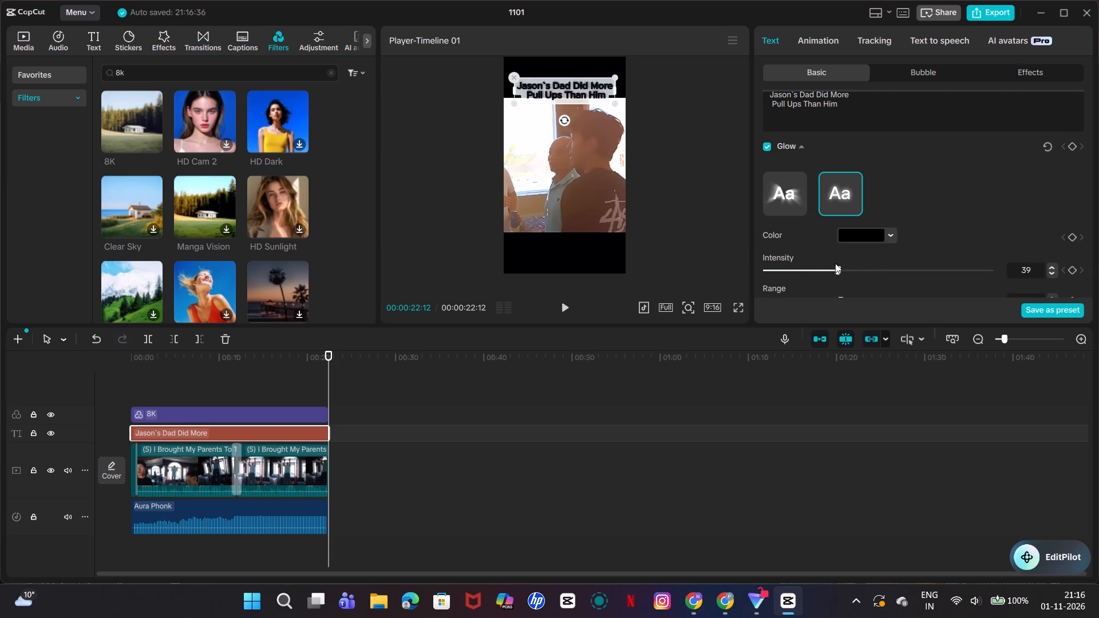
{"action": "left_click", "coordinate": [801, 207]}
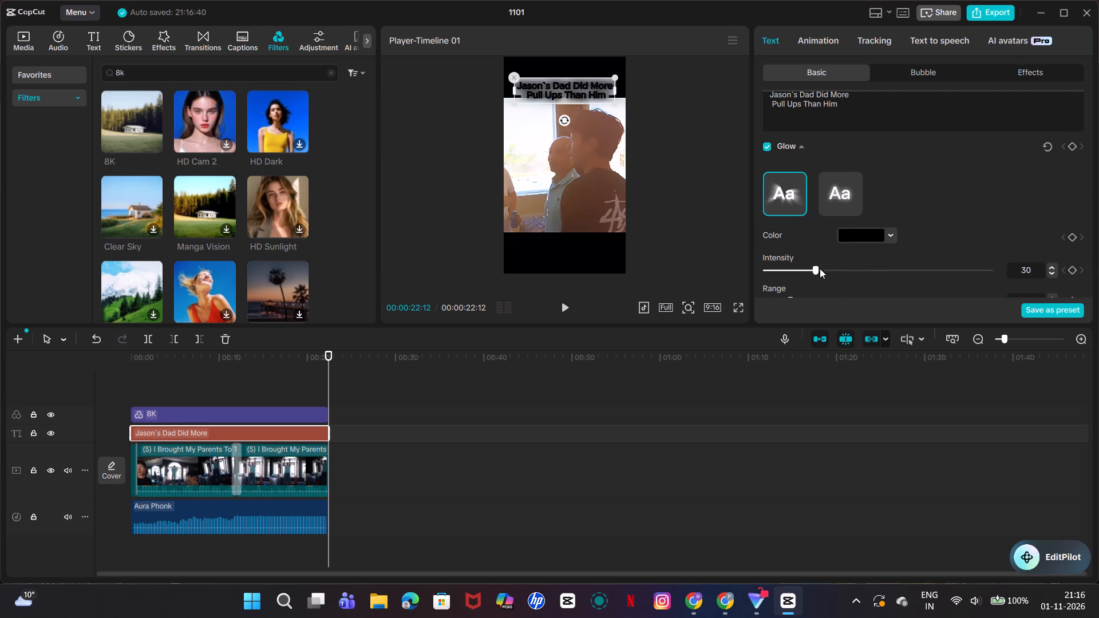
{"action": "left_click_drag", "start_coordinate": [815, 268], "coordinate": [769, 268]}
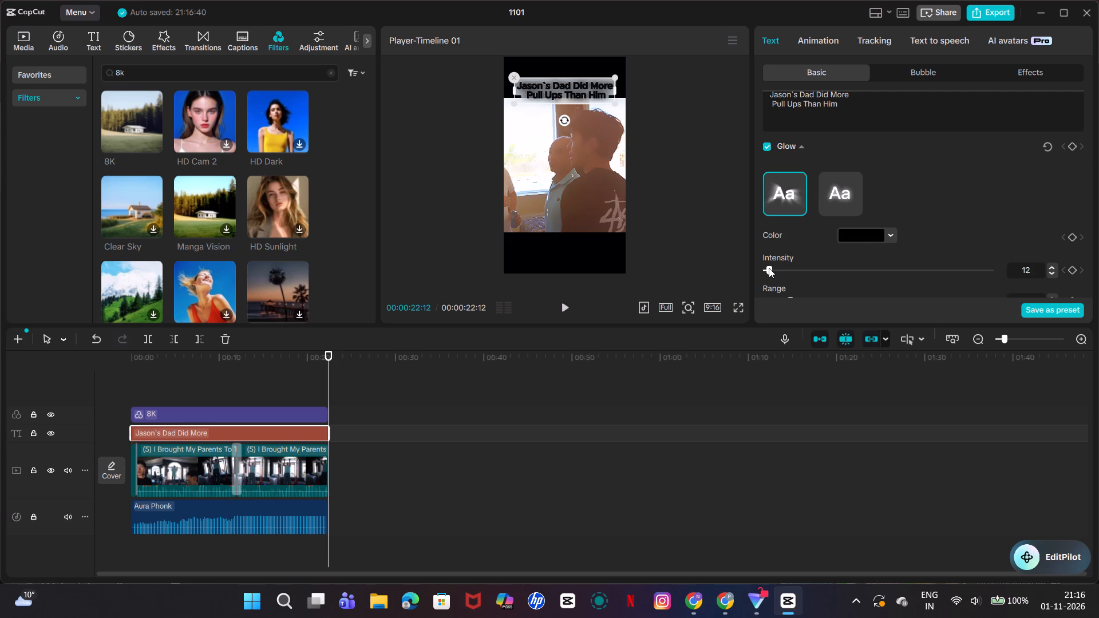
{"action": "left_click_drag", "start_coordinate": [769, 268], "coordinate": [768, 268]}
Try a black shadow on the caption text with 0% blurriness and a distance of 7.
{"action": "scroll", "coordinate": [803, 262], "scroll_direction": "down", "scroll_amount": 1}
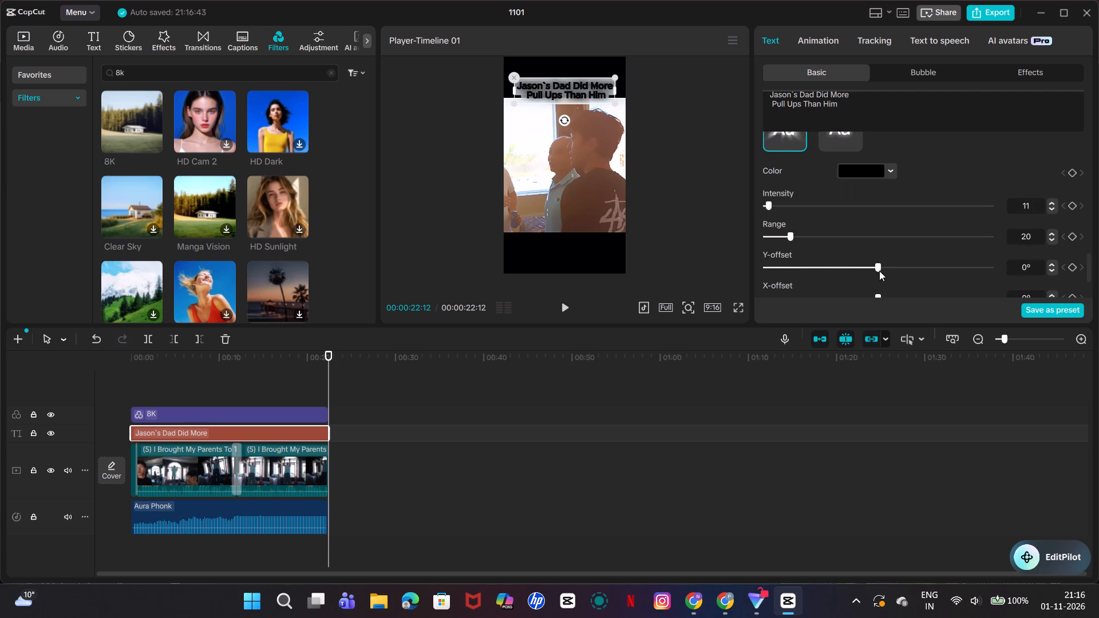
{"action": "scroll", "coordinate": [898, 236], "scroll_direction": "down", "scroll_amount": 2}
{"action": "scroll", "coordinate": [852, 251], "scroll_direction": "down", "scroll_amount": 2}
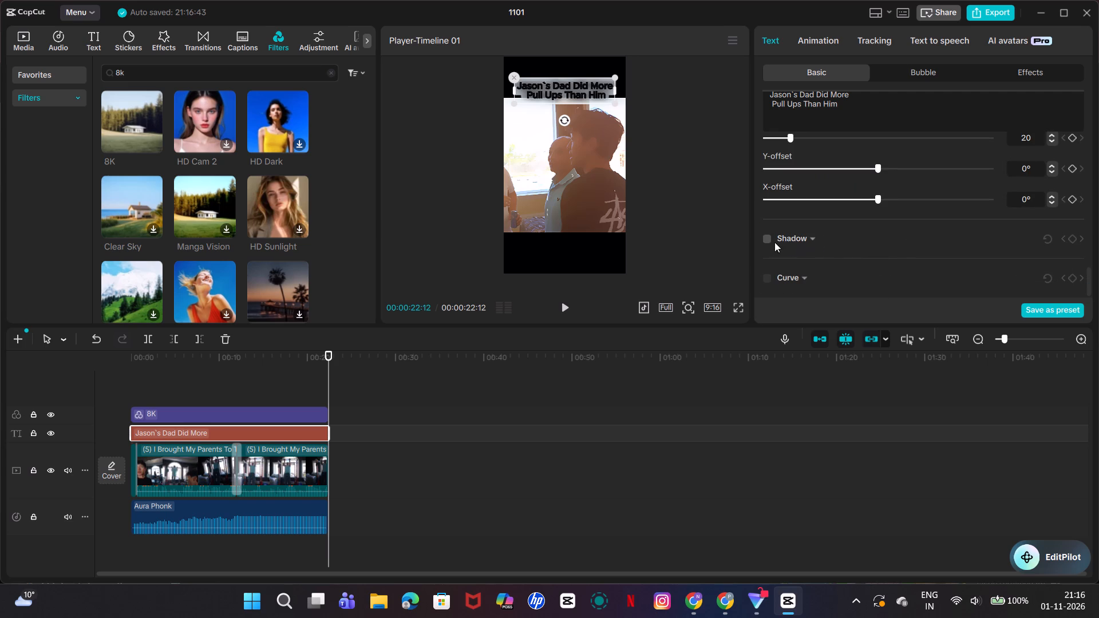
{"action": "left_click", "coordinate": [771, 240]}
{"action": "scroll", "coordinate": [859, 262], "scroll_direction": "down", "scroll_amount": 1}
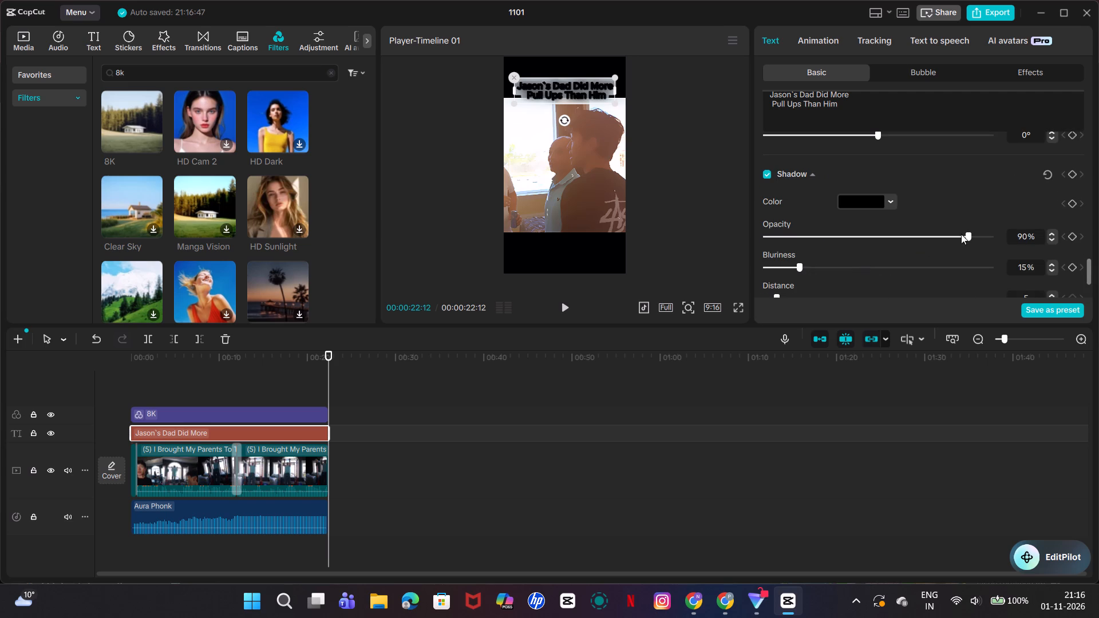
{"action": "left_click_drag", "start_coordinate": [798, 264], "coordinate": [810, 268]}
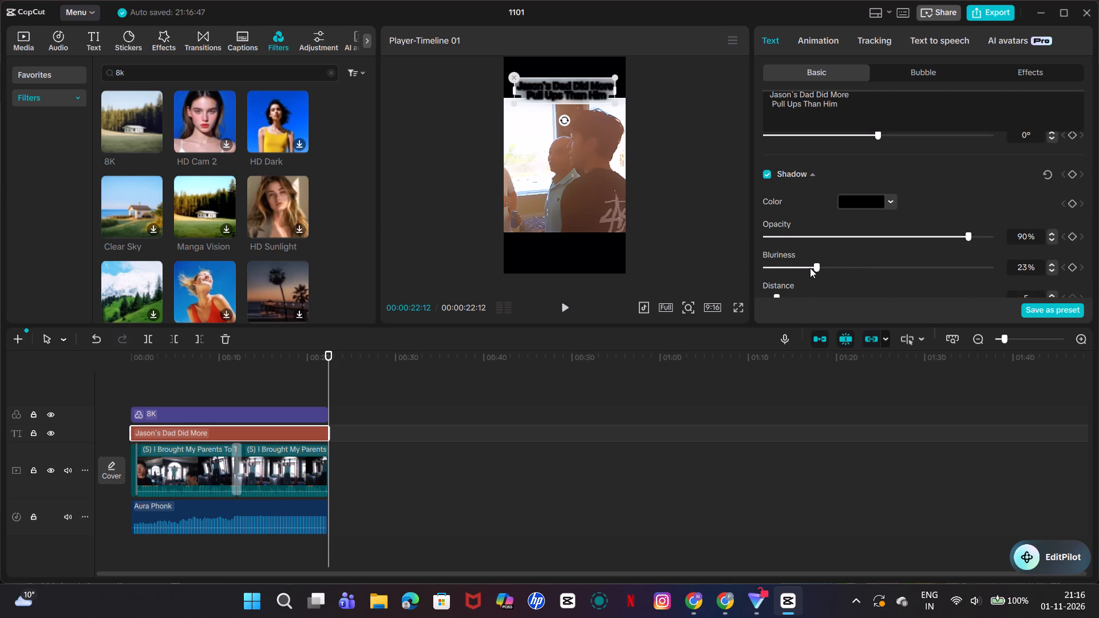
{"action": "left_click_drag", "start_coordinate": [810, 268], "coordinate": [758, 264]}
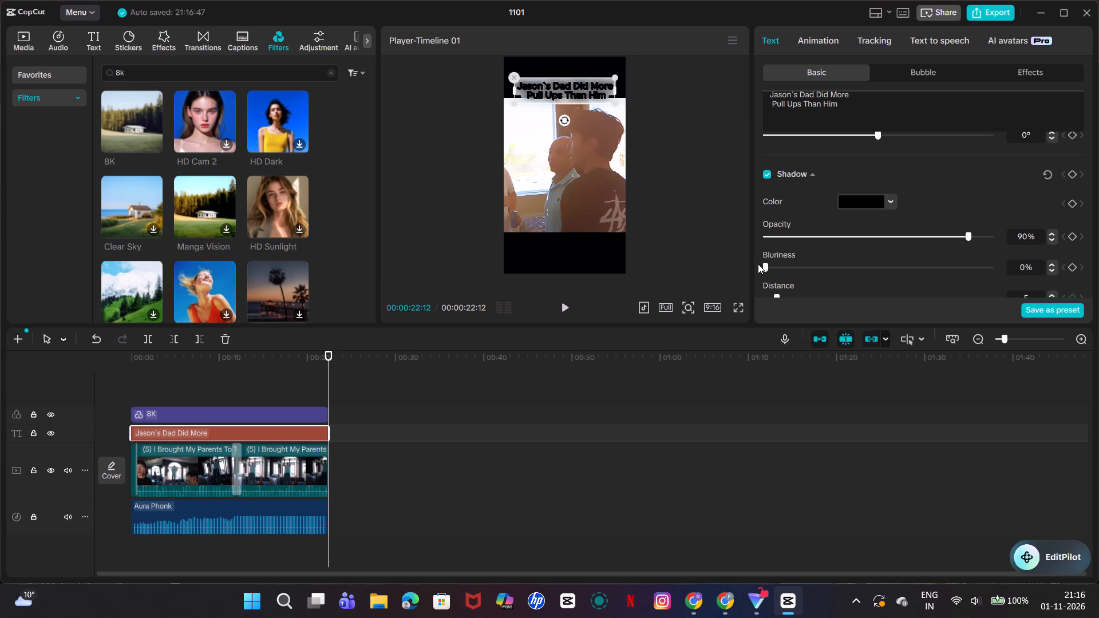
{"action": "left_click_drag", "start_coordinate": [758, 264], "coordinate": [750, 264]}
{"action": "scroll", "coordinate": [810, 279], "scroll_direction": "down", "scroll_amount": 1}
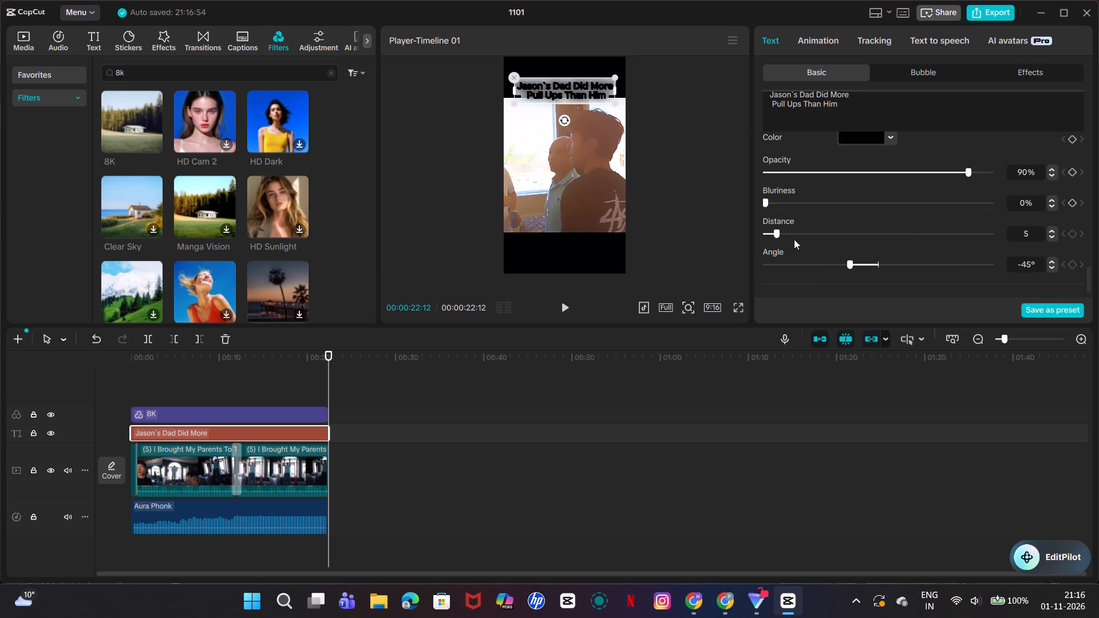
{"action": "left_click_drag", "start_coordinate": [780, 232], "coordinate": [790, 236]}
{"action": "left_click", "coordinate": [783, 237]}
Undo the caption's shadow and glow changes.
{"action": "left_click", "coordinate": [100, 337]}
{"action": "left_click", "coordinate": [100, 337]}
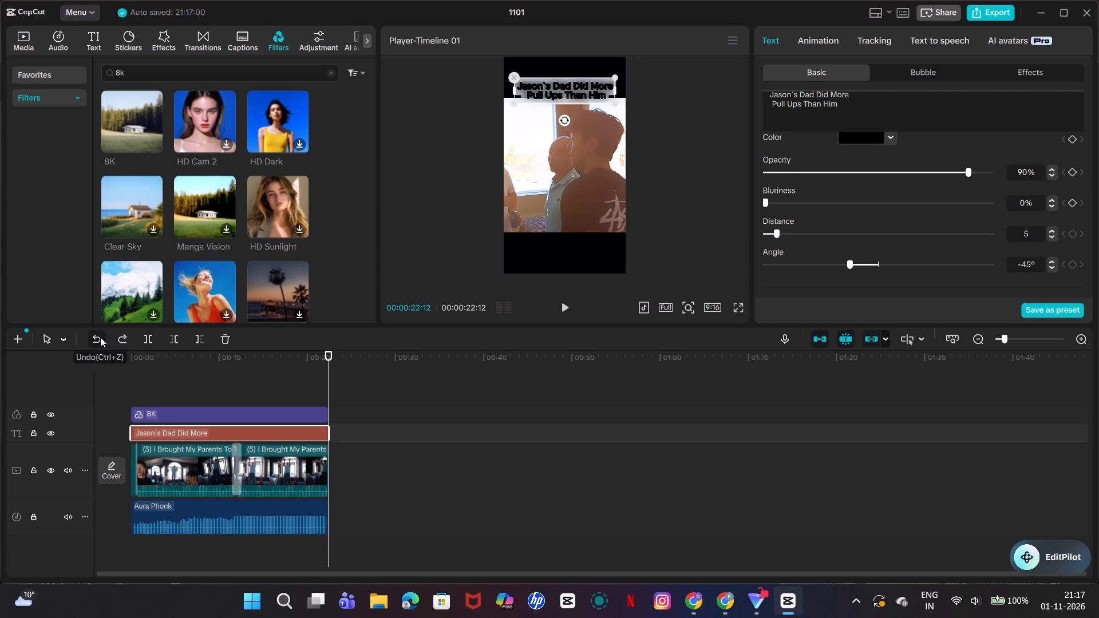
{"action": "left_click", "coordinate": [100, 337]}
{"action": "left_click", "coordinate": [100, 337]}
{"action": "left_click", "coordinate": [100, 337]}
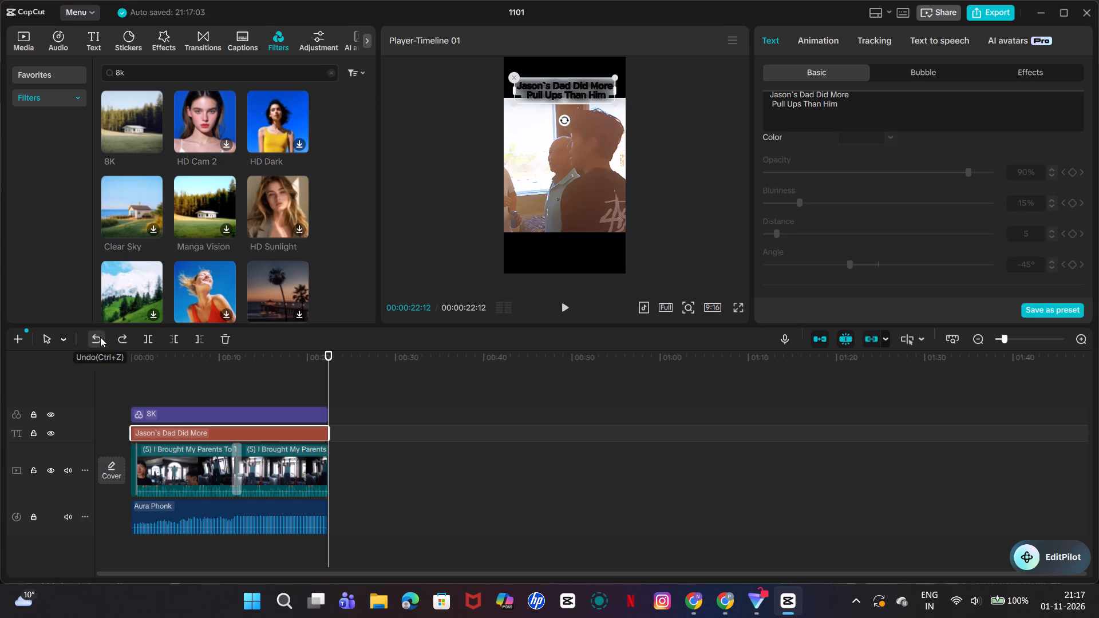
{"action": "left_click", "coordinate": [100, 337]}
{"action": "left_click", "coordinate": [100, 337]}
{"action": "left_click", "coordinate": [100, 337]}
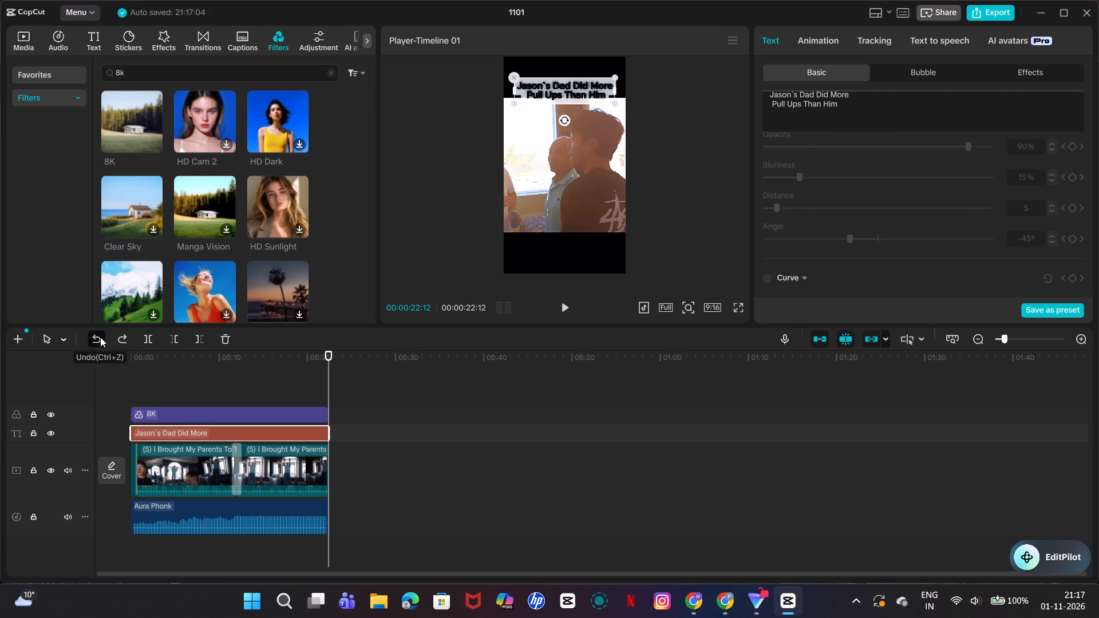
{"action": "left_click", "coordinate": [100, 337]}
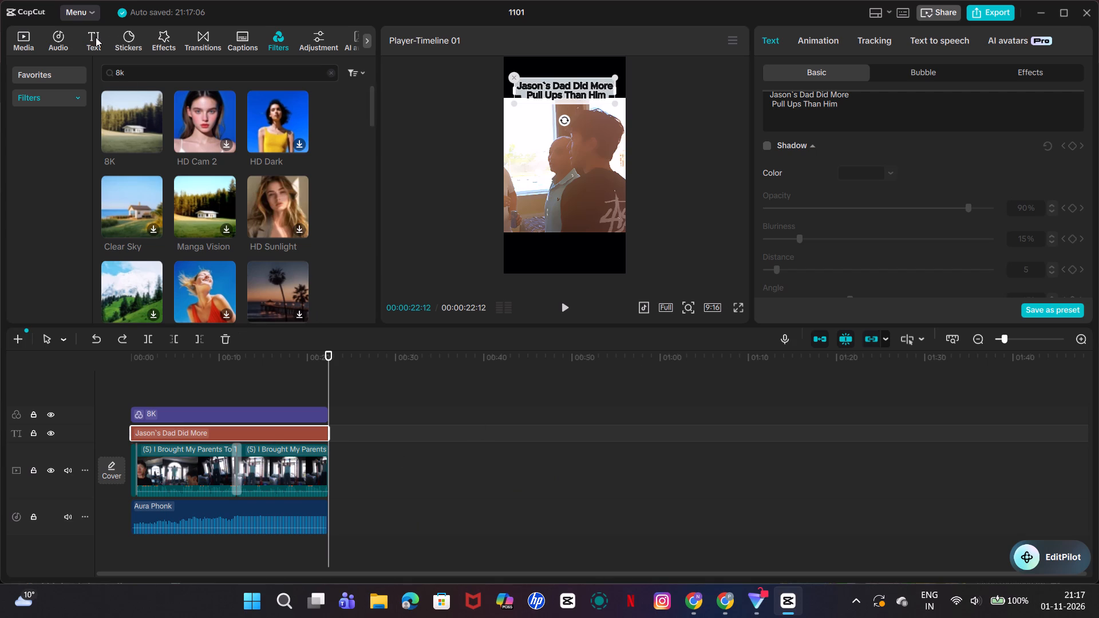
Add the trending Doomsday Rift video effect on its own track above the 8K filter, starting at about 17 seconds.
{"action": "left_click", "coordinate": [162, 35]}
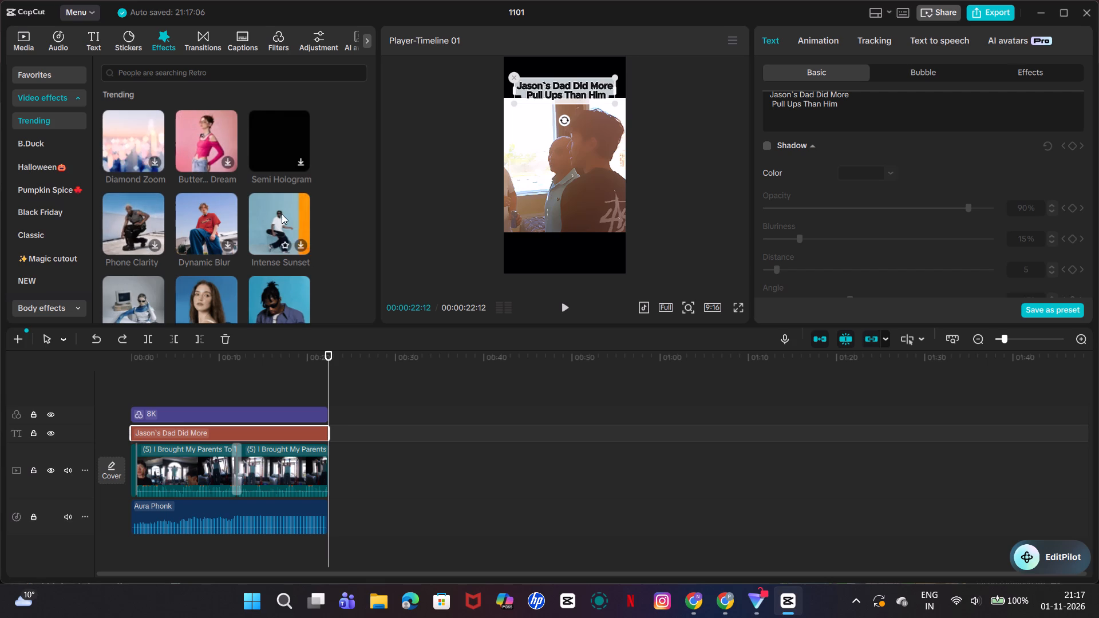
{"action": "scroll", "coordinate": [142, 225], "scroll_direction": "down", "scroll_amount": 2}
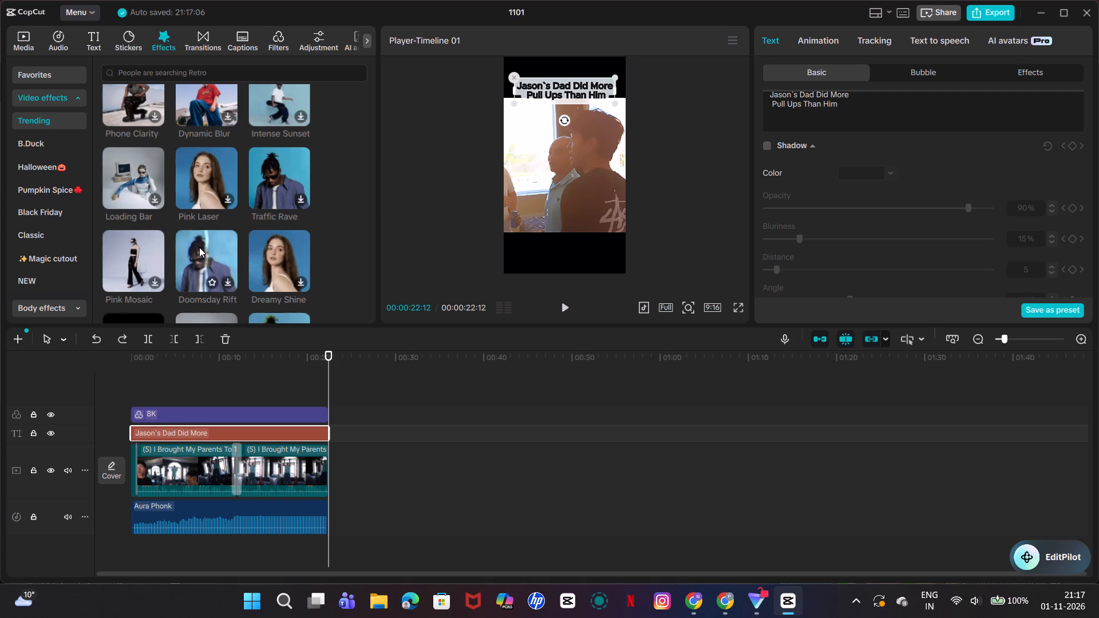
{"action": "scroll", "coordinate": [199, 247], "scroll_direction": "down", "scroll_amount": 1}
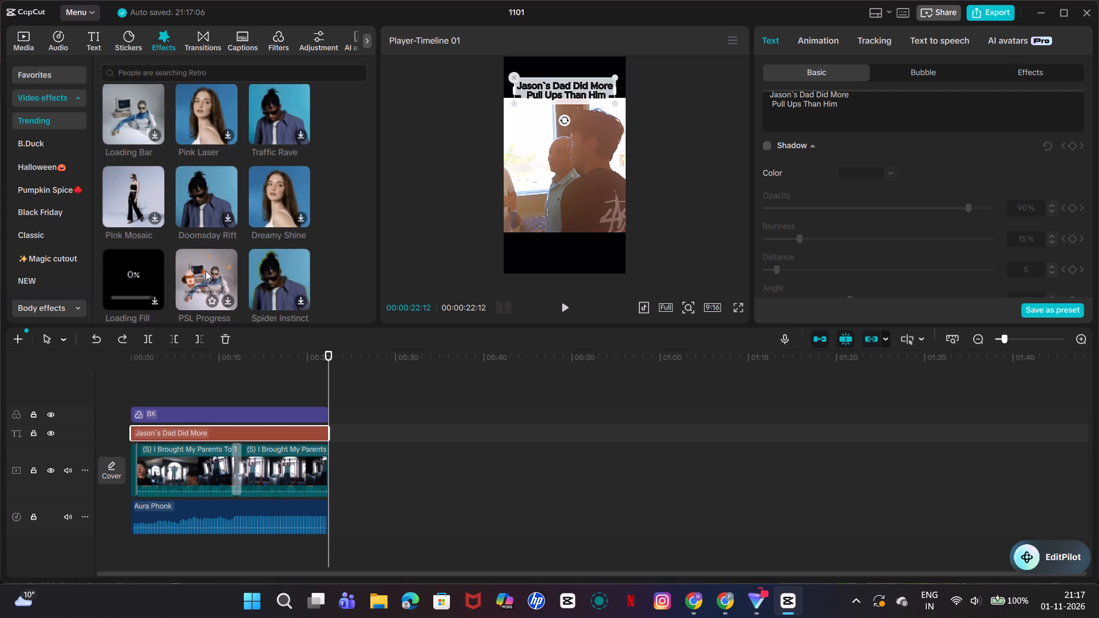
{"action": "left_click_drag", "start_coordinate": [203, 185], "coordinate": [276, 378]}
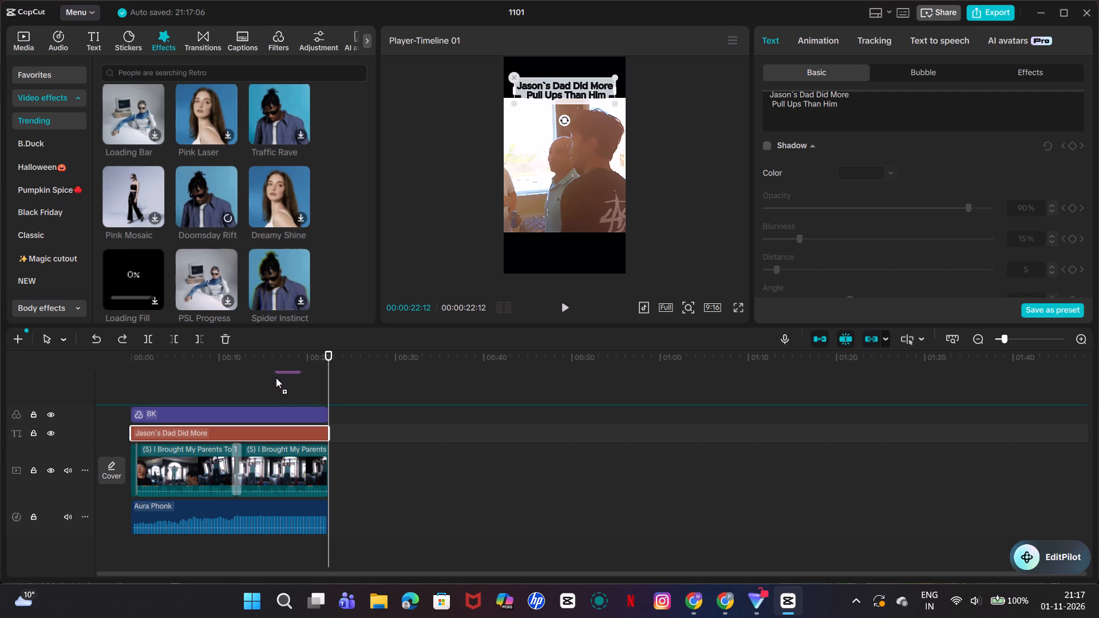
{"action": "left_click_drag", "start_coordinate": [276, 378], "coordinate": [284, 390]}
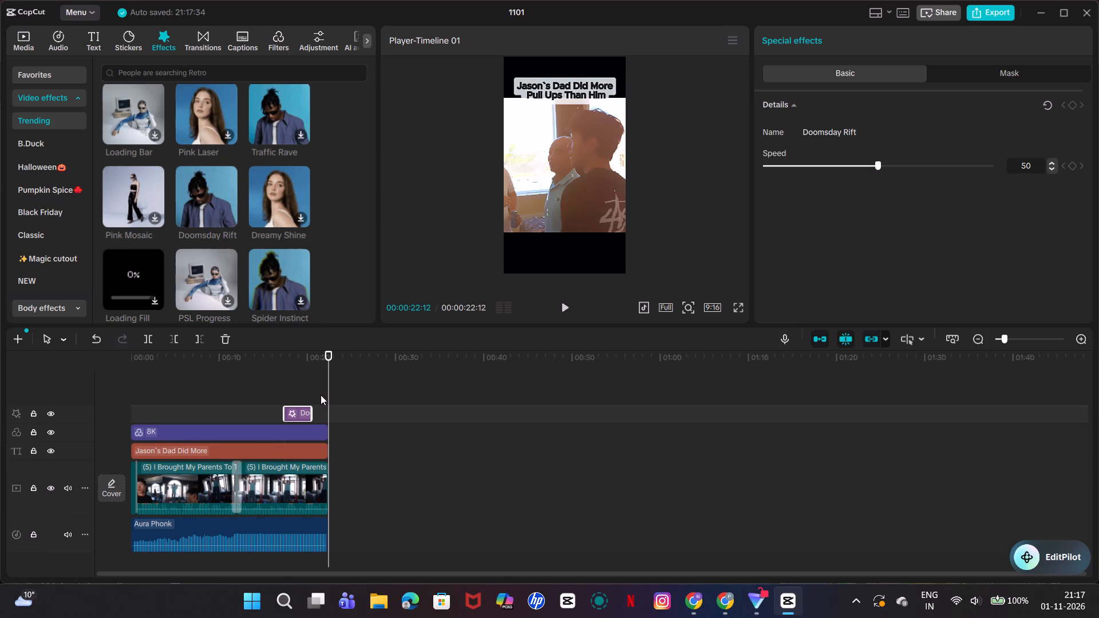
Play the whole clip from the start in full screen to review the caption and the Doomsday Rift effect.
{"action": "left_click_drag", "start_coordinate": [323, 395], "coordinate": [303, 393]}
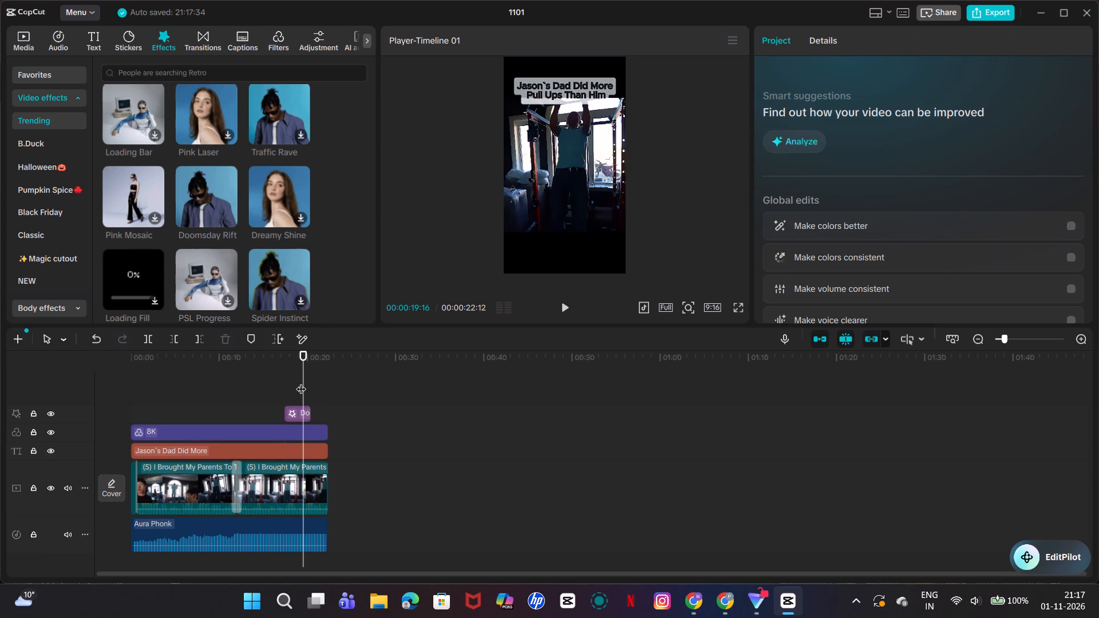
{"action": "left_click_drag", "start_coordinate": [301, 382], "coordinate": [120, 398]}
{"action": "left_click", "coordinate": [559, 311]}
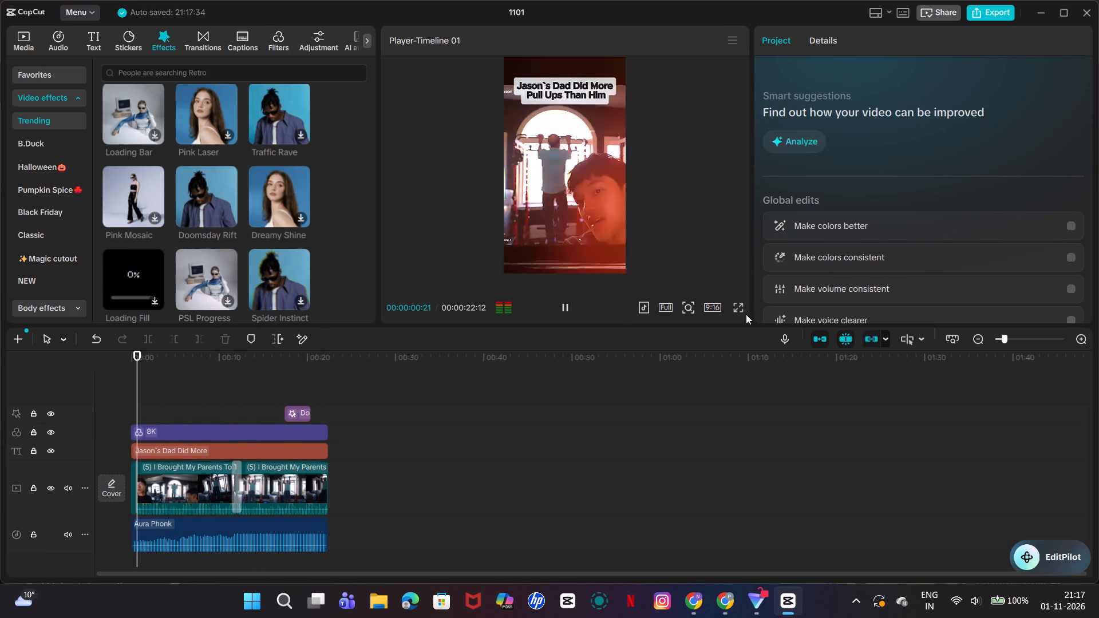
{"action": "left_click", "coordinate": [740, 308]}
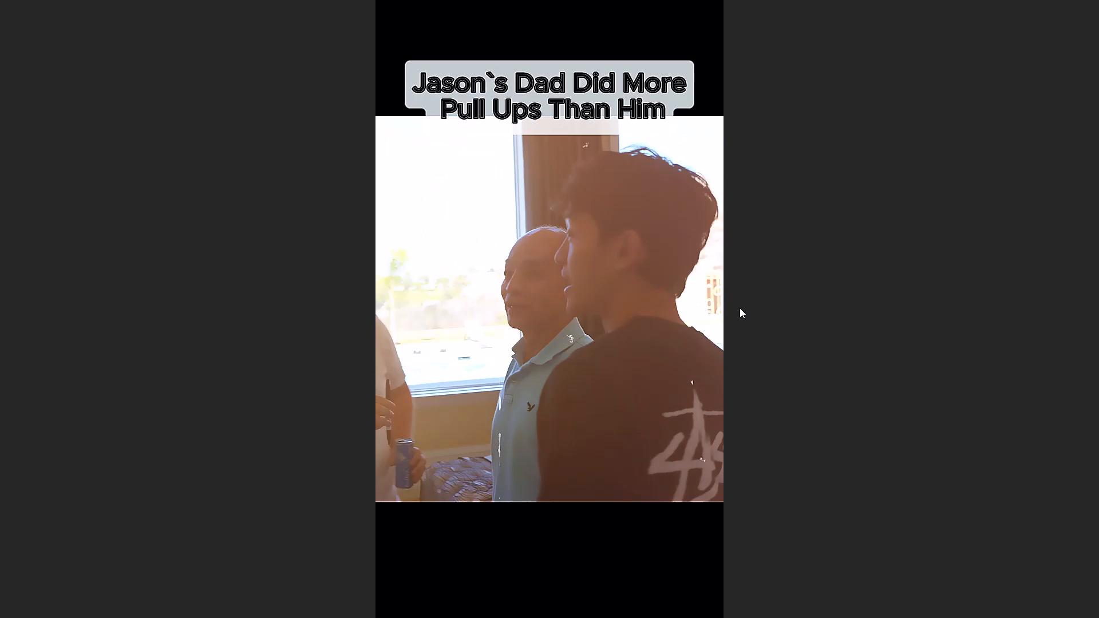
{"action": "left_click", "coordinate": [939, 431]}
{"action": "left_click", "coordinate": [745, 549]}
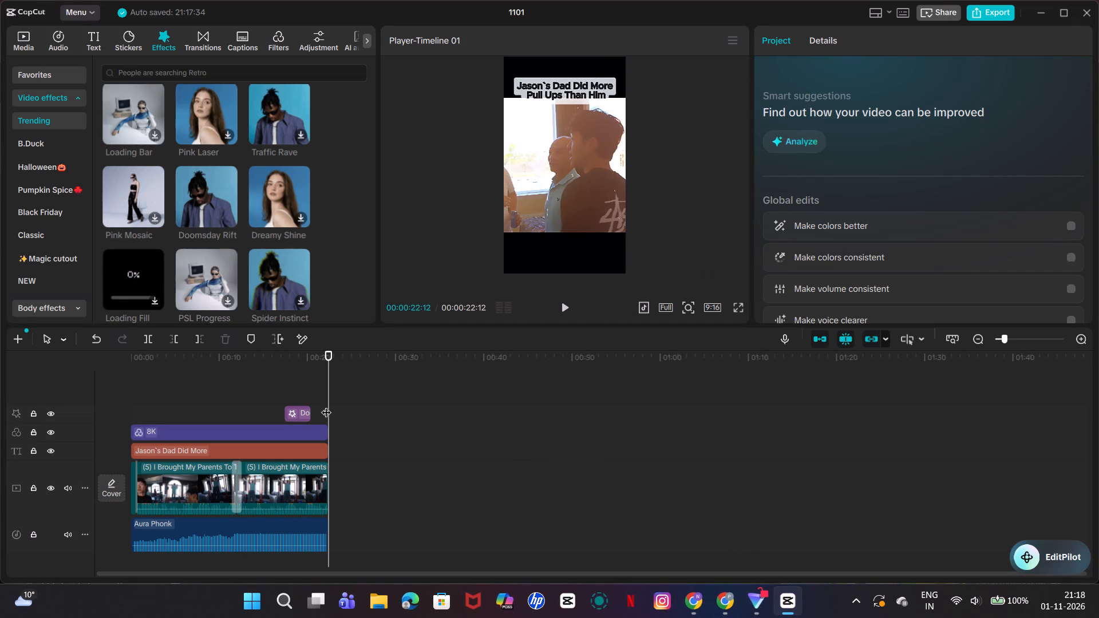
Trim the end of the Doomsday Rift effect to make it slightly shorter.
{"action": "left_click", "coordinate": [297, 409]}
{"action": "left_click_drag", "start_coordinate": [313, 414], "coordinate": [307, 412]}
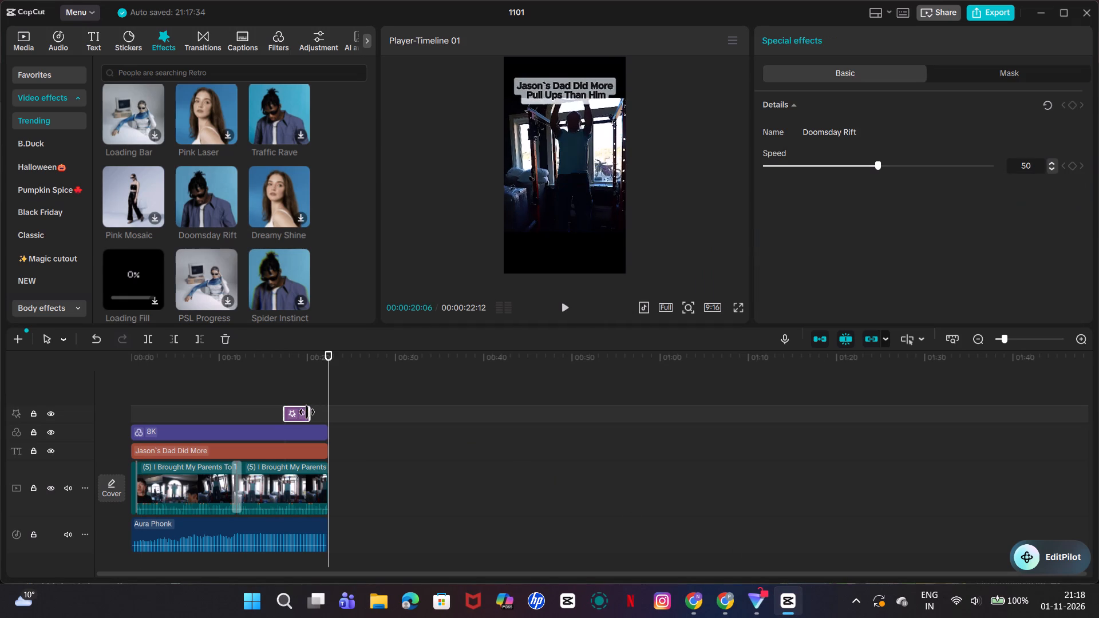
{"action": "left_click_drag", "start_coordinate": [307, 412], "coordinate": [302, 412]}
{"action": "left_click", "coordinate": [301, 410]}
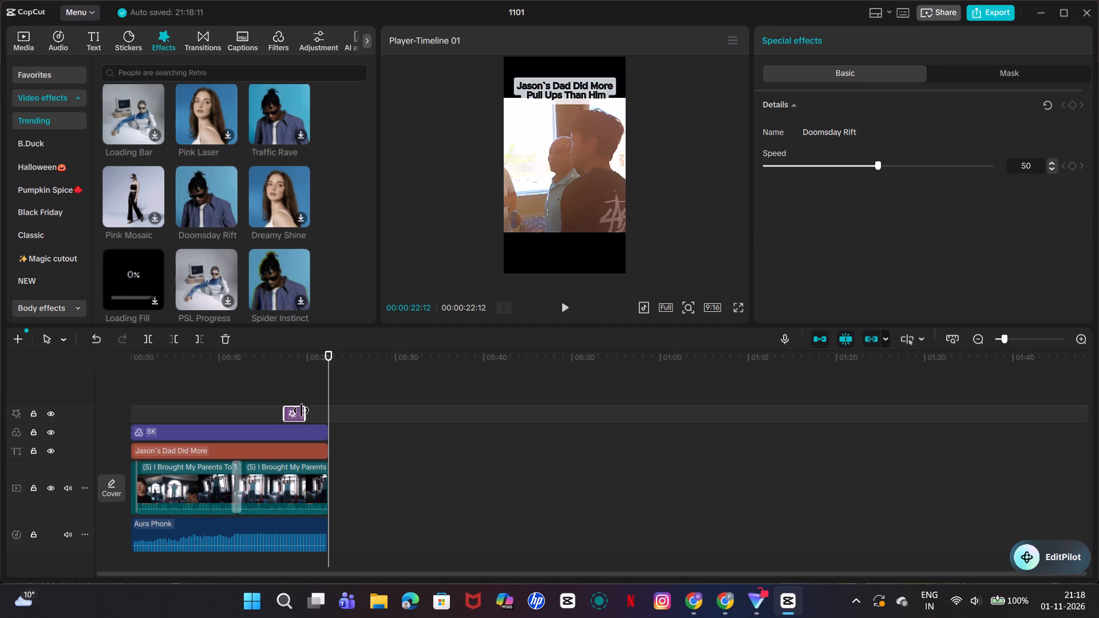
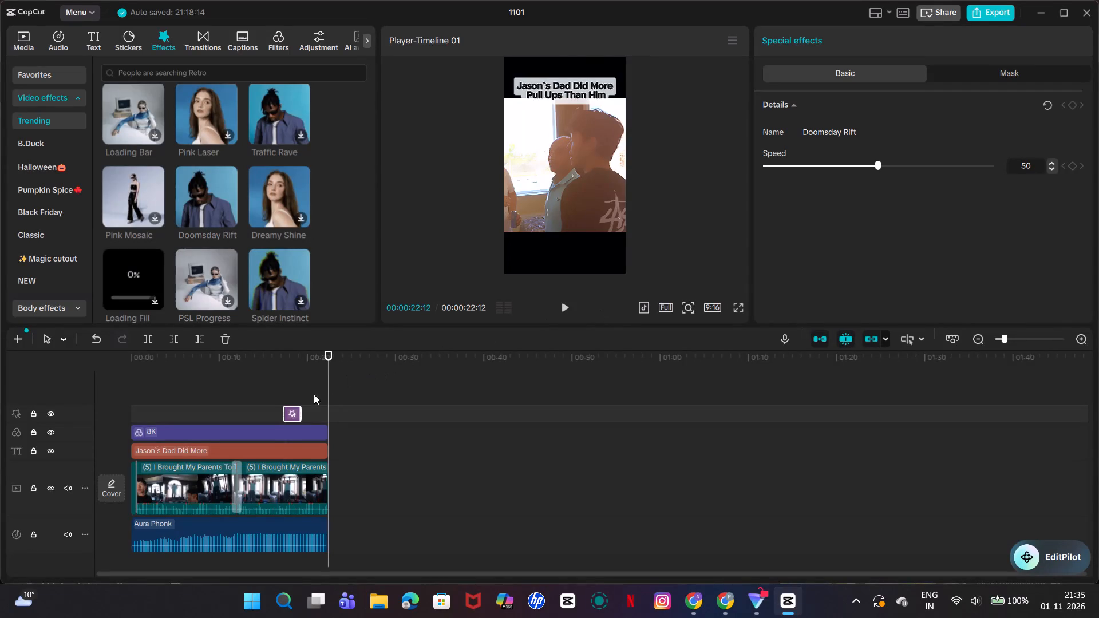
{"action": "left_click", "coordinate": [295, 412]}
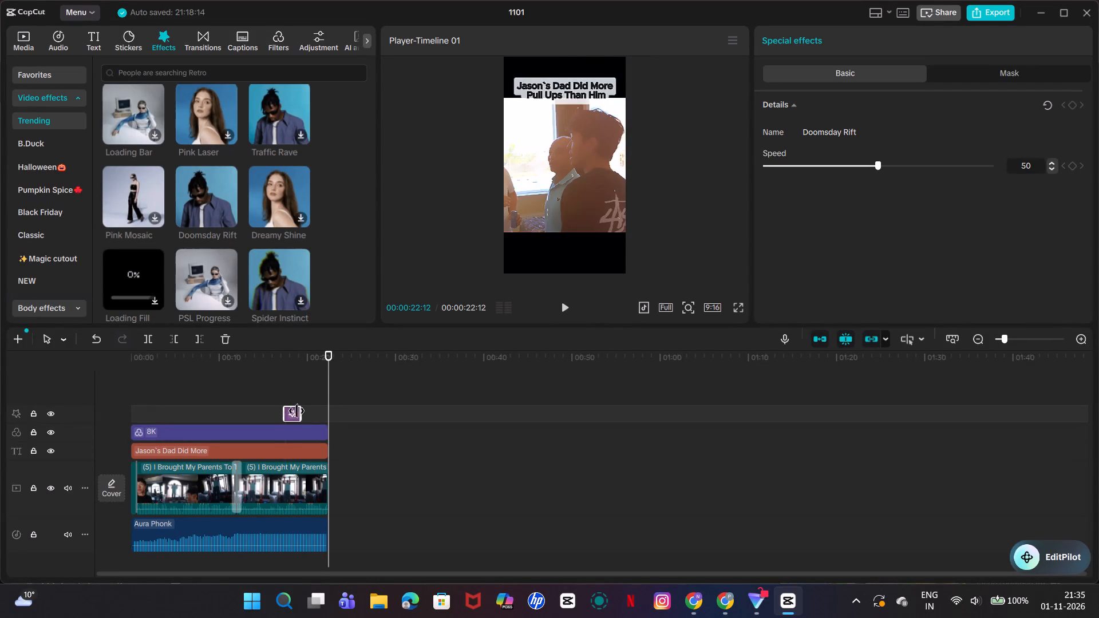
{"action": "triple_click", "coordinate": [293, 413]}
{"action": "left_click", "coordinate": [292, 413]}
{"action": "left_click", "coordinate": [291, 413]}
Move the playhead to 00:00:16:27, just before the Doomsday Rift effect clip on the timeline.
{"action": "left_click_drag", "start_coordinate": [332, 389], "coordinate": [286, 394]}
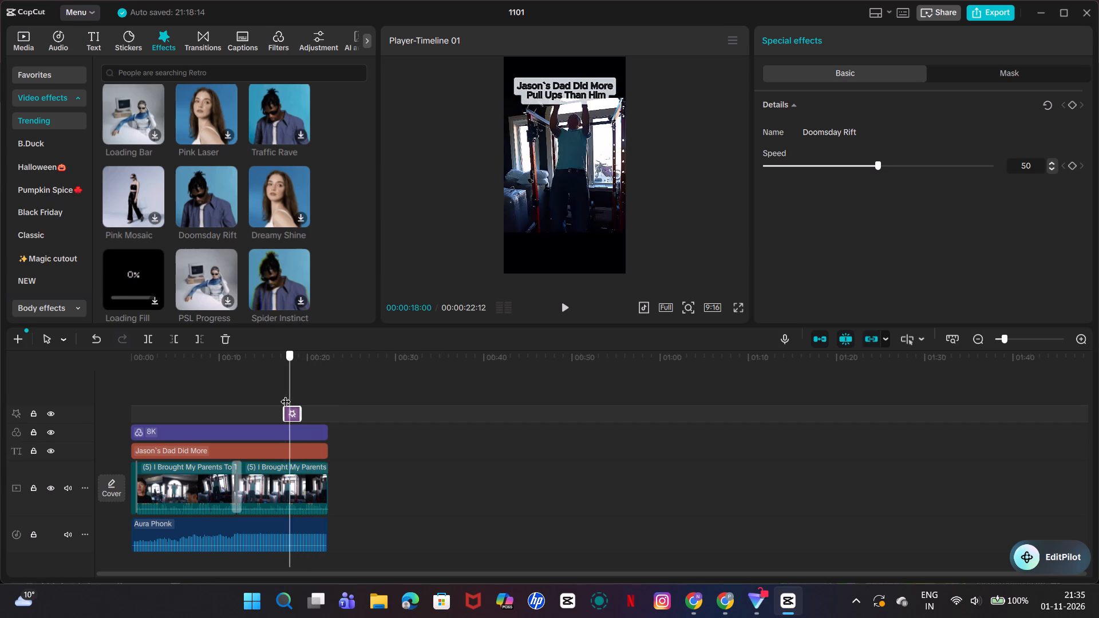
{"action": "left_click_drag", "start_coordinate": [286, 394], "coordinate": [280, 394]}
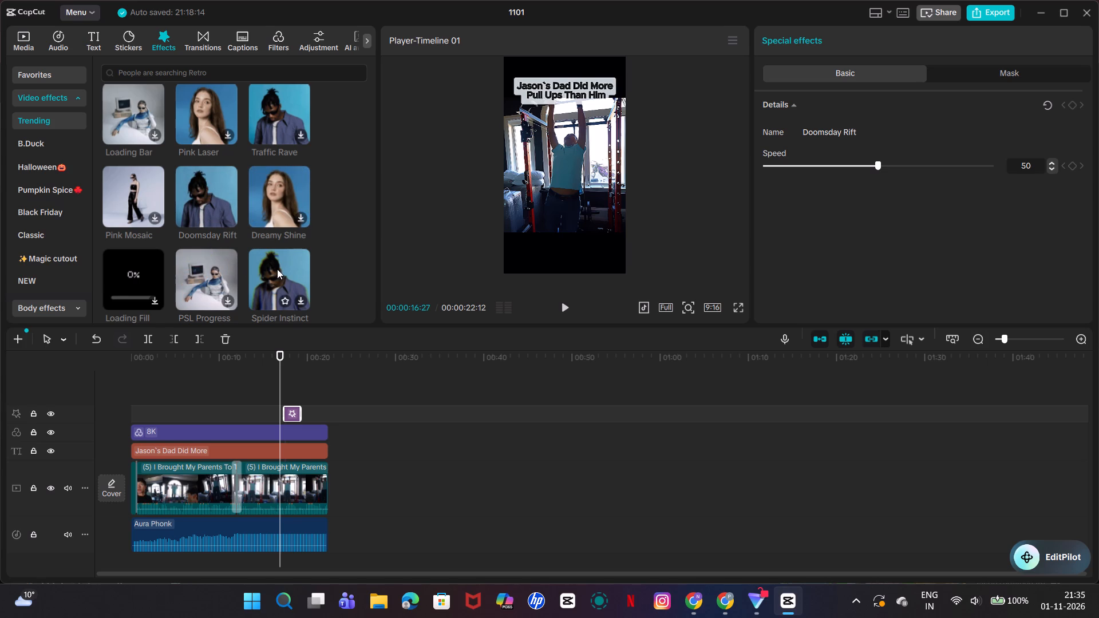
Browse the Trending video effects and examine their previews for one that suits the pull-up clip.
{"action": "scroll", "coordinate": [278, 269], "scroll_direction": "down", "scroll_amount": 1}
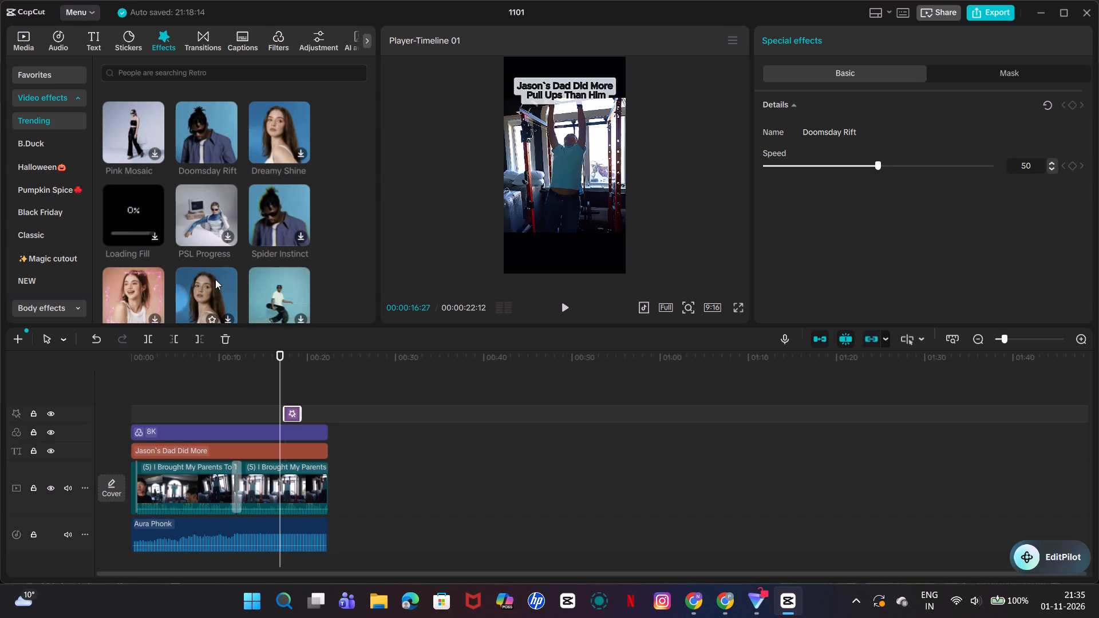
{"action": "scroll", "coordinate": [215, 282], "scroll_direction": "down", "scroll_amount": 1}
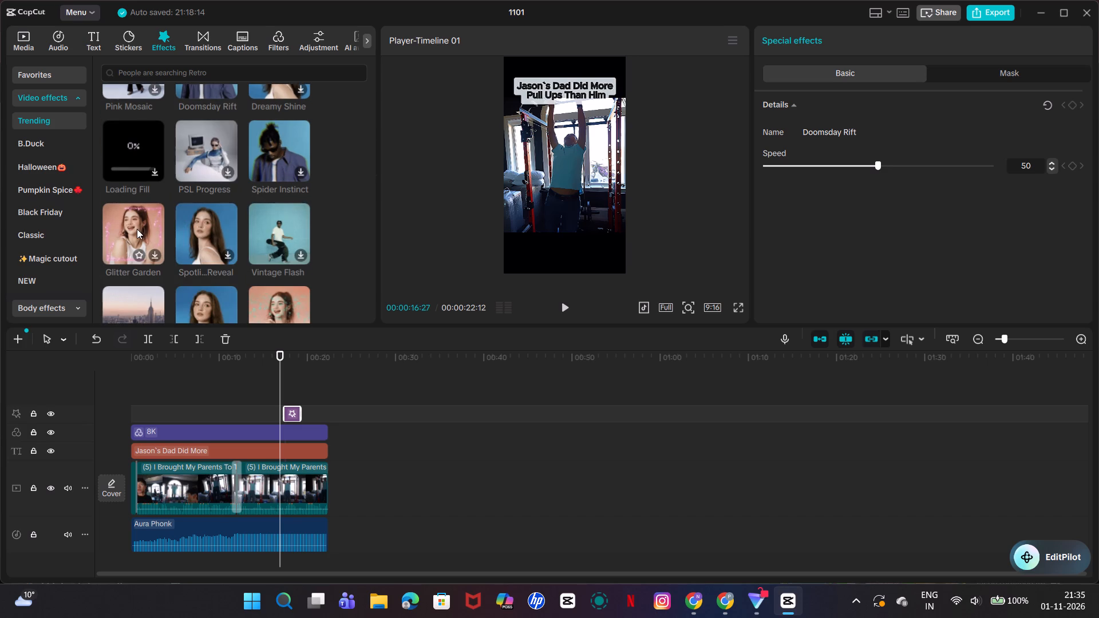
{"action": "scroll", "coordinate": [128, 275], "scroll_direction": "down", "scroll_amount": 1}
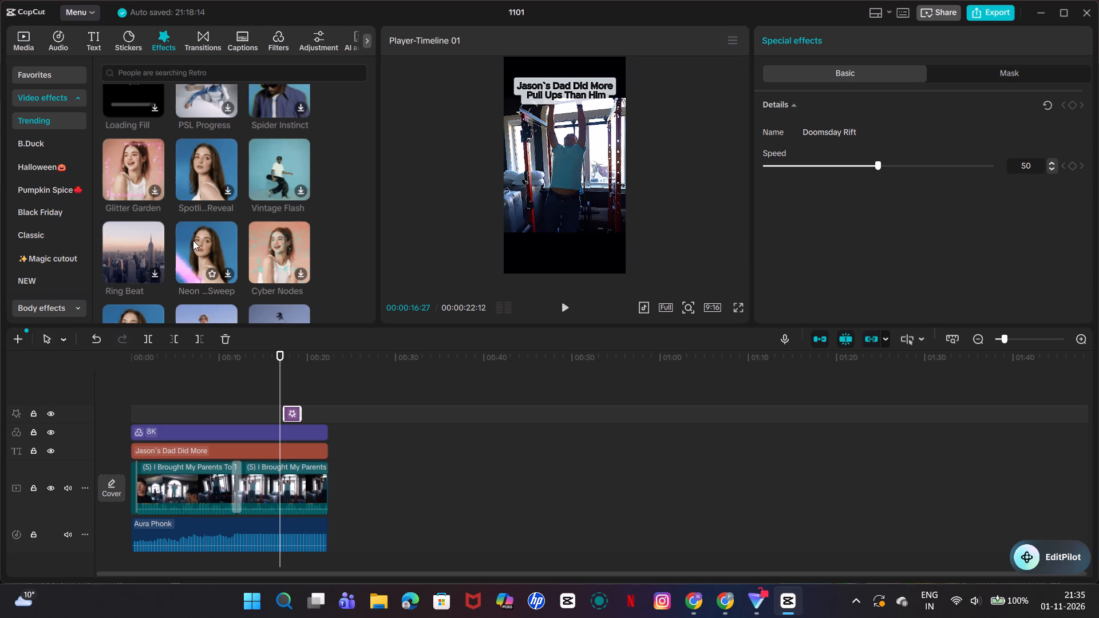
{"action": "scroll", "coordinate": [271, 241], "scroll_direction": "down", "scroll_amount": 1}
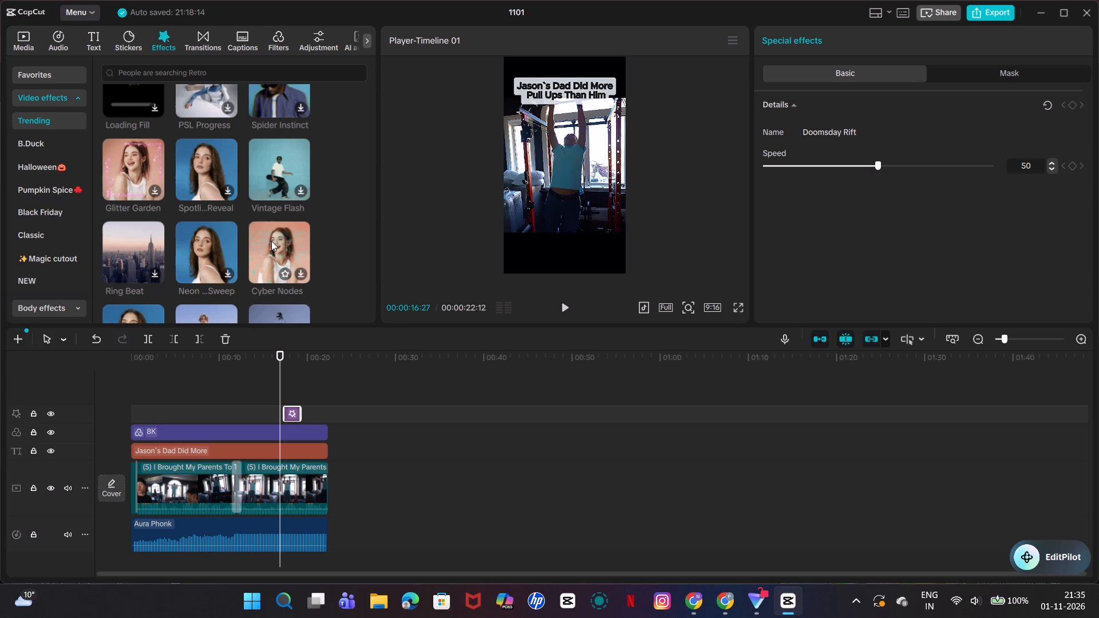
{"action": "scroll", "coordinate": [271, 241], "scroll_direction": "down", "scroll_amount": 2}
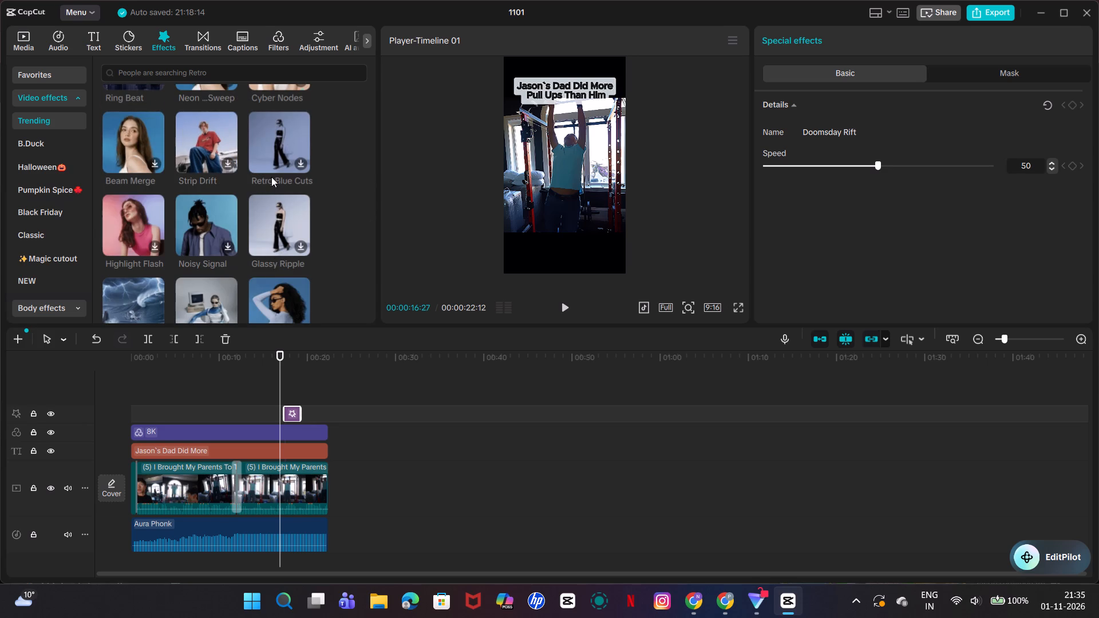
{"action": "scroll", "coordinate": [269, 141], "scroll_direction": "up", "scroll_amount": 1}
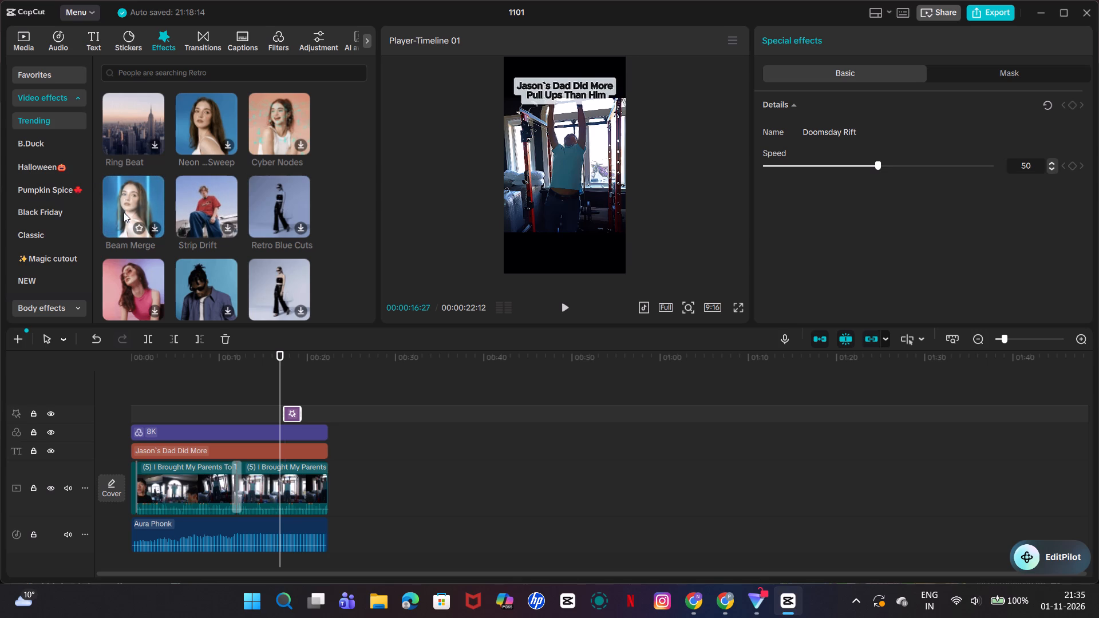
{"action": "scroll", "coordinate": [137, 169], "scroll_direction": "down", "scroll_amount": 1}
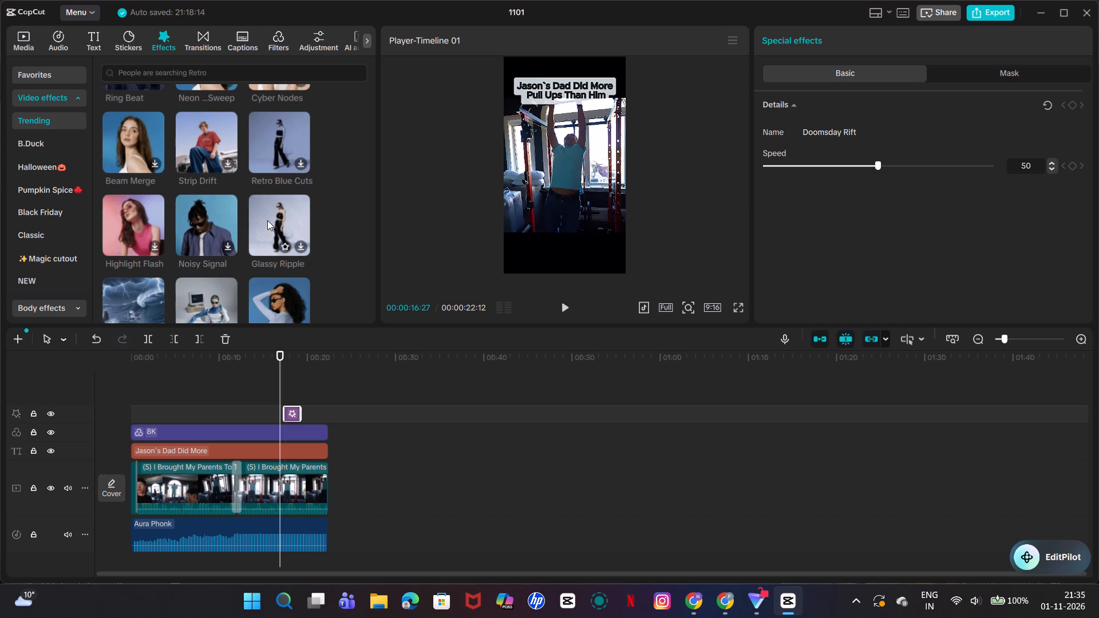
{"action": "scroll", "coordinate": [196, 226], "scroll_direction": "down", "scroll_amount": 1}
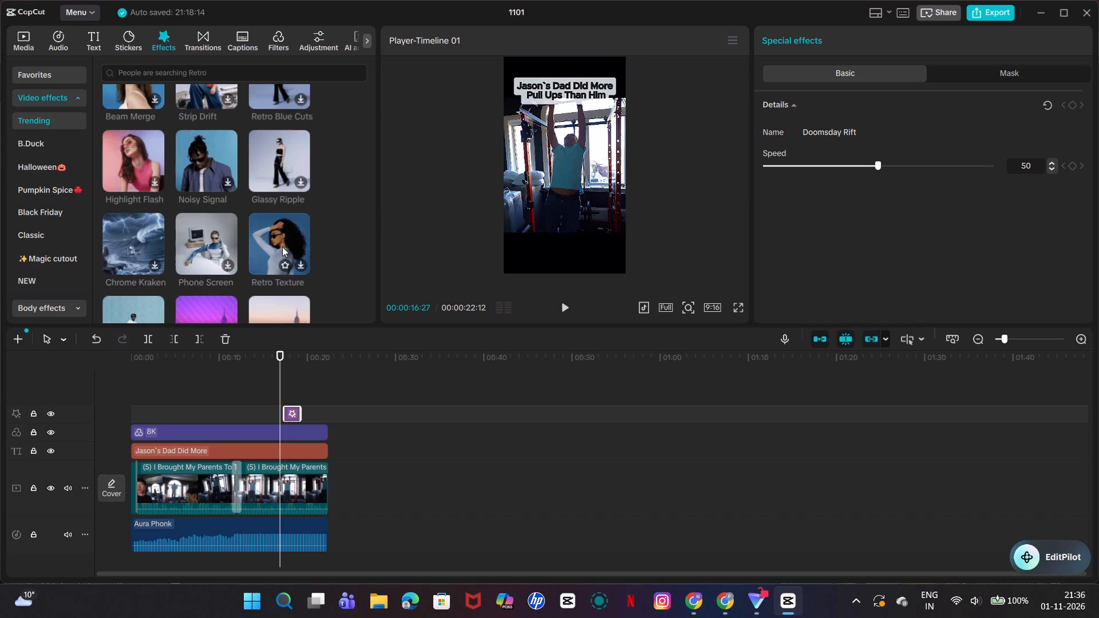
{"action": "scroll", "coordinate": [282, 246], "scroll_direction": "up", "scroll_amount": 5}
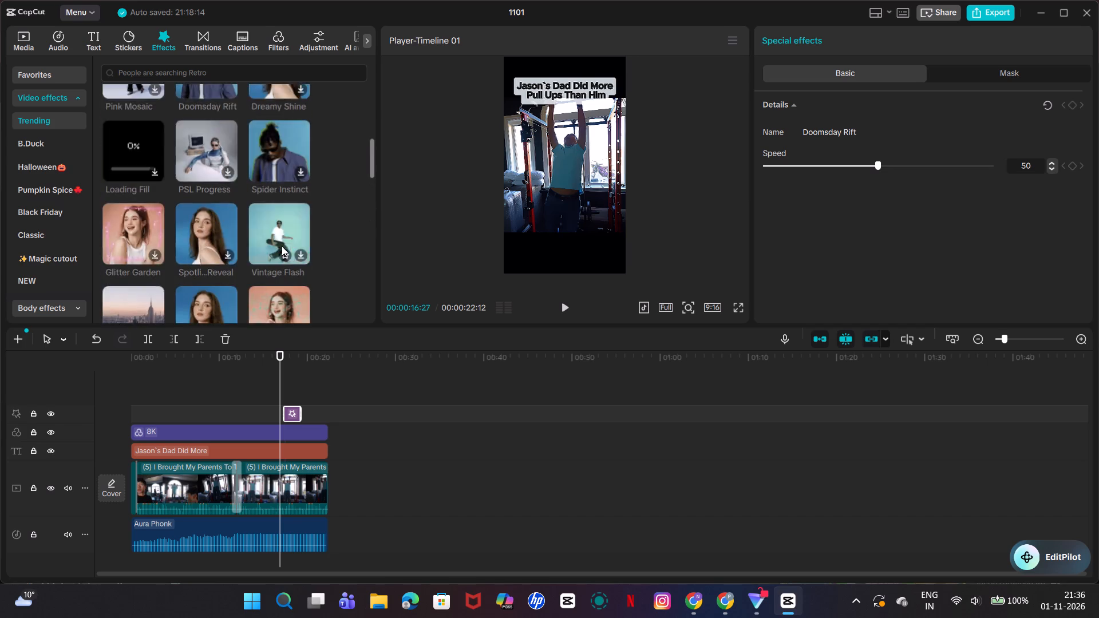
{"action": "scroll", "coordinate": [282, 246], "scroll_direction": "up", "scroll_amount": 6}
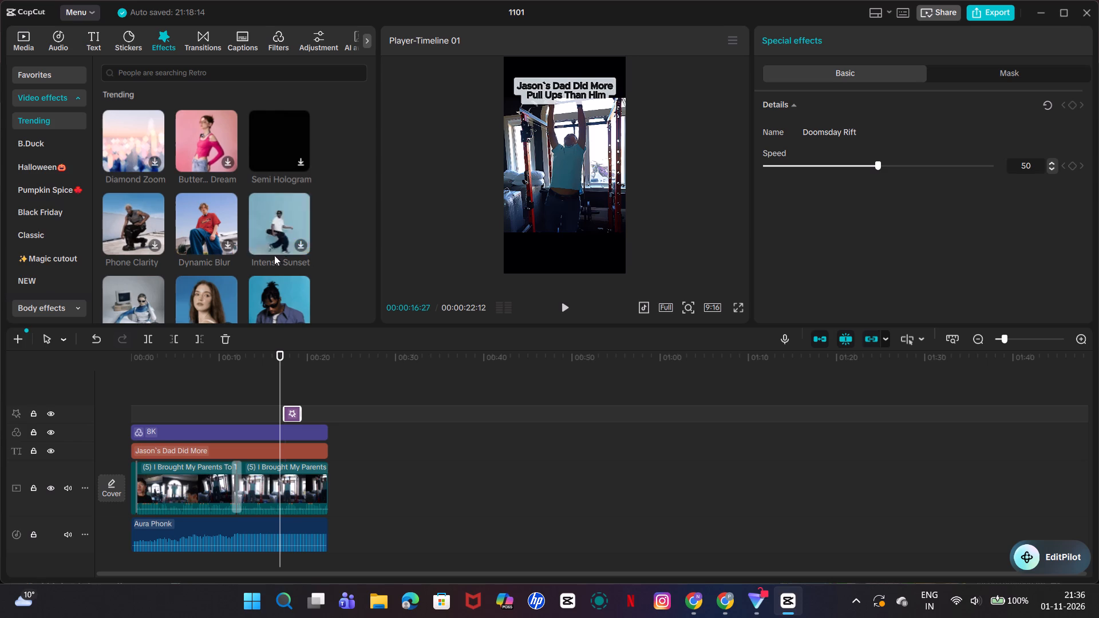
{"action": "scroll", "coordinate": [274, 255], "scroll_direction": "down", "scroll_amount": 1}
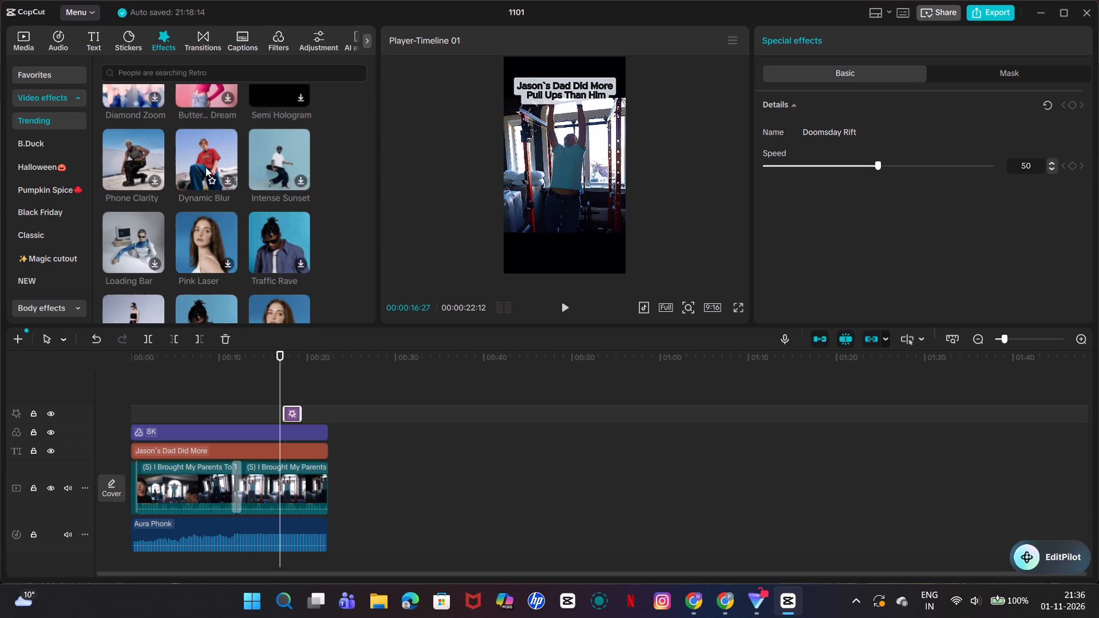
{"action": "scroll", "coordinate": [205, 167], "scroll_direction": "up", "scroll_amount": 1}
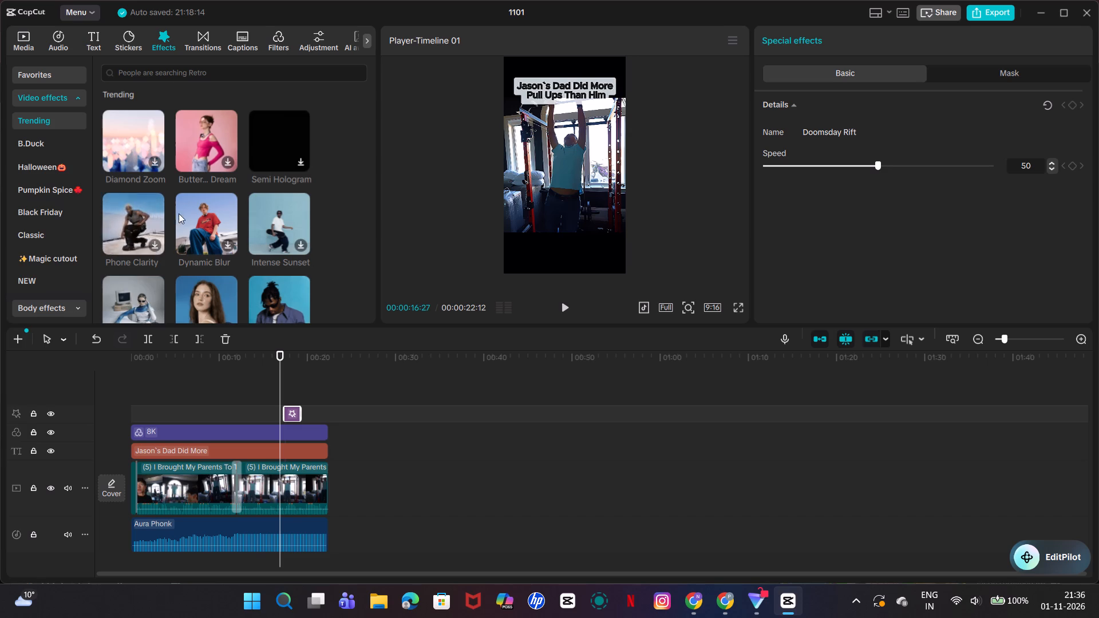
{"action": "scroll", "coordinate": [180, 213], "scroll_direction": "down", "scroll_amount": 1}
{"action": "scroll", "coordinate": [259, 232], "scroll_direction": "down", "scroll_amount": 1}
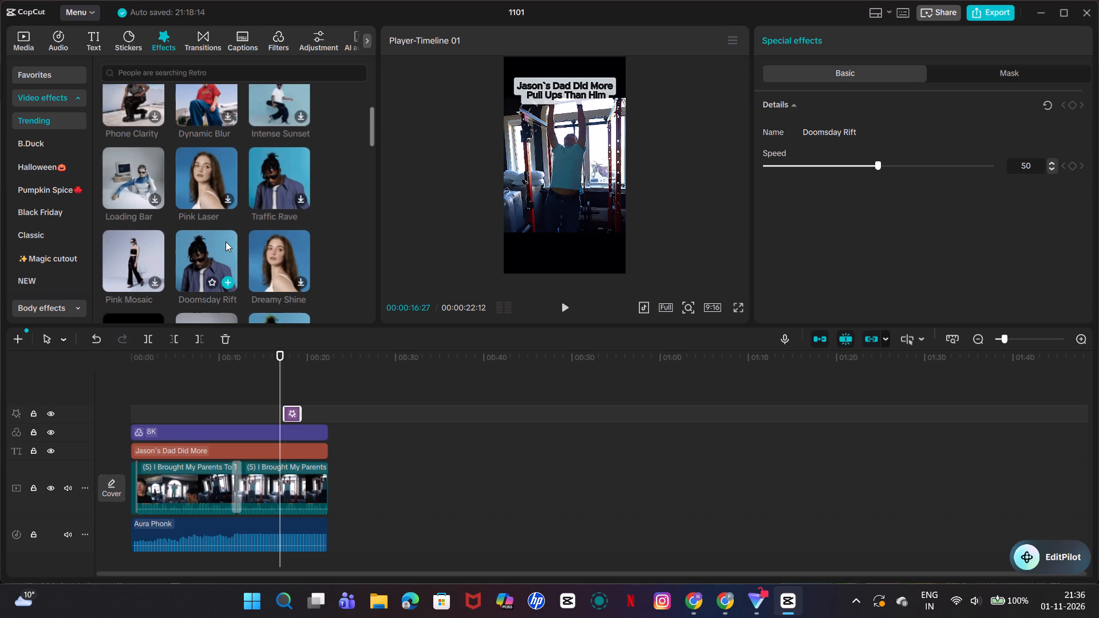
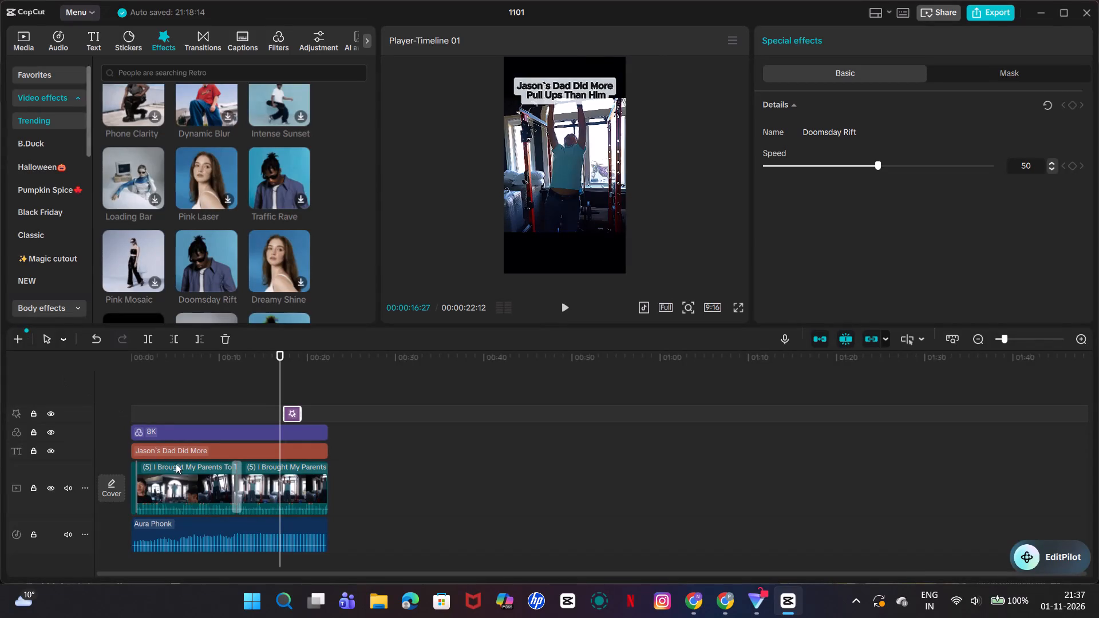
Play back the opening of the video from the start and look through the Trending transitions for a suitable one.
{"action": "left_click", "coordinate": [236, 480]}
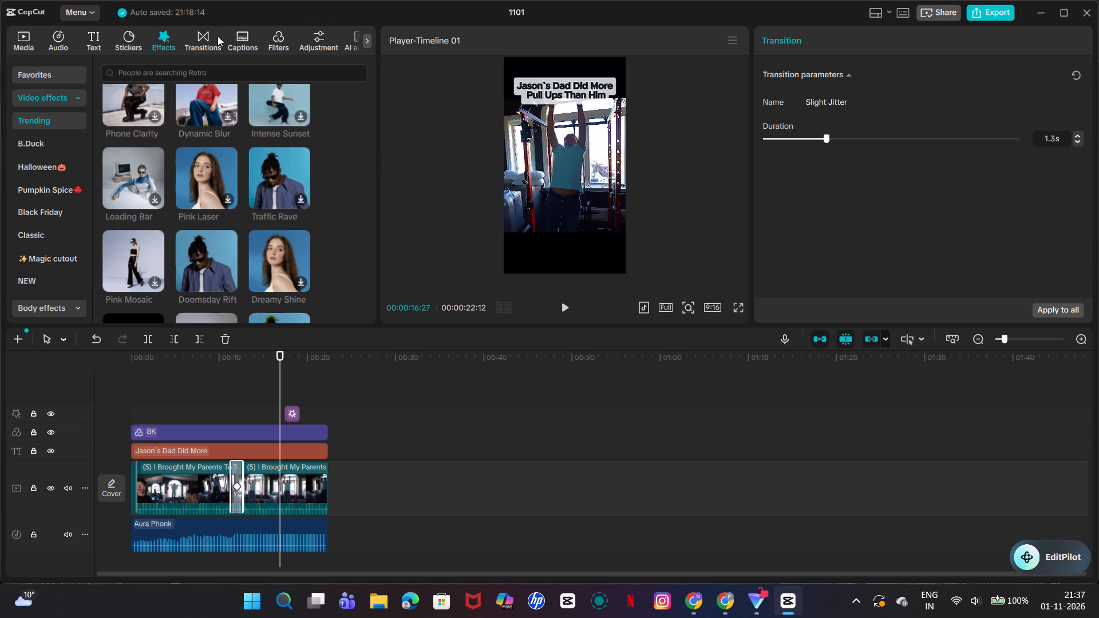
{"action": "left_click", "coordinate": [203, 37]}
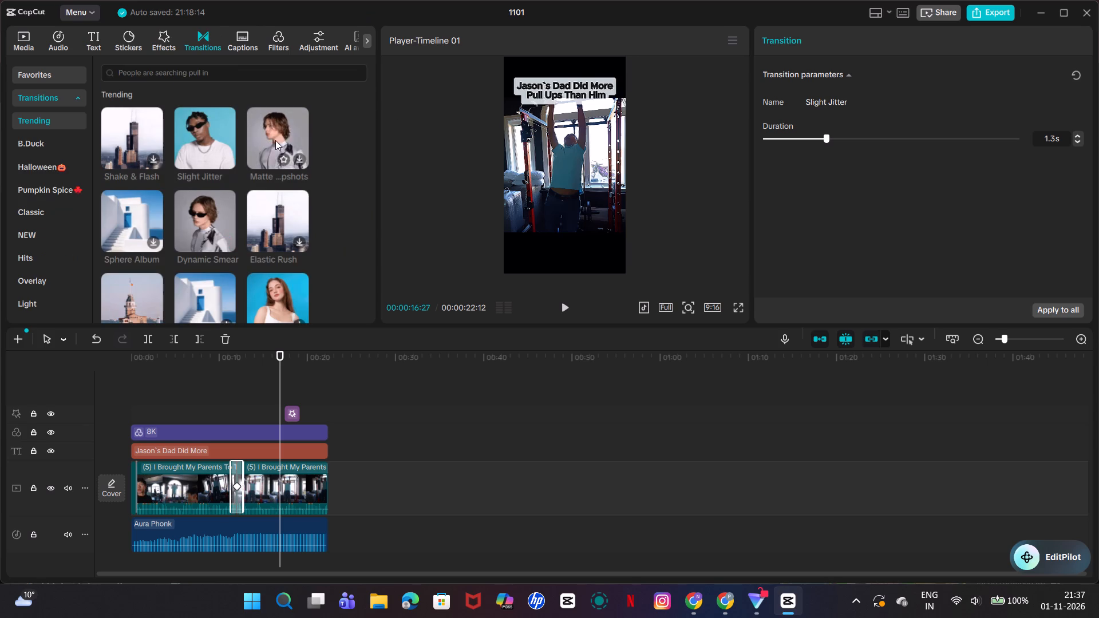
{"action": "left_click_drag", "start_coordinate": [278, 369], "coordinate": [128, 382]}
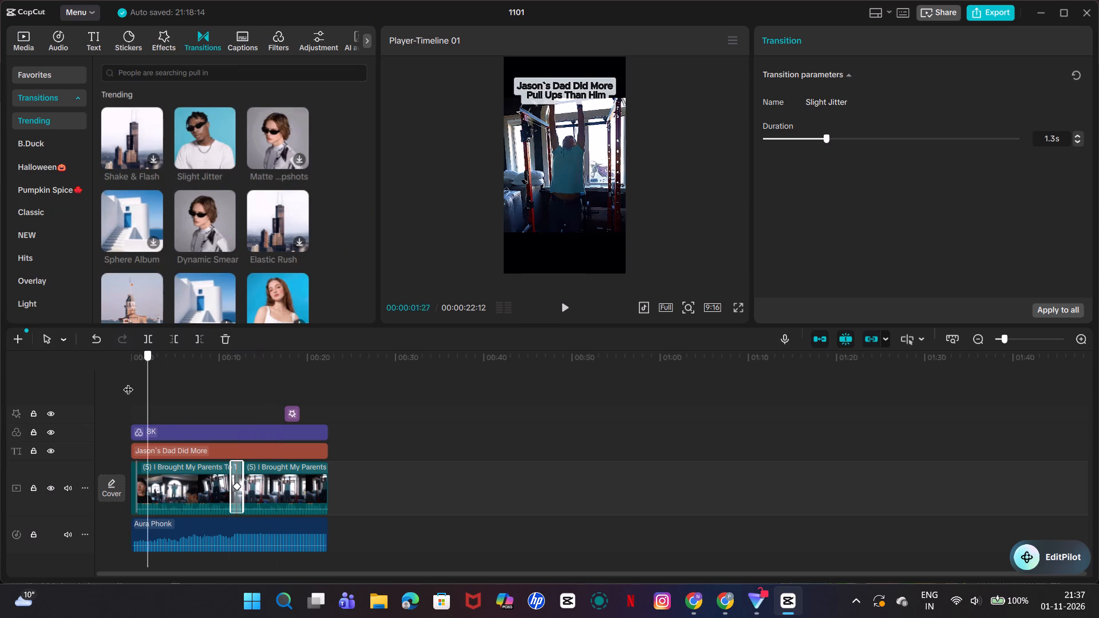
{"action": "left_click_drag", "start_coordinate": [128, 382], "coordinate": [124, 387]}
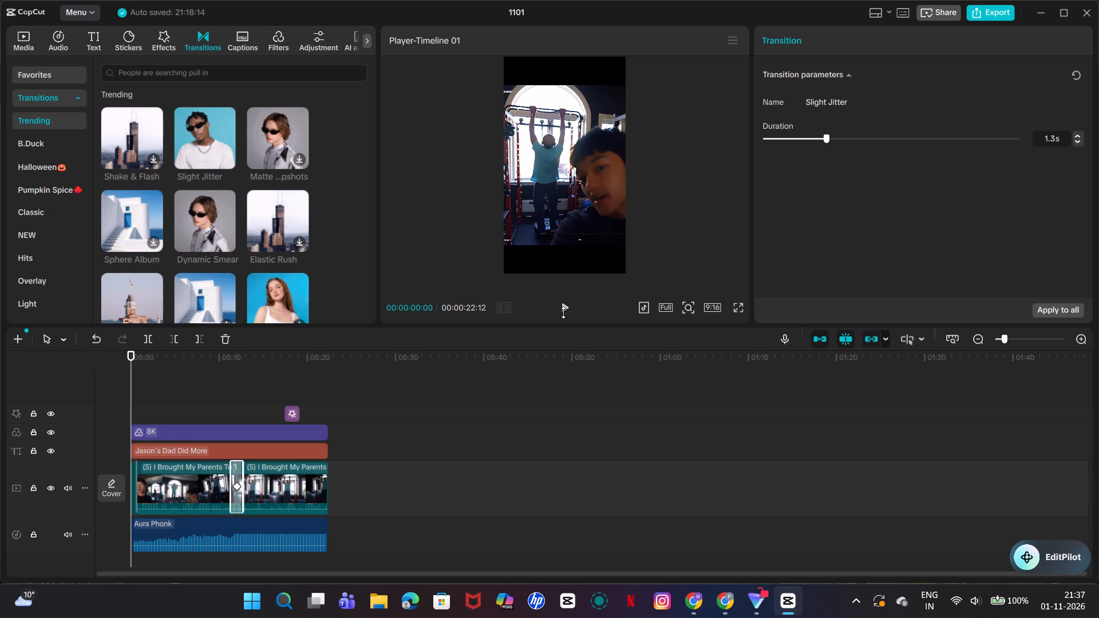
{"action": "left_click", "coordinate": [563, 312]}
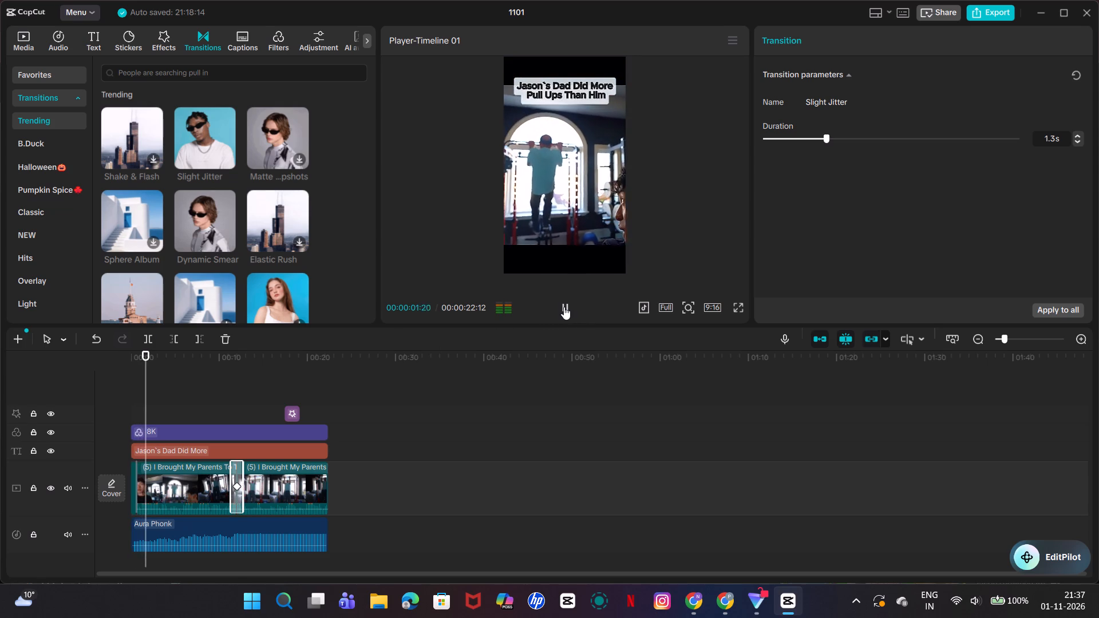
{"action": "left_click", "coordinate": [564, 307]}
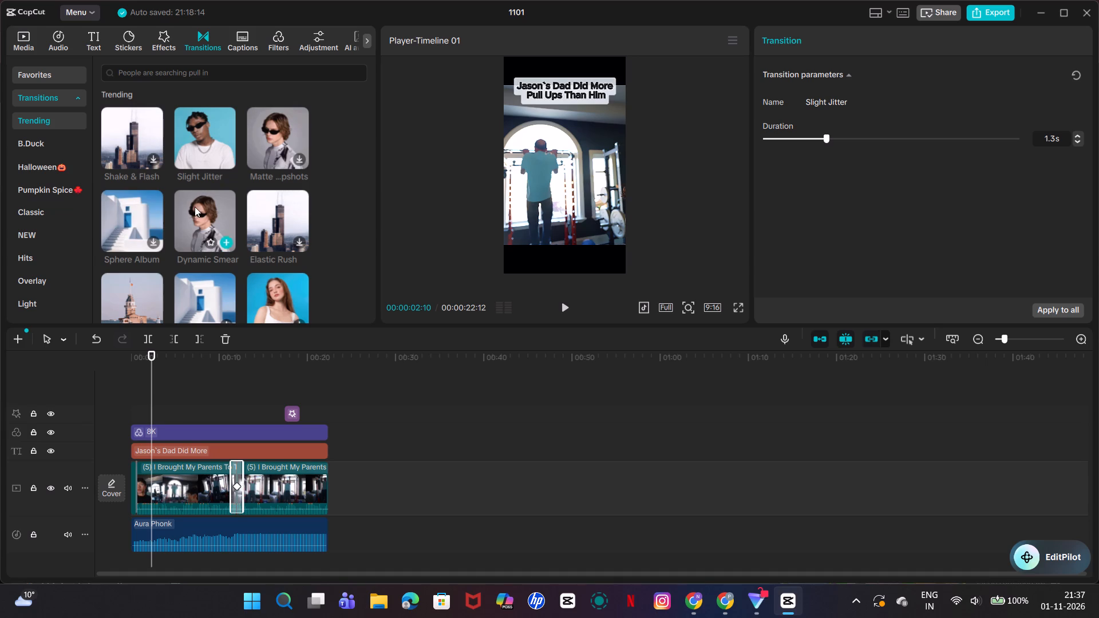
{"action": "scroll", "coordinate": [262, 211], "scroll_direction": "down", "scroll_amount": 1}
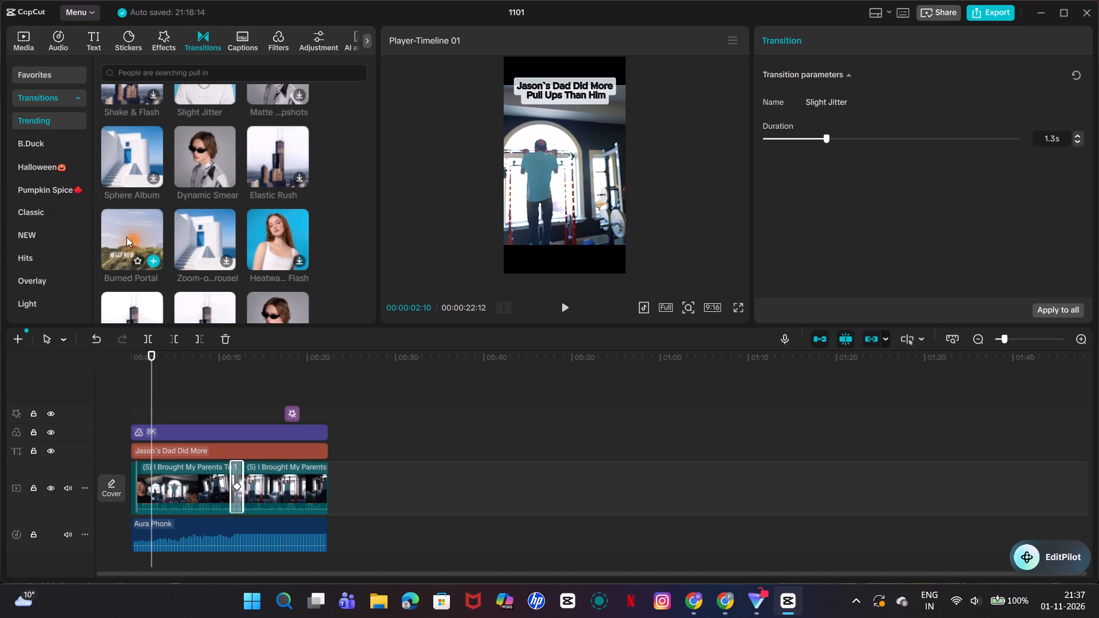
{"action": "scroll", "coordinate": [126, 237], "scroll_direction": "down", "scroll_amount": 1}
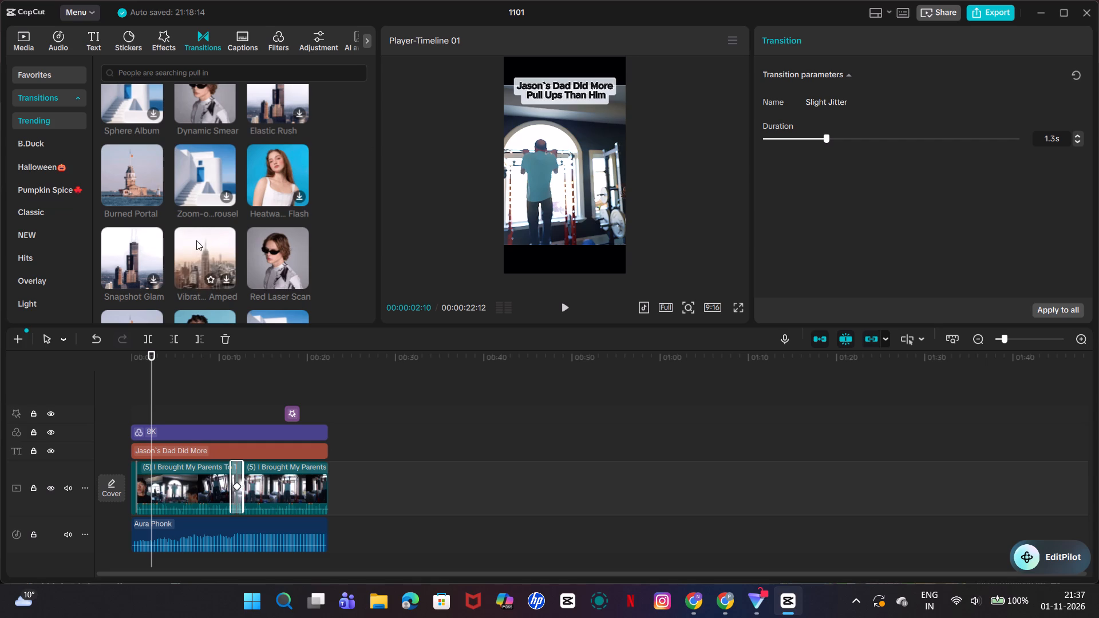
{"action": "scroll", "coordinate": [268, 243], "scroll_direction": "down", "scroll_amount": 1}
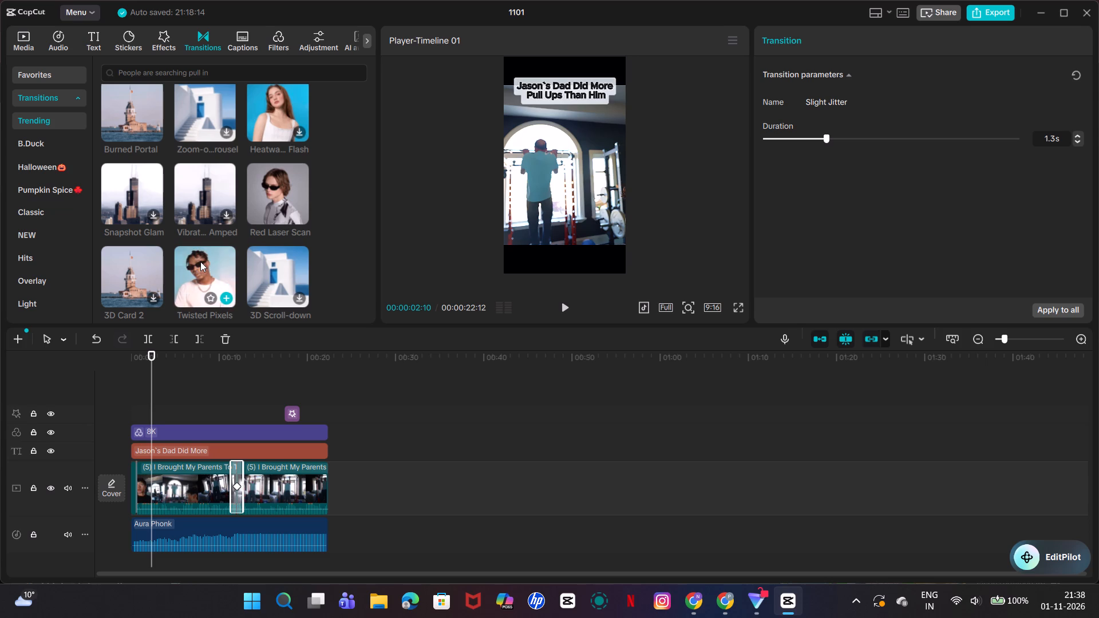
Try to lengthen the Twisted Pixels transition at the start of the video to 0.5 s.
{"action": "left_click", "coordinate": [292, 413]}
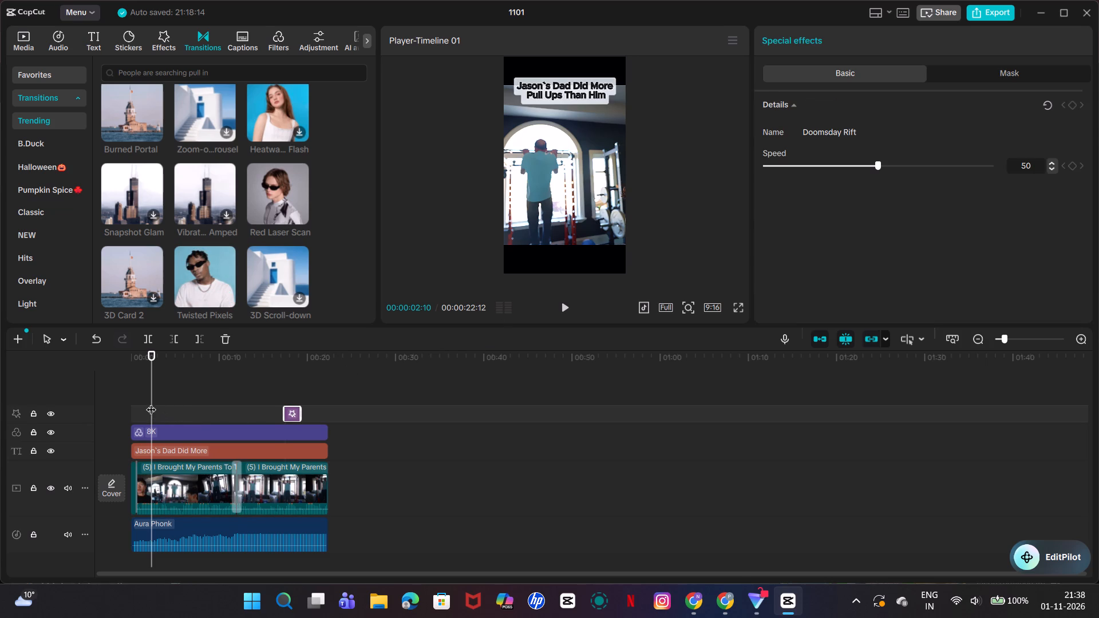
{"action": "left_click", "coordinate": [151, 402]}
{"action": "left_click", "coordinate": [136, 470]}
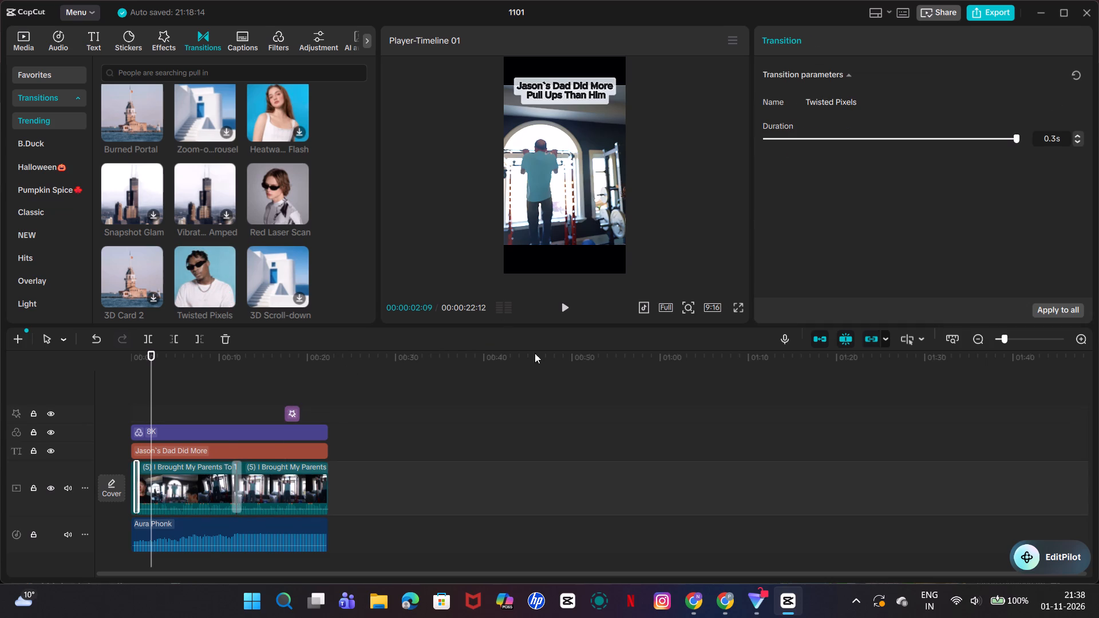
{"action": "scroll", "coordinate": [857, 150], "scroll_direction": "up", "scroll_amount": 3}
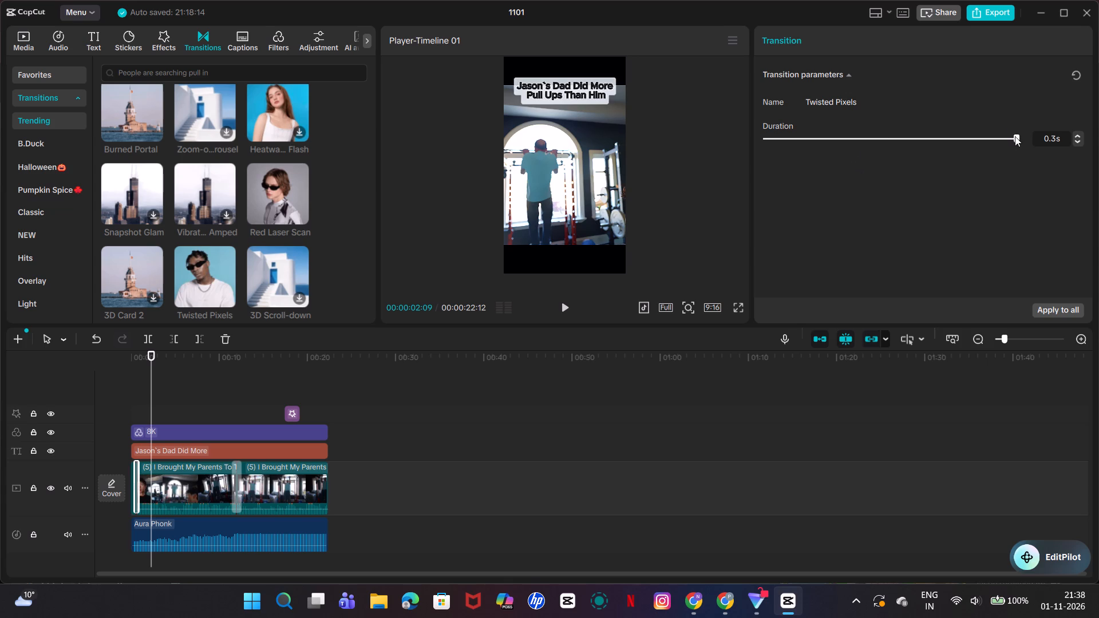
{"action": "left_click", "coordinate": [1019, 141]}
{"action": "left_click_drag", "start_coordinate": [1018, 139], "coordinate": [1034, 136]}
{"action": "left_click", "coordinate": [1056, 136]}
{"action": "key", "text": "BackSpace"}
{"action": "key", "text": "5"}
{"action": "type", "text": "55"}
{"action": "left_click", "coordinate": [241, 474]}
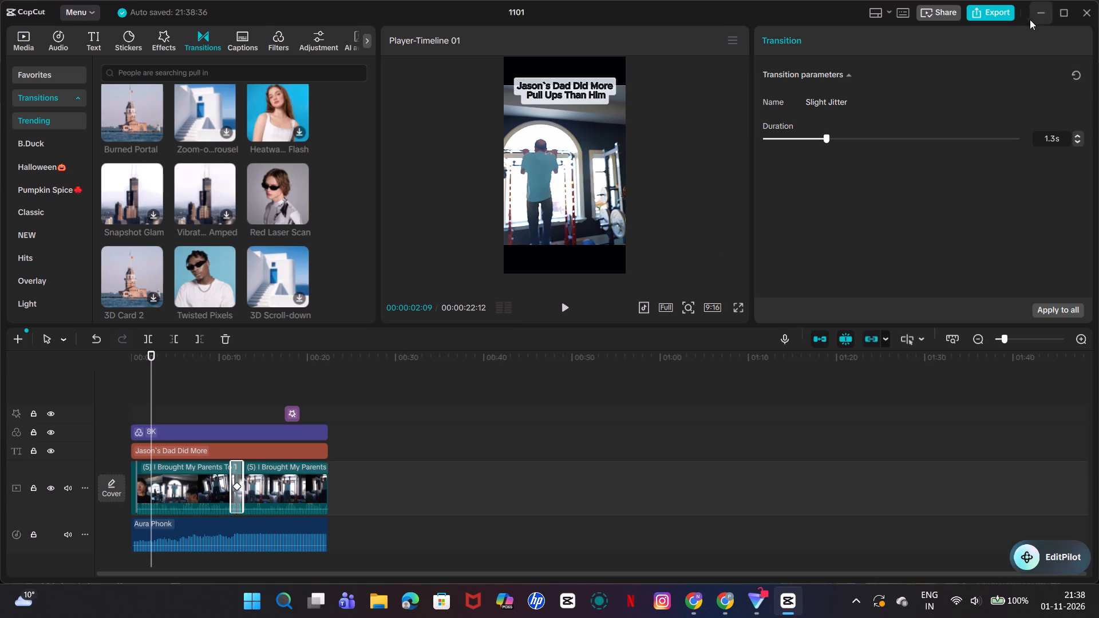
Export the video to Downloads as 1101.mp4 at 2K, H.264 and 30fps, leaving the separate audio export off.
{"action": "left_click", "coordinate": [1001, 13]}
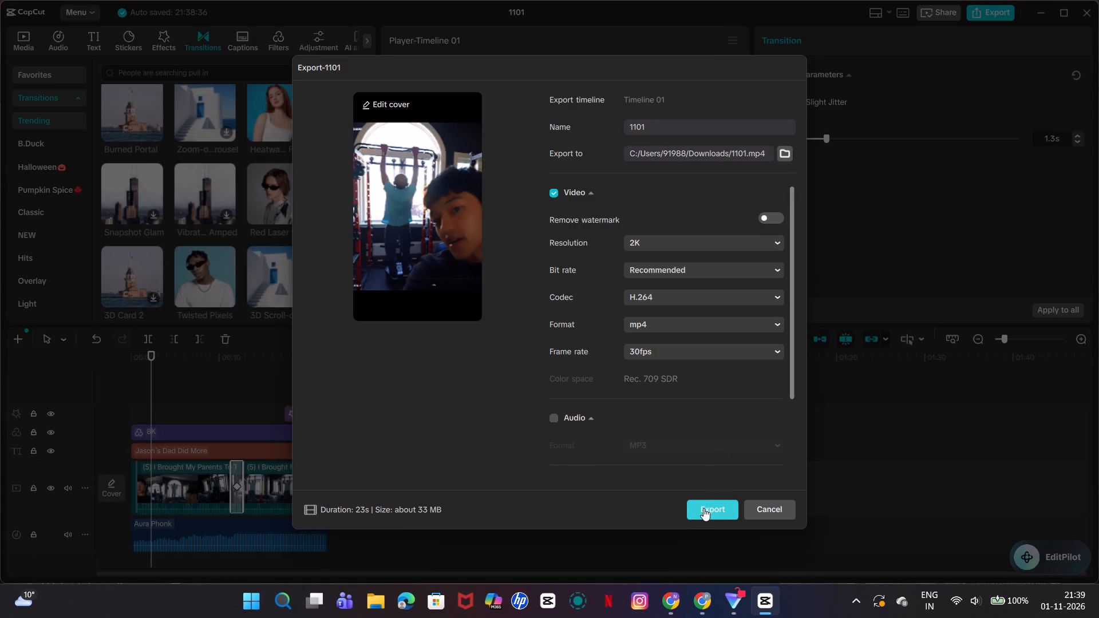
{"action": "left_click", "coordinate": [558, 412]}
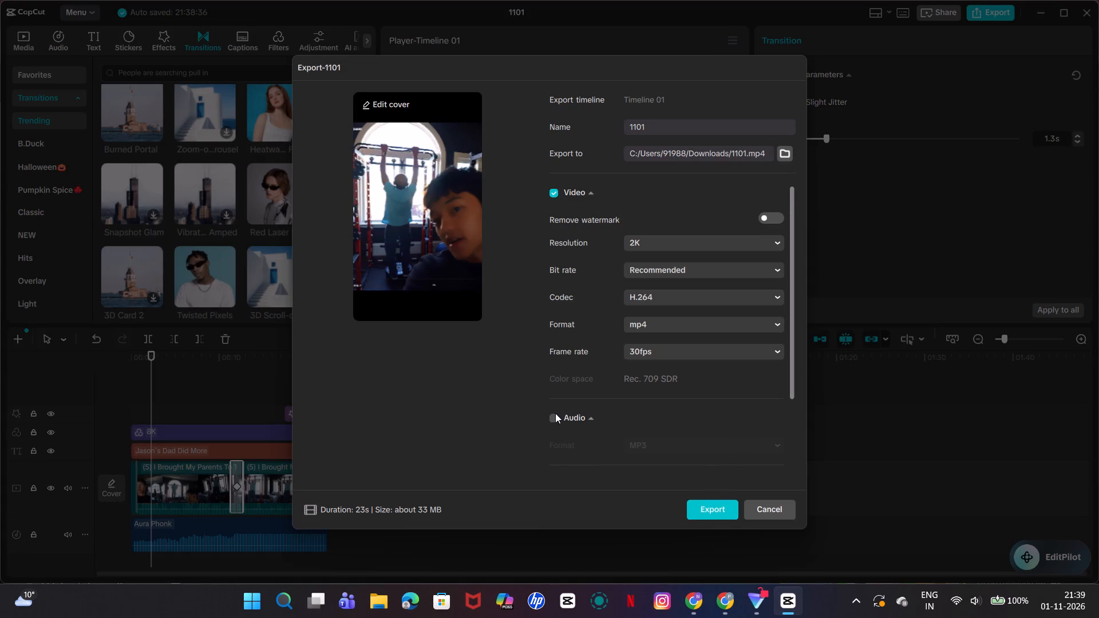
{"action": "left_click", "coordinate": [555, 413]}
{"action": "left_click", "coordinate": [554, 415]}
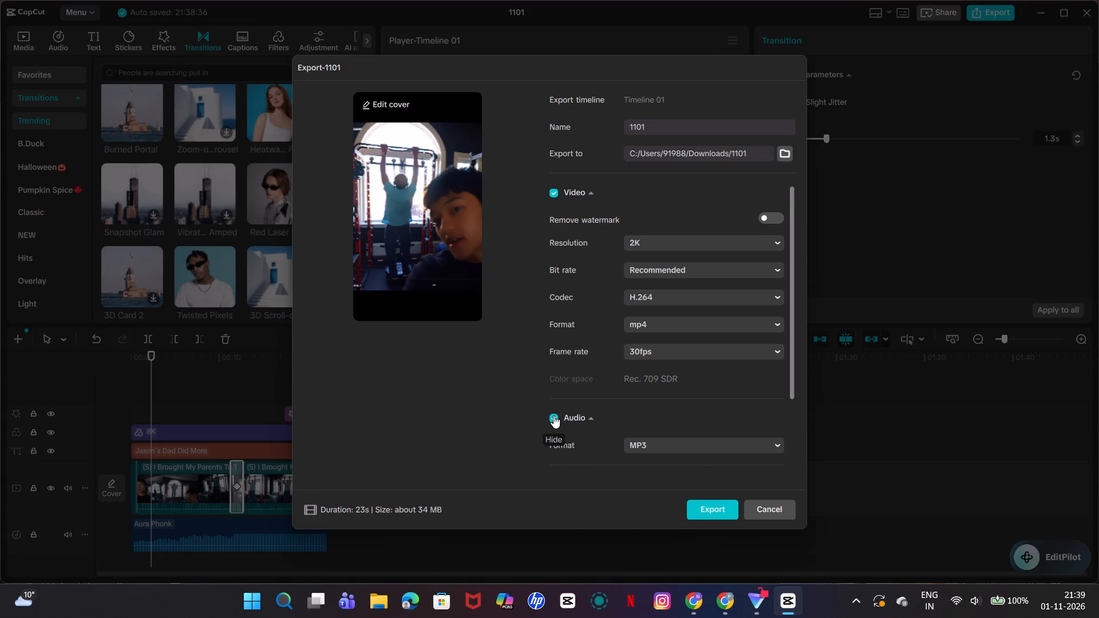
{"action": "left_click", "coordinate": [554, 415]}
{"action": "left_click", "coordinate": [696, 505]}
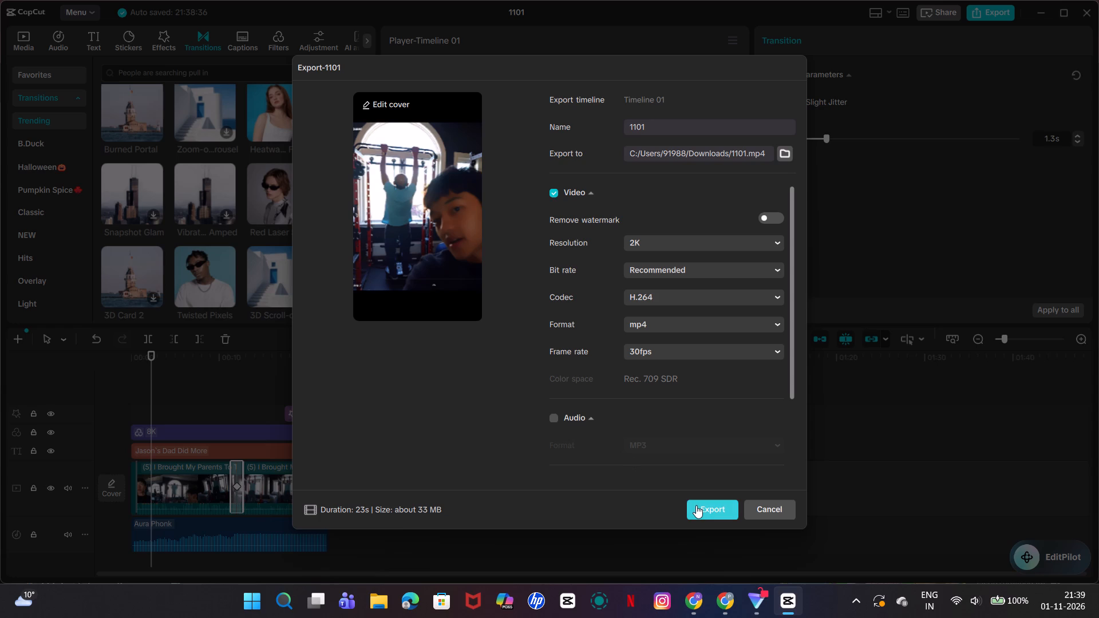
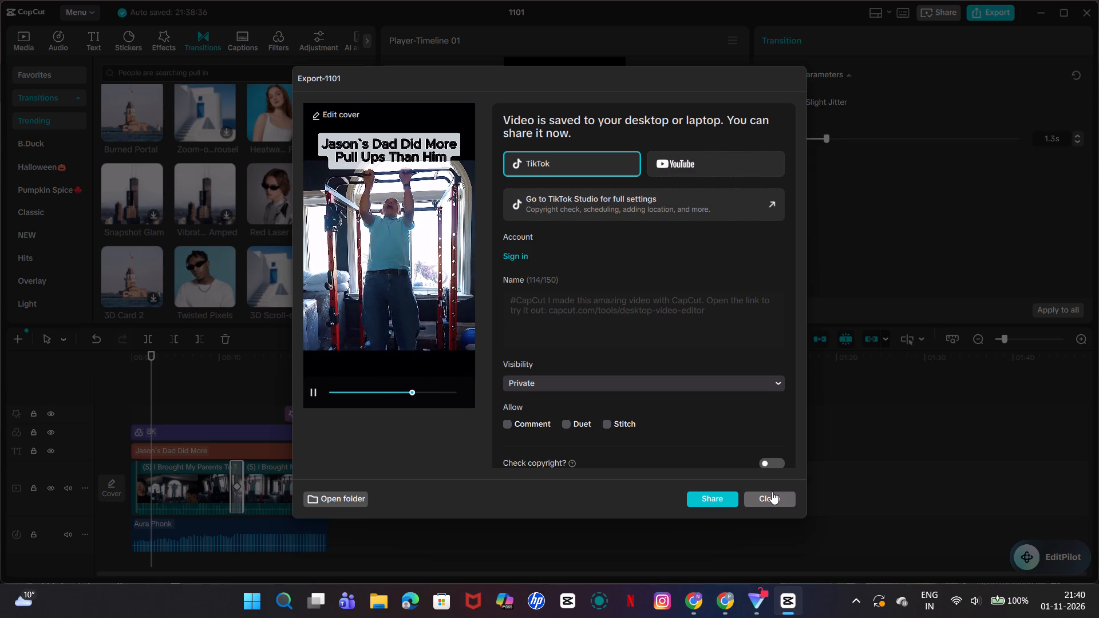
Close the finished export dialog of project 1101 without sharing the video to TikTok or YouTube.
{"action": "left_click", "coordinate": [772, 492]}
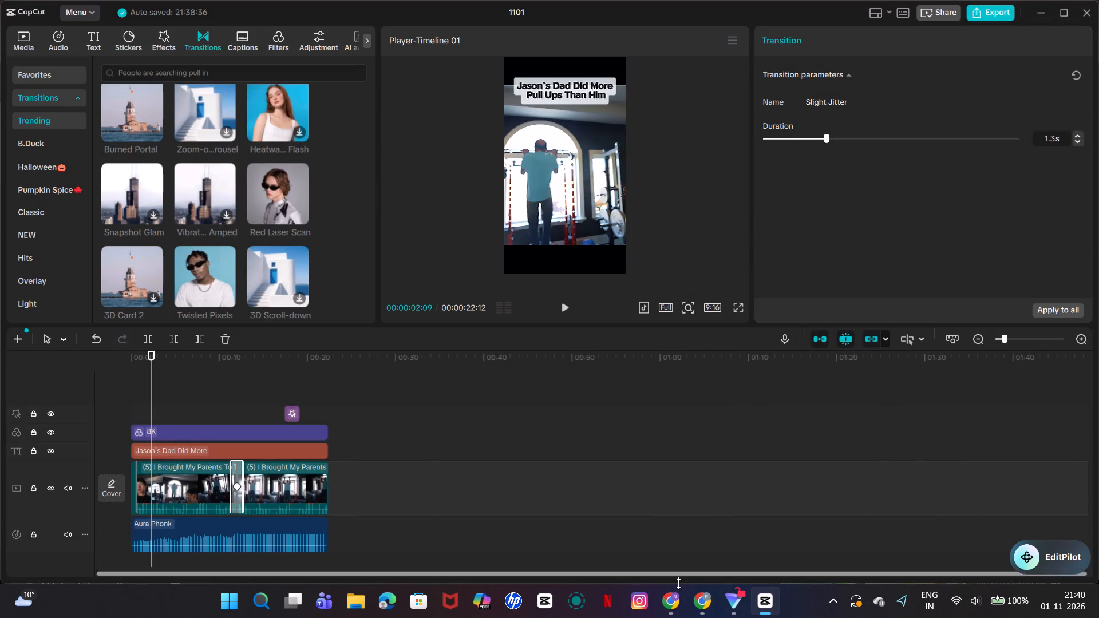
Switch to Chrome and reread the $9,000 Jason Pool Campaign requirements on content source, primary focus, allowed posting platforms and captions.
{"action": "left_click", "coordinate": [674, 600]}
{"action": "left_click", "coordinate": [671, 599]}
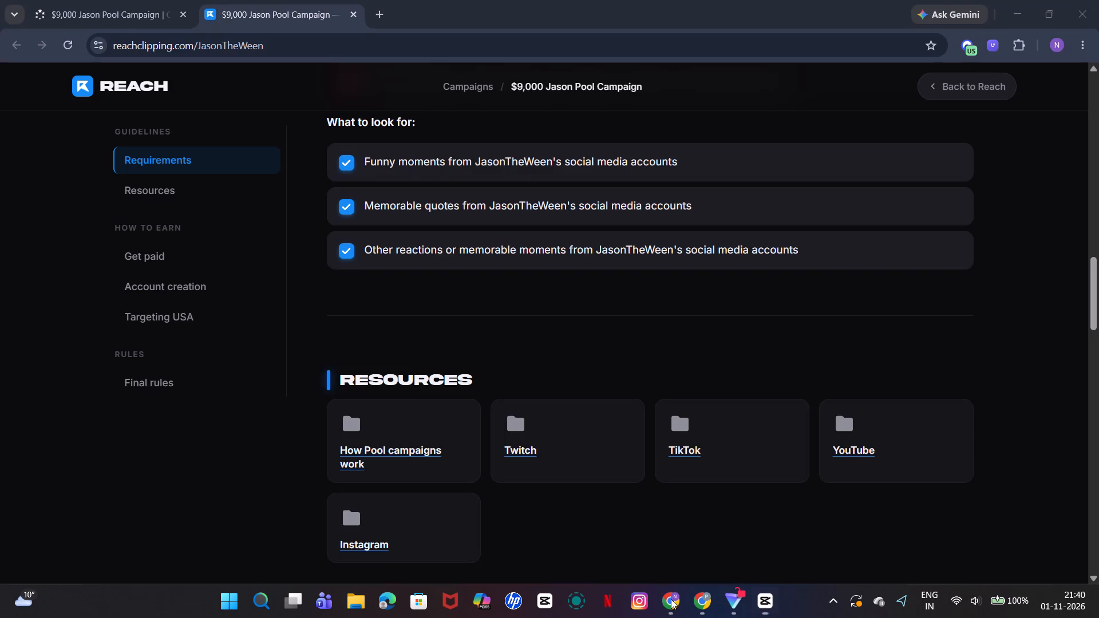
{"action": "left_click", "coordinate": [382, 7]}
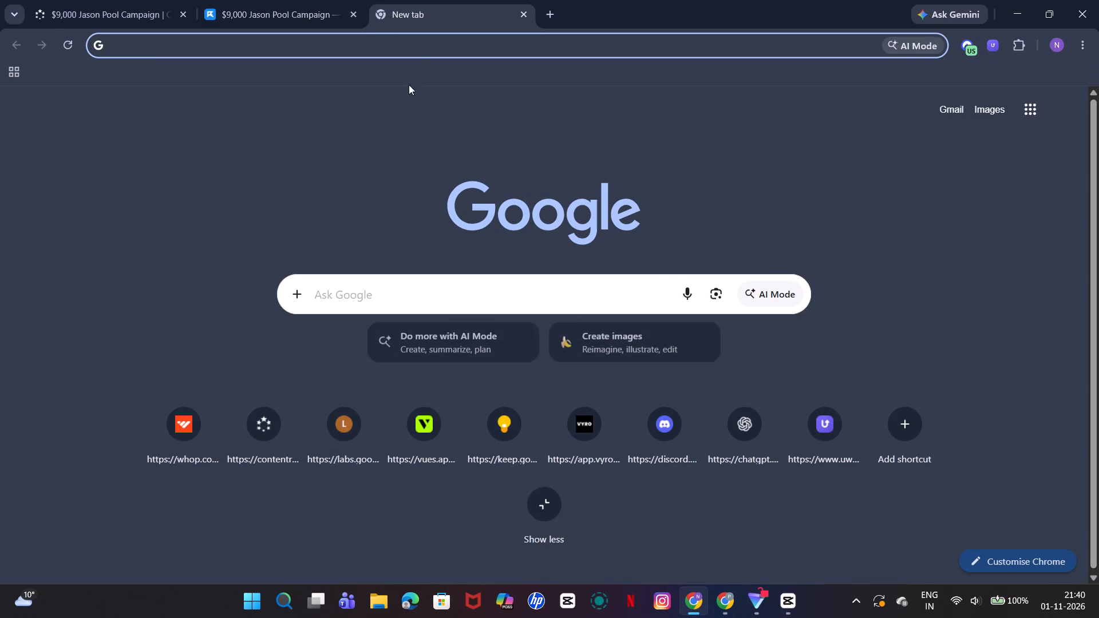
{"action": "left_click", "coordinate": [299, 11]}
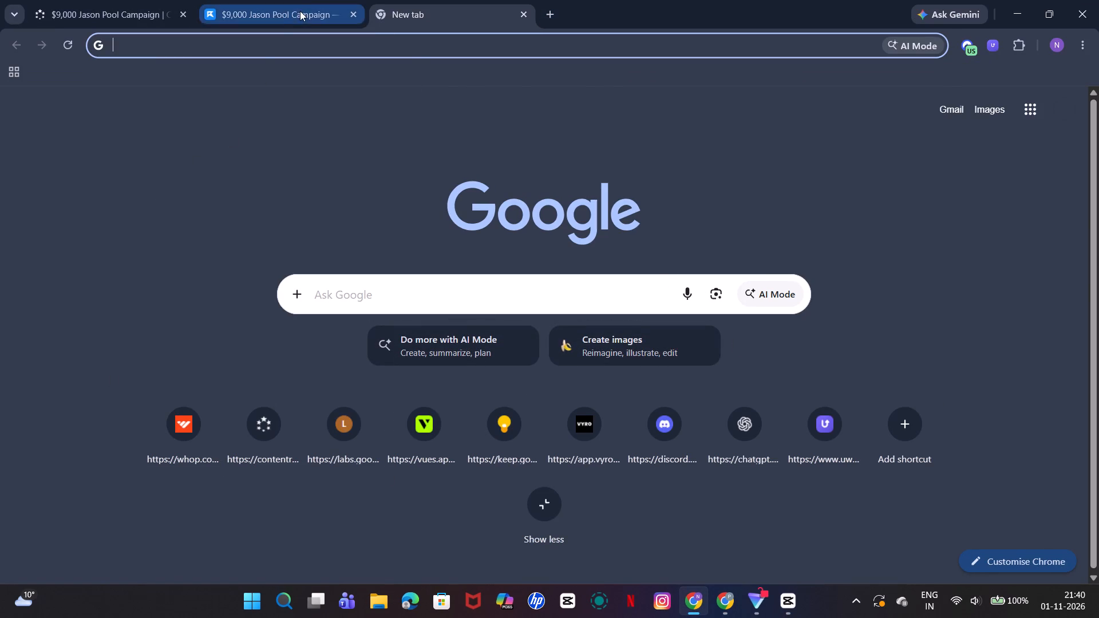
{"action": "scroll", "coordinate": [414, 287], "scroll_direction": "up", "scroll_amount": 7}
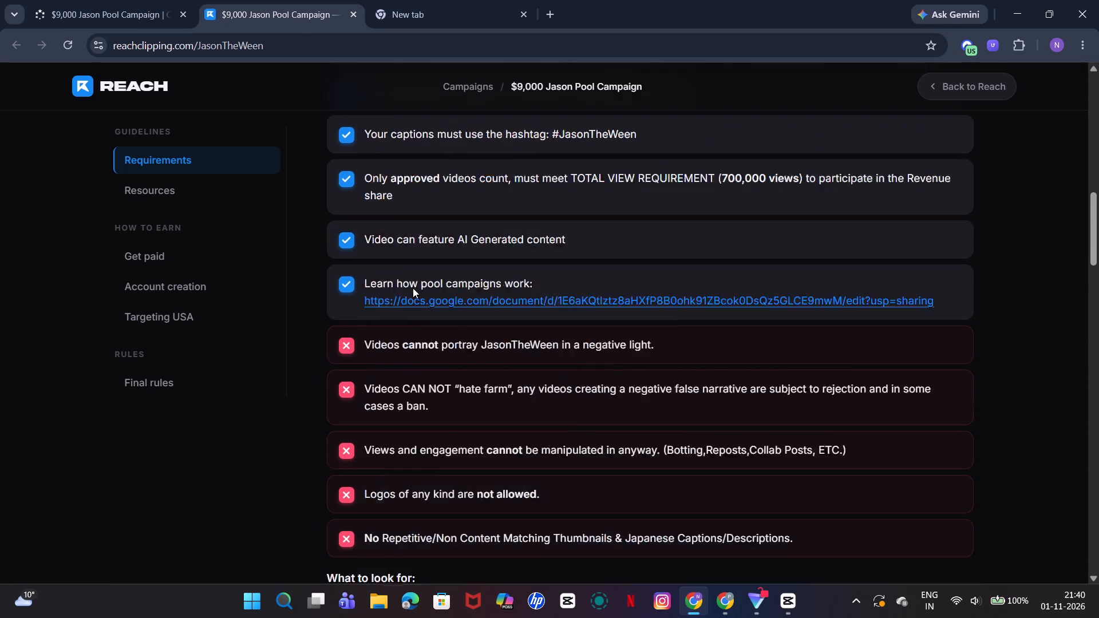
{"action": "scroll", "coordinate": [413, 288], "scroll_direction": "up", "scroll_amount": 9}
{"action": "scroll", "coordinate": [413, 288], "scroll_direction": "down", "scroll_amount": 5}
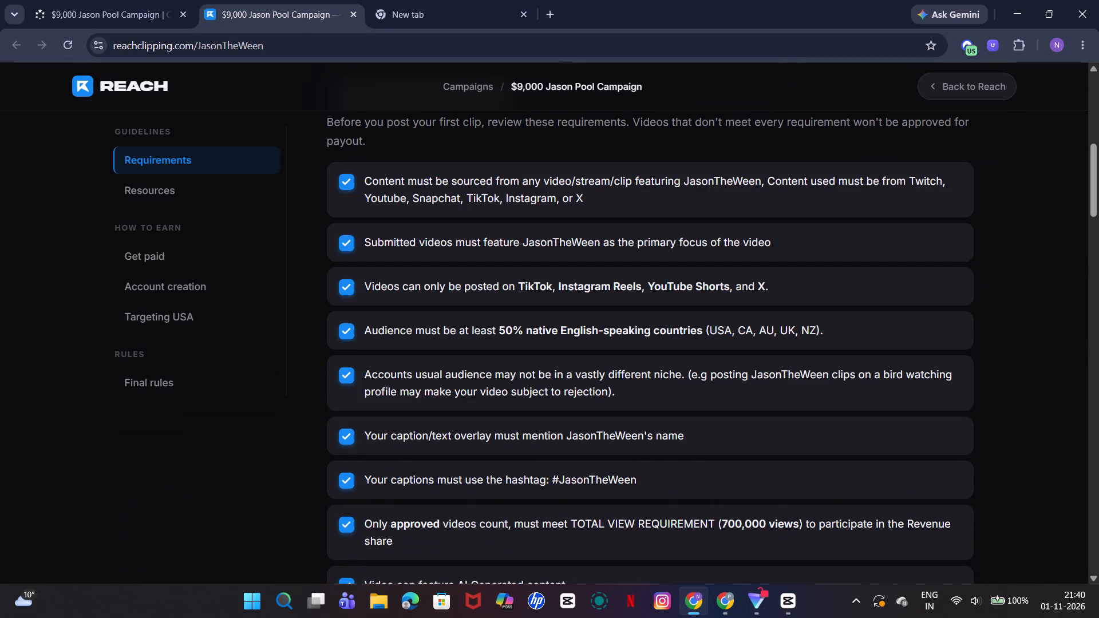
{"action": "left_click_drag", "start_coordinate": [365, 162], "coordinate": [501, 171]}
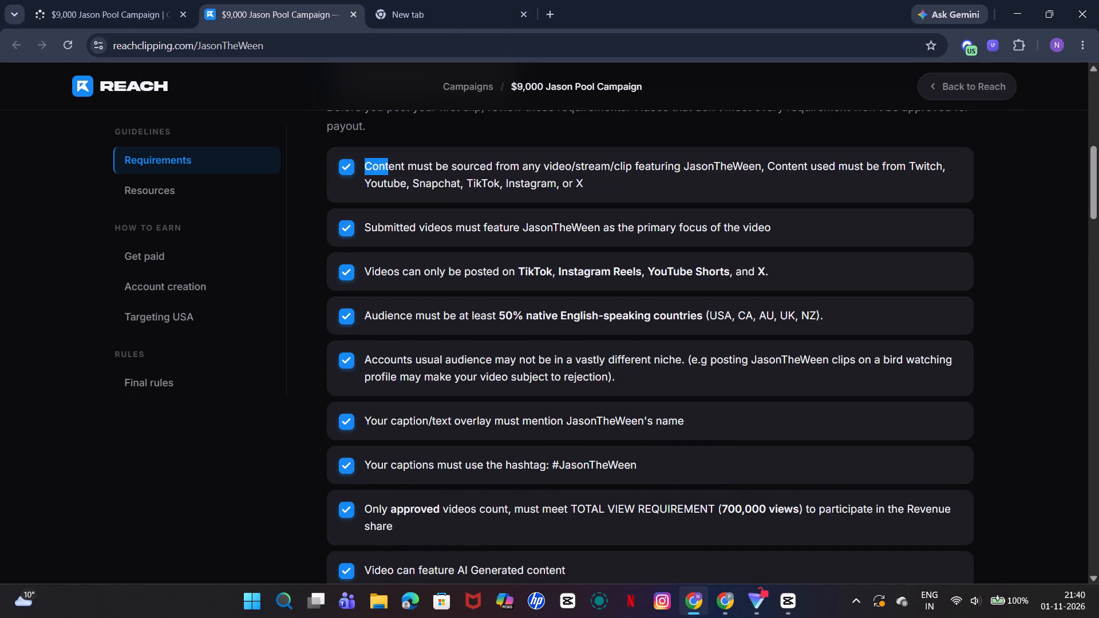
{"action": "left_click_drag", "start_coordinate": [501, 171], "coordinate": [563, 171]}
{"action": "left_click", "coordinate": [587, 175]}
{"action": "left_click_drag", "start_coordinate": [384, 221], "coordinate": [650, 225]}
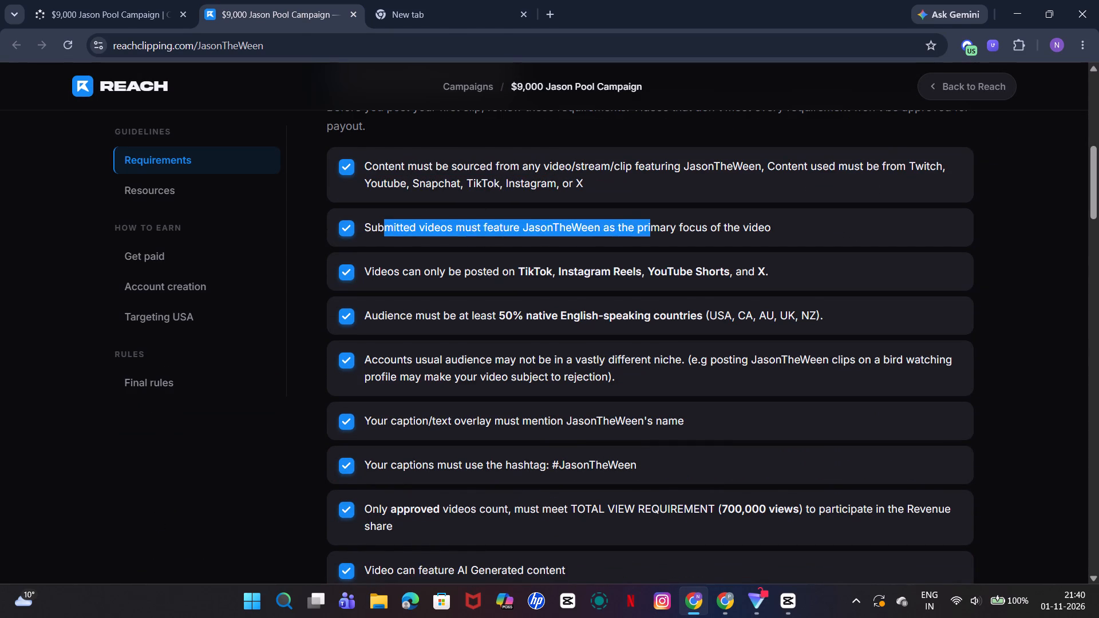
{"action": "left_click", "coordinate": [658, 224]}
{"action": "left_click_drag", "start_coordinate": [523, 227], "coordinate": [538, 227]}
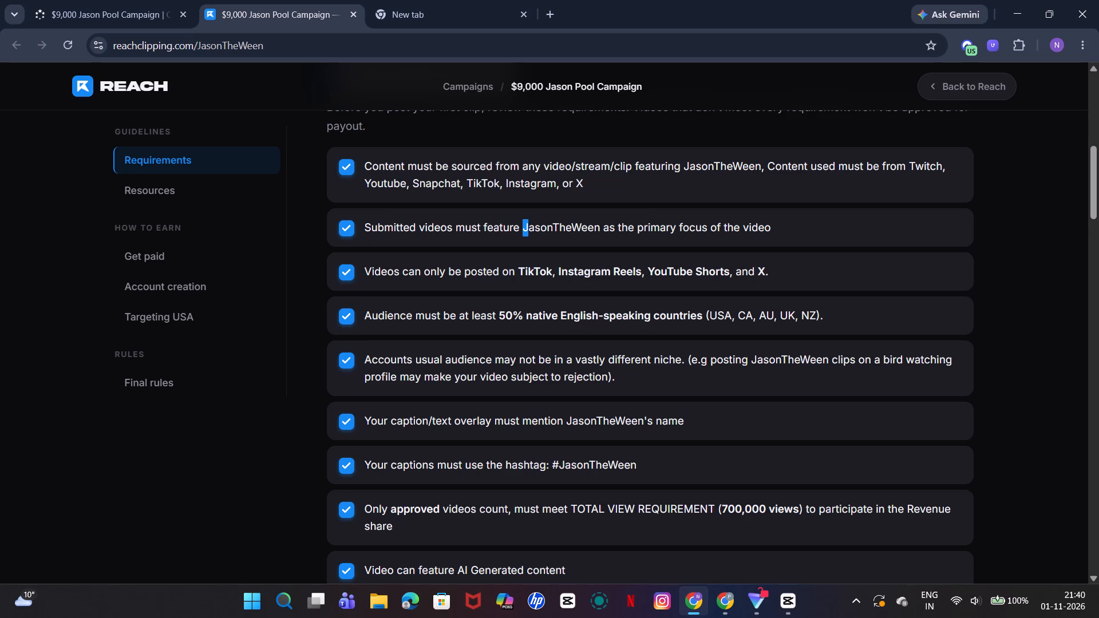
{"action": "left_click_drag", "start_coordinate": [538, 227], "coordinate": [575, 227]}
{"action": "left_click", "coordinate": [598, 227]}
{"action": "left_click_drag", "start_coordinate": [360, 271], "coordinate": [533, 260]}
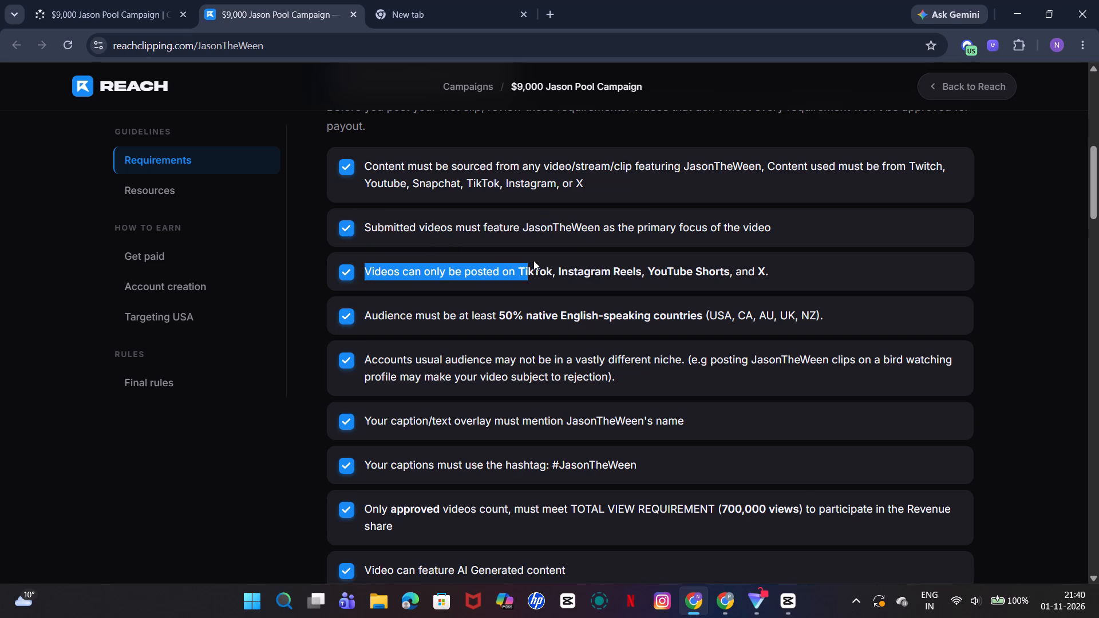
{"action": "left_click_drag", "start_coordinate": [533, 260], "coordinate": [541, 259]}
{"action": "left_click", "coordinate": [552, 258]}
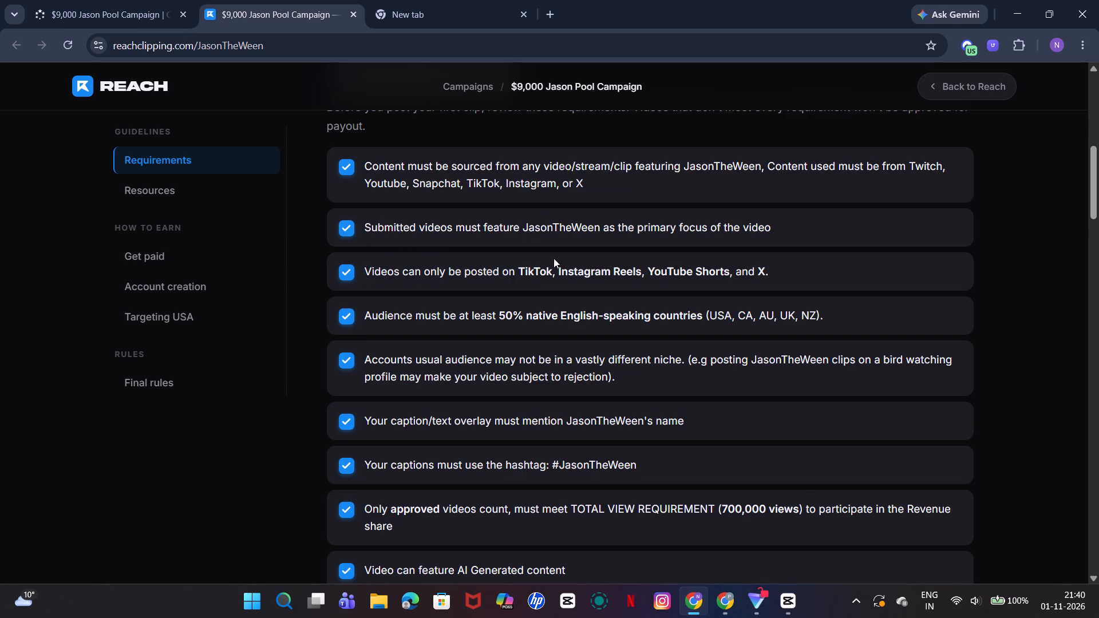
{"action": "scroll", "coordinate": [554, 258], "scroll_direction": "down", "scroll_amount": 1}
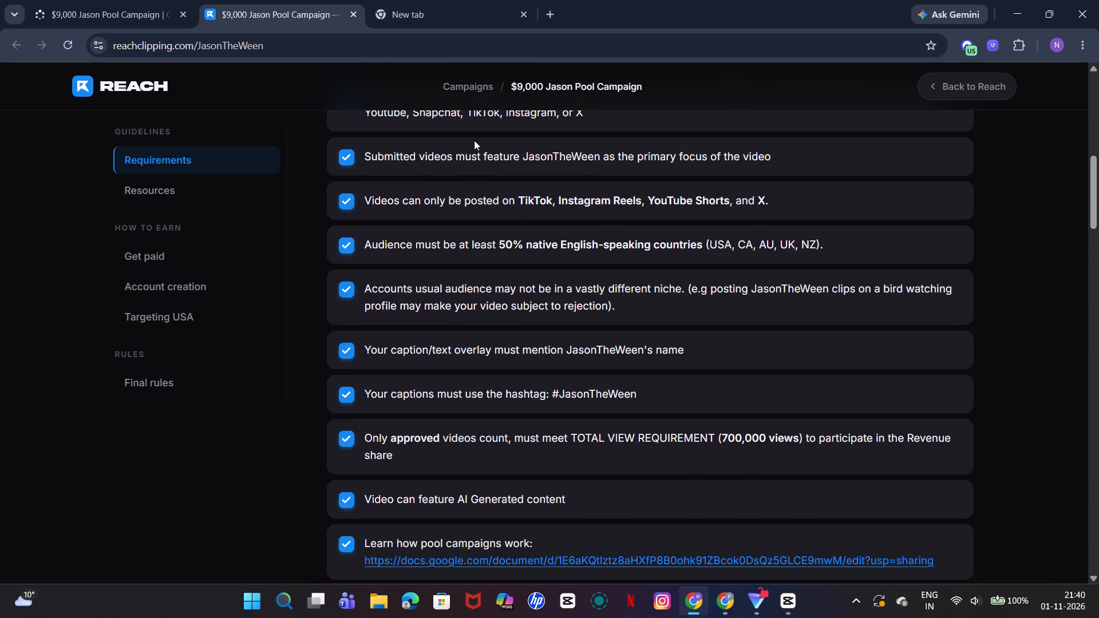
Switch back to the 1101 project in CapCut.
{"action": "left_click", "coordinate": [788, 587]}
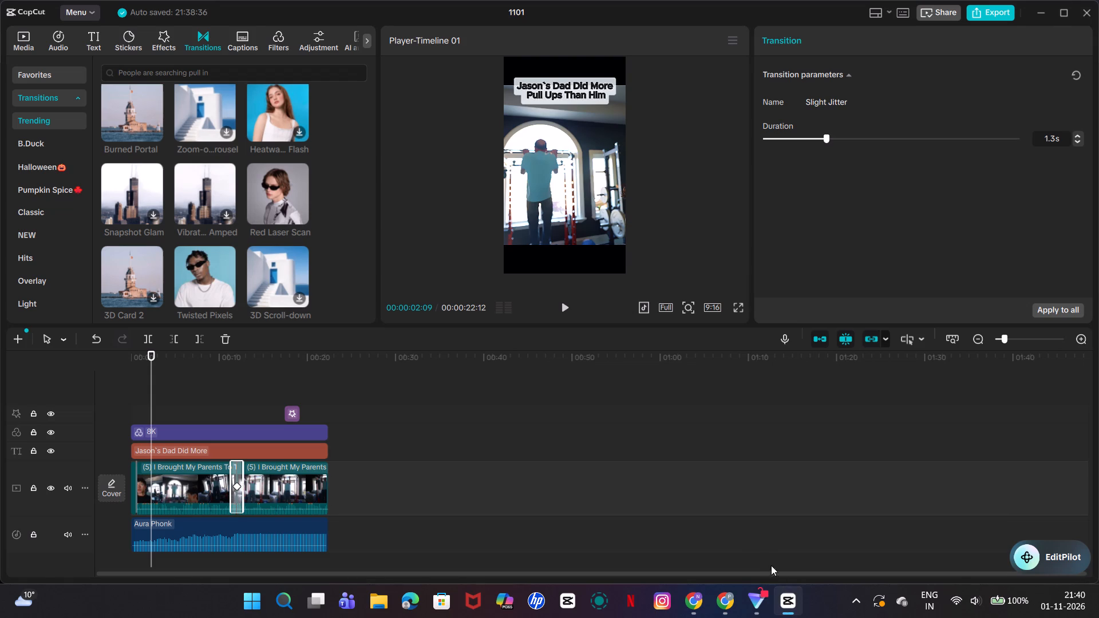
Switch to Chrome and read the Jason Pool Campaign requirements on Reach covering audience niche, caption text, hashtag and total views.
{"action": "left_click", "coordinate": [704, 602]}
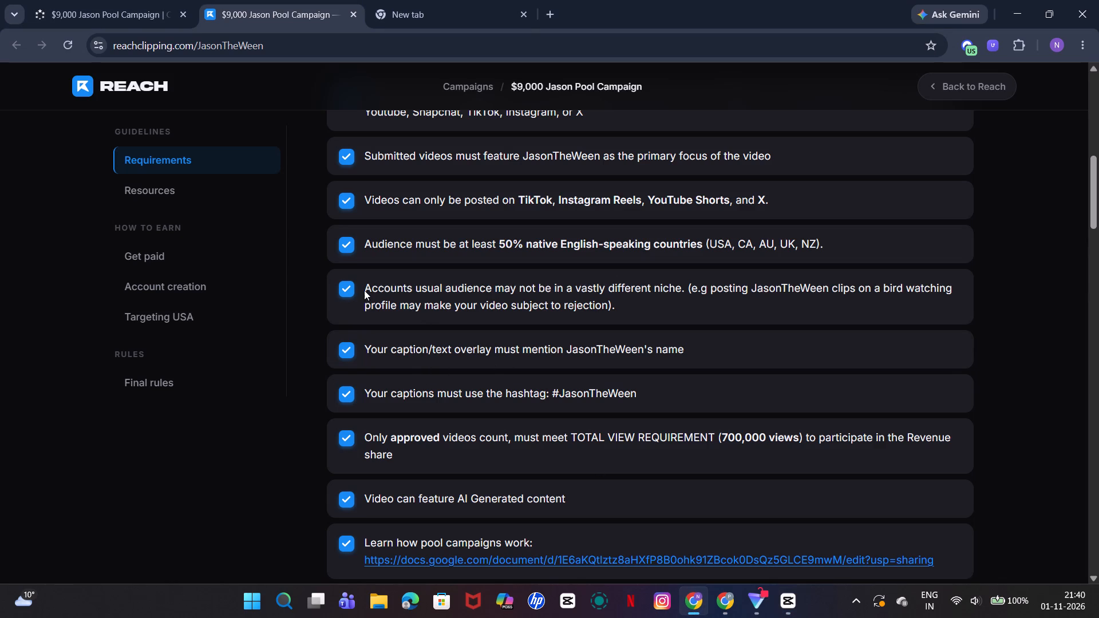
{"action": "left_click_drag", "start_coordinate": [363, 290], "coordinate": [633, 296]}
{"action": "left_click", "coordinate": [633, 298]}
{"action": "scroll", "coordinate": [631, 298], "scroll_direction": "down", "scroll_amount": 1}
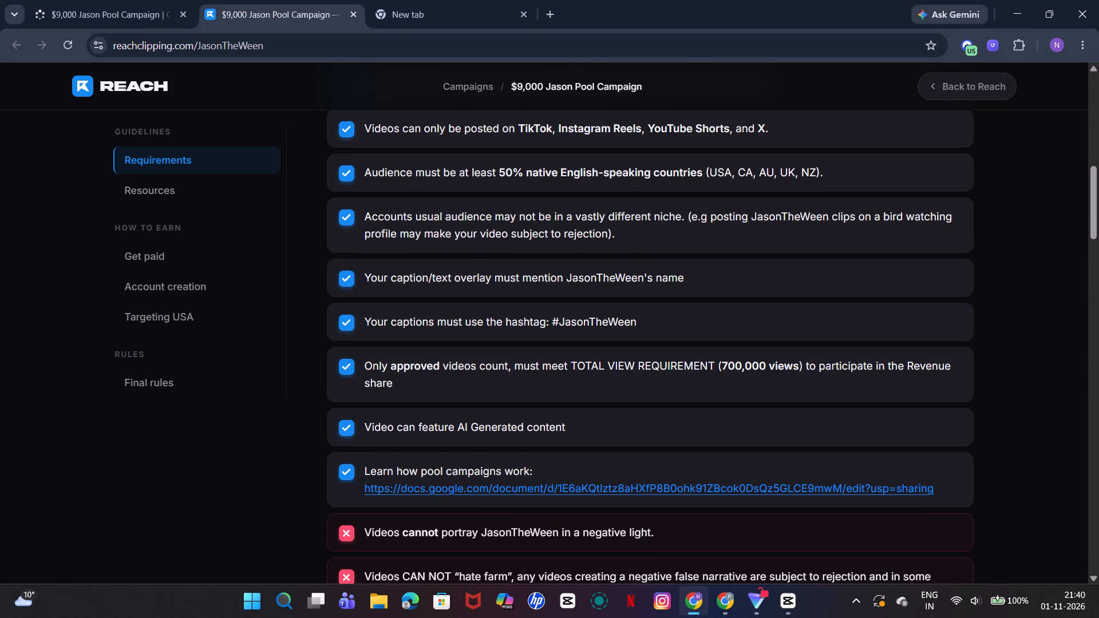
{"action": "left_click_drag", "start_coordinate": [452, 211], "coordinate": [553, 216]}
{"action": "left_click_drag", "start_coordinate": [572, 217], "coordinate": [584, 217]}
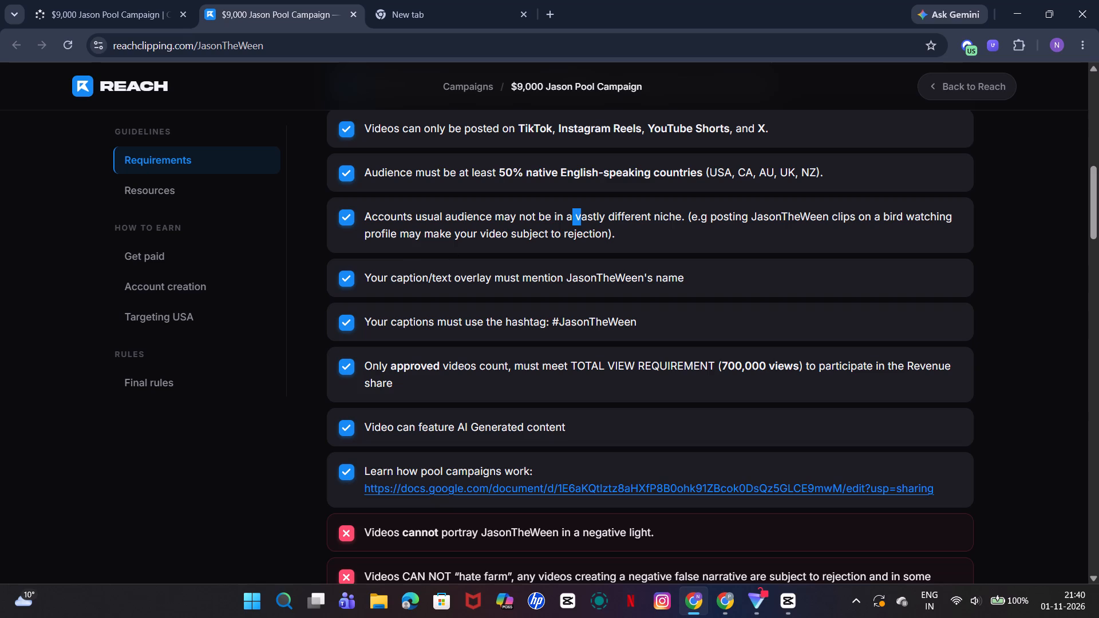
{"action": "left_click_drag", "start_coordinate": [373, 275], "coordinate": [665, 260]}
{"action": "left_click", "coordinate": [666, 260]}
{"action": "scroll", "coordinate": [393, 294], "scroll_direction": "down", "scroll_amount": 1}
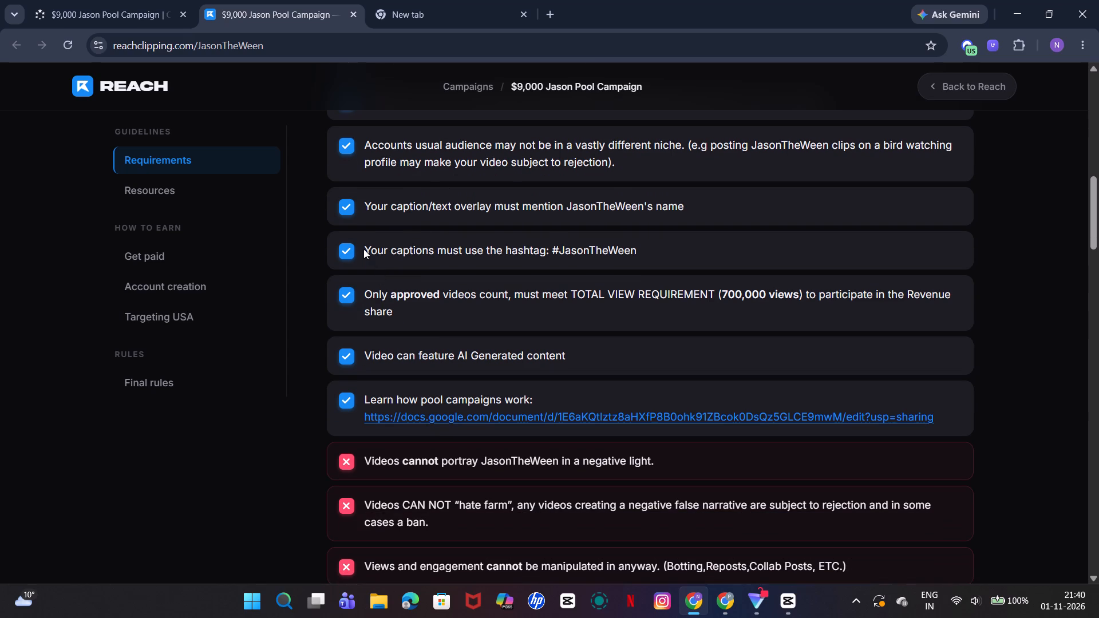
{"action": "left_click_drag", "start_coordinate": [369, 249], "coordinate": [543, 245]}
{"action": "left_click", "coordinate": [544, 245]}
{"action": "left_click", "coordinate": [575, 279]}
{"action": "left_click_drag", "start_coordinate": [392, 296], "coordinate": [703, 279]}
{"action": "left_click", "coordinate": [704, 282]}
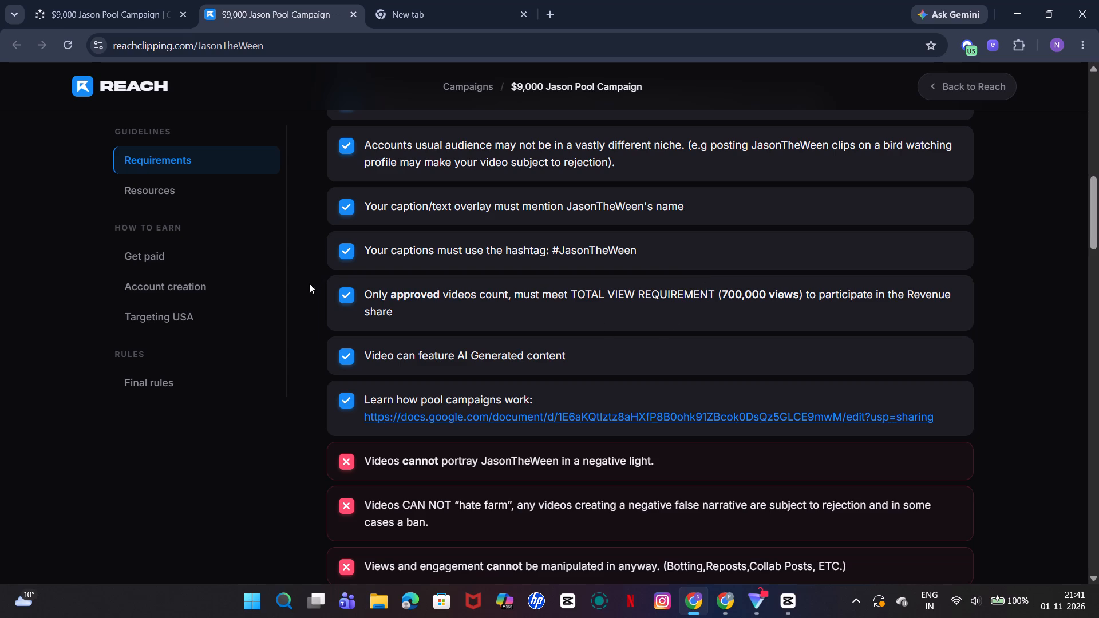
Look through the campaign's pool details, reference materials and brief on Content Rewards, and recheck the requirements on Reach.
{"action": "left_click", "coordinate": [88, 3]}
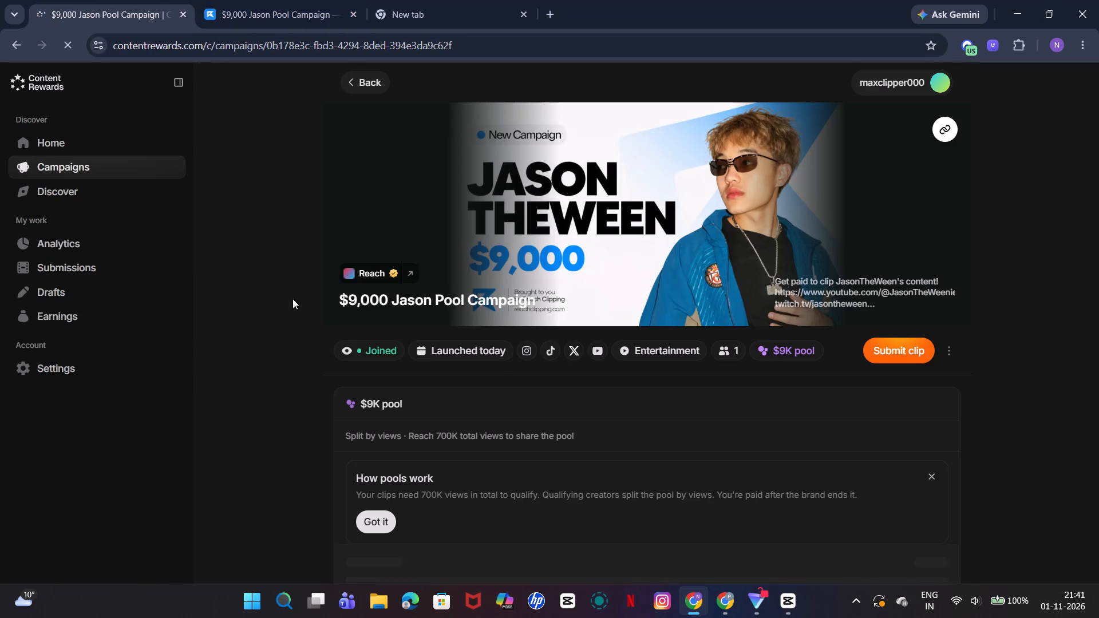
{"action": "scroll", "coordinate": [527, 382], "scroll_direction": "up", "scroll_amount": 2}
{"action": "scroll", "coordinate": [527, 383], "scroll_direction": "down", "scroll_amount": 4}
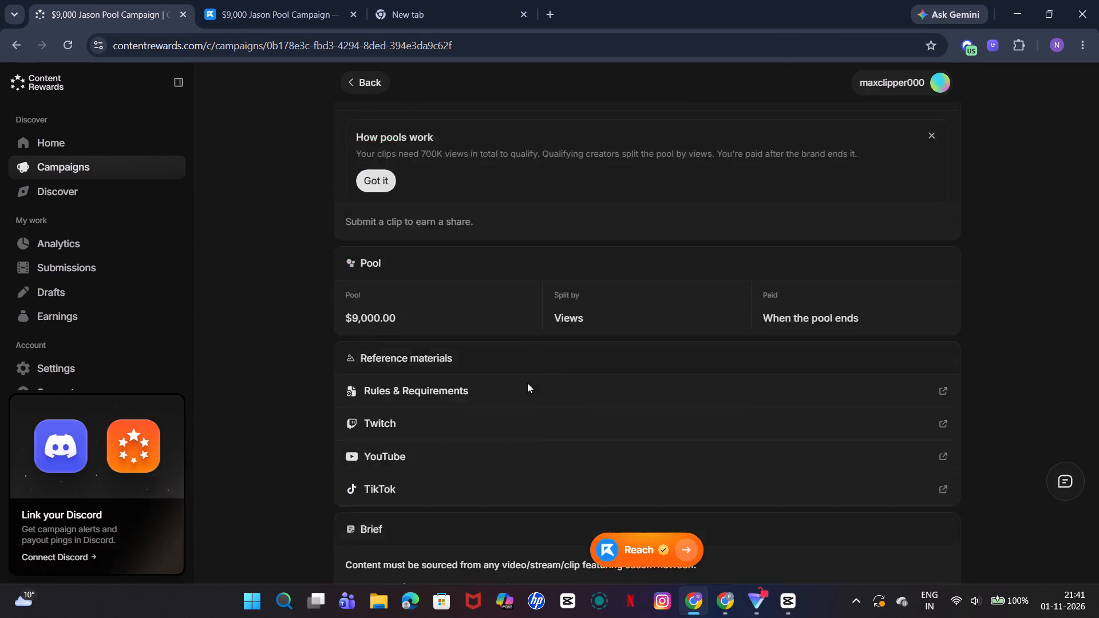
{"action": "scroll", "coordinate": [527, 383], "scroll_direction": "up", "scroll_amount": 5}
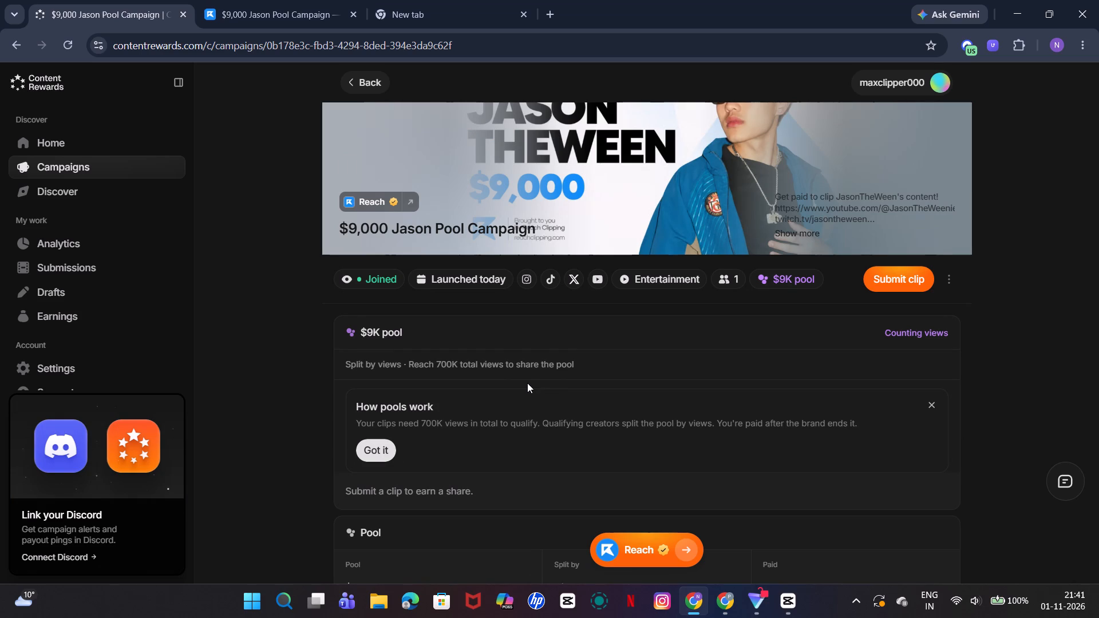
{"action": "scroll", "coordinate": [527, 383], "scroll_direction": "down", "scroll_amount": 13}
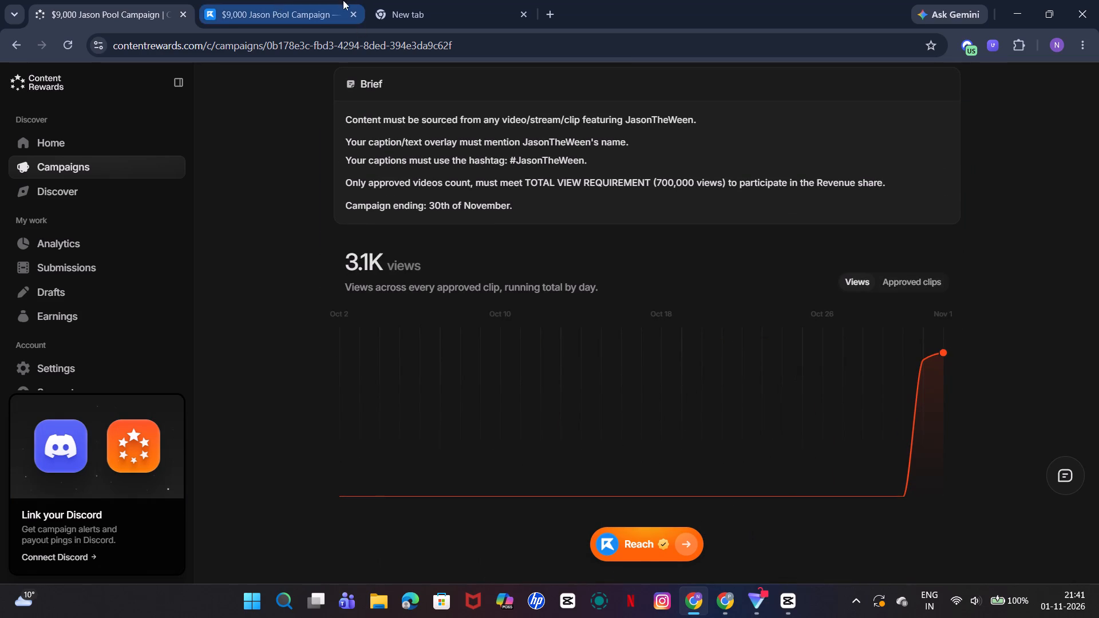
{"action": "left_click", "coordinate": [429, 8]}
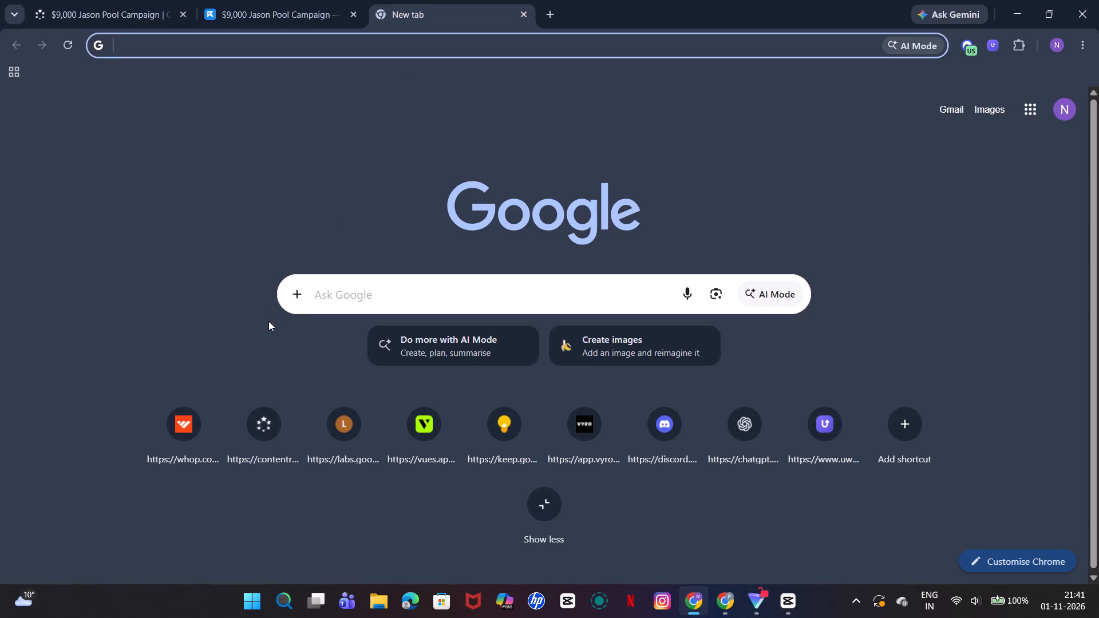
{"action": "left_click", "coordinate": [227, 1]}
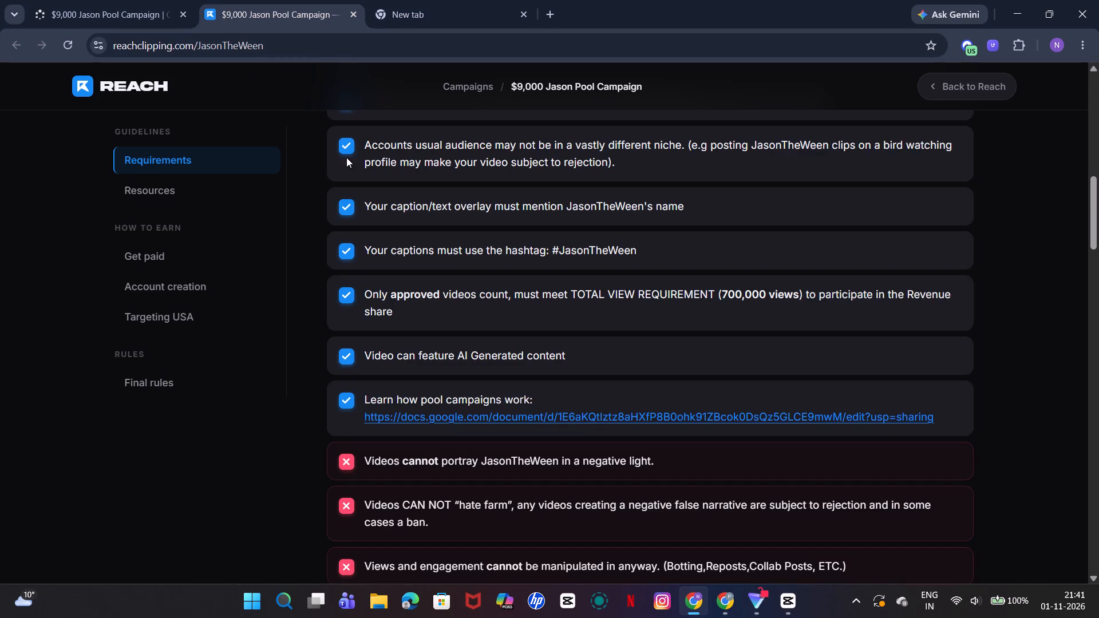
{"action": "scroll", "coordinate": [417, 260], "scroll_direction": "down", "scroll_amount": 1}
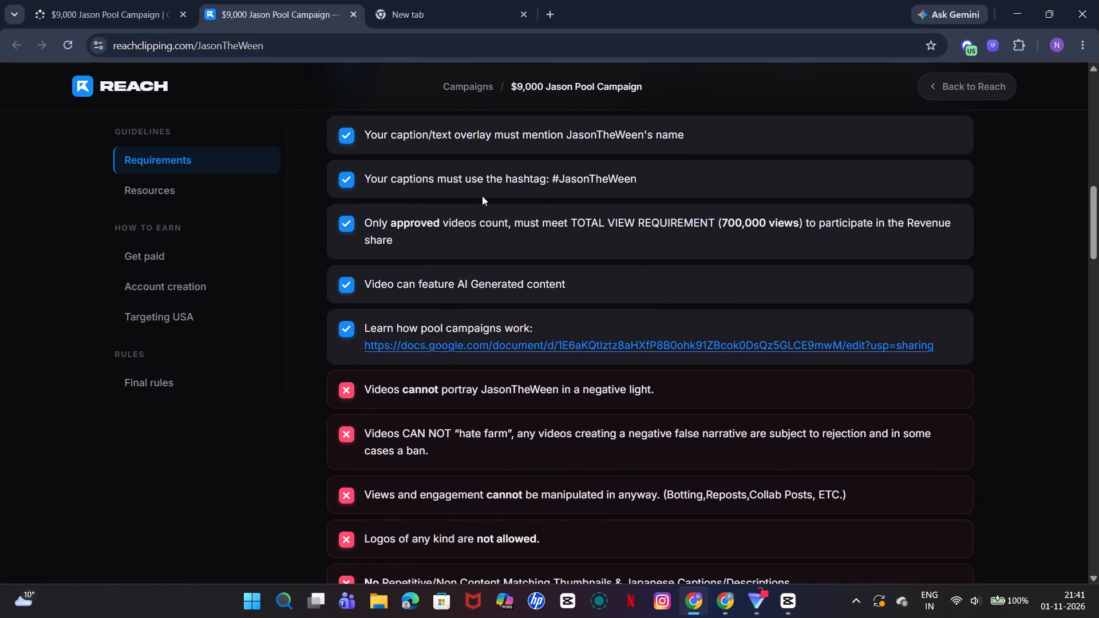
Search the web for tiktok in the empty tab, open the TikTok site and go to its video upload page.
{"action": "left_click", "coordinate": [427, 19]}
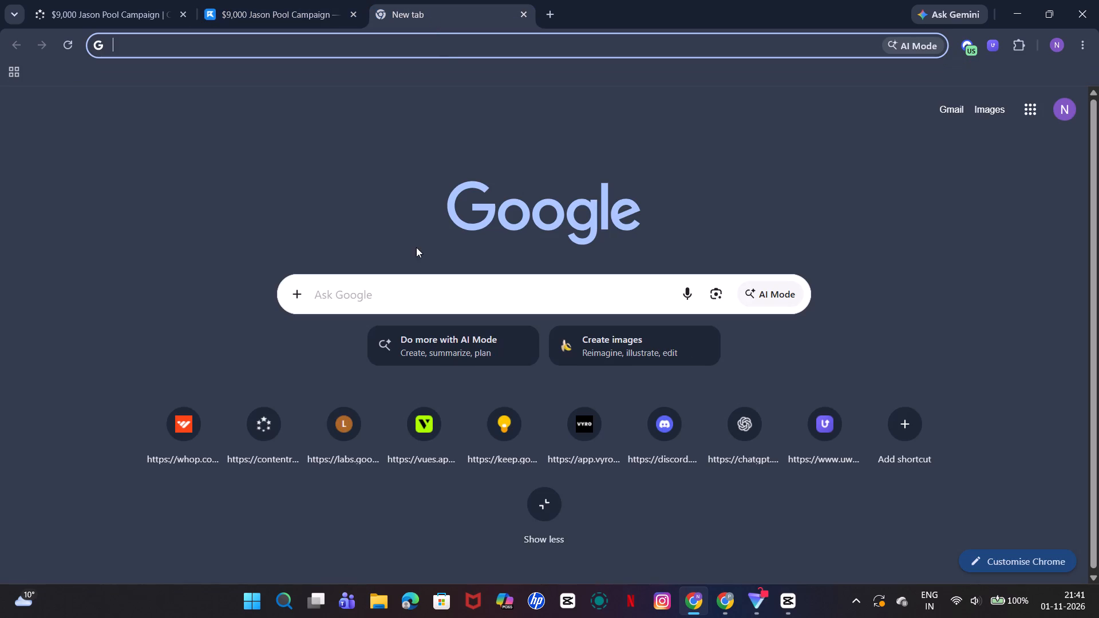
{"action": "left_click", "coordinate": [394, 278]}
{"action": "left_click", "coordinate": [375, 365]}
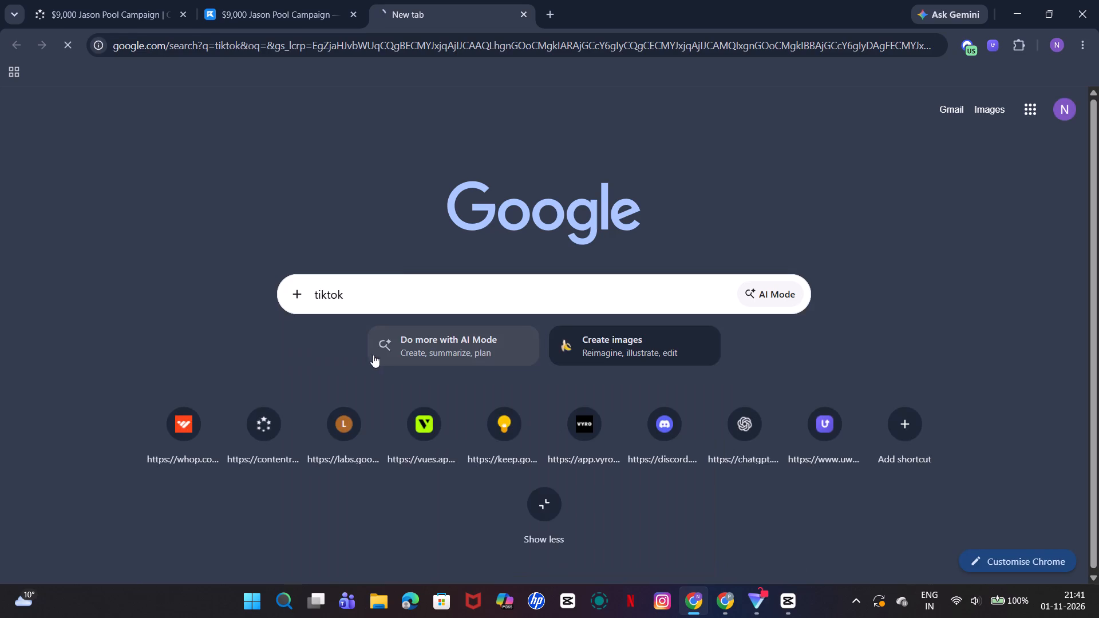
{"action": "left_click", "coordinate": [230, 217]}
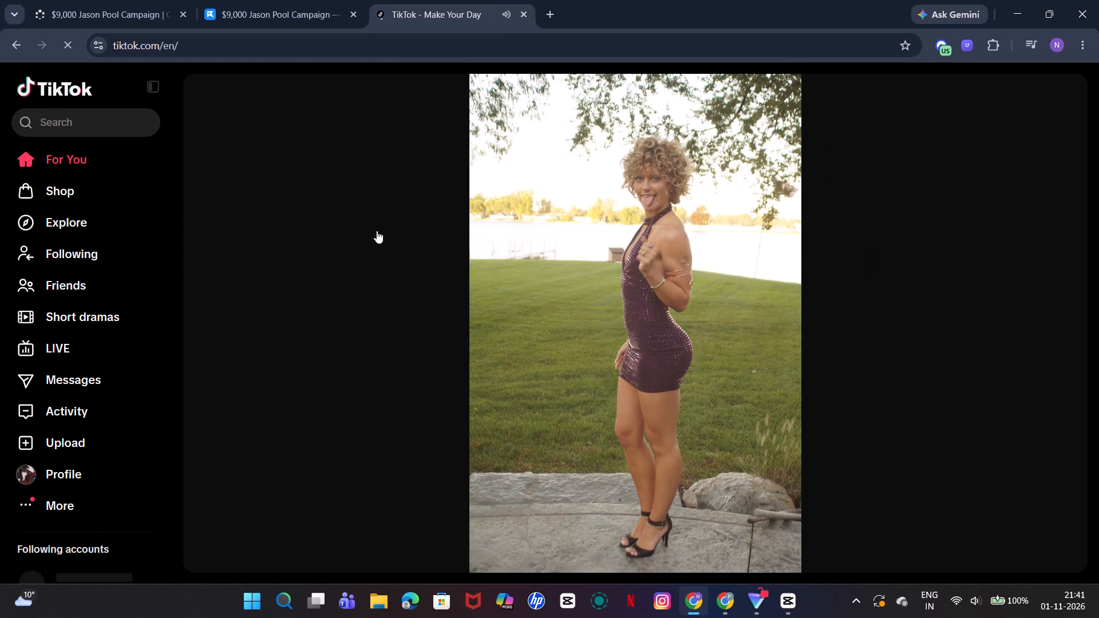
{"action": "left_click", "coordinate": [82, 494]}
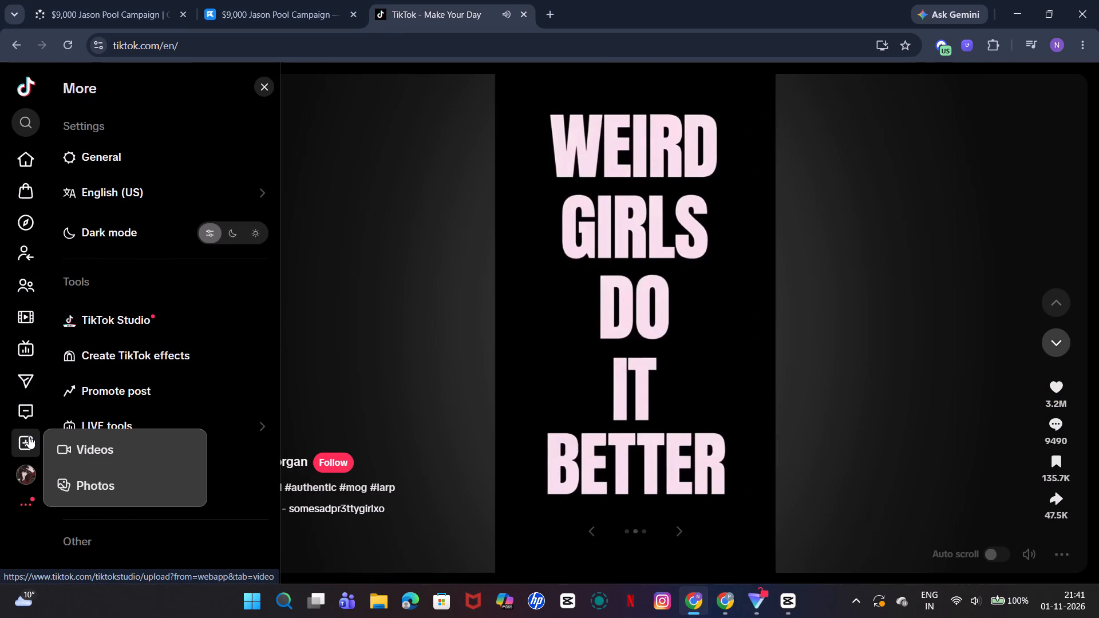
{"action": "left_click", "coordinate": [28, 436]}
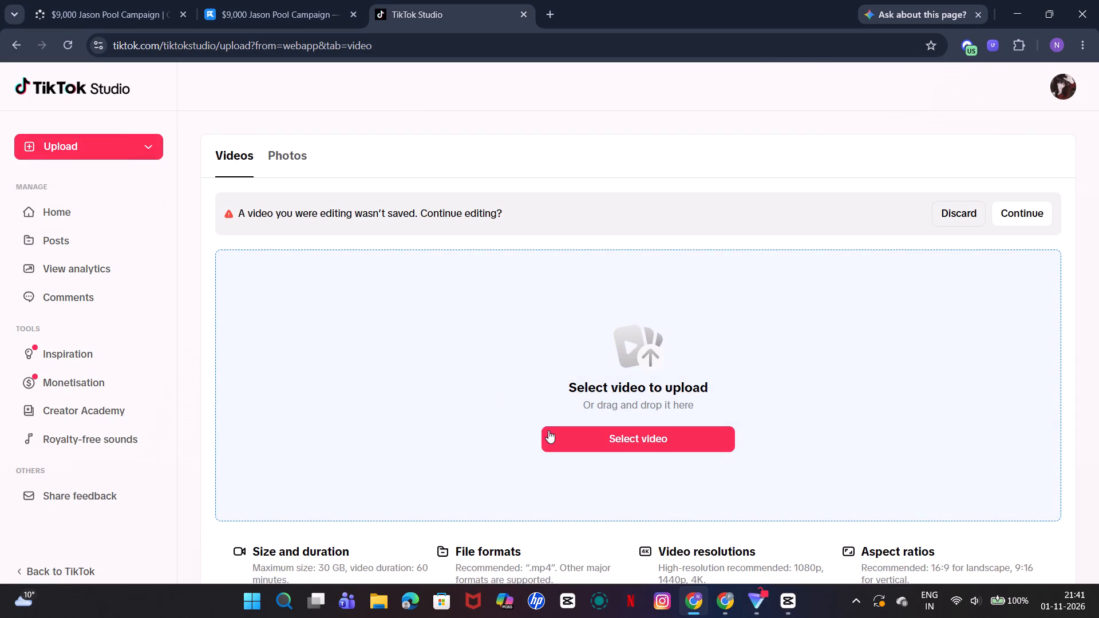
Select the 1101 video from Downloads for upload to TikTok Studio.
{"action": "left_click", "coordinate": [550, 435]}
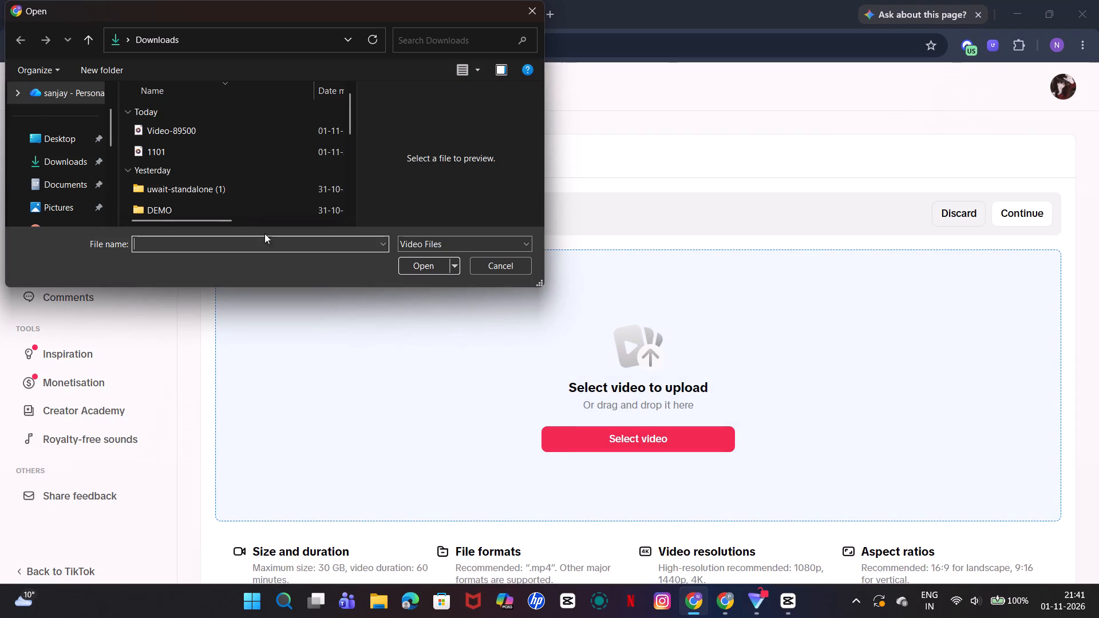
{"action": "double_click", "coordinate": [231, 157]}
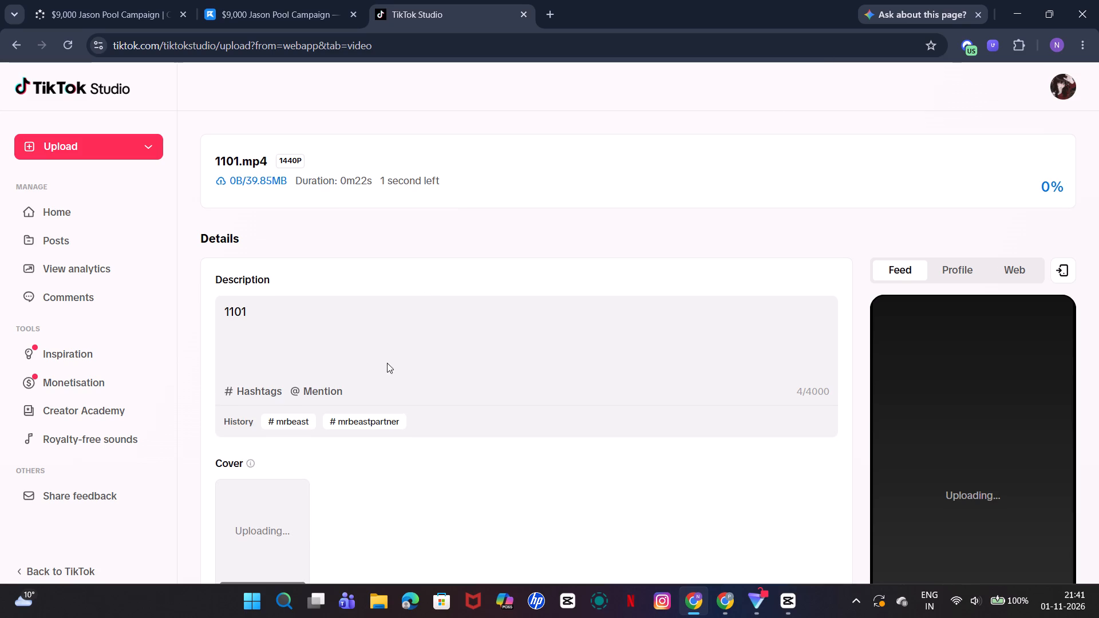
Play the uploaded video's feed preview from its start and check its picture and sound.
{"action": "left_click_drag", "start_coordinate": [256, 312], "coordinate": [239, 312]}
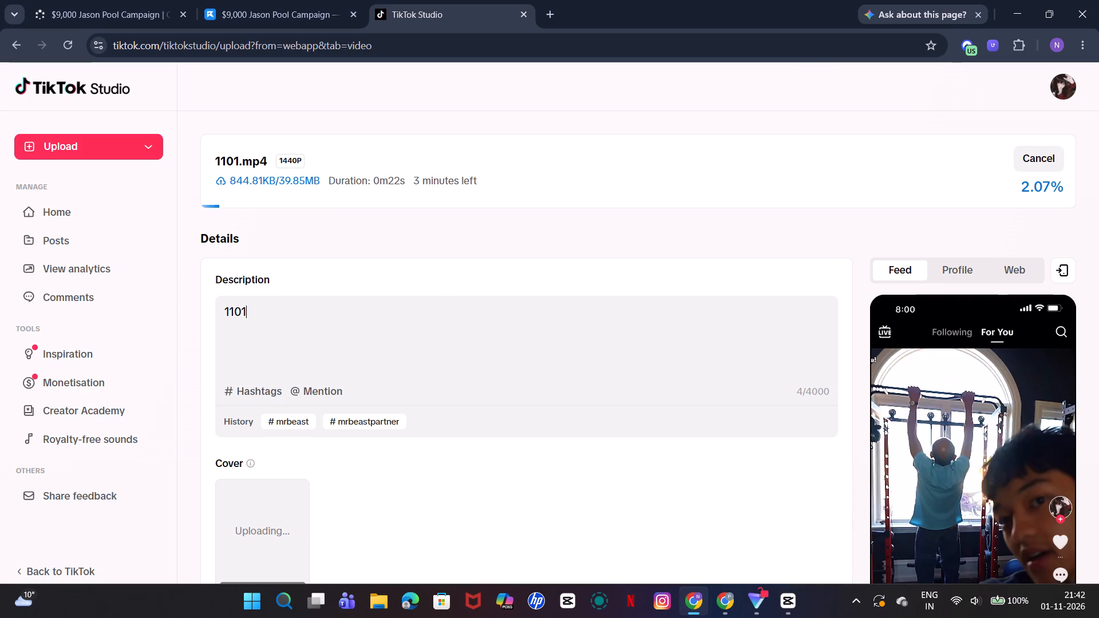
{"action": "left_click_drag", "start_coordinate": [239, 312], "coordinate": [226, 310]}
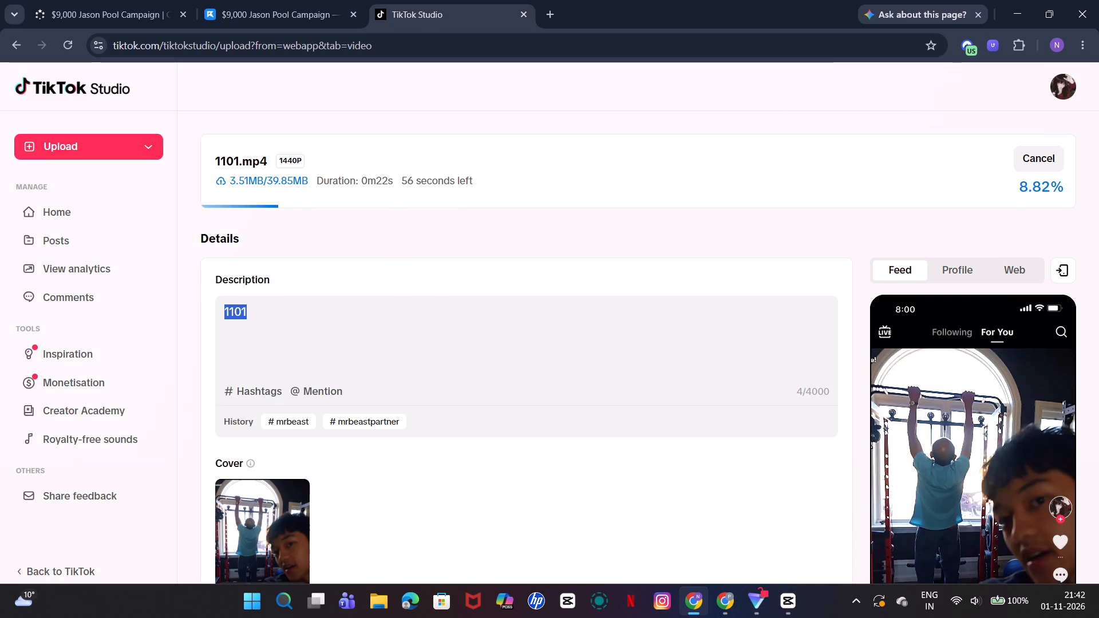
{"action": "scroll", "coordinate": [902, 421], "scroll_direction": "down", "scroll_amount": 2}
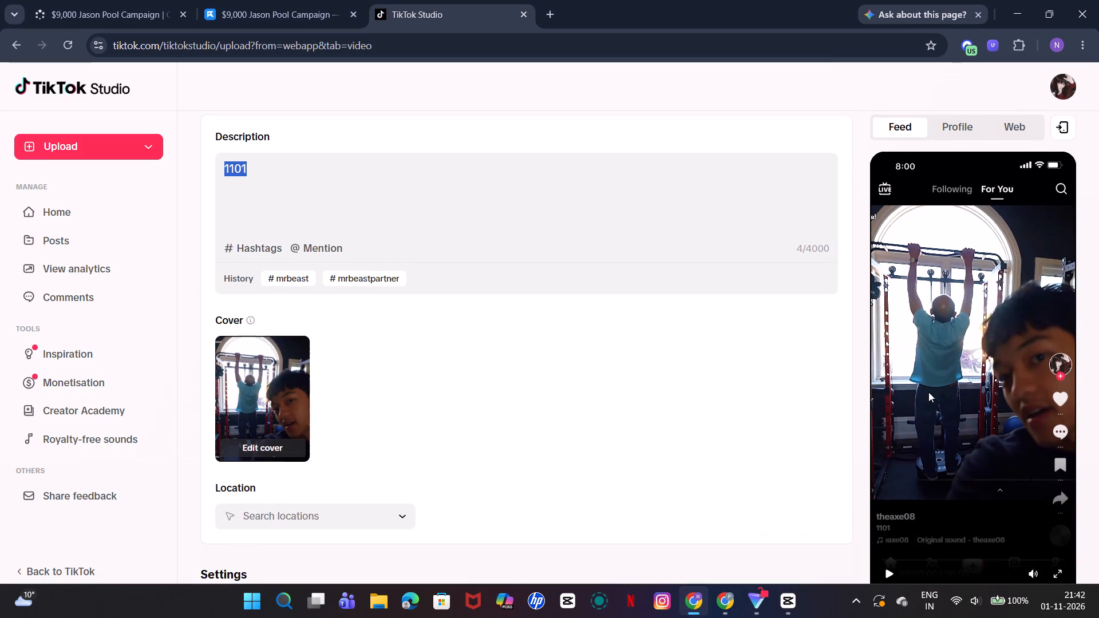
{"action": "scroll", "coordinate": [931, 392], "scroll_direction": "down", "scroll_amount": 1}
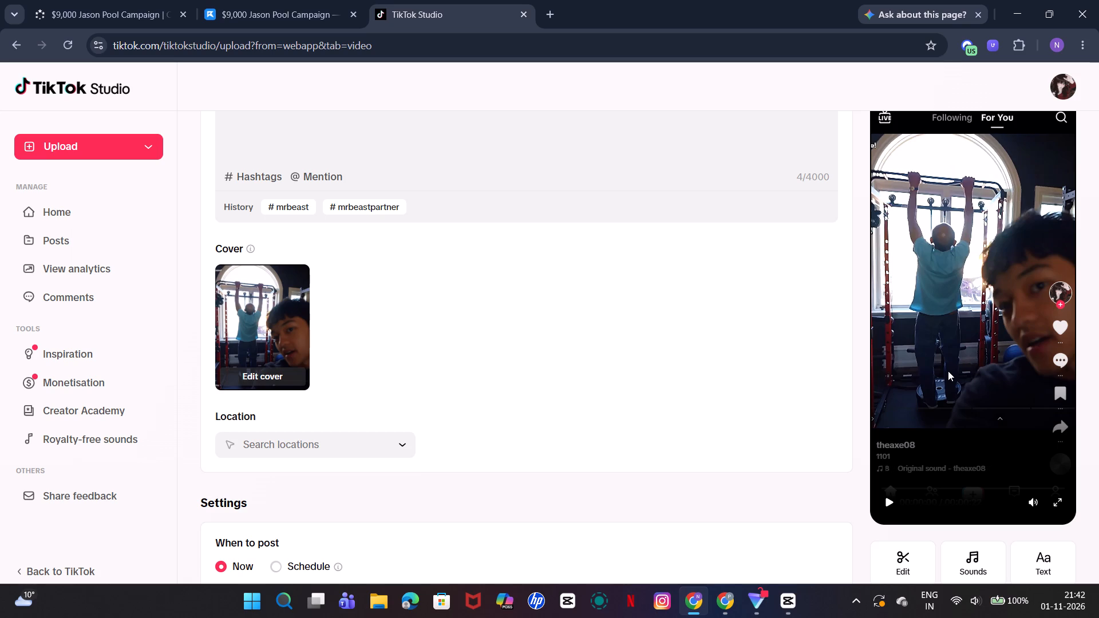
{"action": "left_click", "coordinate": [948, 371]}
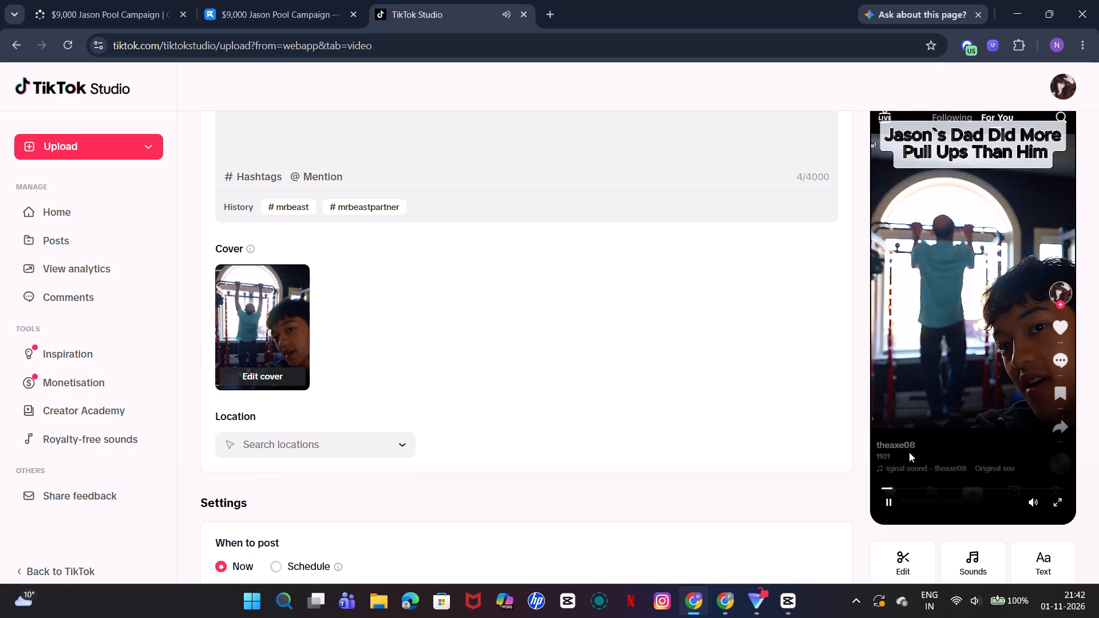
{"action": "double_click", "coordinate": [1029, 500]}
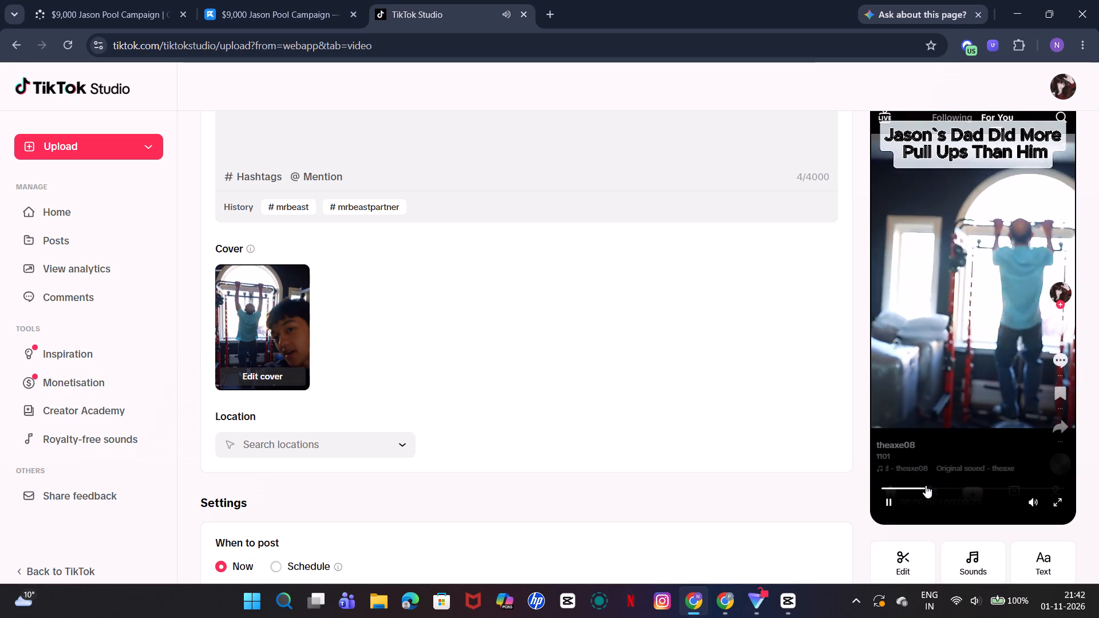
{"action": "left_click_drag", "start_coordinate": [926, 485], "coordinate": [873, 486]}
{"action": "left_click", "coordinate": [887, 486]}
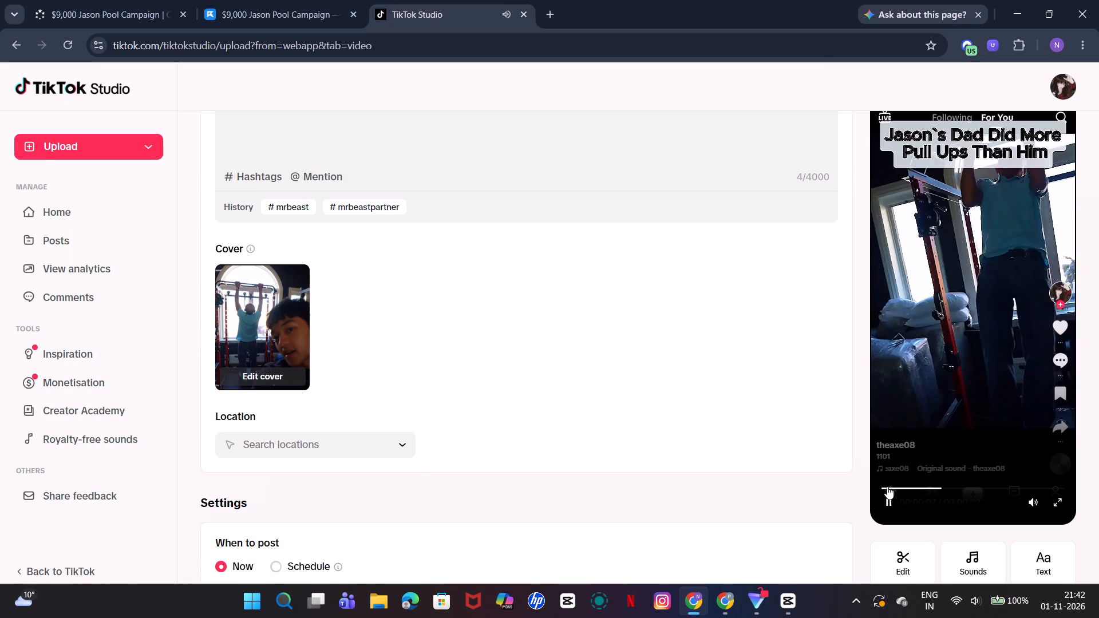
{"action": "left_click_drag", "start_coordinate": [887, 486], "coordinate": [875, 489]}
{"action": "left_click_drag", "start_coordinate": [893, 489], "coordinate": [875, 488]}
{"action": "left_click", "coordinate": [883, 488]}
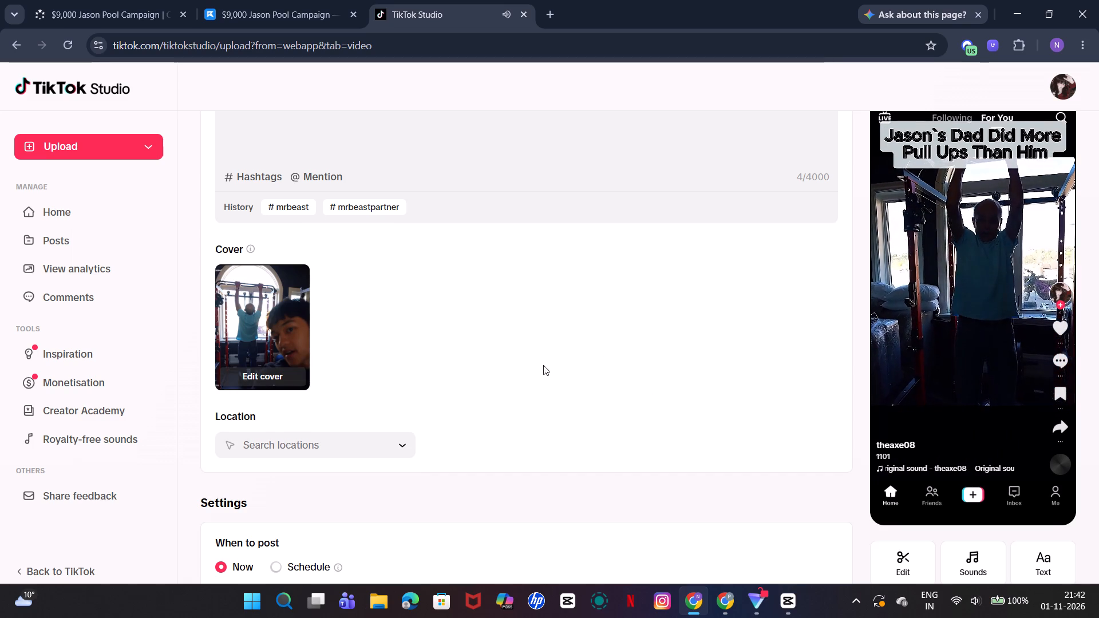
Start a hashtag in the video description in place of the text 1101.
{"action": "scroll", "coordinate": [532, 369], "scroll_direction": "up", "scroll_amount": 5}
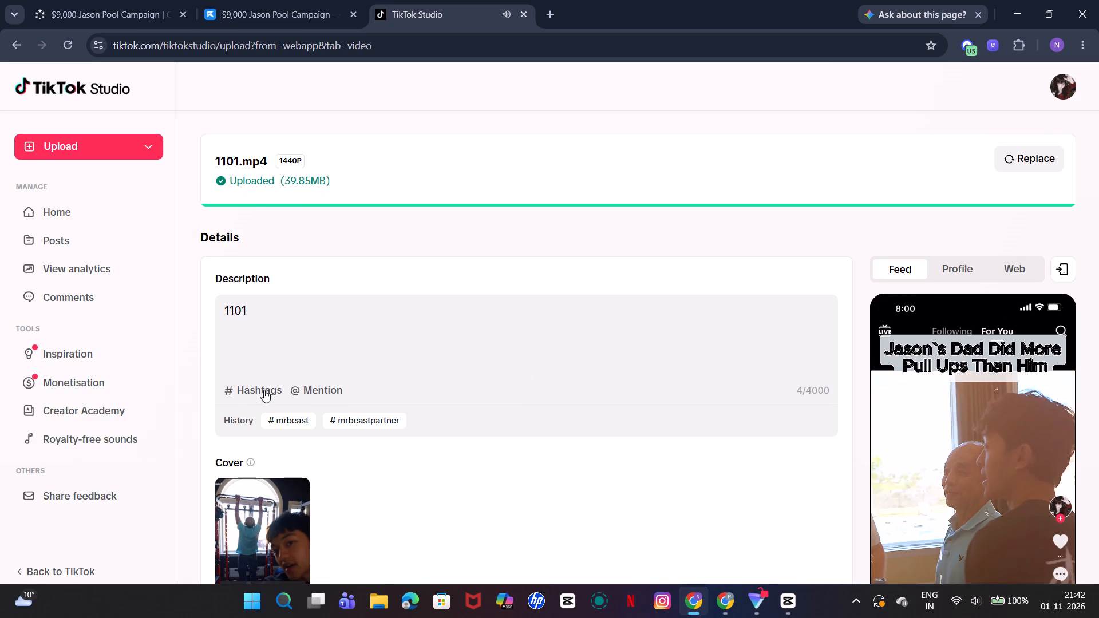
{"action": "left_click", "coordinate": [264, 390]}
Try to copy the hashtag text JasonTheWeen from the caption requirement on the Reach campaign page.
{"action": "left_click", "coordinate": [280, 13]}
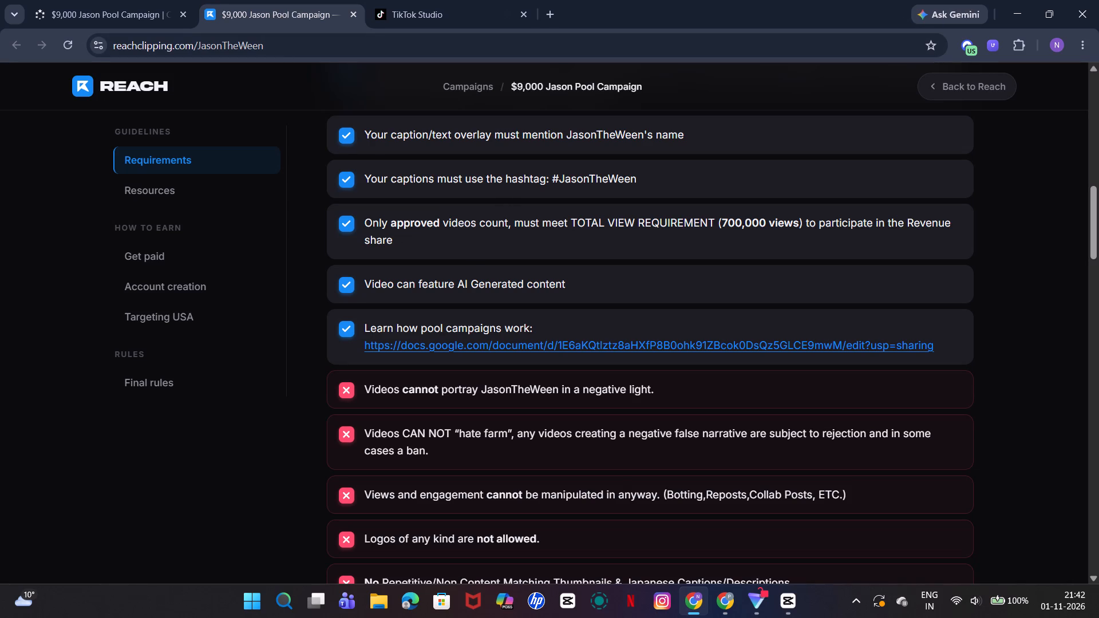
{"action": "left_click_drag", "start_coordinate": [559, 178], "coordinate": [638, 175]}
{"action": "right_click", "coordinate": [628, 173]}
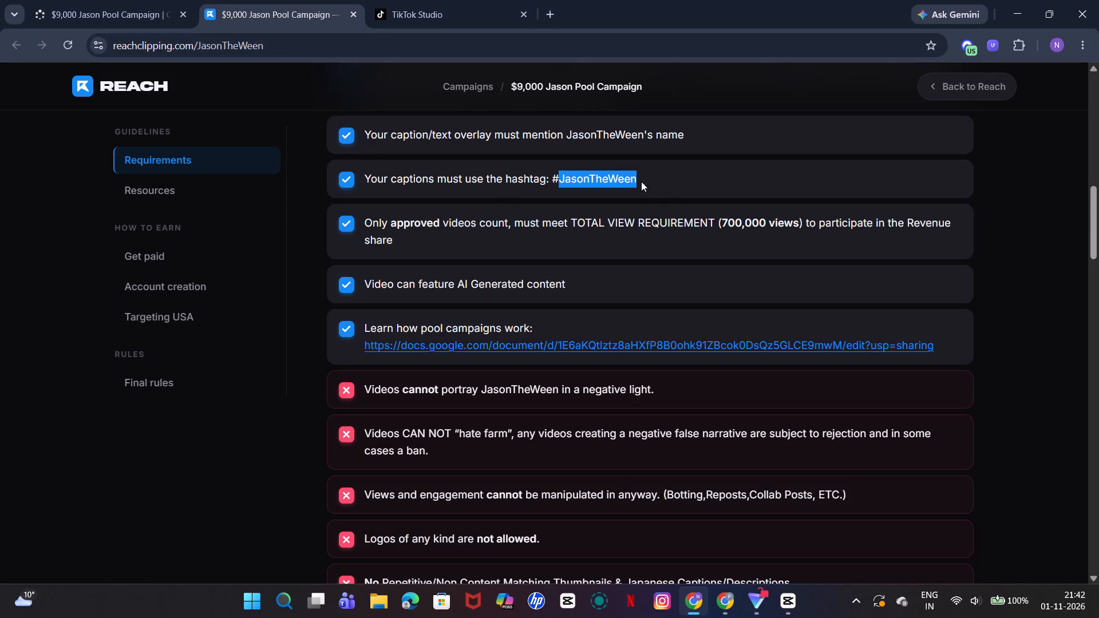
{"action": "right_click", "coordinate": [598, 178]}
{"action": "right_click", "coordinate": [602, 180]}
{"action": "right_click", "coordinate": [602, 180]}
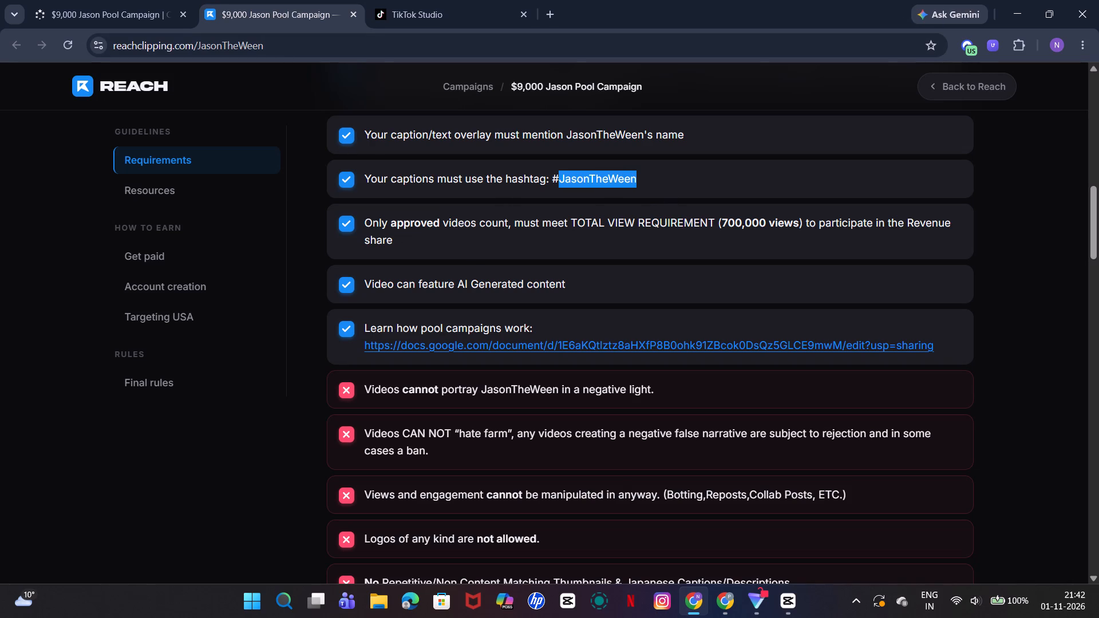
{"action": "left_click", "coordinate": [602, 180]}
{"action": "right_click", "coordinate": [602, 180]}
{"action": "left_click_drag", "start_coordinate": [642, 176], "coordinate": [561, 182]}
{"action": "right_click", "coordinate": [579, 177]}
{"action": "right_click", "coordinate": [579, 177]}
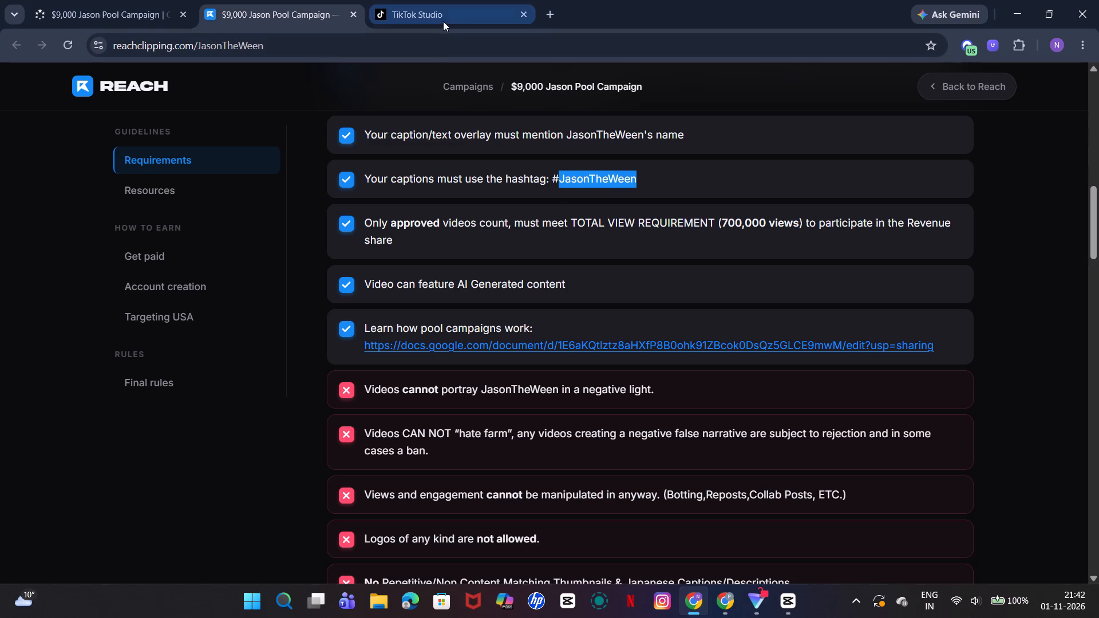
Back in TikTok Studio, make the video description read #JasonTheWeen.
{"action": "left_click", "coordinate": [440, 14]}
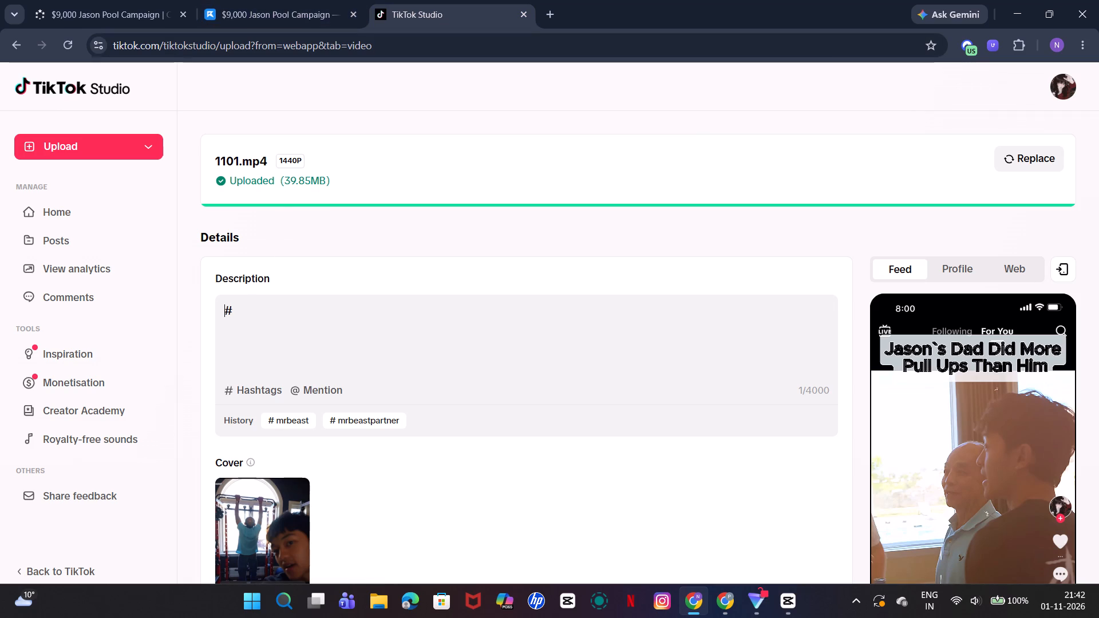
{"action": "key", "text": "shift+j"}
{"action": "type", "text": "asonThe"}
{"action": "left_click", "coordinate": [280, 308]}
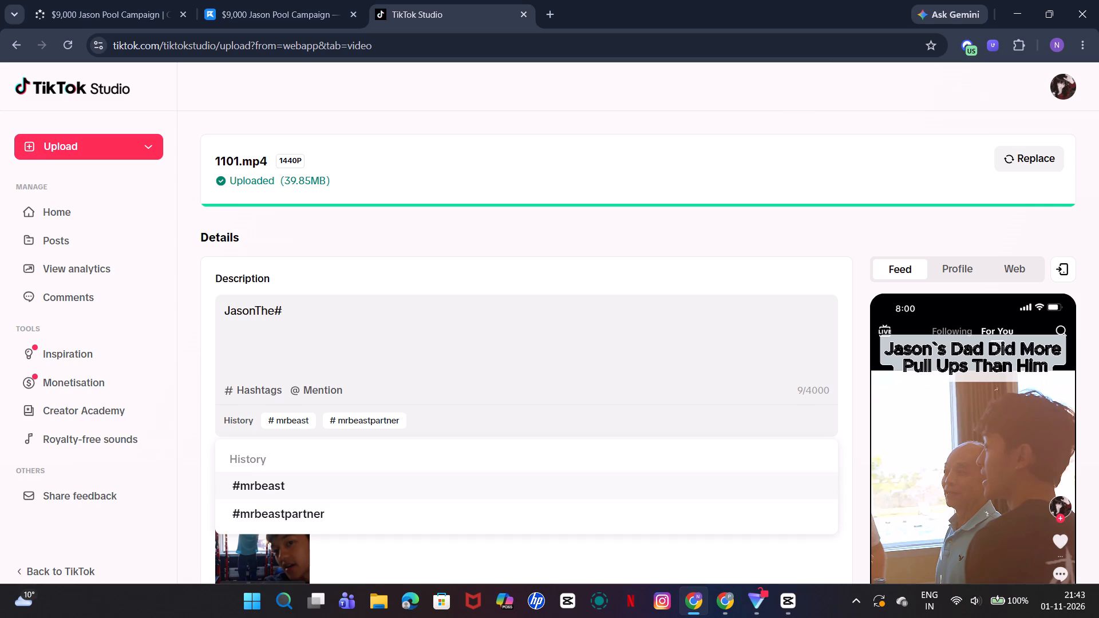
{"action": "key", "text": "BackSpace"}
{"action": "type", "text": "Ween"}
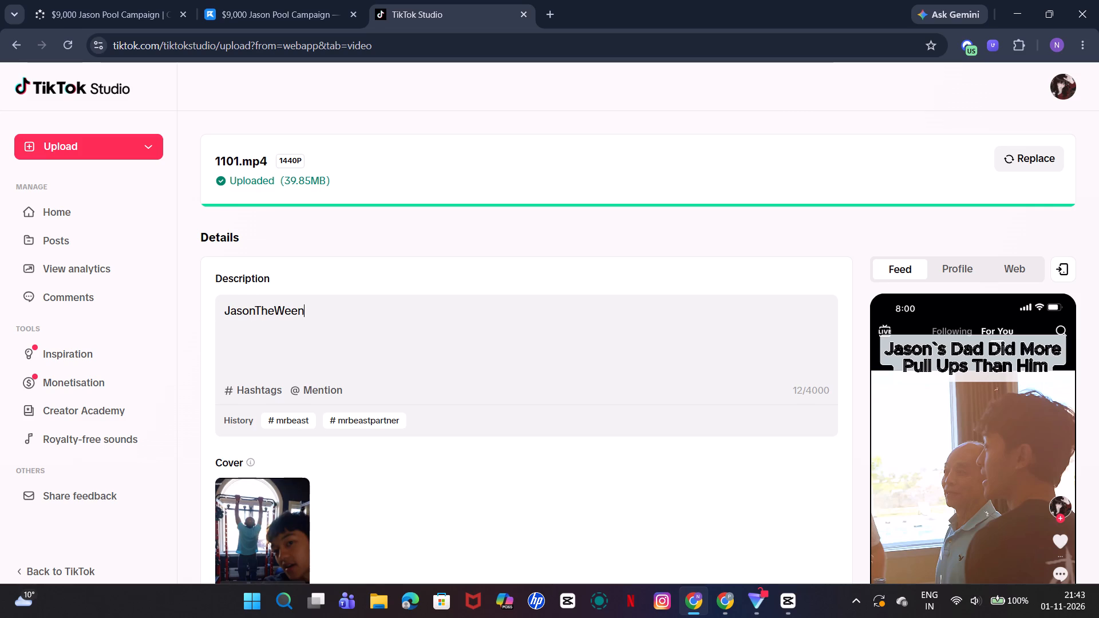
{"action": "left_click", "coordinate": [227, 308]}
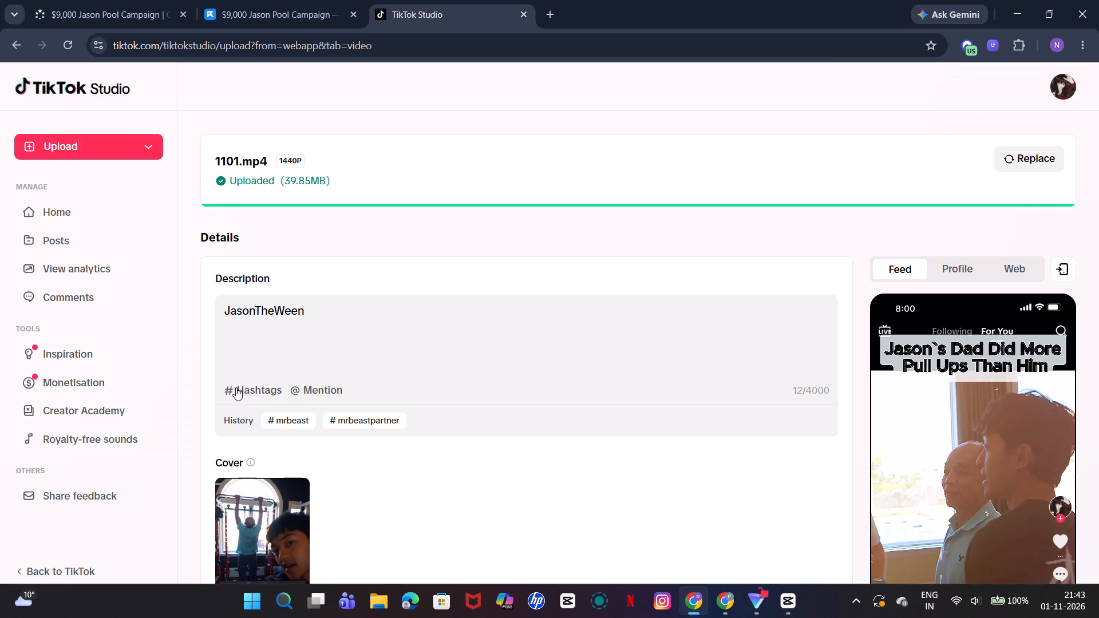
{"action": "left_click", "coordinate": [236, 387]}
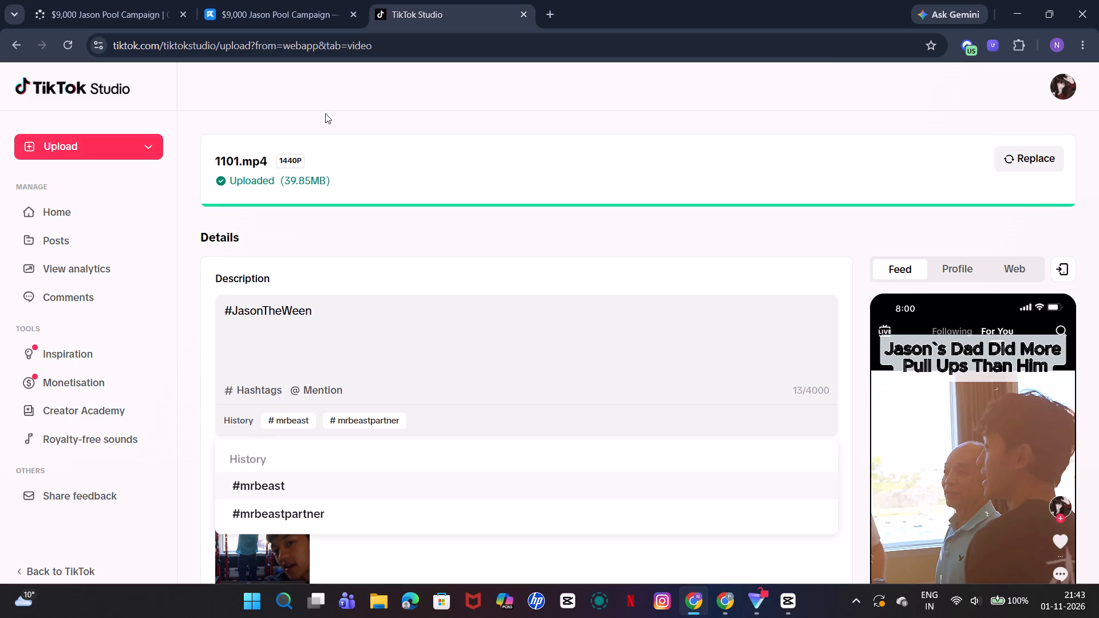
Recheck the required hashtag on Reach and insert two spaces before #JasonTheWeen in the TikTok description.
{"action": "left_click", "coordinate": [276, 10]}
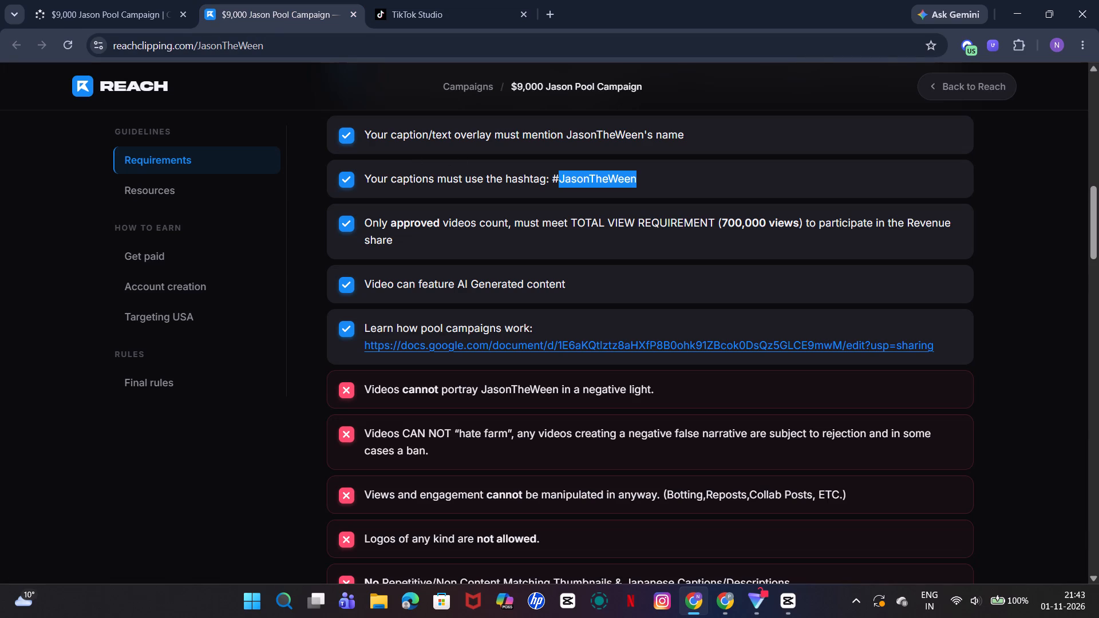
{"action": "left_click", "coordinate": [649, 184]}
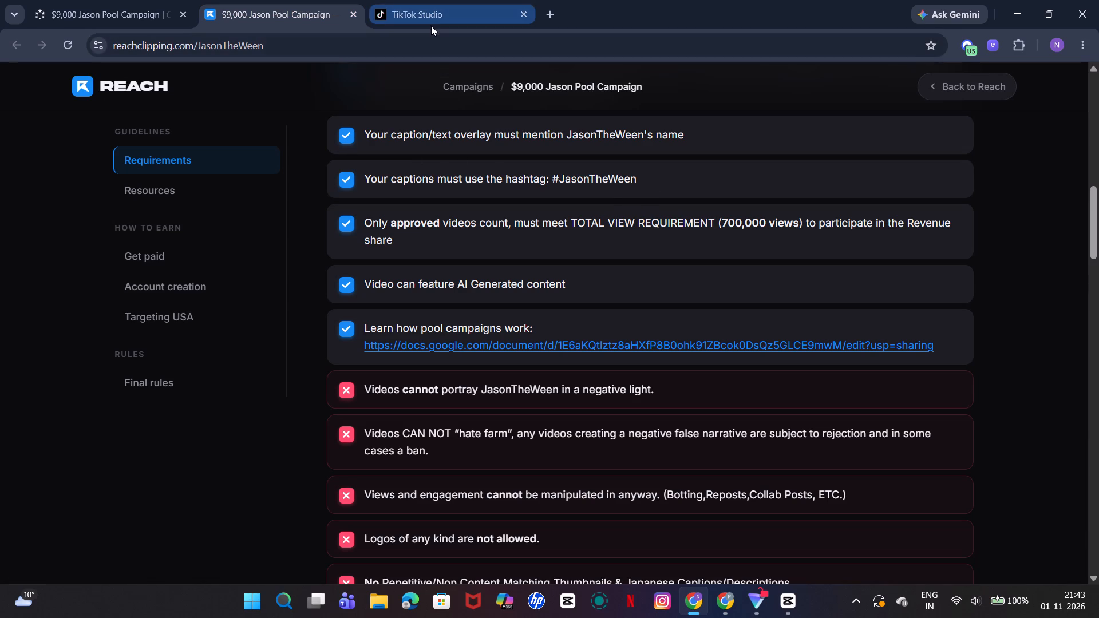
{"action": "left_click", "coordinate": [431, 19]}
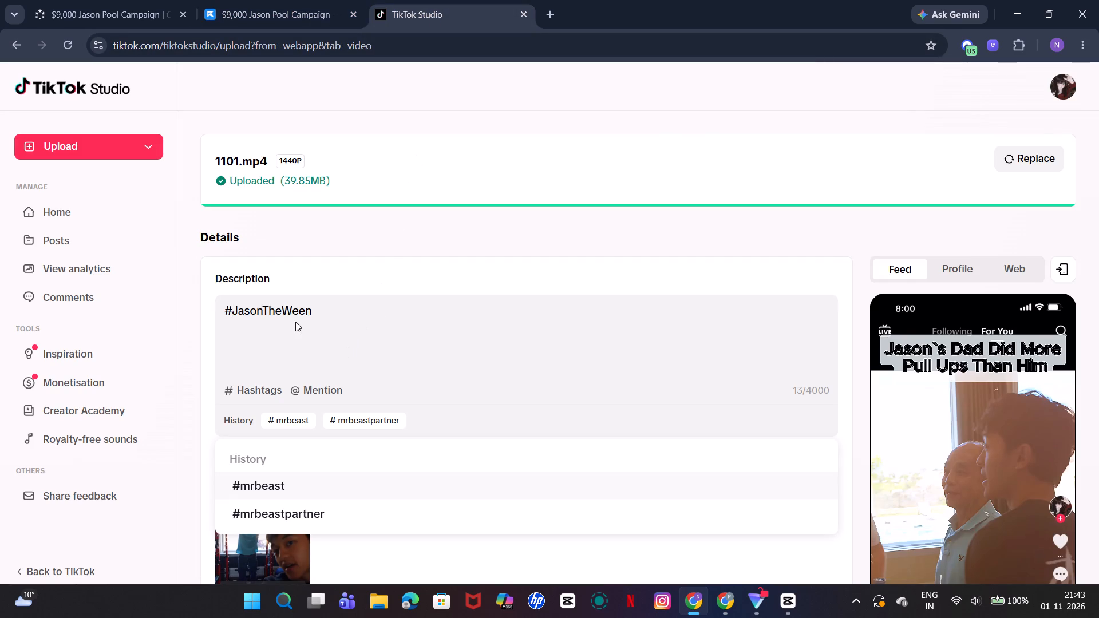
{"action": "left_click", "coordinate": [224, 308]}
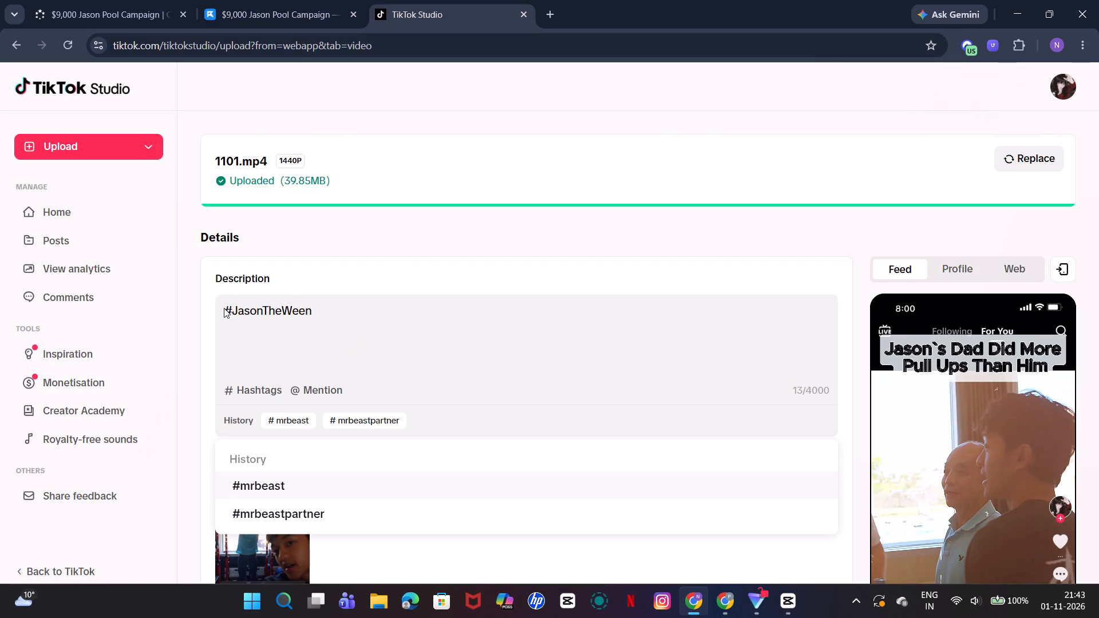
{"action": "left_click", "coordinate": [220, 308]}
{"action": "left_click", "coordinate": [309, 312]}
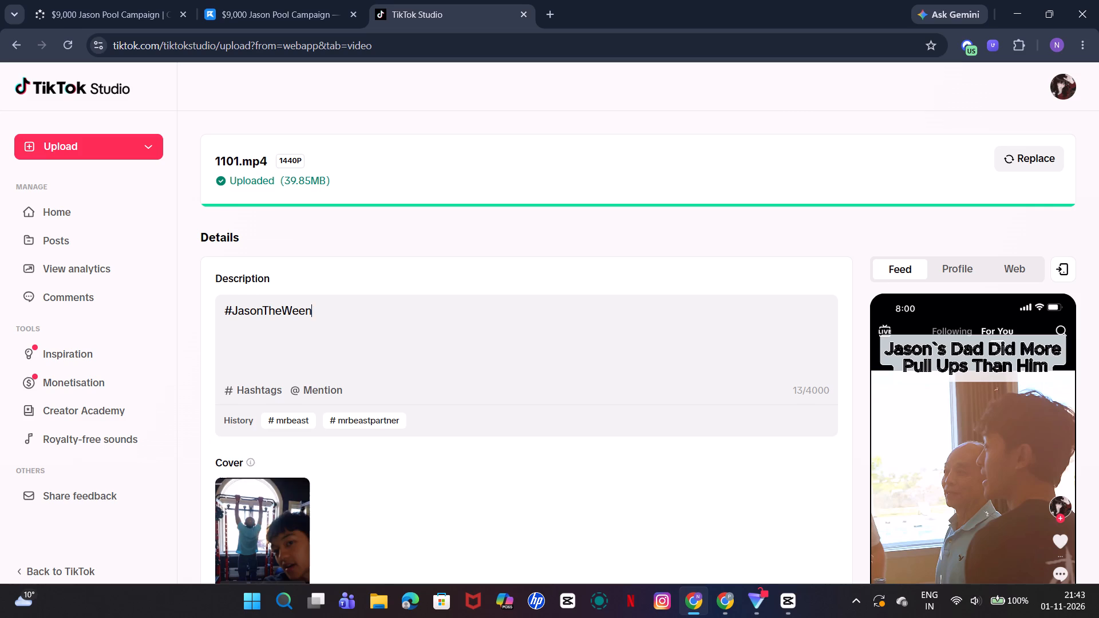
{"action": "left_click", "coordinate": [224, 309]}
{"action": "key", "text": "space"}
{"action": "key", "text": "space"}
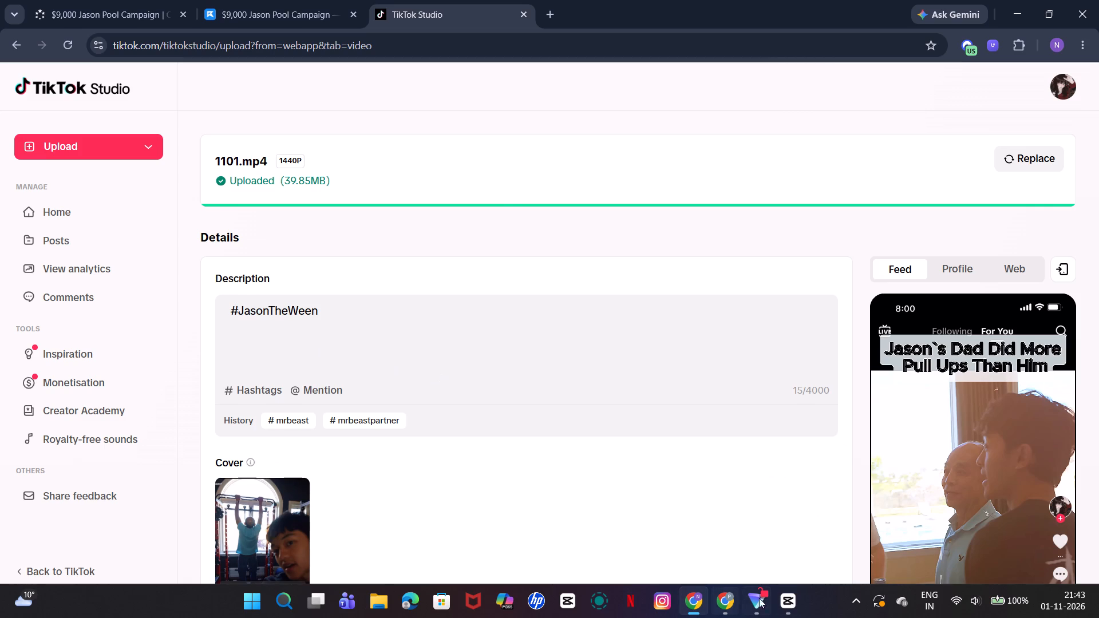
Switch to CapCut and copy the full title text "Jason`s Dad Did More Pull Ups Than Him" from the text clip.
{"action": "left_click", "coordinate": [778, 594]}
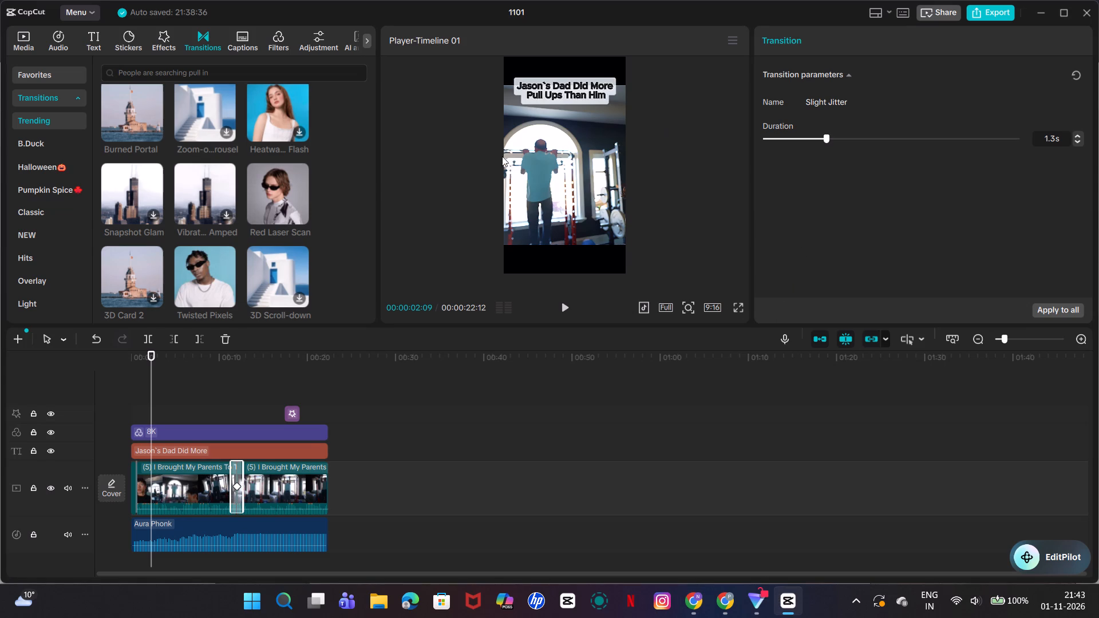
{"action": "left_click", "coordinate": [308, 442]}
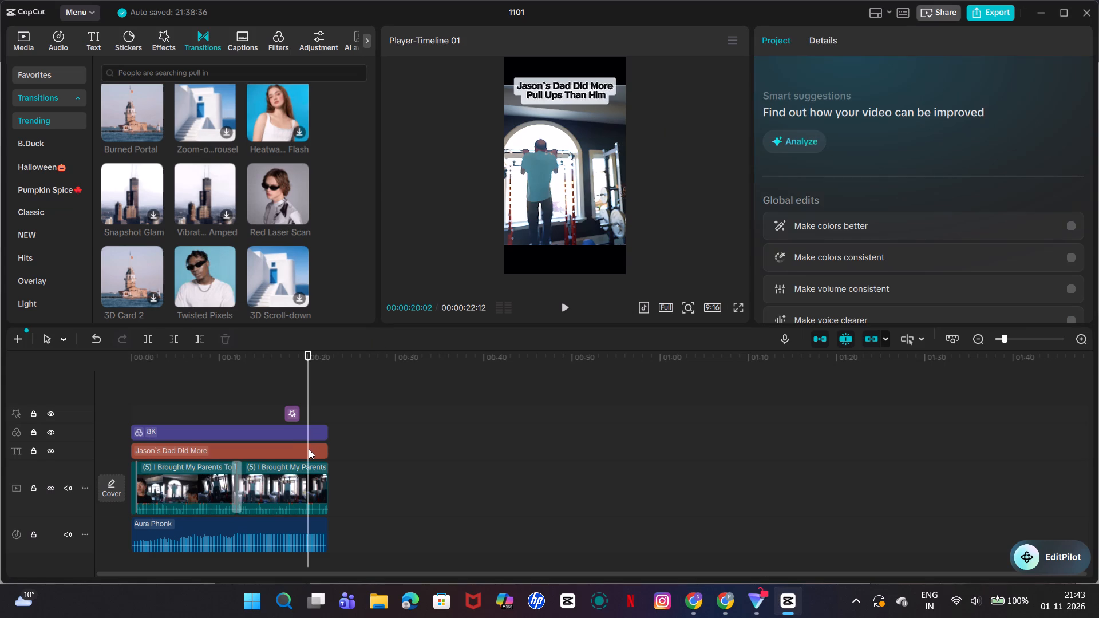
{"action": "left_click", "coordinate": [309, 449]}
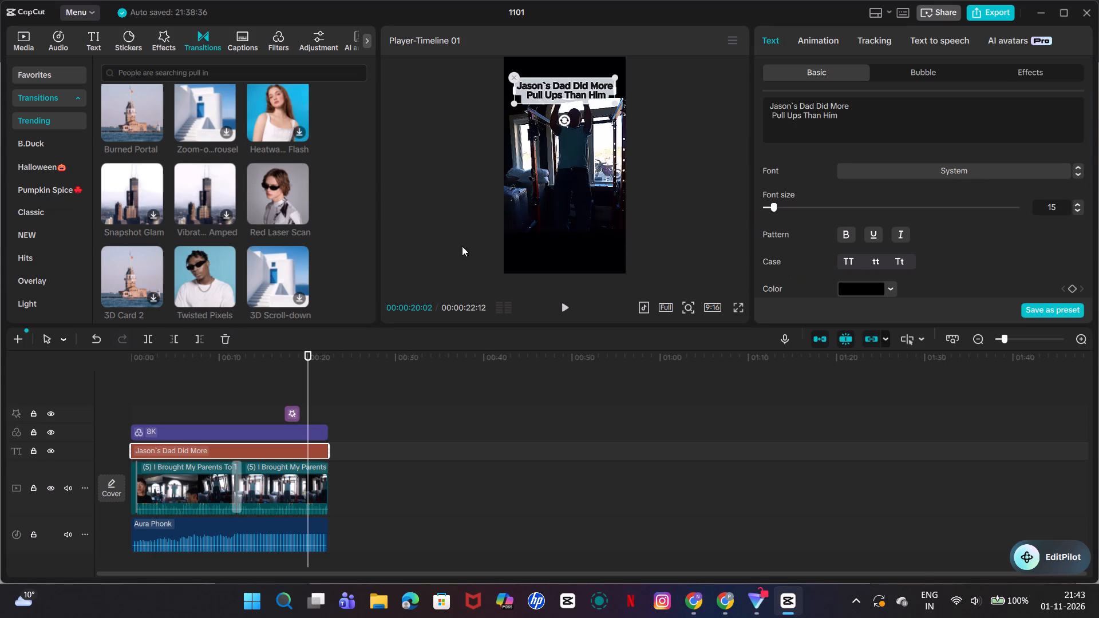
{"action": "left_click_drag", "start_coordinate": [837, 114], "coordinate": [804, 104]}
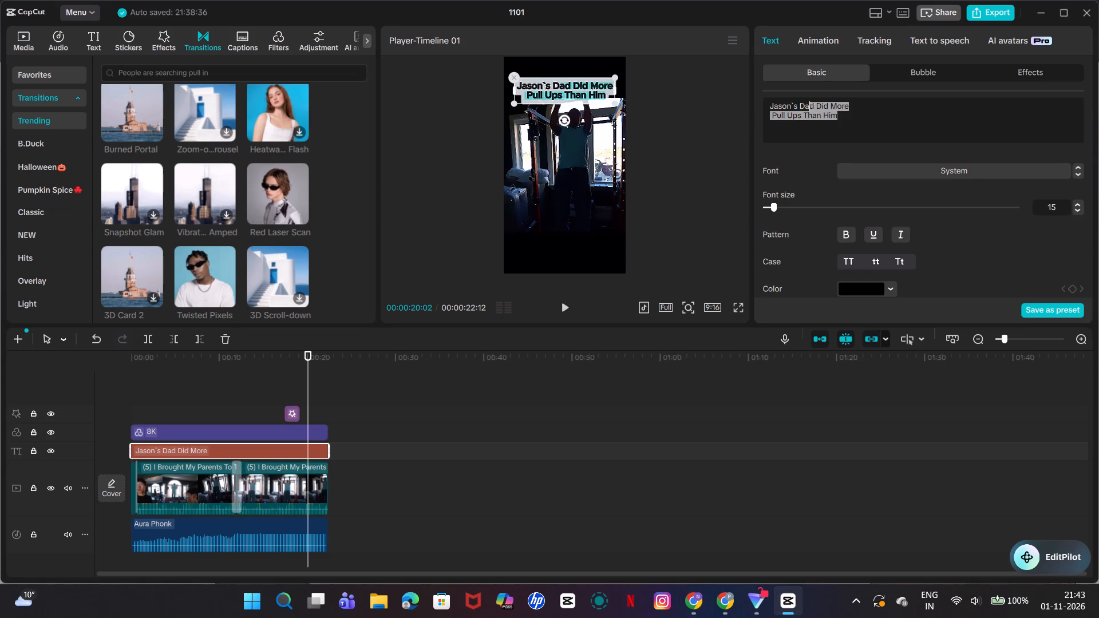
{"action": "left_click_drag", "start_coordinate": [804, 104], "coordinate": [773, 109]}
{"action": "left_click", "coordinate": [768, 105]}
{"action": "left_click_drag", "start_coordinate": [768, 105], "coordinate": [833, 116]}
{"action": "right_click", "coordinate": [822, 111]}
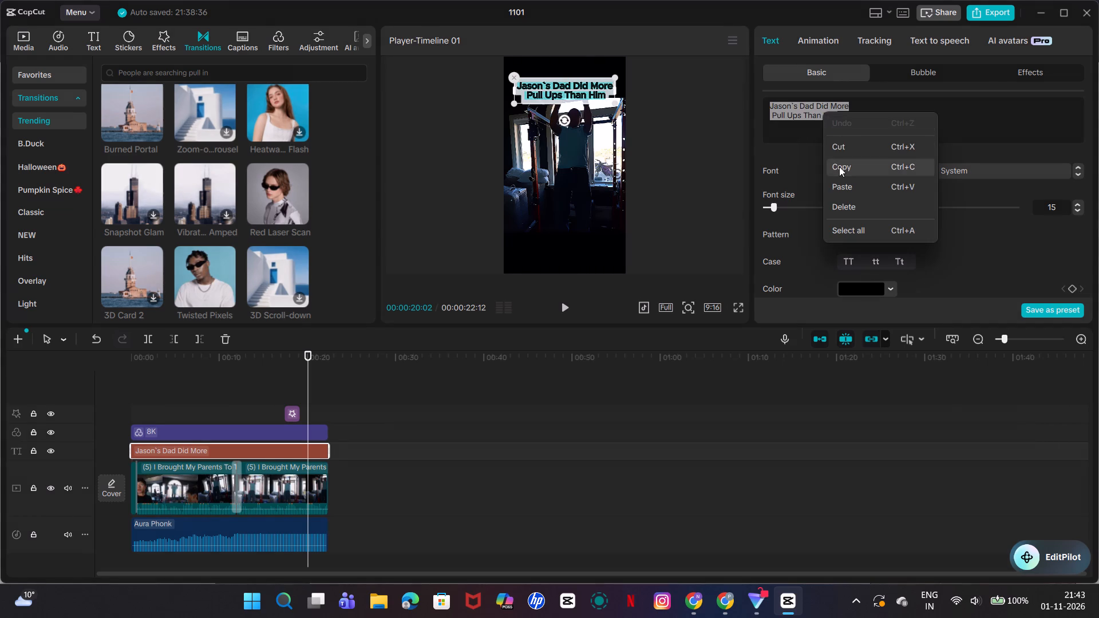
{"action": "left_click", "coordinate": [838, 167]}
Paste the copied title before #JasonTheWeen in the TikTok description and join its two lines with a single space.
{"action": "left_click", "coordinate": [696, 597]}
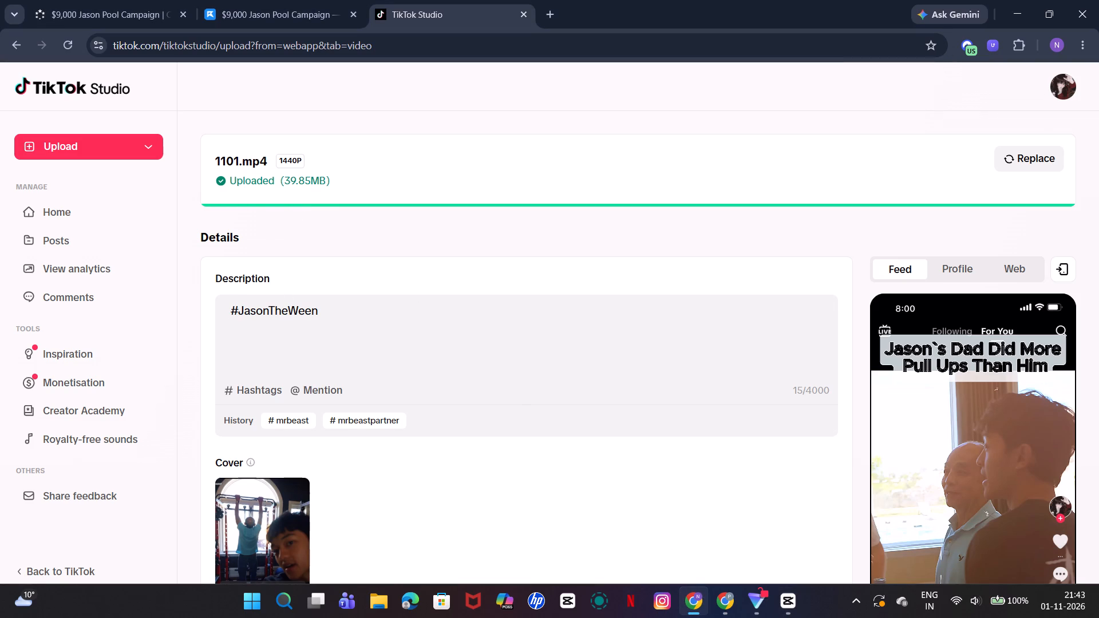
{"action": "right_click", "coordinate": [226, 311]}
{"action": "left_click", "coordinate": [262, 413]}
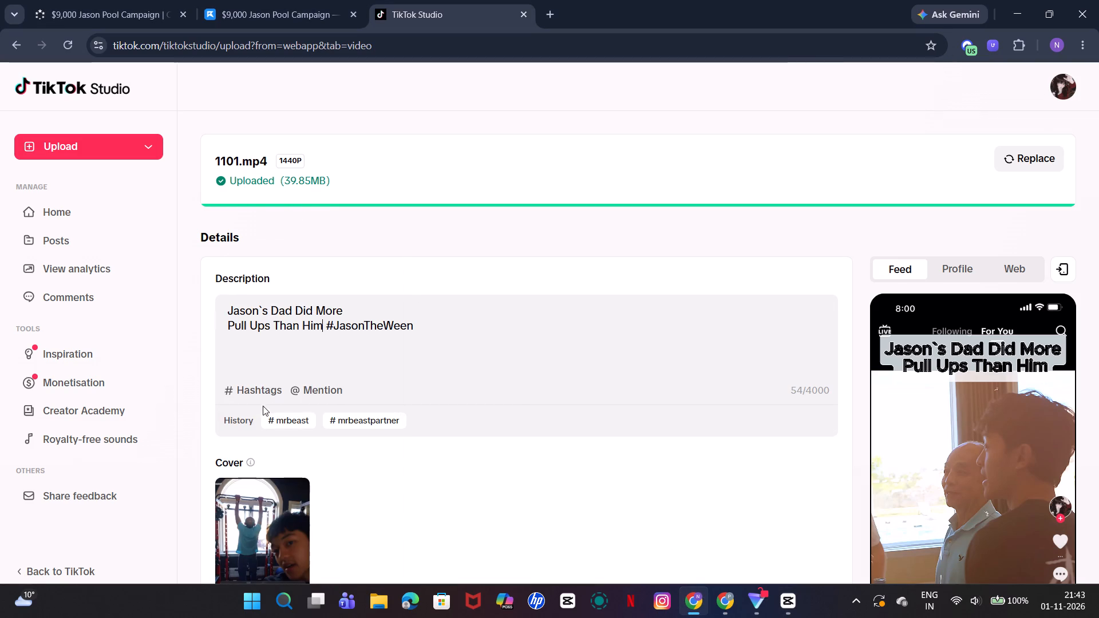
{"action": "left_click", "coordinate": [227, 330]}
{"action": "key", "text": "BackSpace"}
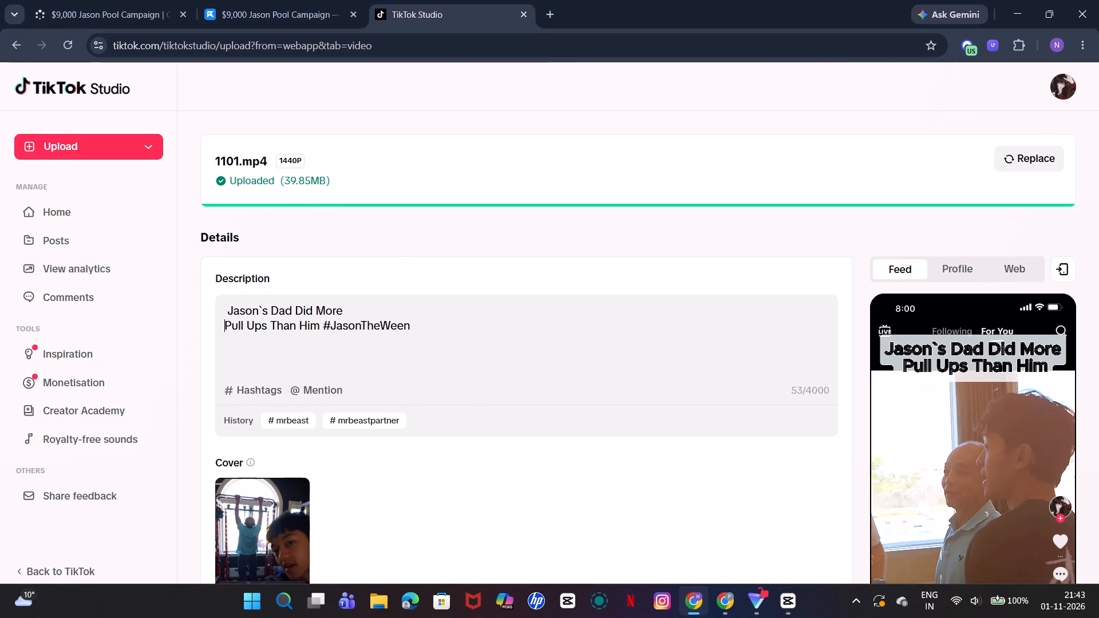
{"action": "key", "text": "BackSpace"}
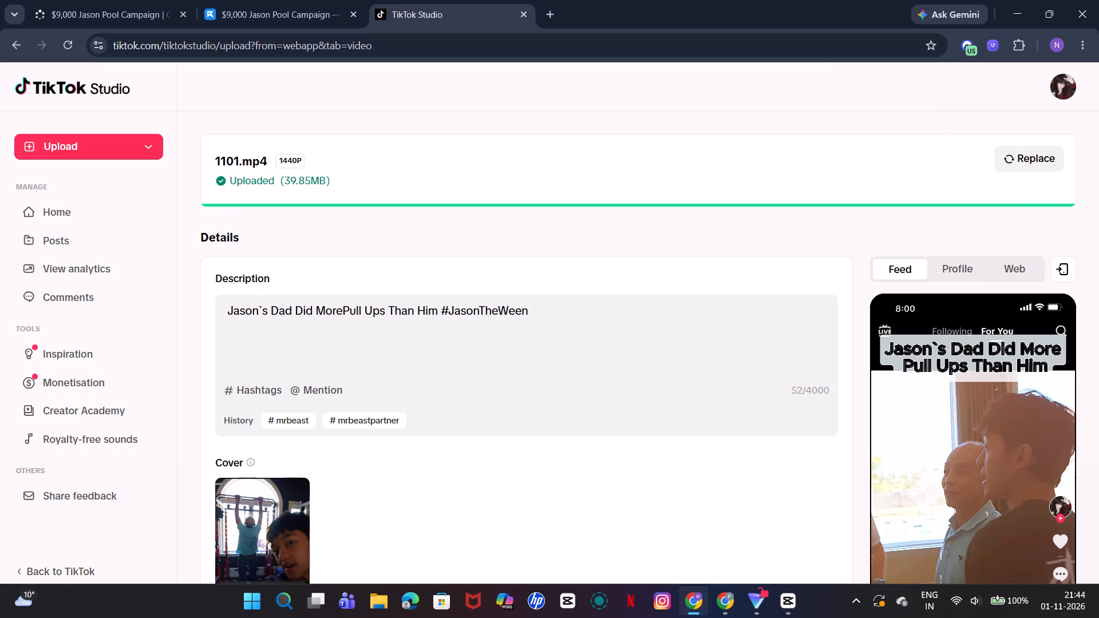
{"action": "key", "text": "space"}
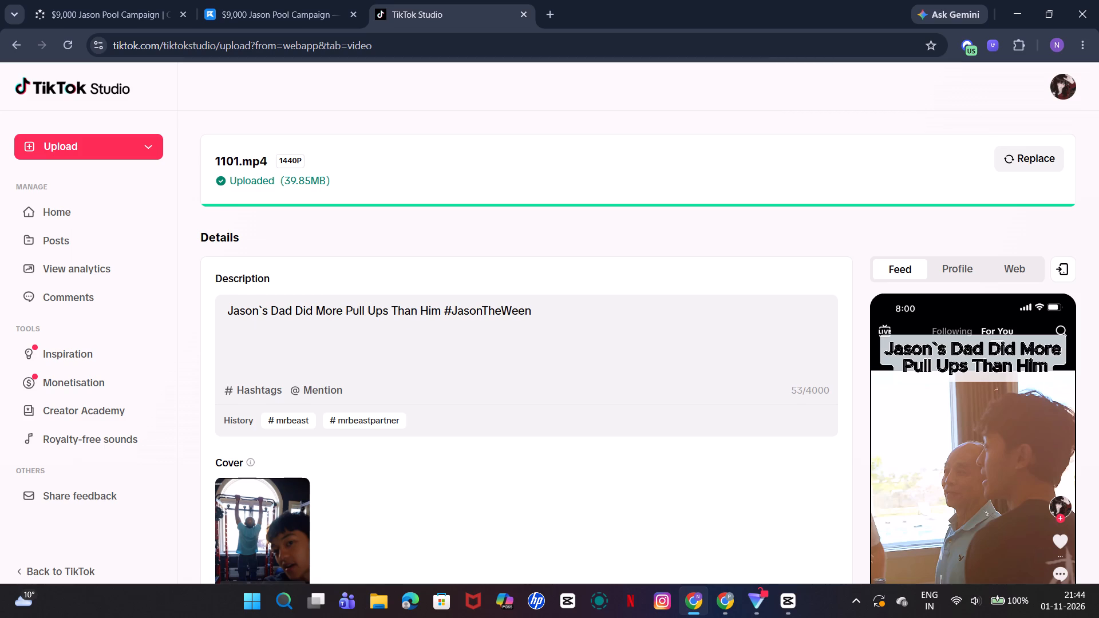
Post the video immediately with visibility for everyone and both content checks left off.
{"action": "scroll", "coordinate": [341, 306], "scroll_direction": "down", "scroll_amount": 3}
{"action": "scroll", "coordinate": [409, 298], "scroll_direction": "down", "scroll_amount": 3}
{"action": "scroll", "coordinate": [809, 311], "scroll_direction": "down", "scroll_amount": 2}
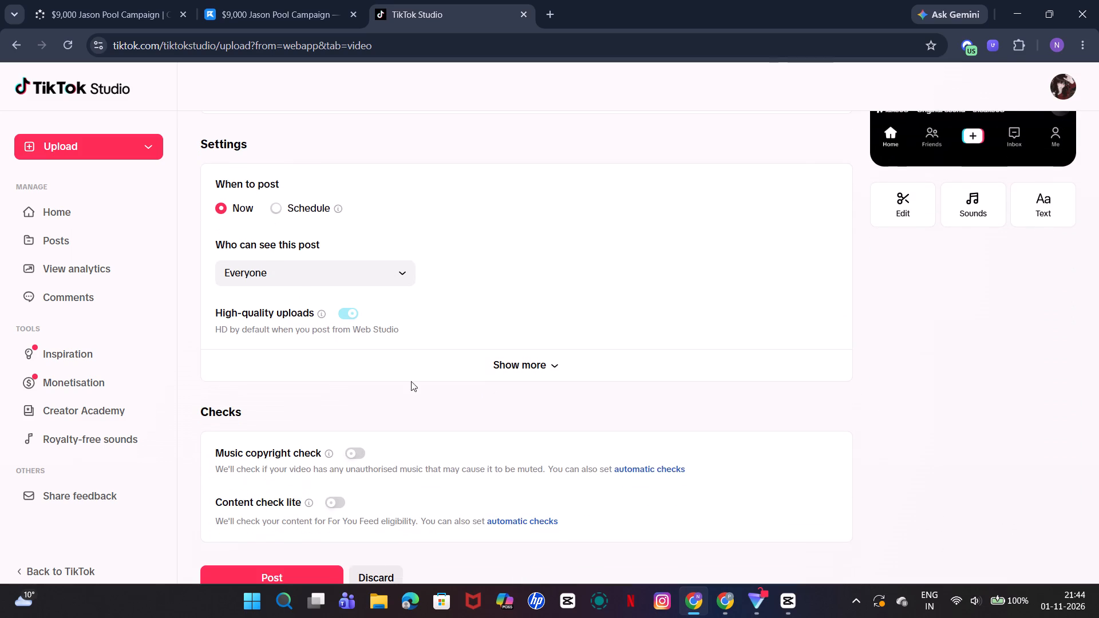
{"action": "scroll", "coordinate": [318, 377], "scroll_direction": "down", "scroll_amount": 2}
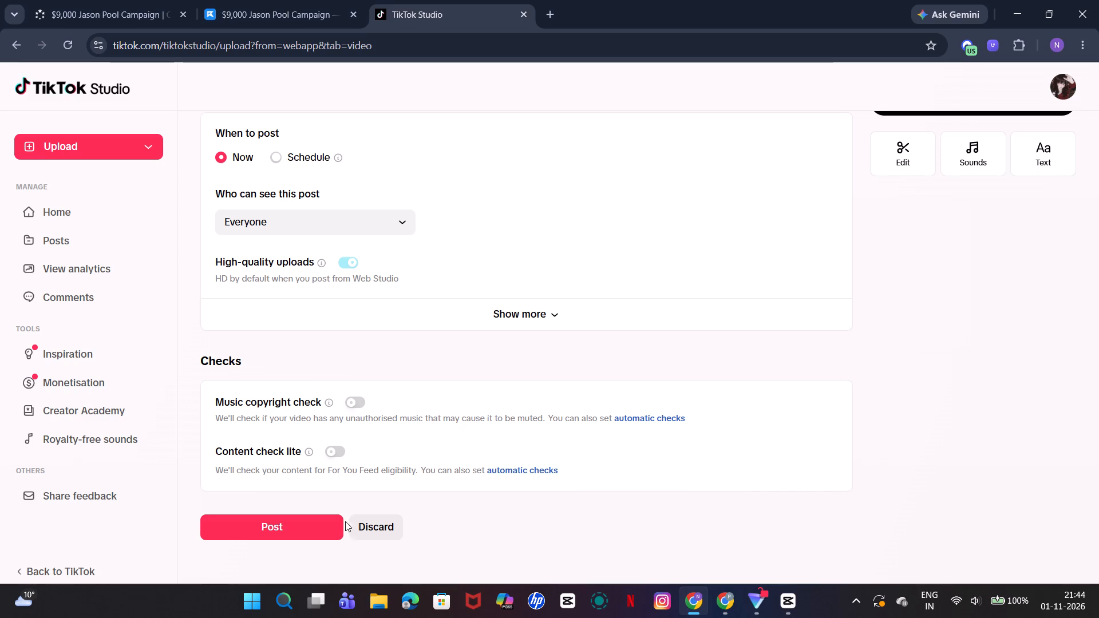
{"action": "left_click", "coordinate": [318, 524]}
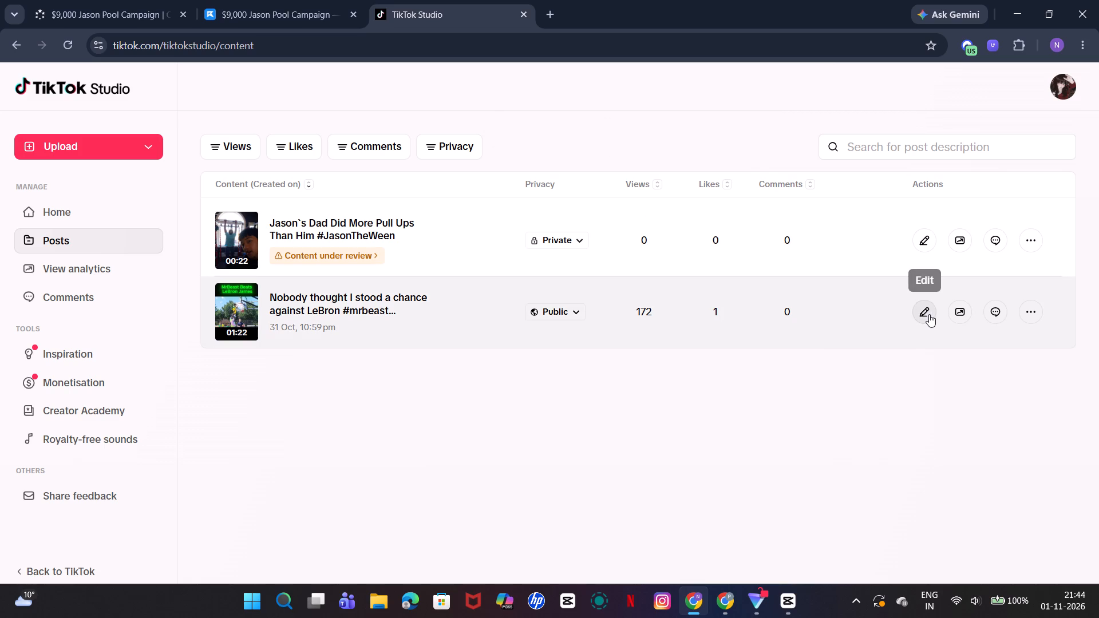
Open the analytics of the "Nobody thought I stood a chance against LeBron" post and review total play time, retention rate and traffic sources.
{"action": "left_click", "coordinate": [965, 311]}
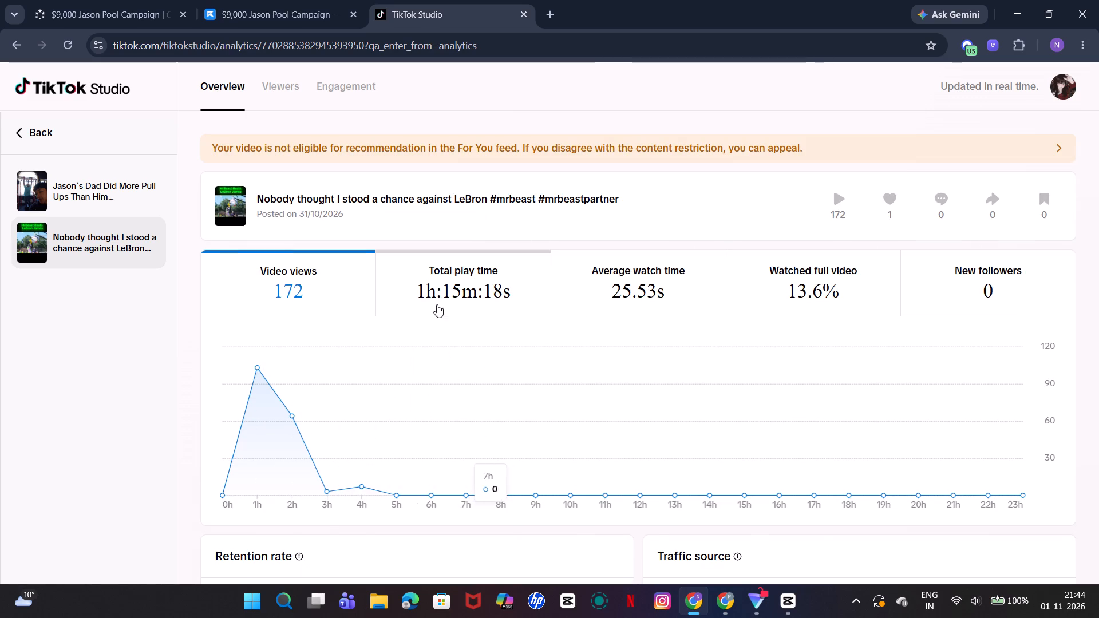
{"action": "left_click_drag", "start_coordinate": [434, 293], "coordinate": [509, 293]}
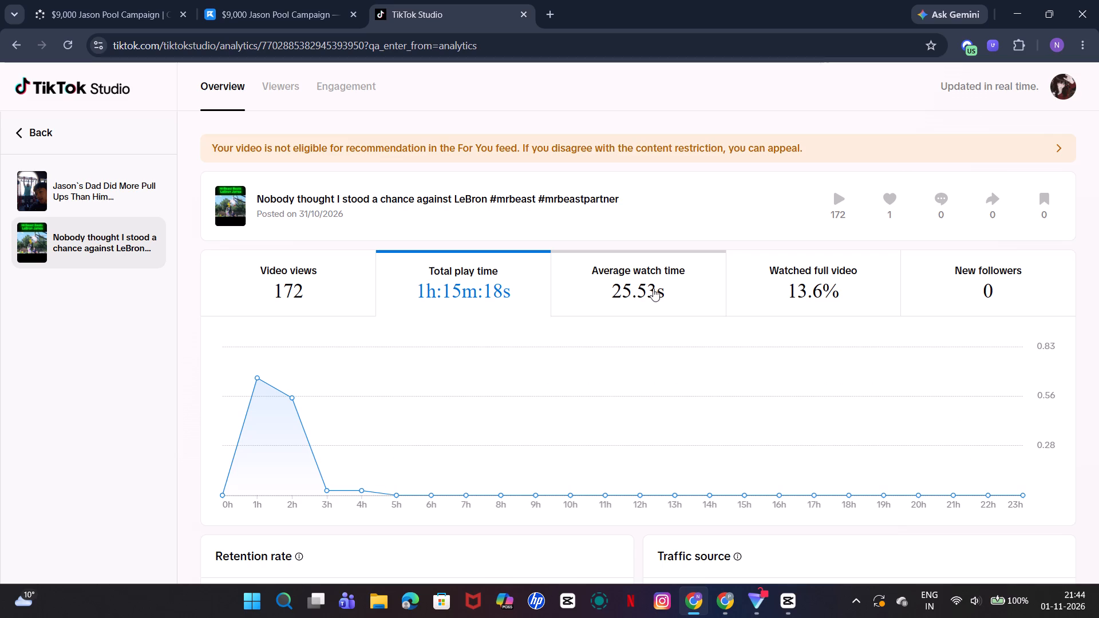
{"action": "scroll", "coordinate": [841, 294], "scroll_direction": "down", "scroll_amount": 3}
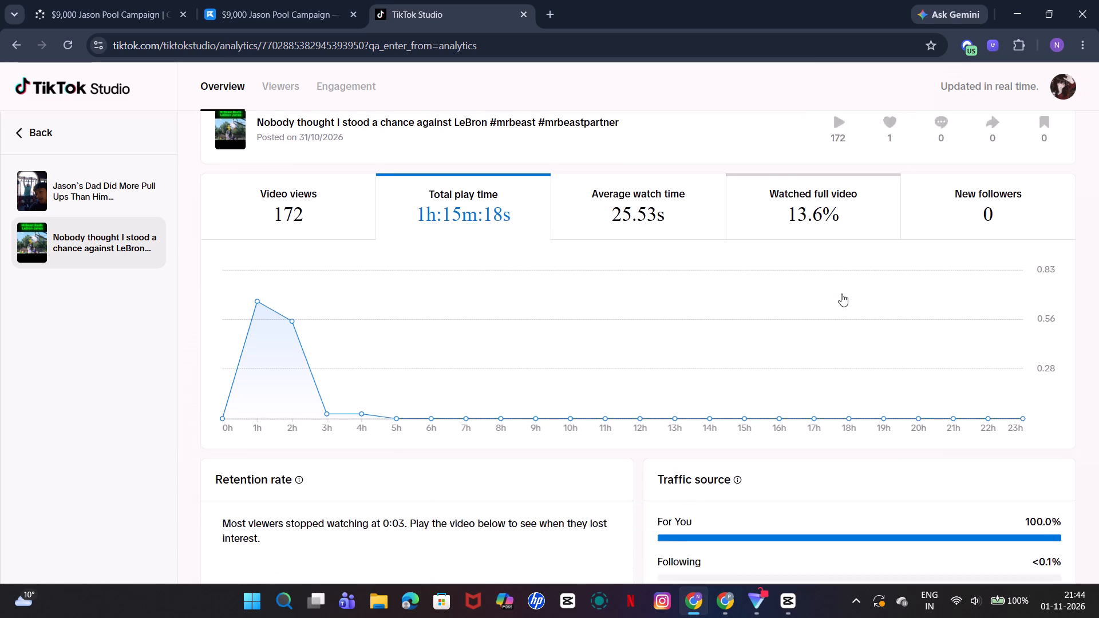
{"action": "scroll", "coordinate": [828, 291], "scroll_direction": "down", "scroll_amount": 3}
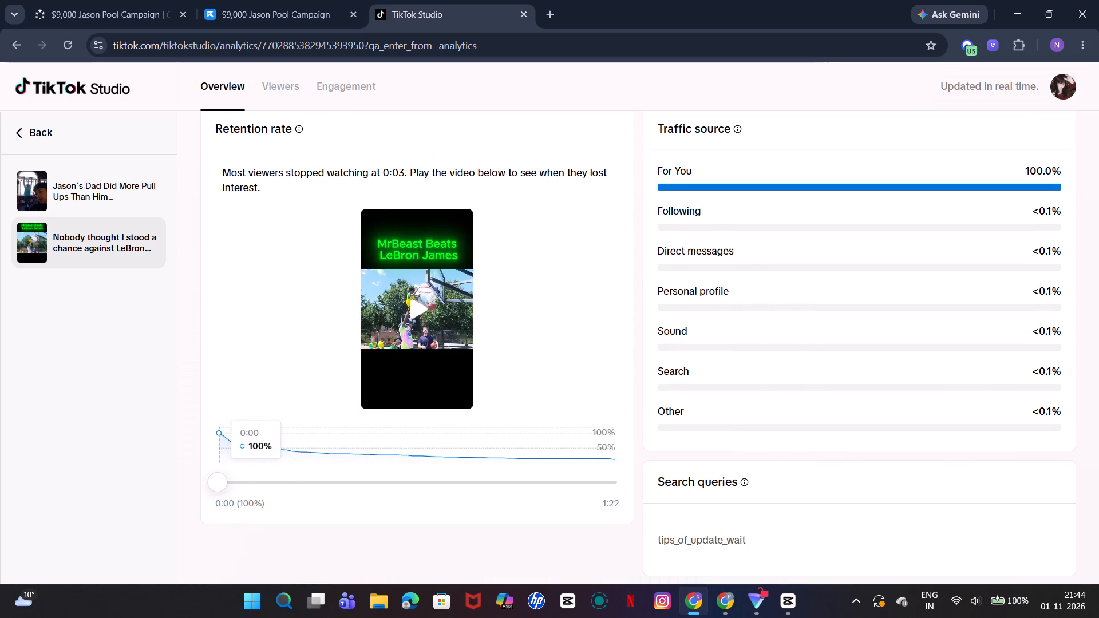
{"action": "scroll", "coordinate": [695, 310], "scroll_direction": "down", "scroll_amount": 2}
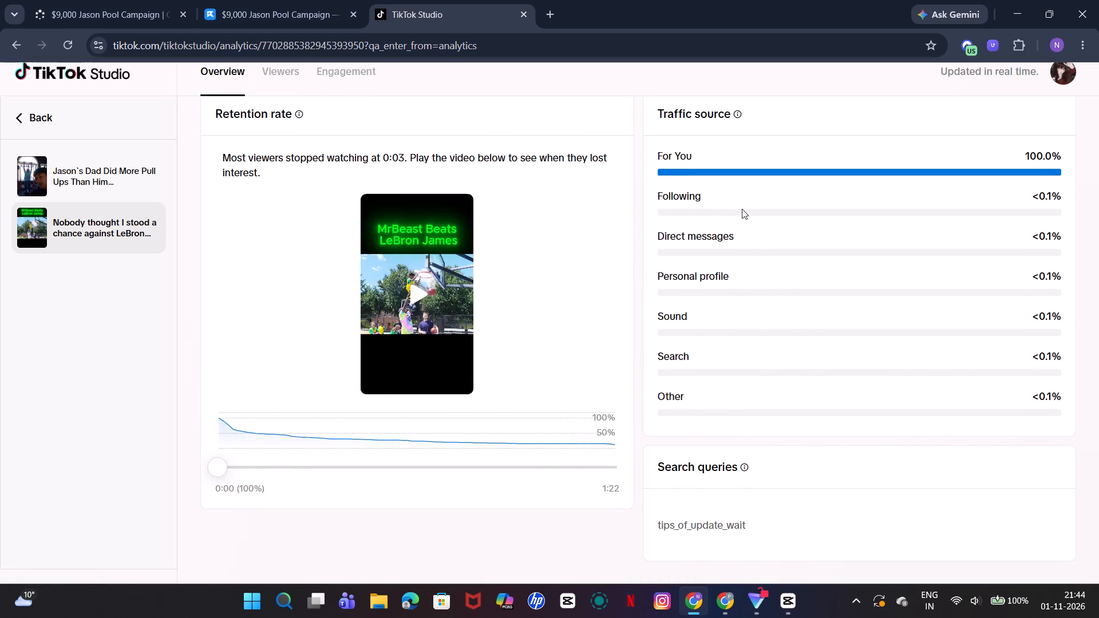
{"action": "left_click", "coordinate": [726, 208]}
{"action": "left_click", "coordinate": [713, 241]}
{"action": "scroll", "coordinate": [456, 190], "scroll_direction": "up", "scroll_amount": 2}
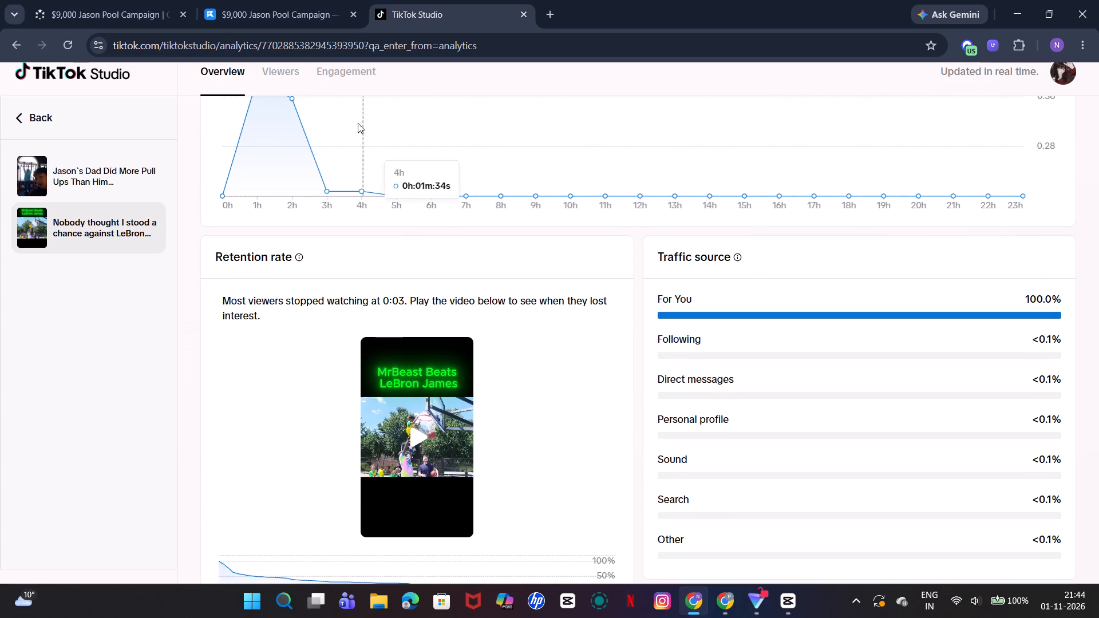
Examine the LeBron post's viewer analytics, covering viewer types, gender, locations and age.
{"action": "left_click", "coordinate": [279, 76]}
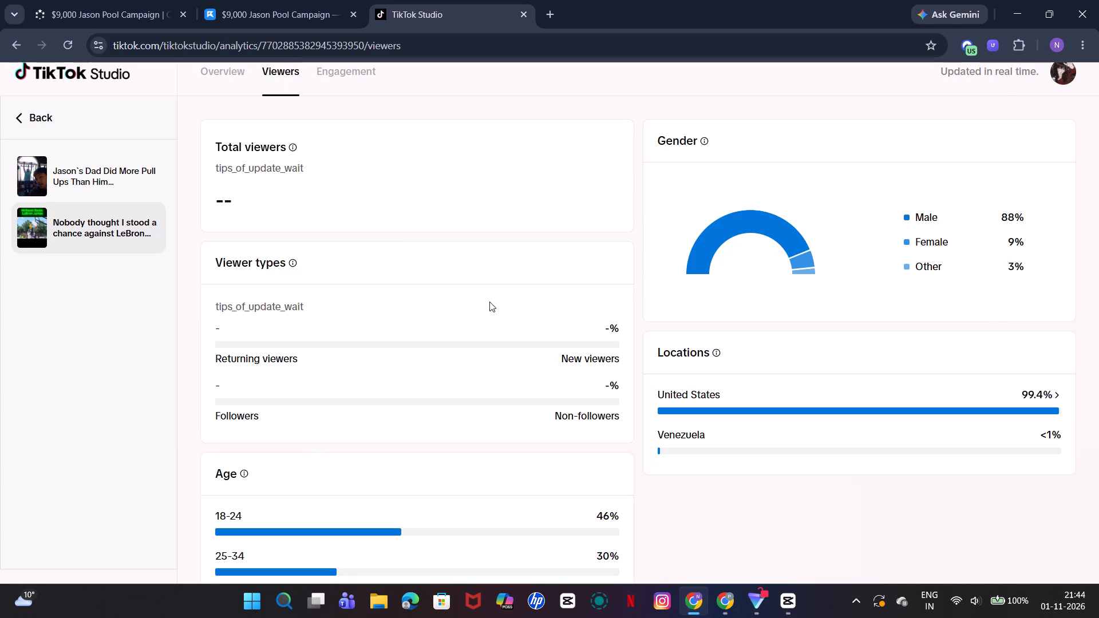
{"action": "scroll", "coordinate": [710, 390], "scroll_direction": "up", "scroll_amount": 1}
{"action": "scroll", "coordinate": [782, 426], "scroll_direction": "down", "scroll_amount": 1}
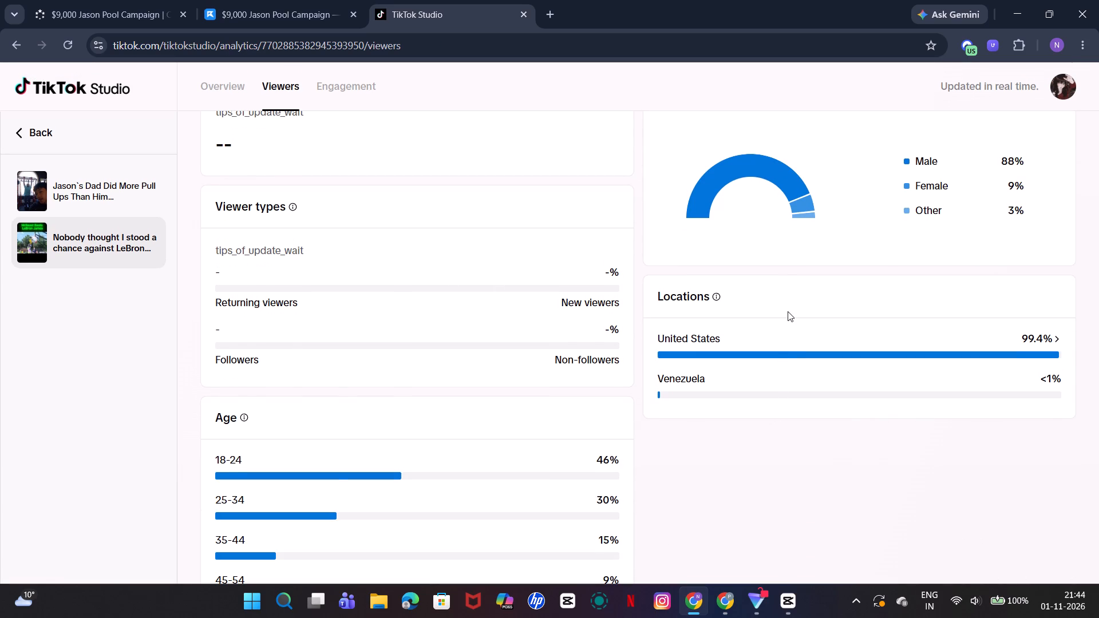
{"action": "scroll", "coordinate": [509, 384], "scroll_direction": "down", "scroll_amount": 1}
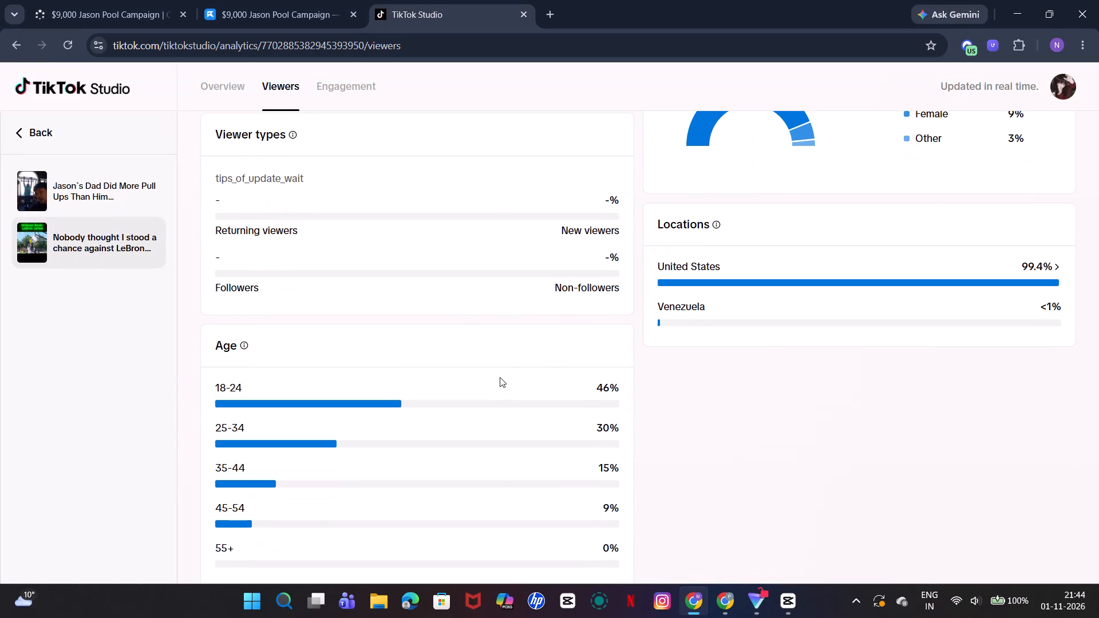
{"action": "scroll", "coordinate": [500, 377], "scroll_direction": "up", "scroll_amount": 4}
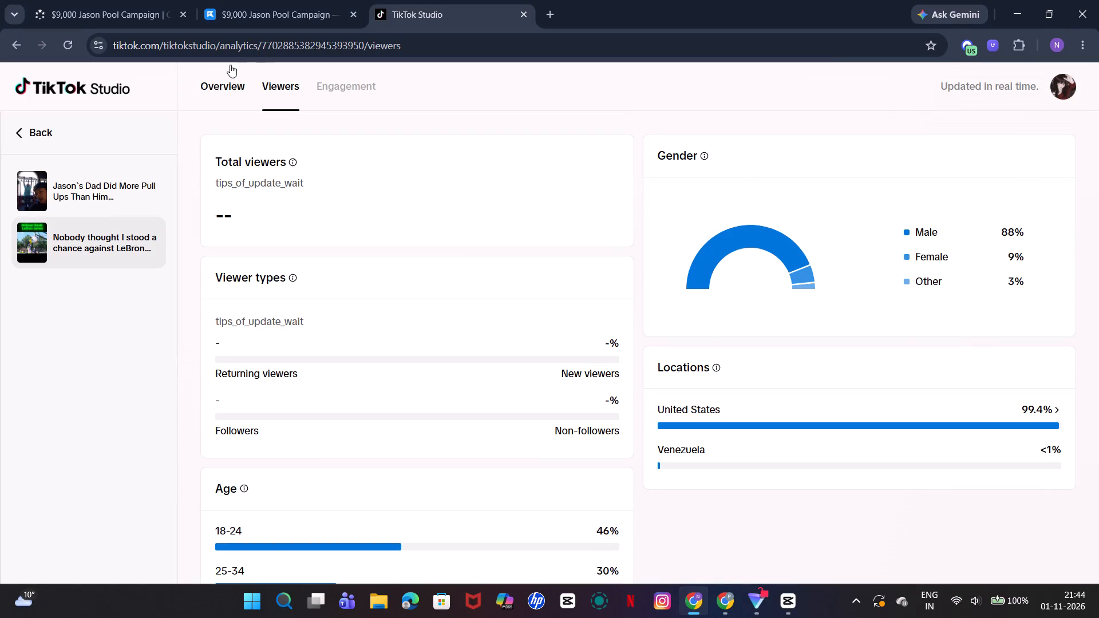
{"action": "left_click", "coordinate": [276, 2]}
{"action": "left_click", "coordinate": [399, 7]}
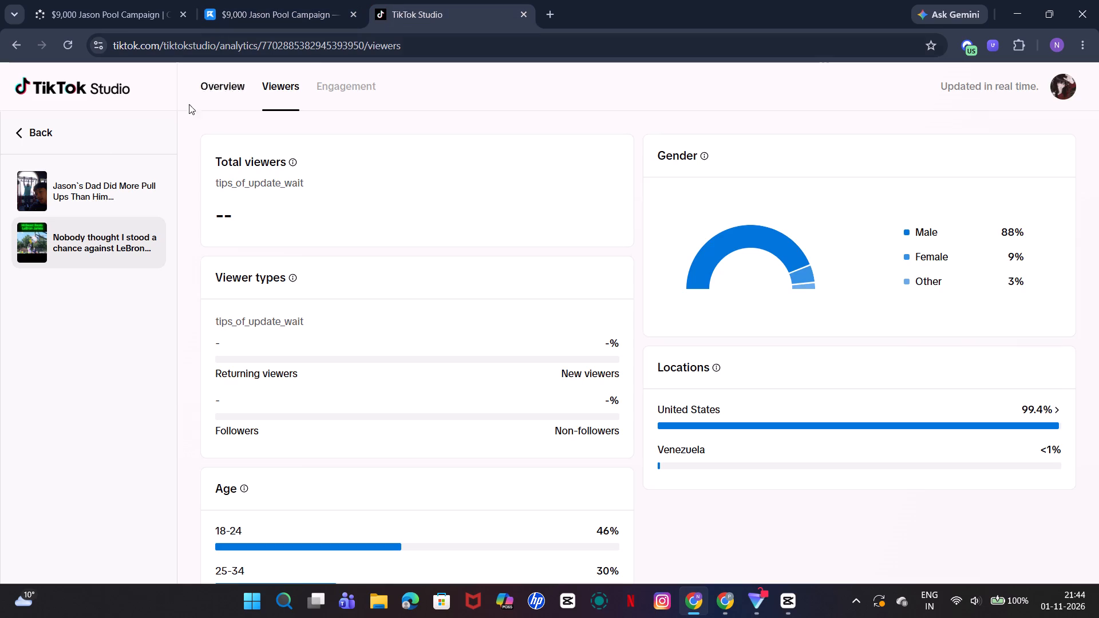
Review the overview analytics of the "Jason`s Dad Did More Pull Ups Than Him" post and return to the posts list.
{"action": "left_click", "coordinate": [66, 178]}
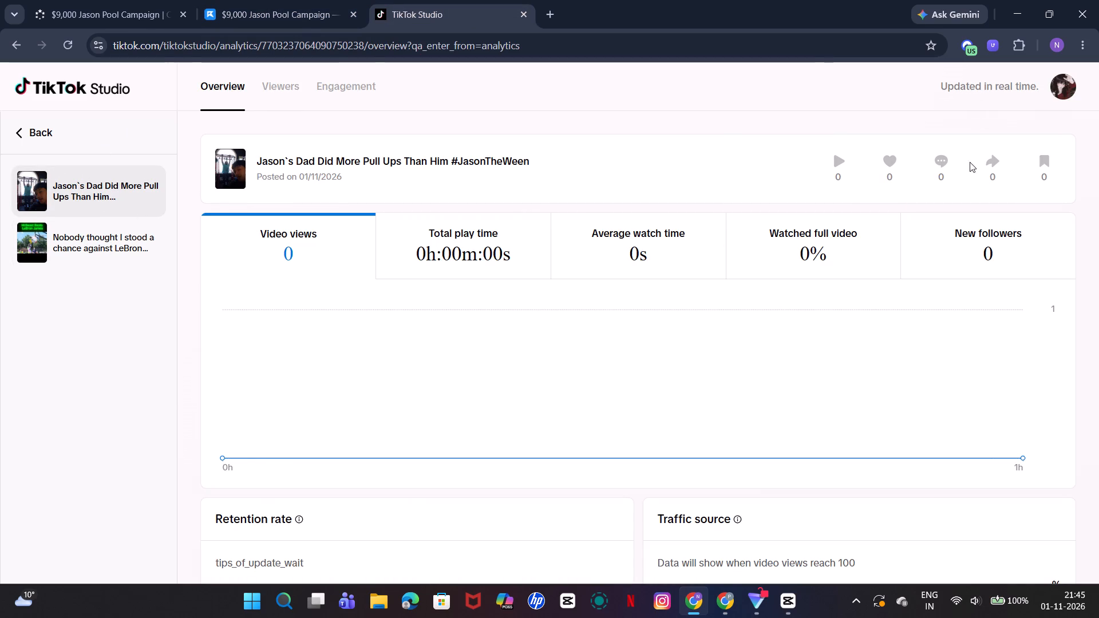
{"action": "left_click", "coordinate": [991, 163]}
{"action": "left_click", "coordinate": [987, 163]}
{"action": "double_click", "coordinate": [989, 163]}
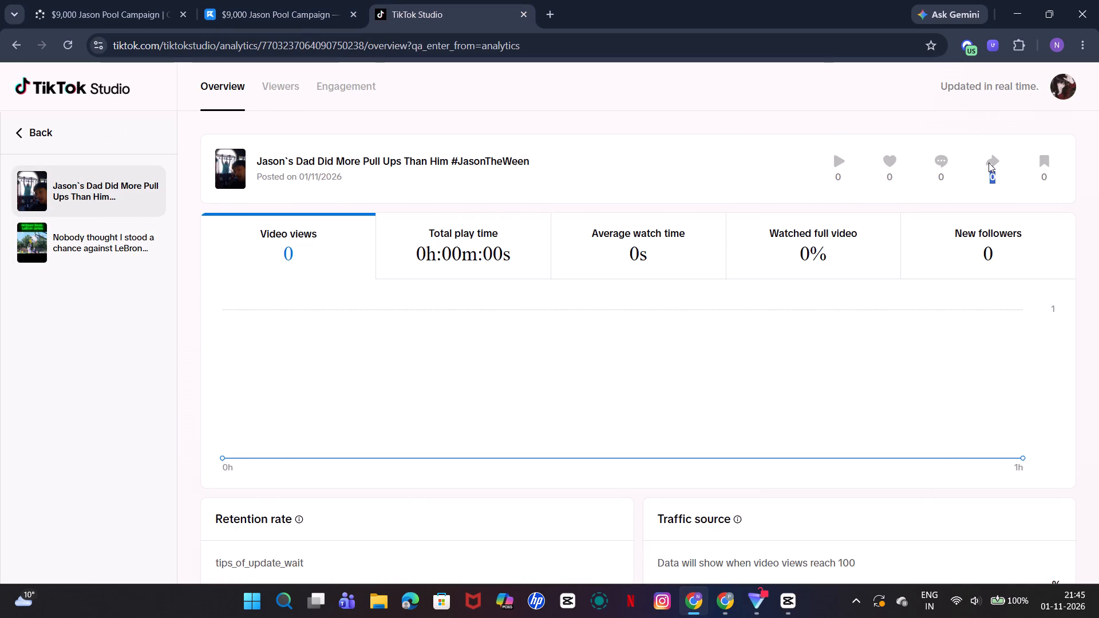
{"action": "left_click", "coordinate": [989, 163]}
{"action": "left_click", "coordinate": [993, 160]}
{"action": "scroll", "coordinate": [619, 296], "scroll_direction": "down", "scroll_amount": 5}
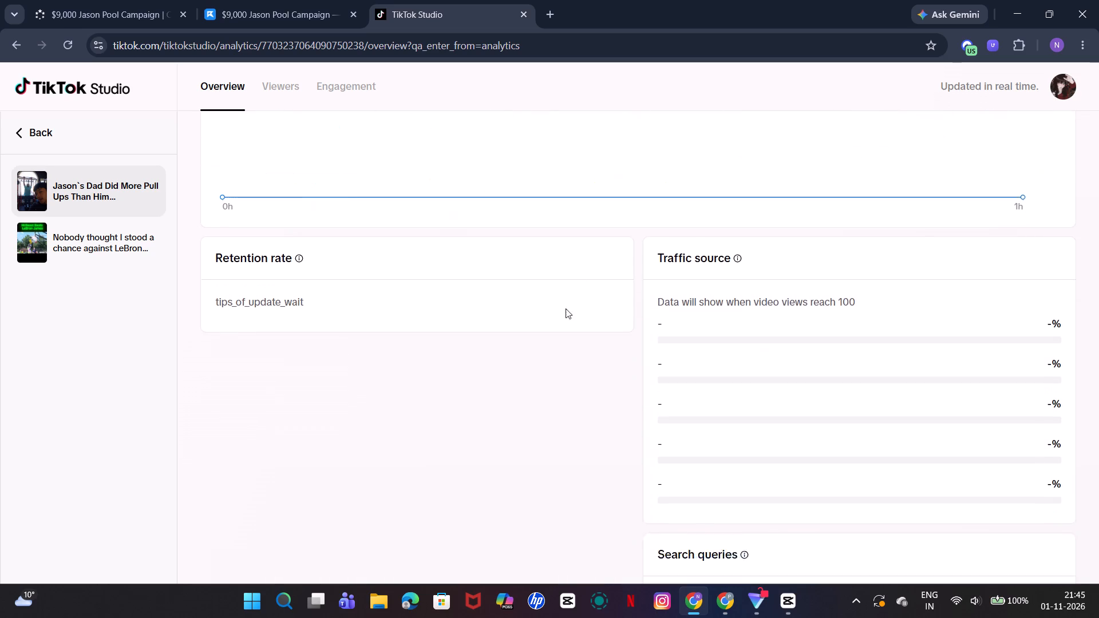
{"action": "scroll", "coordinate": [566, 308], "scroll_direction": "down", "scroll_amount": 1}
{"action": "left_click", "coordinate": [19, 134]}
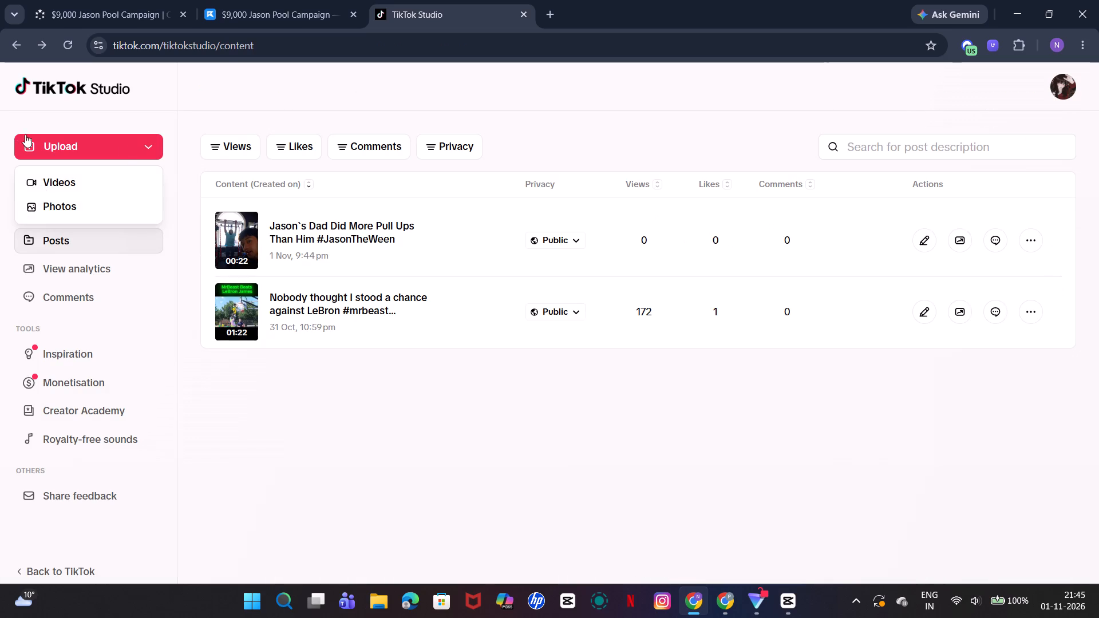
Check the additional actions for the "Jason`s Dad Did More Pull Ups Than Him" post, then open and close its video preview.
{"action": "left_click", "coordinate": [1023, 239]}
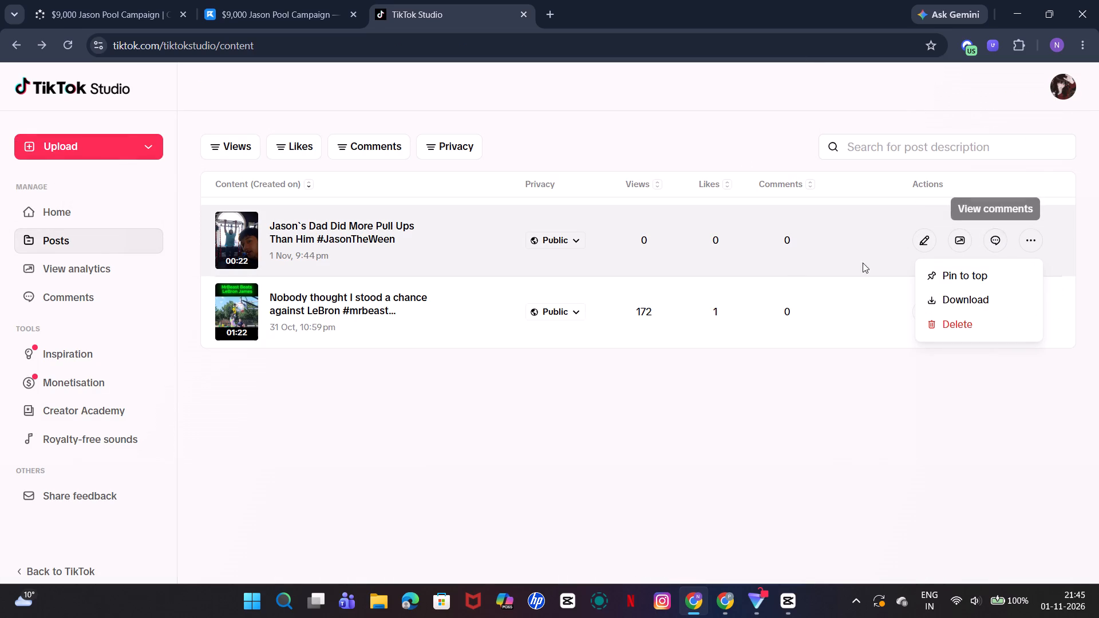
{"action": "left_click", "coordinate": [234, 235]}
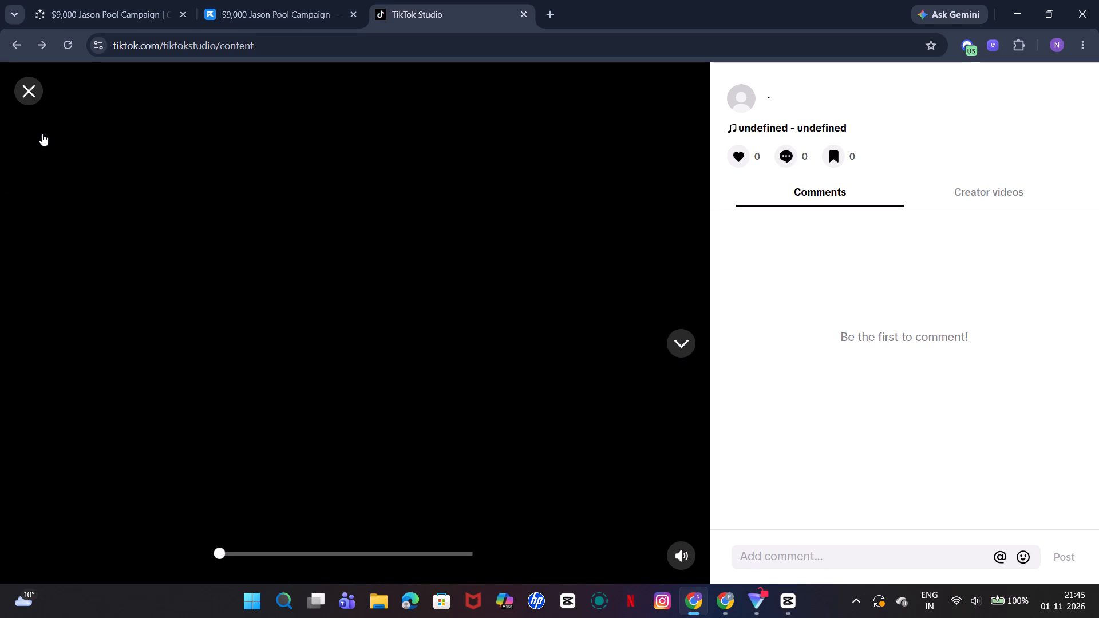
{"action": "left_click", "coordinate": [27, 96]}
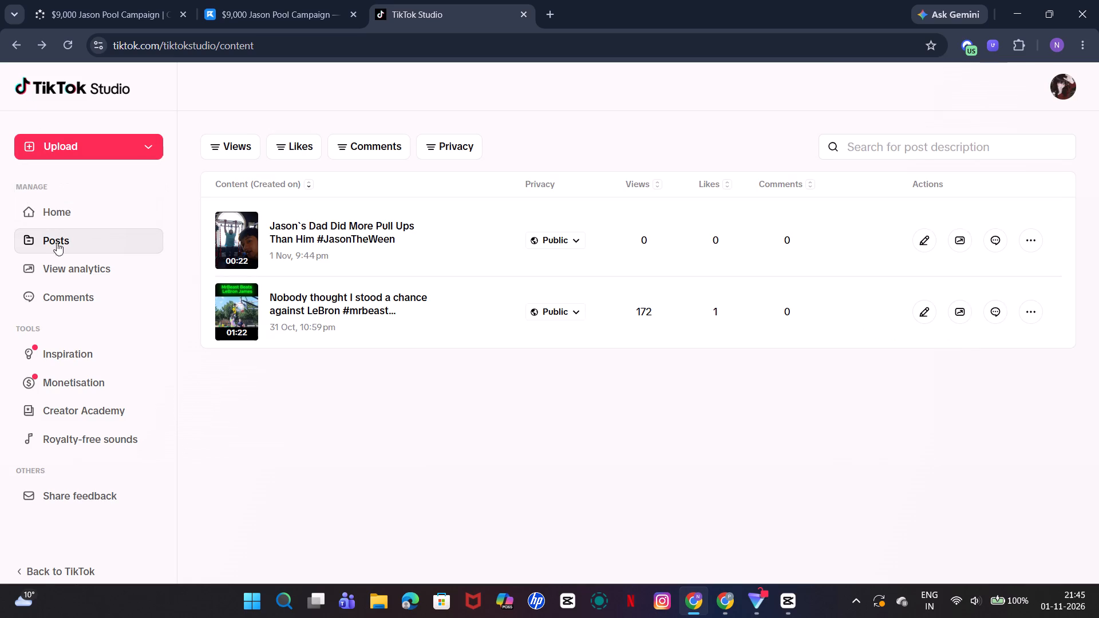
Reread the posting requirements of the $9,000 Jason Pool Campaign on Reach.
{"action": "left_click", "coordinate": [237, 10]}
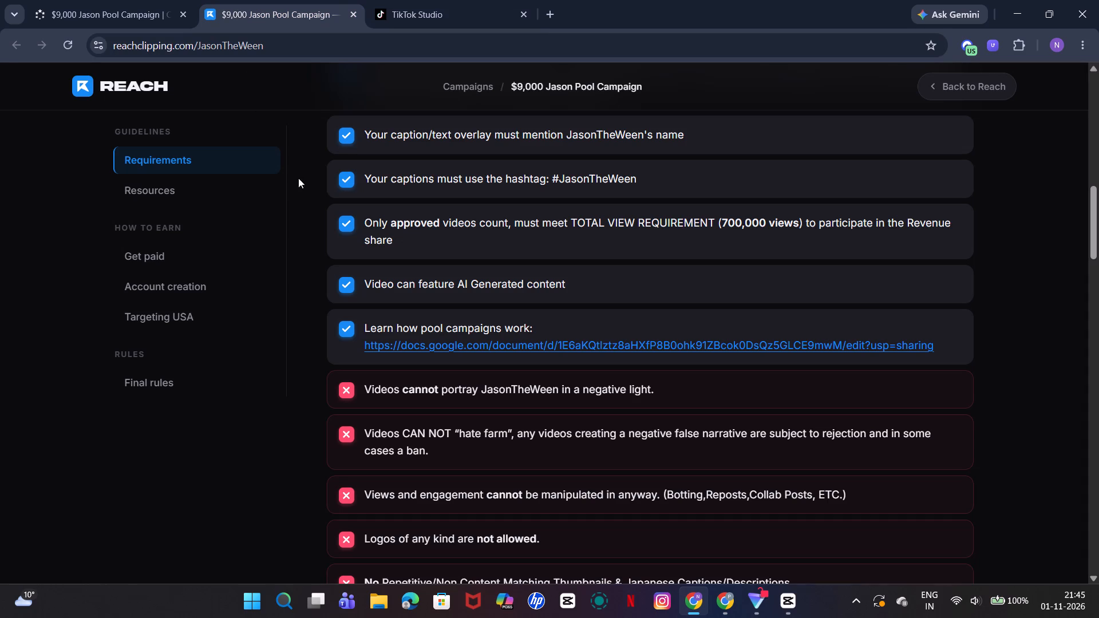
{"action": "scroll", "coordinate": [460, 290], "scroll_direction": "up", "scroll_amount": 3}
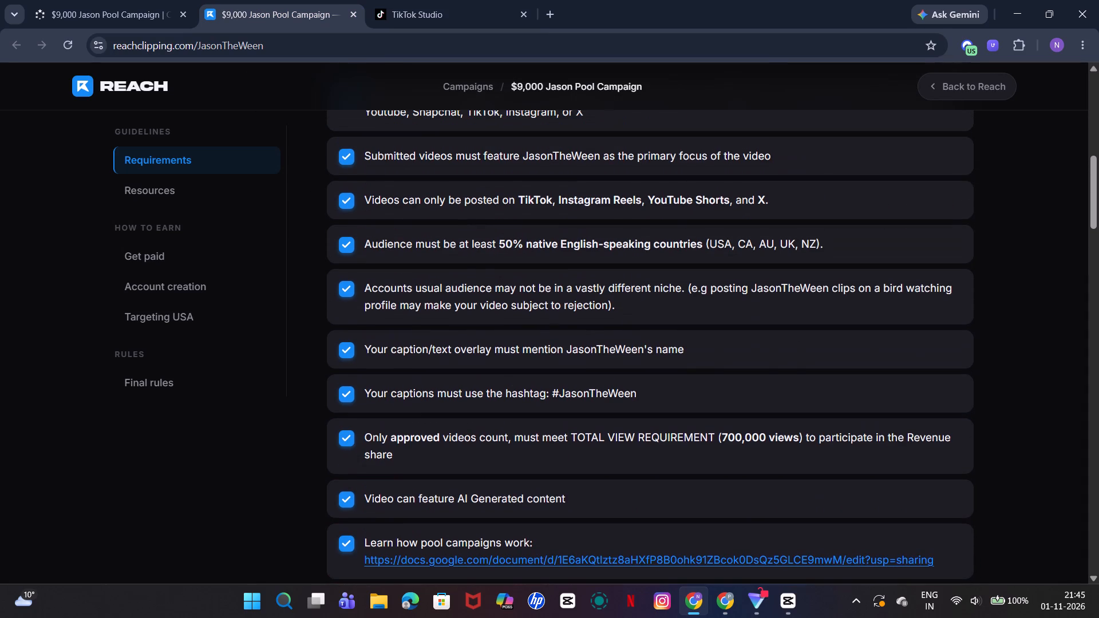
{"action": "scroll", "coordinate": [460, 290], "scroll_direction": "up", "scroll_amount": 2}
{"action": "scroll", "coordinate": [460, 290], "scroll_direction": "down", "scroll_amount": 5}
Return to TikTok Studio and look over the account's home overview with key metrics and recent posts.
{"action": "left_click", "coordinate": [412, 22]}
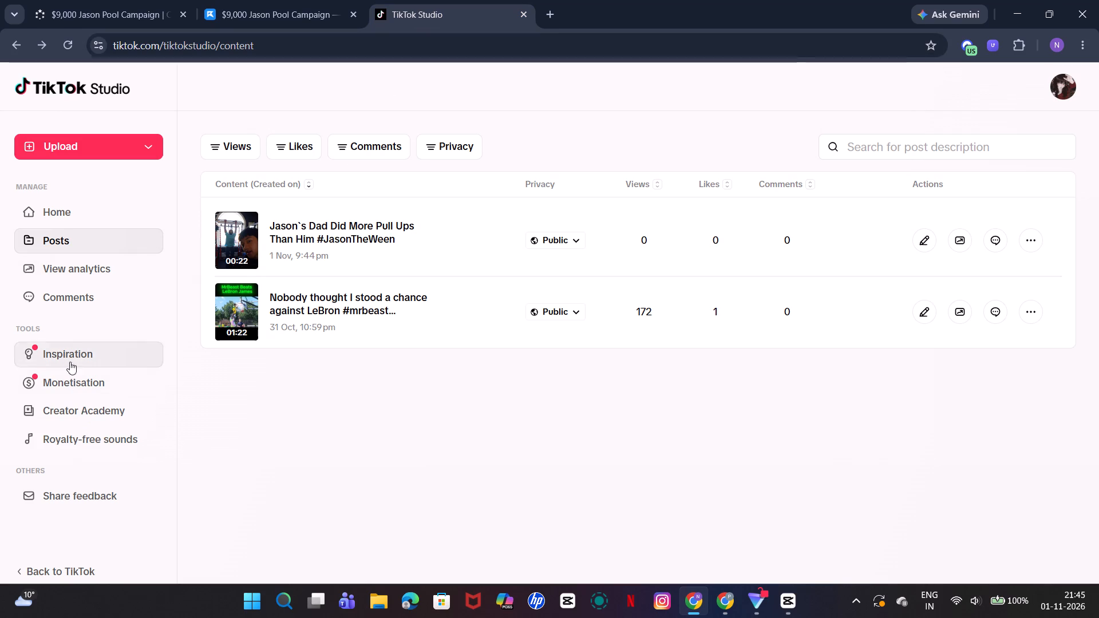
{"action": "left_click", "coordinate": [76, 221]}
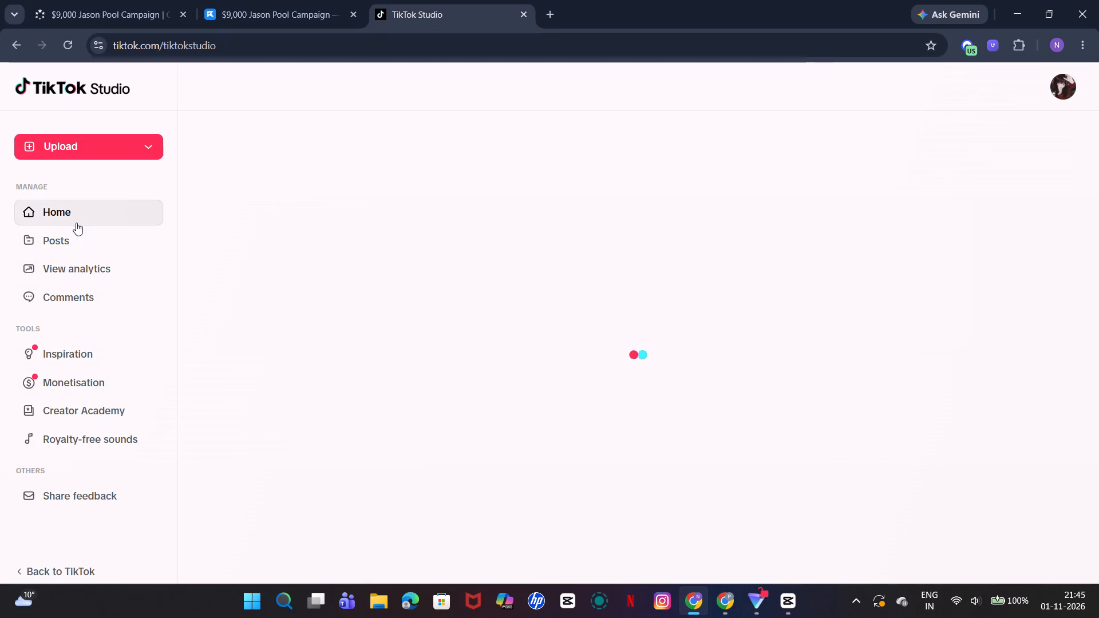
{"action": "scroll", "coordinate": [70, 376], "scroll_direction": "down", "scroll_amount": 3}
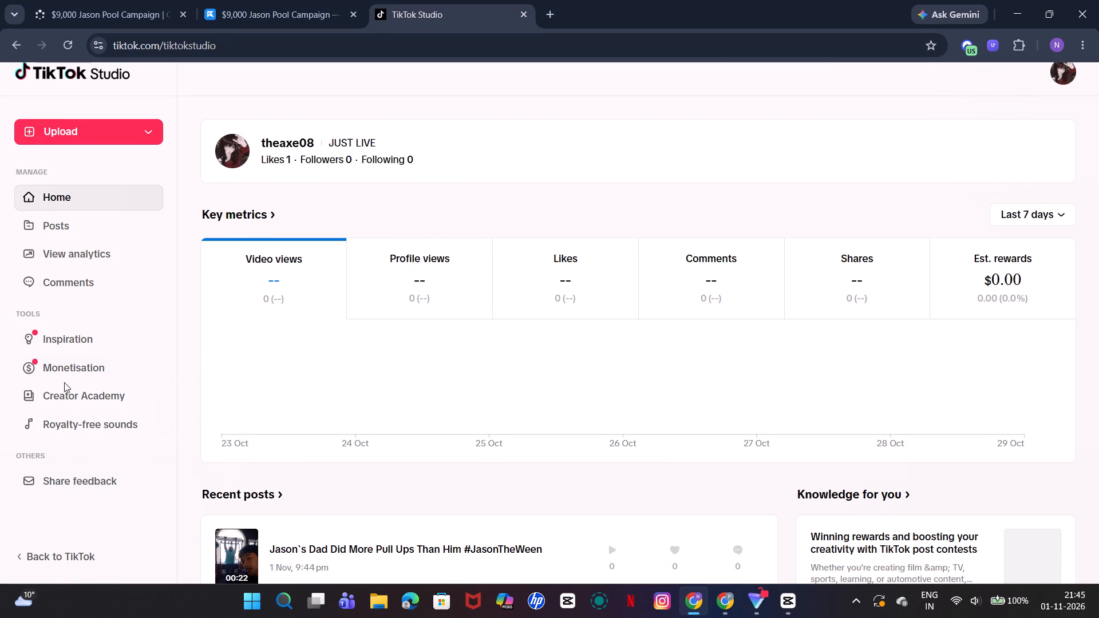
{"action": "scroll", "coordinate": [58, 371], "scroll_direction": "up", "scroll_amount": 4}
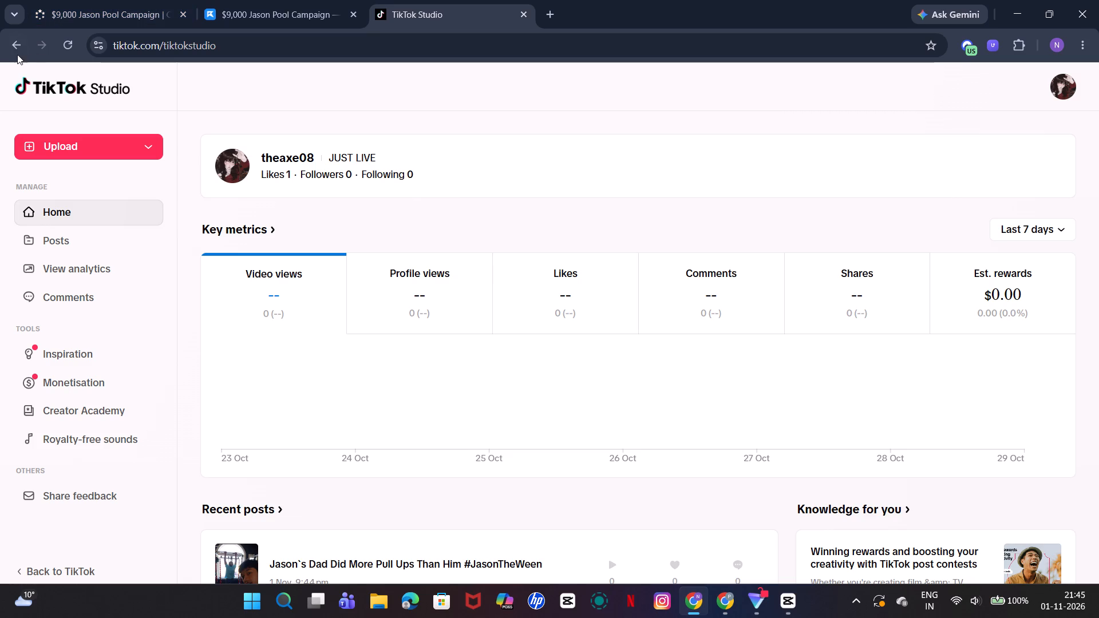
Go back from TikTok Studio to the main TikTok site and open the account's own profile.
{"action": "left_click", "coordinate": [13, 50]}
{"action": "left_click", "coordinate": [13, 50]}
{"action": "left_click", "coordinate": [13, 50]}
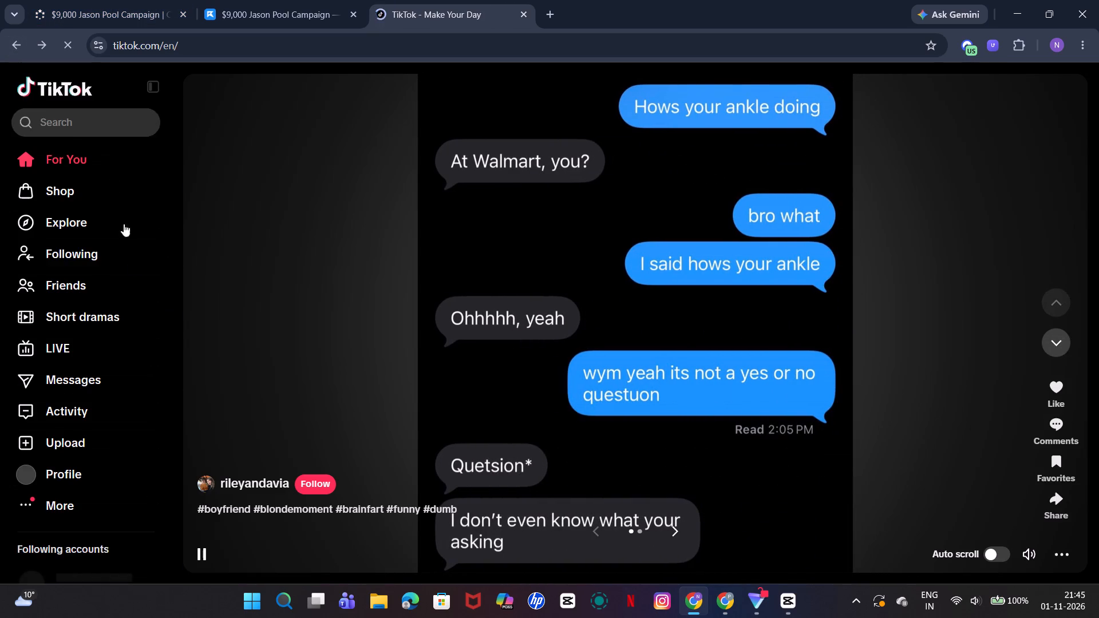
{"action": "left_click", "coordinate": [92, 464]}
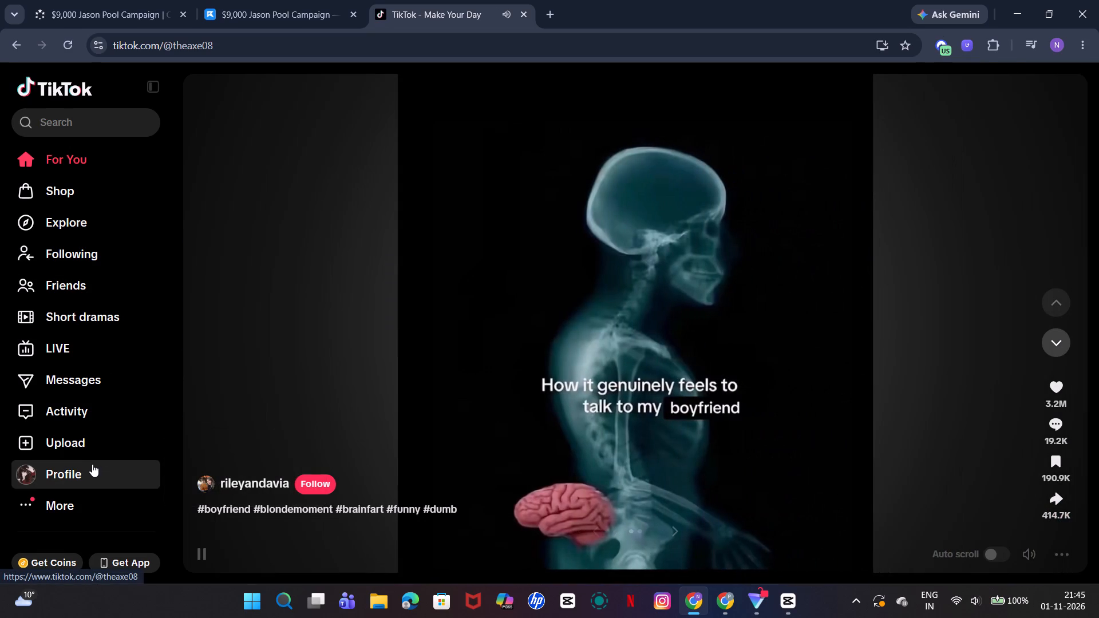
{"action": "left_click", "coordinate": [88, 472]}
{"action": "left_click", "coordinate": [69, 474]}
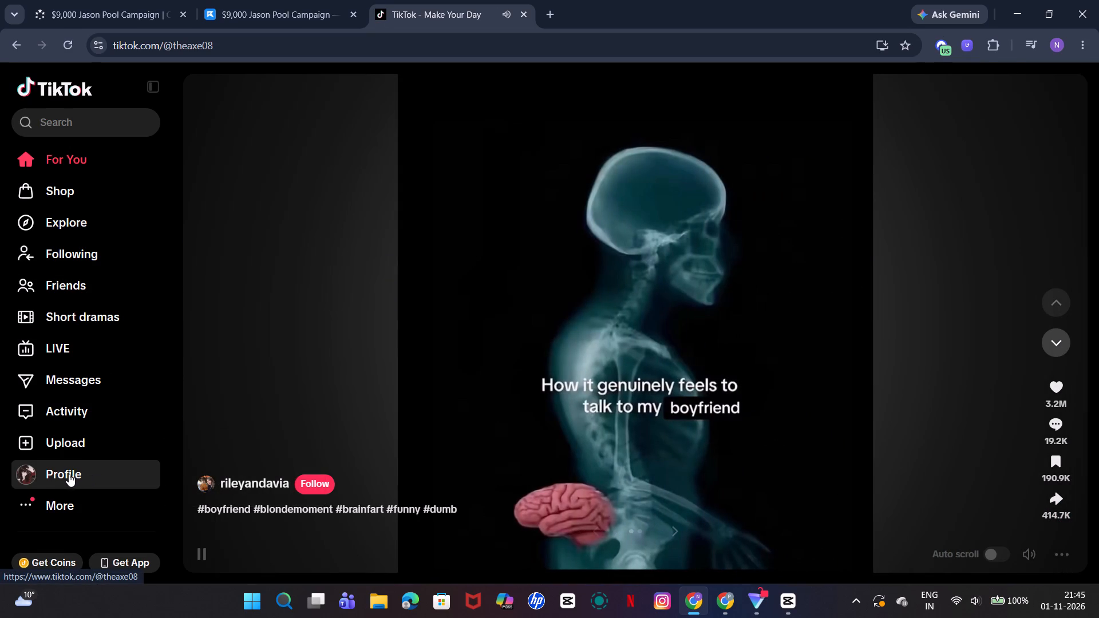
Load the account's own TikTok profile and open the "Jason`s Dad Did More Pull Ups Than Him" video from it.
{"action": "left_click", "coordinate": [25, 479]}
{"action": "left_click", "coordinate": [49, 475]}
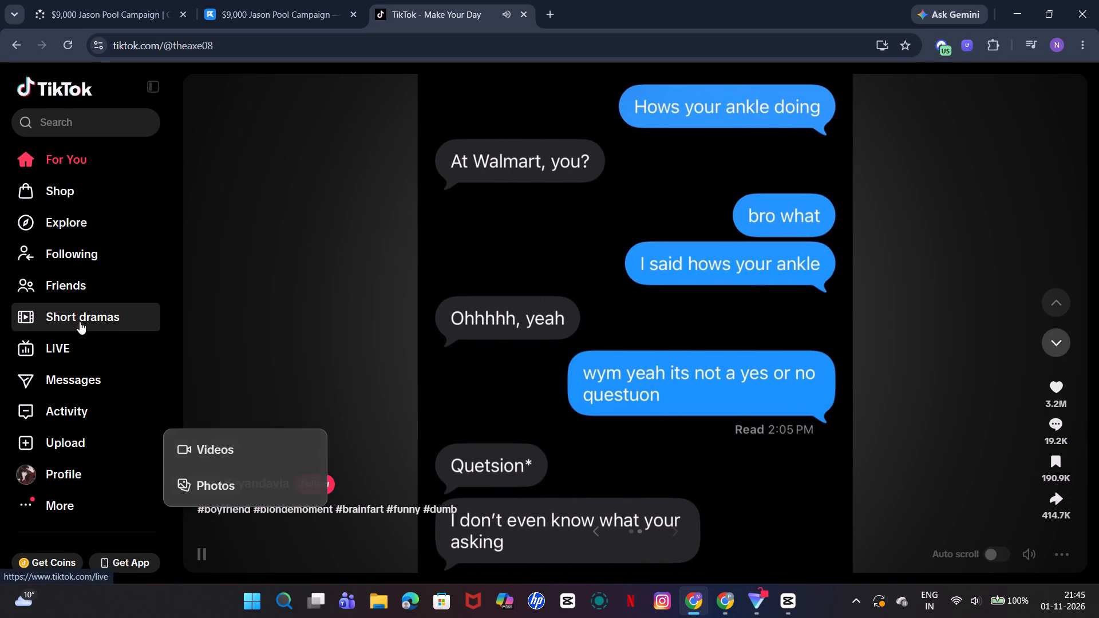
{"action": "scroll", "coordinate": [80, 322], "scroll_direction": "down", "scroll_amount": 2}
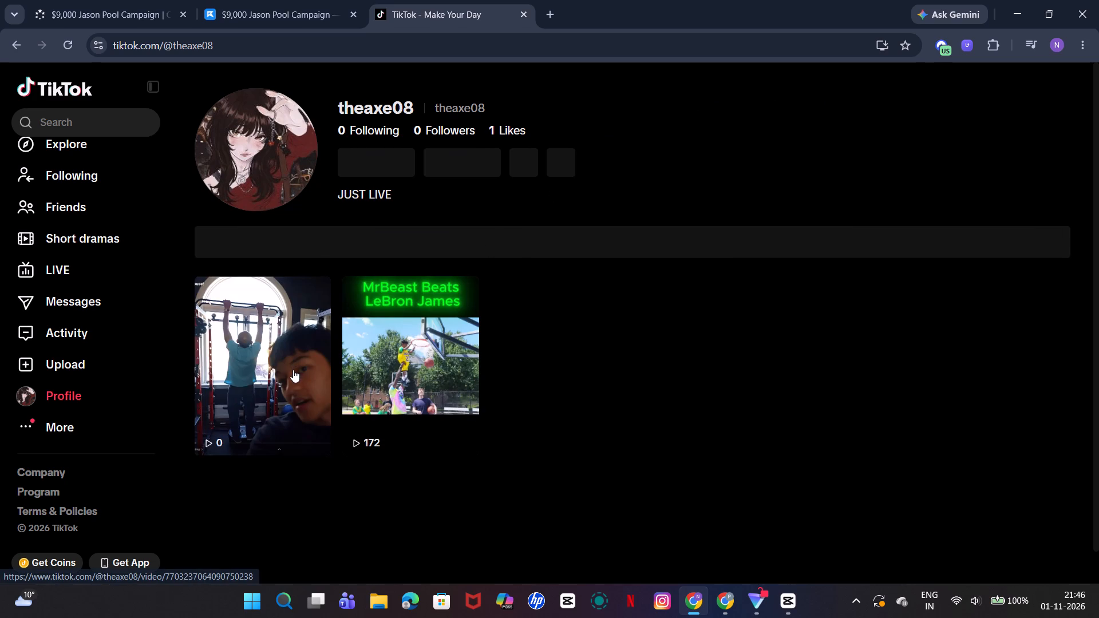
{"action": "left_click", "coordinate": [293, 370]}
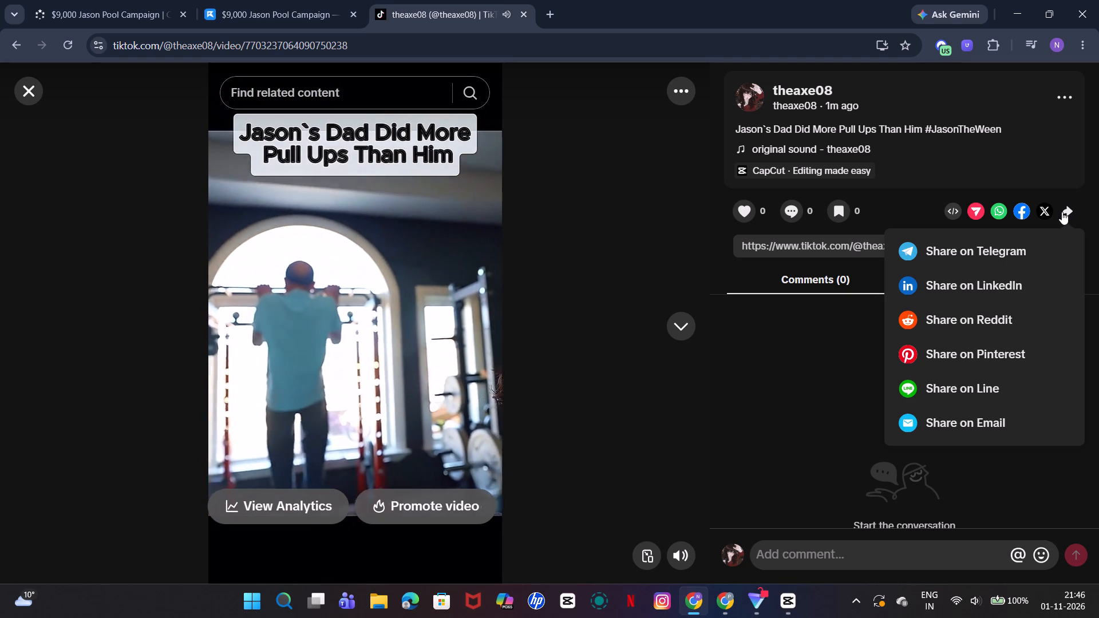
Check the additional sharing options for the posted pull-up video.
{"action": "left_click", "coordinate": [1062, 212]}
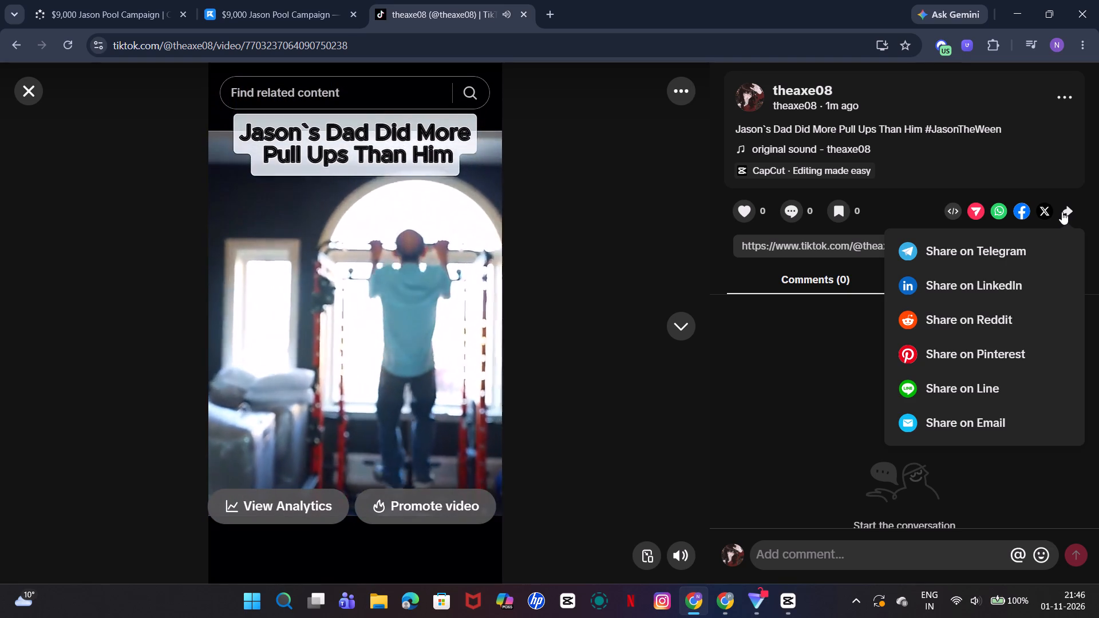
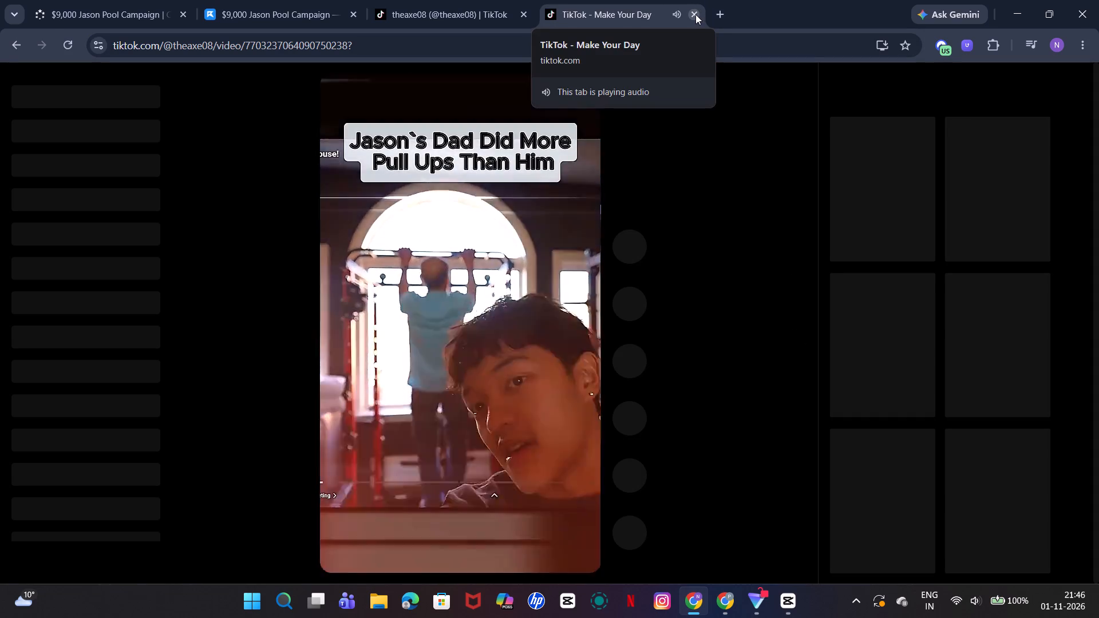
Close the separately opened "Jason`s Dad Did More Pull Ups Than Him" video page and return to the $9,000 Jason Pool Campaign on Content Rewards.
{"action": "left_click", "coordinate": [695, 14]}
{"action": "left_click", "coordinate": [117, 21]}
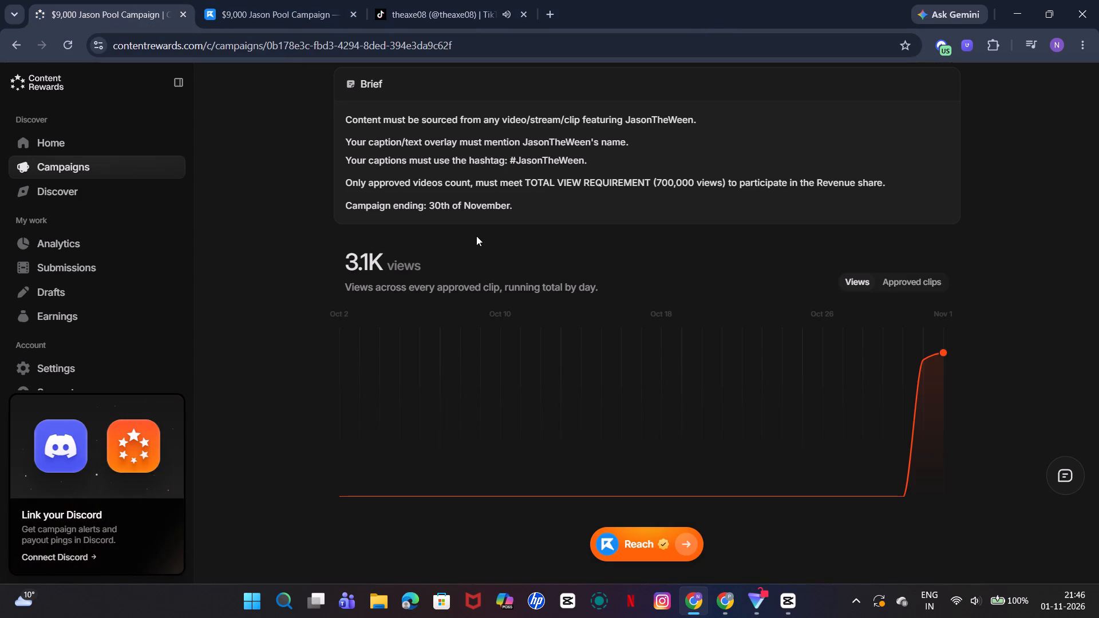
Check the $9,000 Jason Pool Campaign's clip submission form and its linked TikTok upload page, then close the form.
{"action": "scroll", "coordinate": [550, 320], "scroll_direction": "up", "scroll_amount": 5}
{"action": "scroll", "coordinate": [801, 156], "scroll_direction": "up", "scroll_amount": 1}
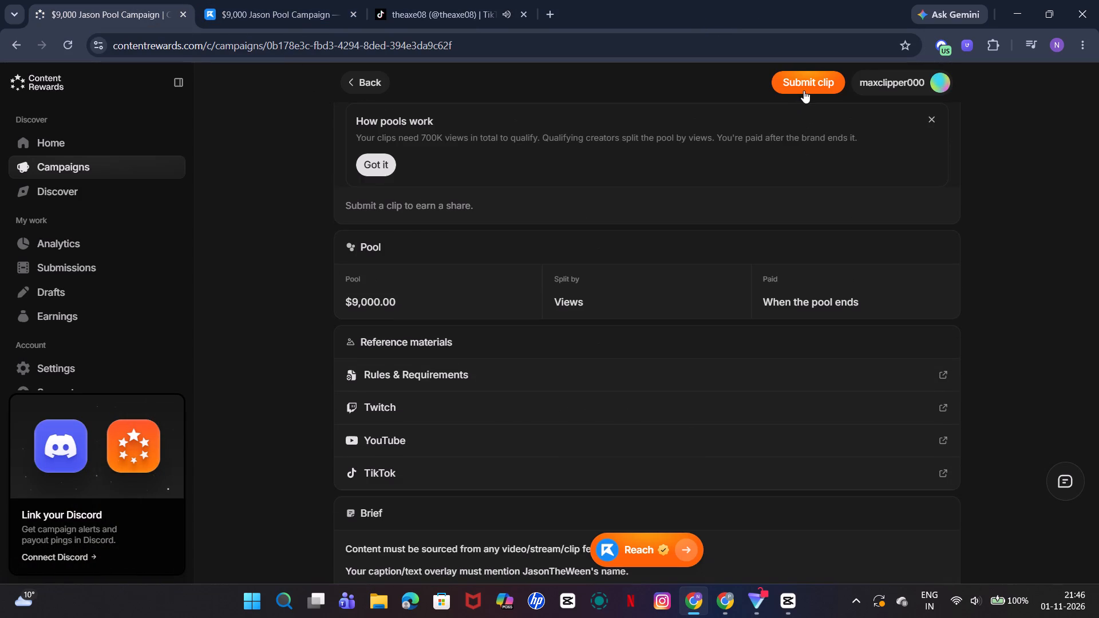
{"action": "left_click", "coordinate": [805, 87]}
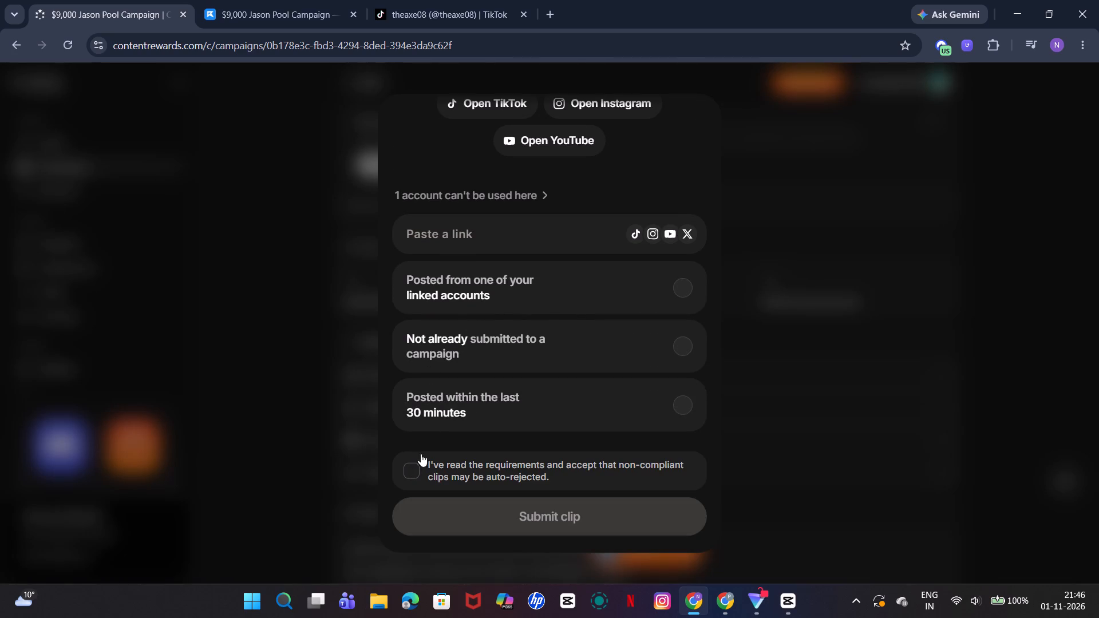
{"action": "scroll", "coordinate": [643, 241], "scroll_direction": "up", "scroll_amount": 2}
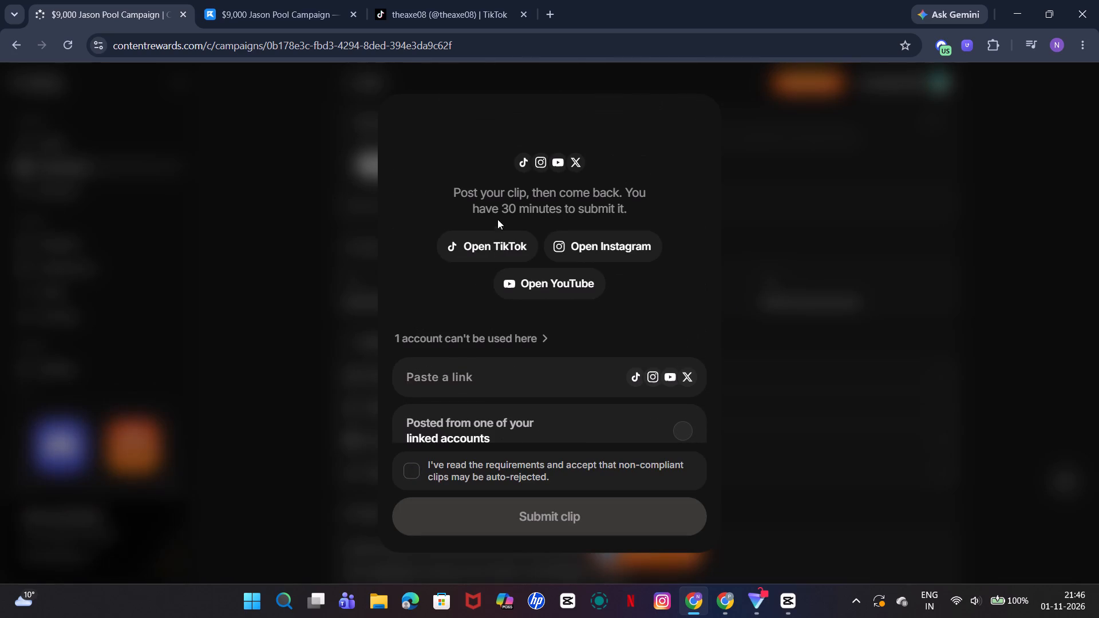
{"action": "left_click", "coordinate": [496, 241]}
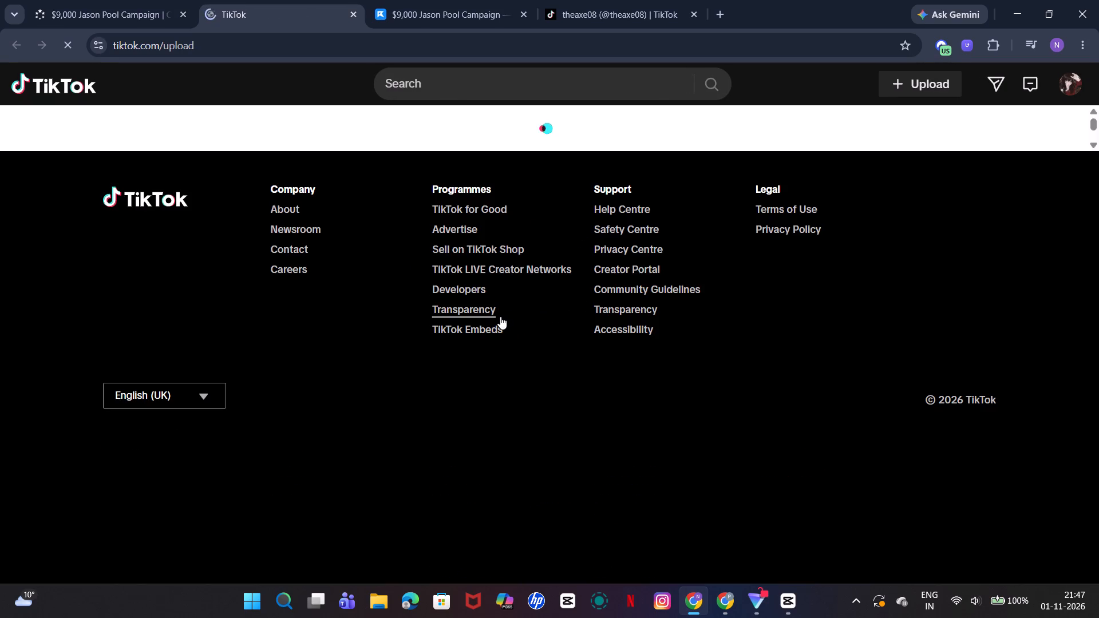
{"action": "scroll", "coordinate": [499, 317], "scroll_direction": "up", "scroll_amount": 2}
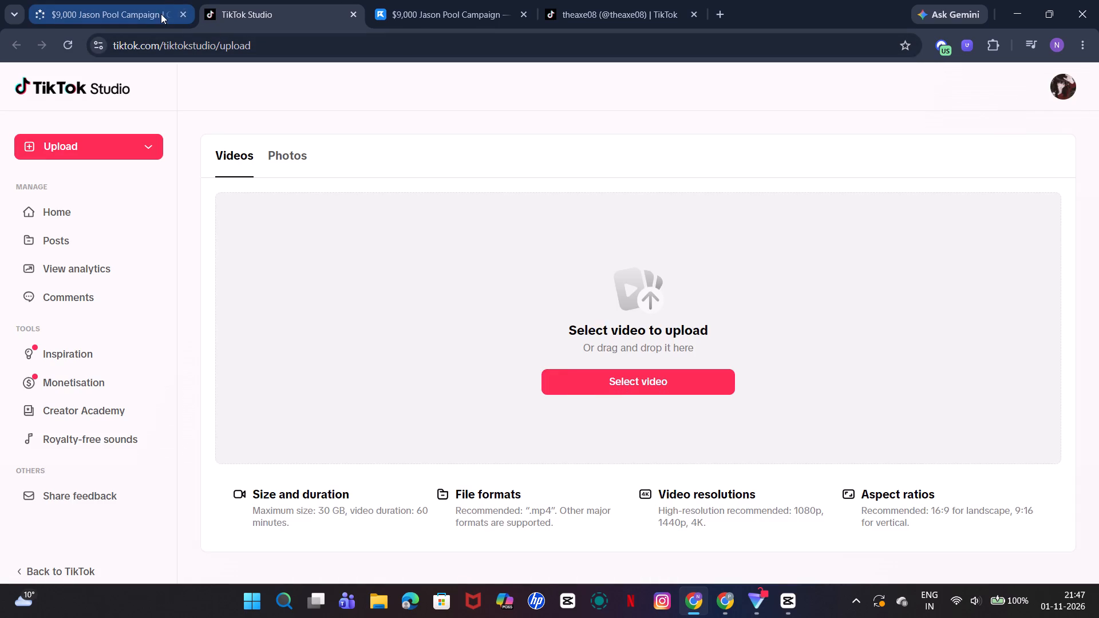
{"action": "left_click", "coordinate": [81, 9]}
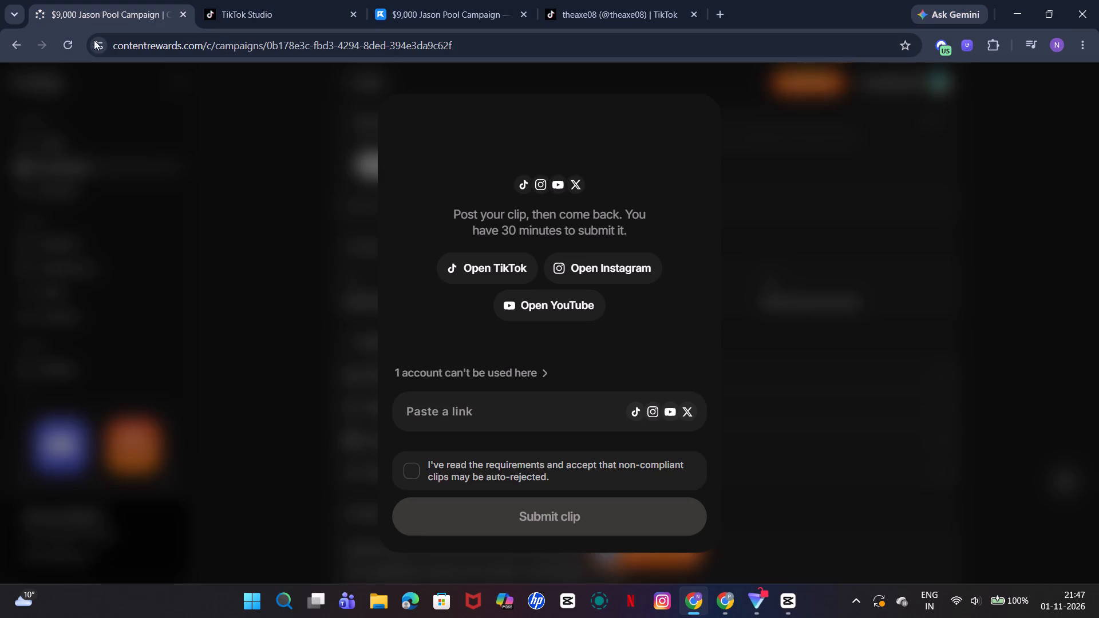
{"action": "scroll", "coordinate": [437, 324], "scroll_direction": "down", "scroll_amount": 3}
{"action": "scroll", "coordinate": [621, 445], "scroll_direction": "down", "scroll_amount": 2}
{"action": "left_click", "coordinate": [778, 366]}
Go to the Content Rewards home overview and examine its balance, views, campaigns and submissions figures.
{"action": "scroll", "coordinate": [770, 364], "scroll_direction": "up", "scroll_amount": 1}
{"action": "scroll", "coordinate": [770, 364], "scroll_direction": "down", "scroll_amount": 1}
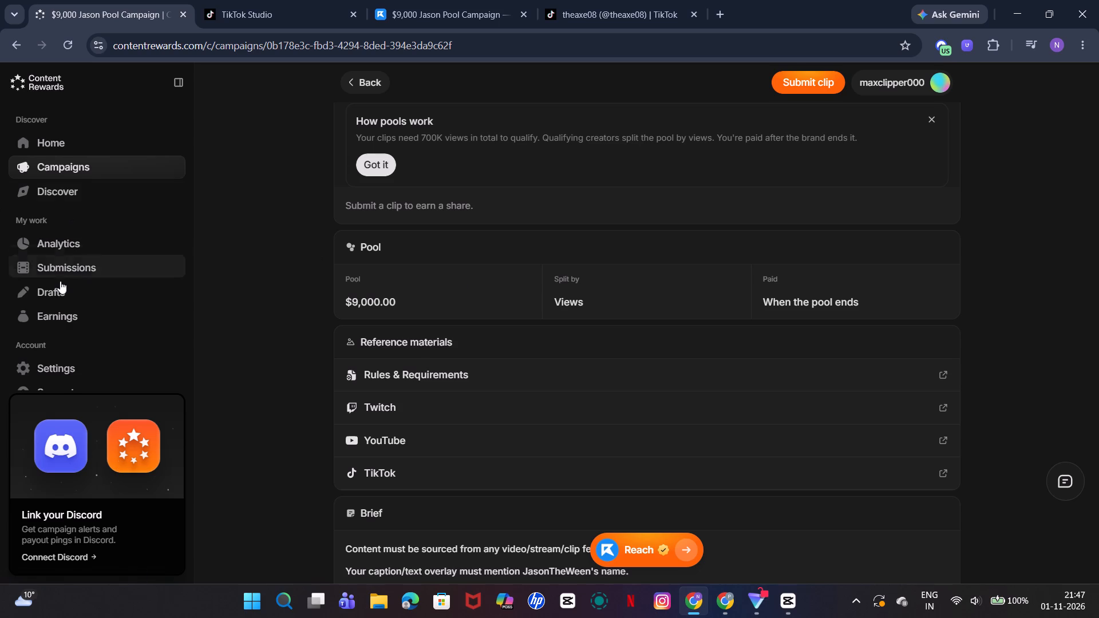
{"action": "scroll", "coordinate": [60, 281], "scroll_direction": "down", "scroll_amount": 2}
{"action": "left_click", "coordinate": [57, 116]}
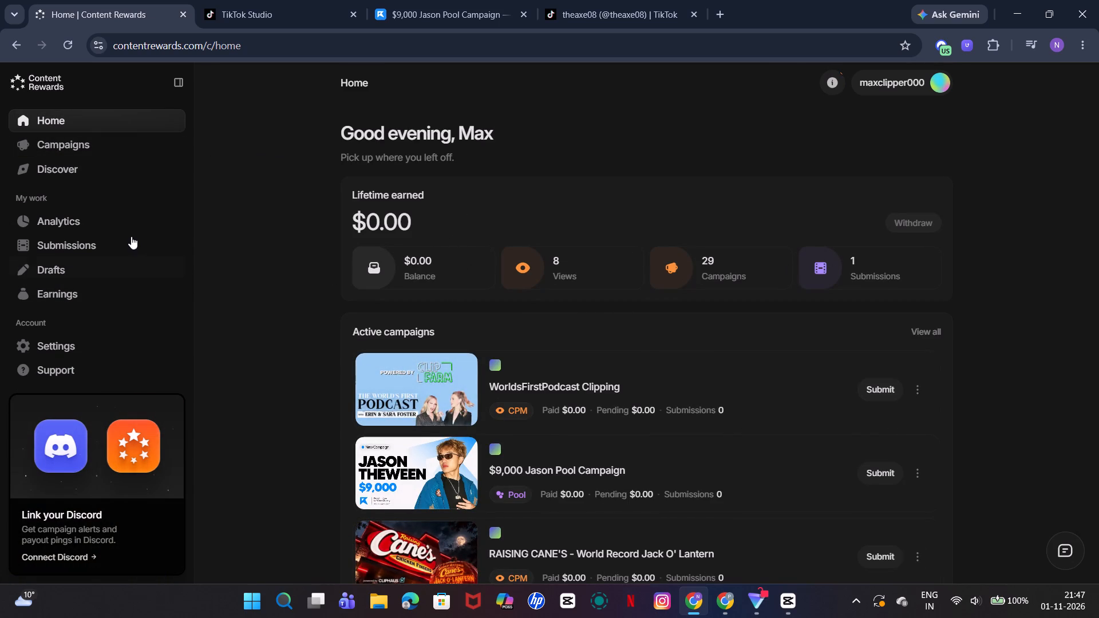
{"action": "scroll", "coordinate": [129, 249], "scroll_direction": "down", "scroll_amount": 2}
{"action": "left_click", "coordinate": [551, 262]}
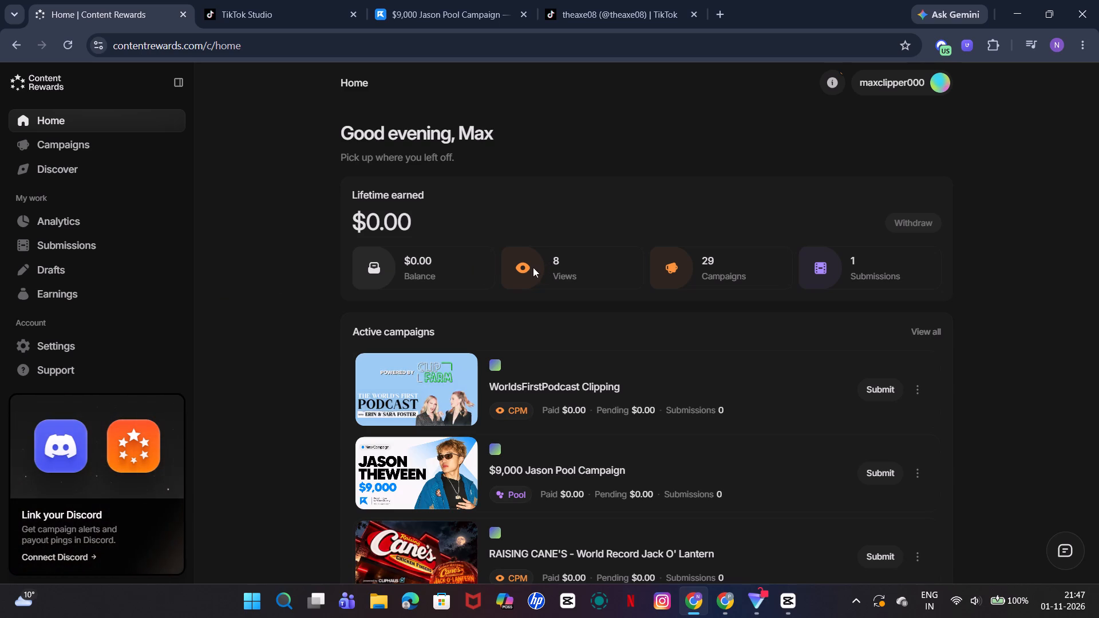
{"action": "left_click", "coordinate": [532, 267]}
{"action": "double_click", "coordinate": [522, 267]}
{"action": "left_click", "coordinate": [522, 267]}
{"action": "left_click", "coordinate": [853, 266]}
Look over the profile settings of the Content Rewards account.
{"action": "left_click", "coordinate": [74, 338]}
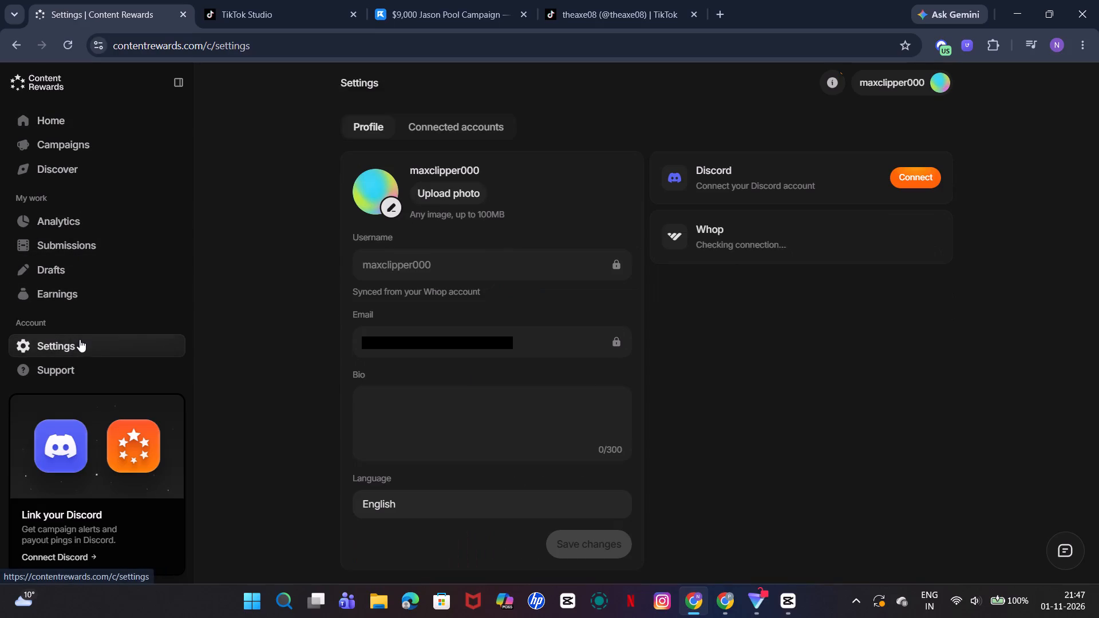
{"action": "scroll", "coordinate": [586, 314], "scroll_direction": "down", "scroll_amount": 4}
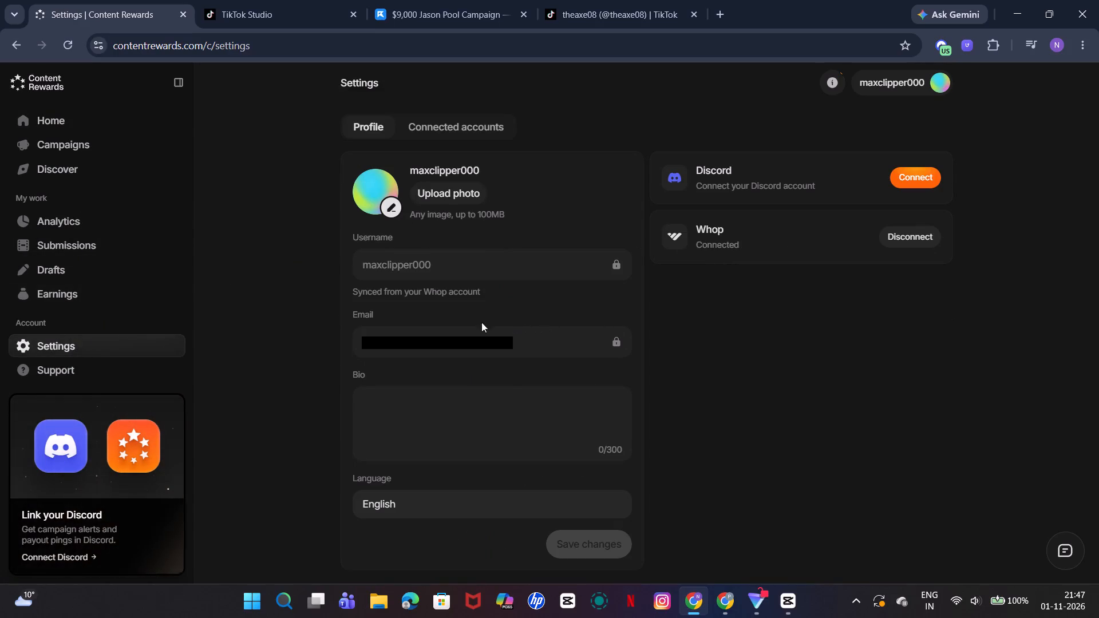
{"action": "scroll", "coordinate": [151, 223], "scroll_direction": "up", "scroll_amount": 3}
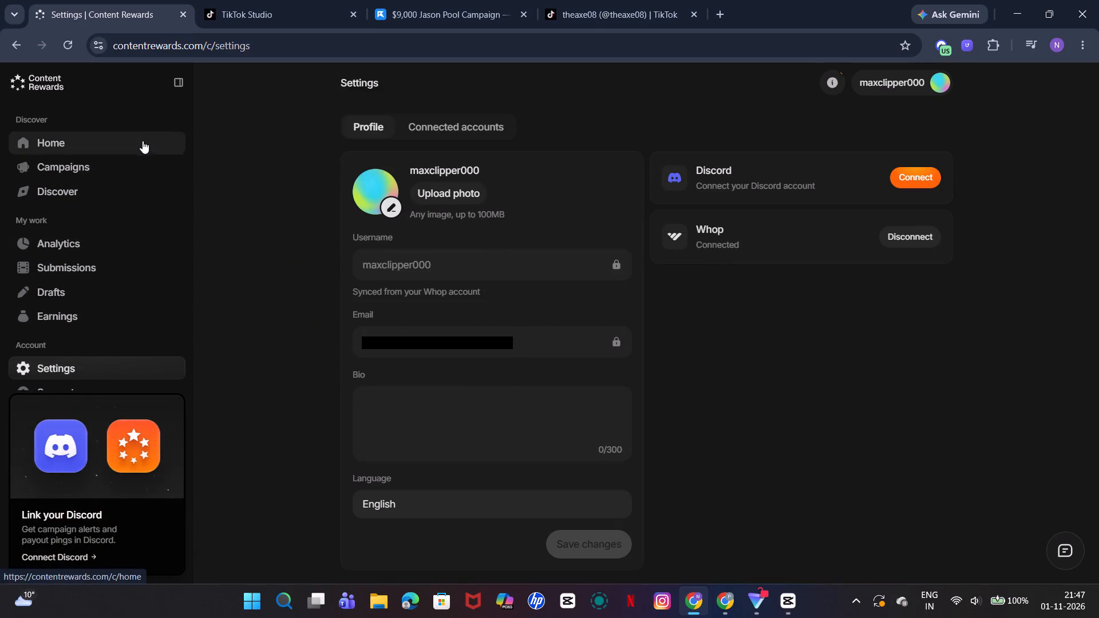
{"action": "left_click", "coordinate": [143, 126]}
{"action": "left_click", "coordinate": [139, 136]}
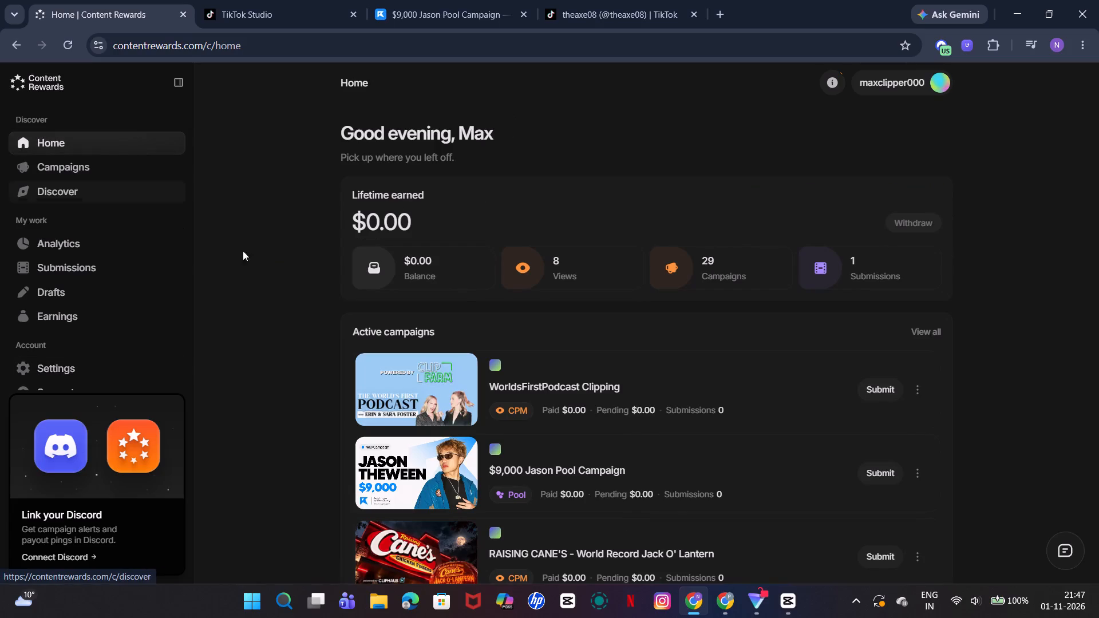
{"action": "scroll", "coordinate": [725, 216], "scroll_direction": "down", "scroll_amount": 2}
{"action": "scroll", "coordinate": [806, 271], "scroll_direction": "down", "scroll_amount": 2}
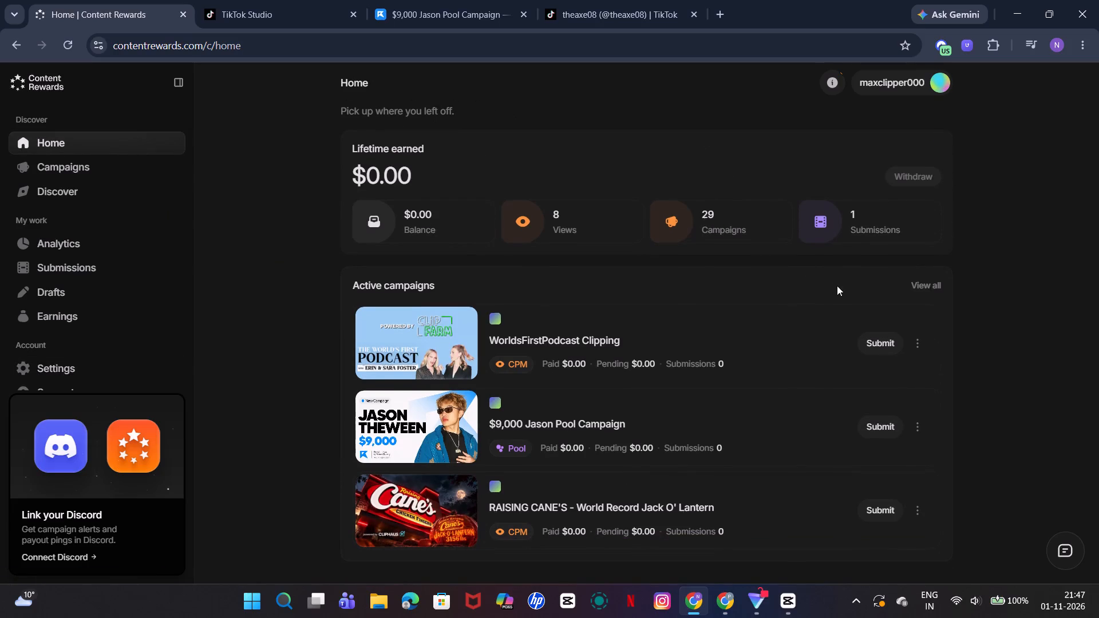
{"action": "left_click", "coordinate": [888, 425]}
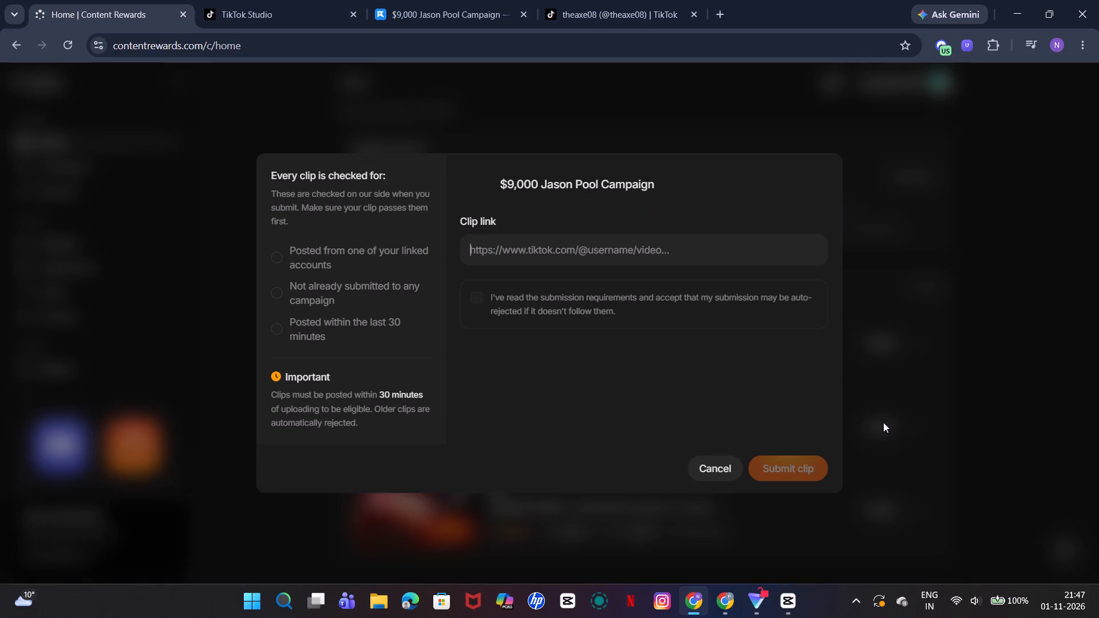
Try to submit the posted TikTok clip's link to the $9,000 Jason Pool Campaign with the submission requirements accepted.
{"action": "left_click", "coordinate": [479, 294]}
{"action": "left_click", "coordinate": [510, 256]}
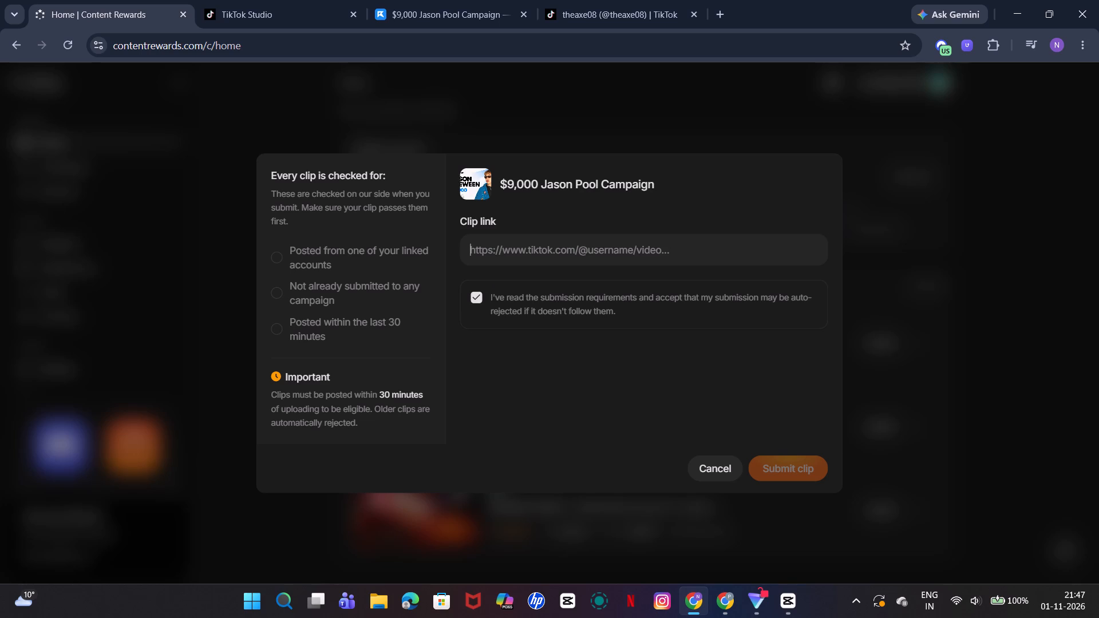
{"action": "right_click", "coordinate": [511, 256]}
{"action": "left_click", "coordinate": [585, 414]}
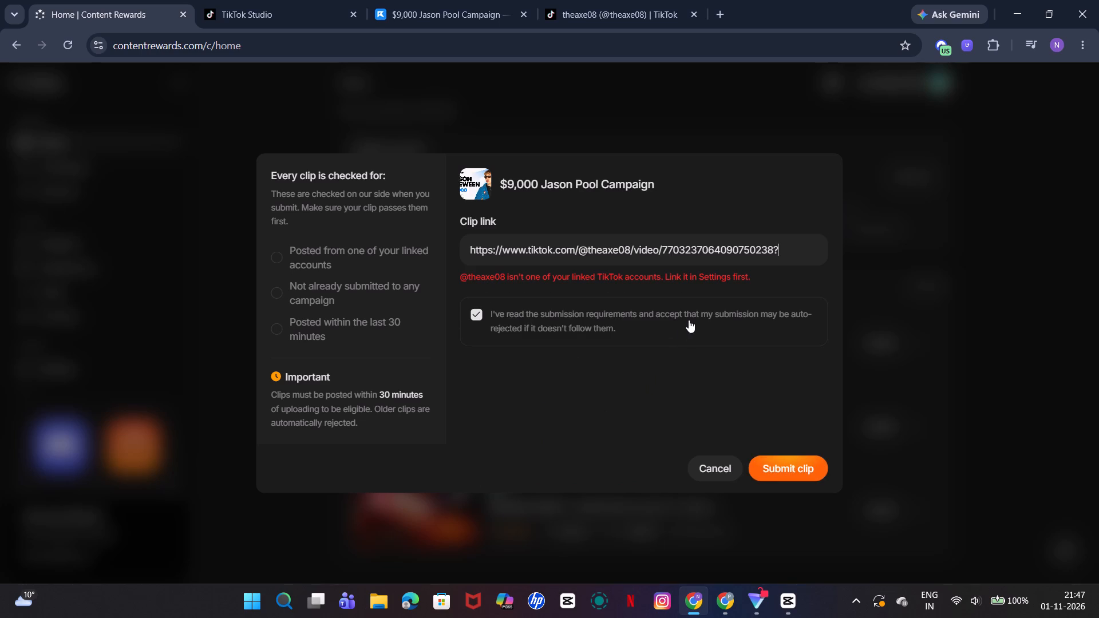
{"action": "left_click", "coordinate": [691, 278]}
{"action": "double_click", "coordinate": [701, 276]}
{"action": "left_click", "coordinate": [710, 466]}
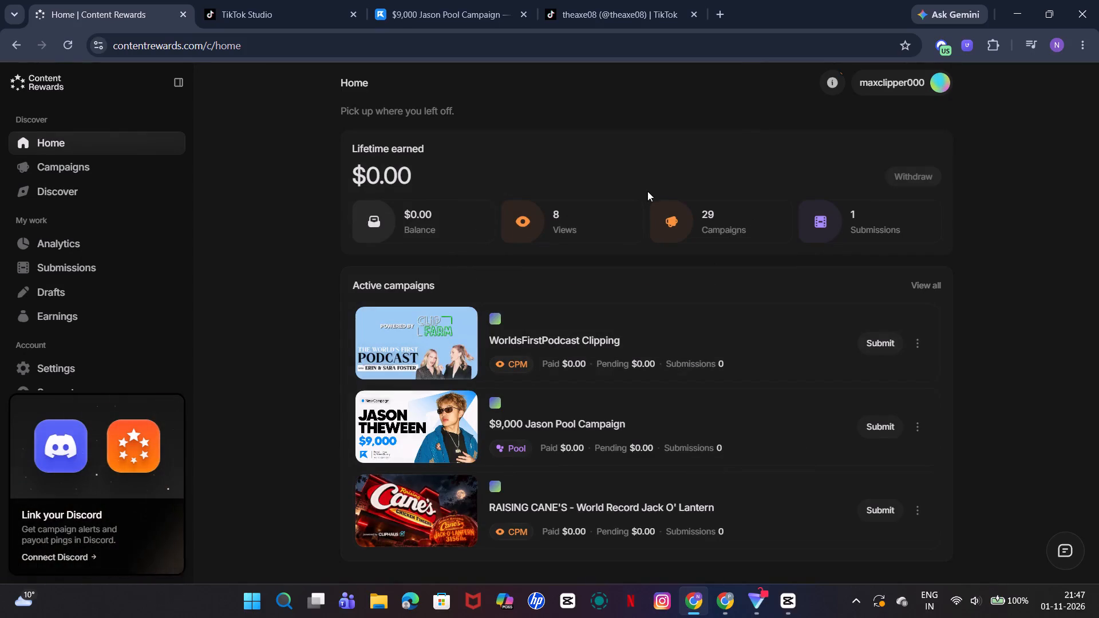
{"action": "scroll", "coordinate": [137, 232], "scroll_direction": "down", "scroll_amount": 3}
{"action": "left_click", "coordinate": [105, 342]}
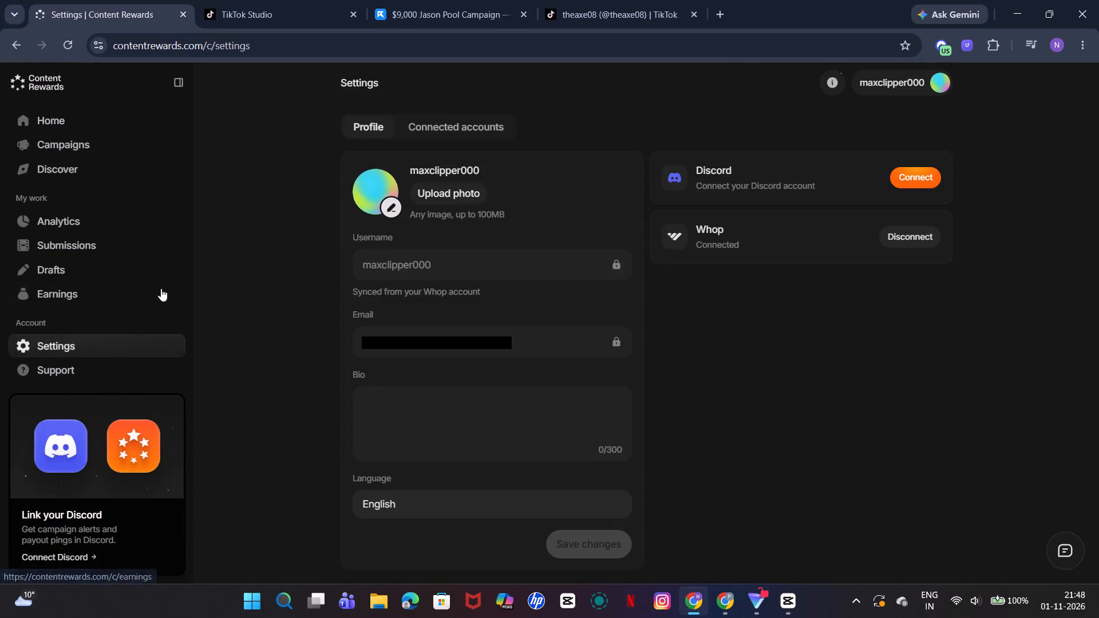
{"action": "left_click", "coordinate": [440, 131]}
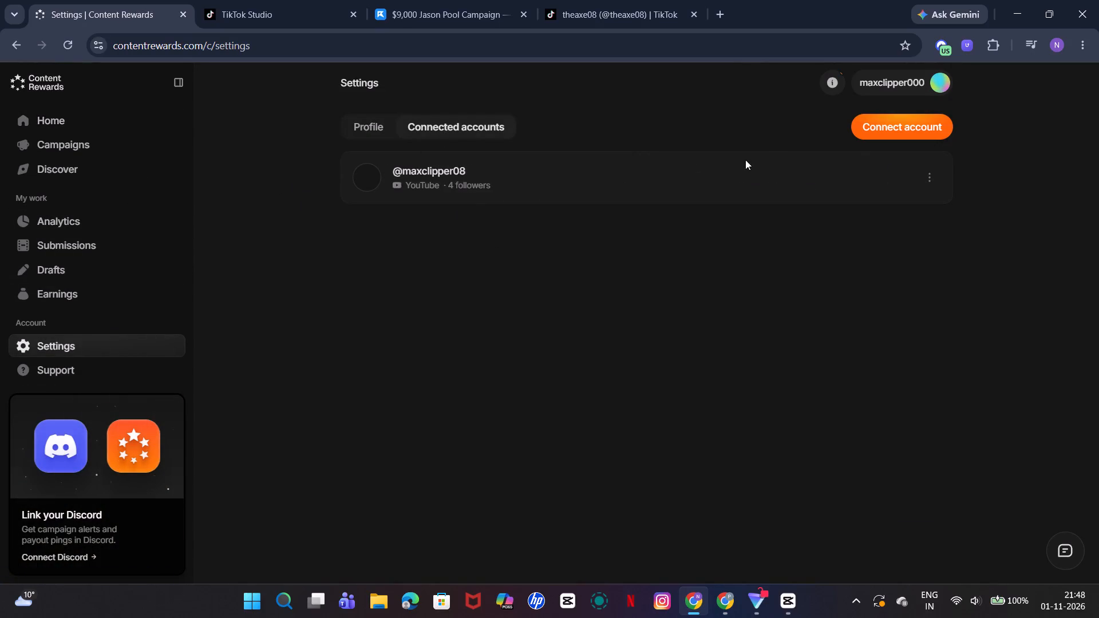
{"action": "left_click", "coordinate": [875, 122]}
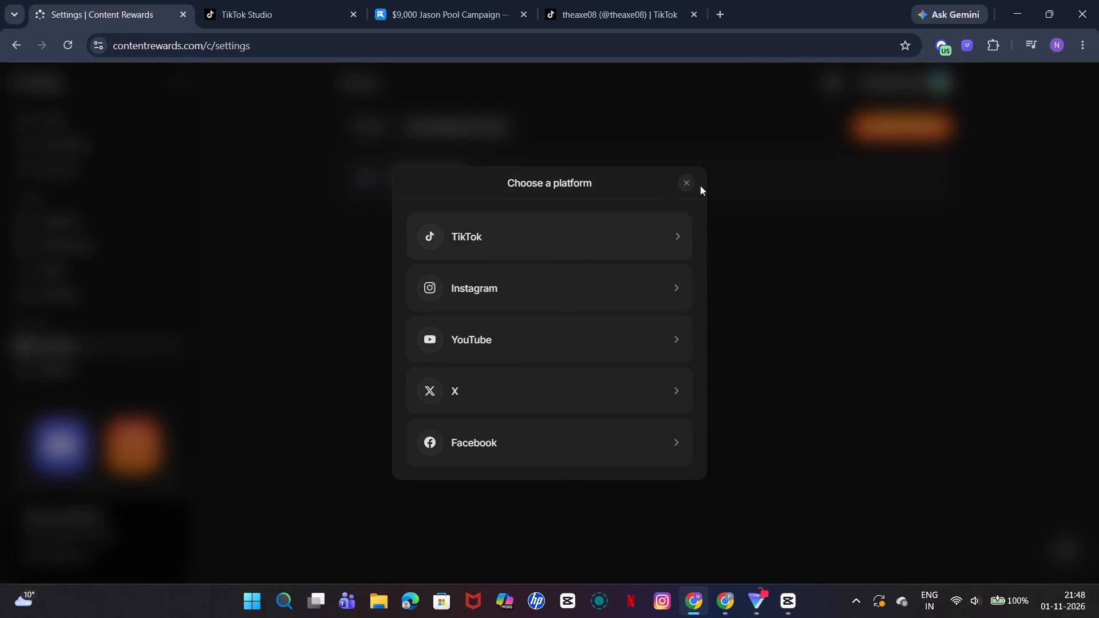
{"action": "left_click", "coordinate": [692, 183]}
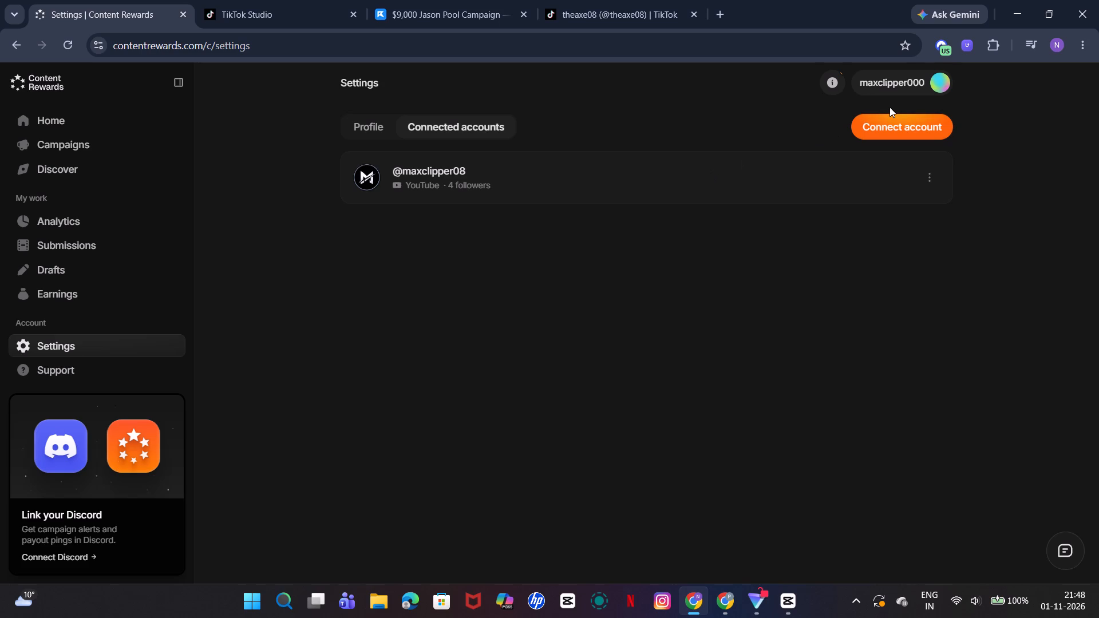
{"action": "left_click", "coordinate": [901, 125]}
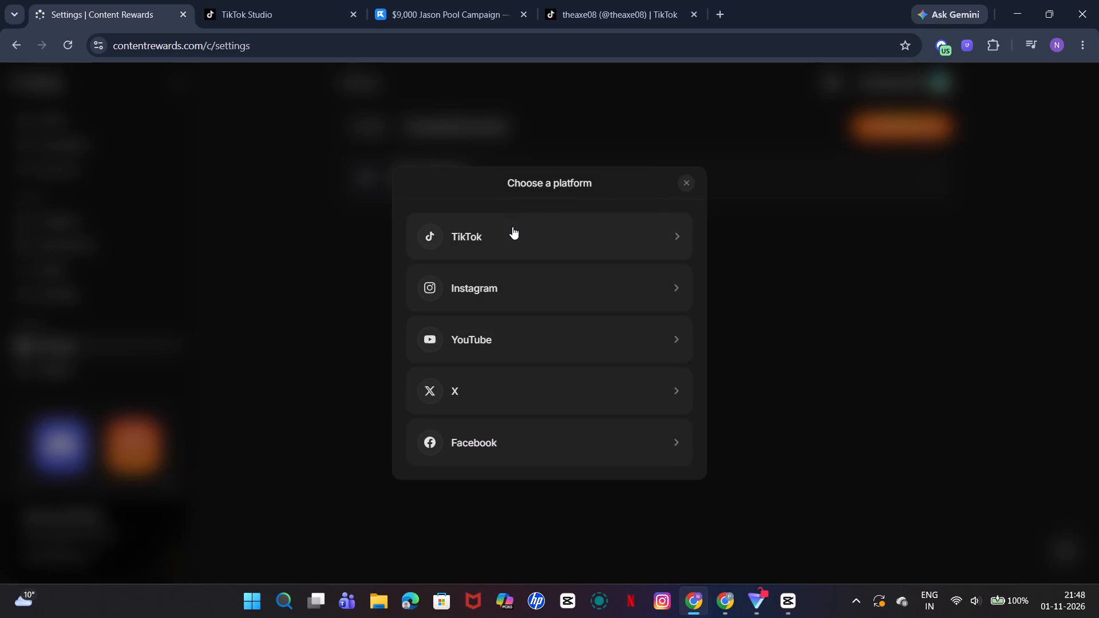
{"action": "left_click", "coordinate": [509, 233]}
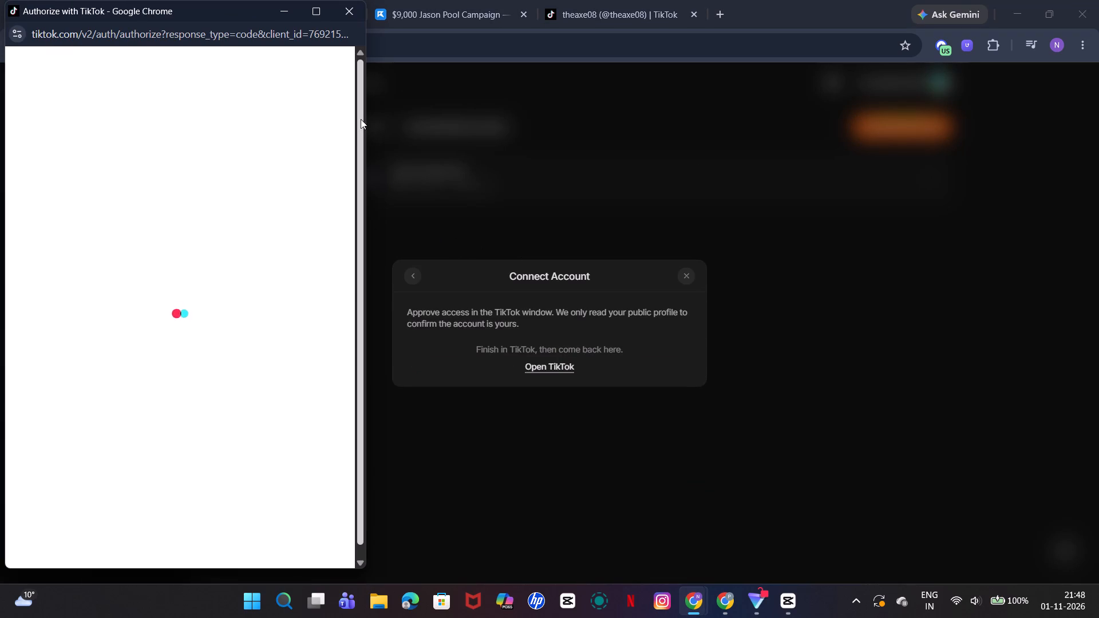
{"action": "scroll", "coordinate": [259, 348], "scroll_direction": "down", "scroll_amount": 3}
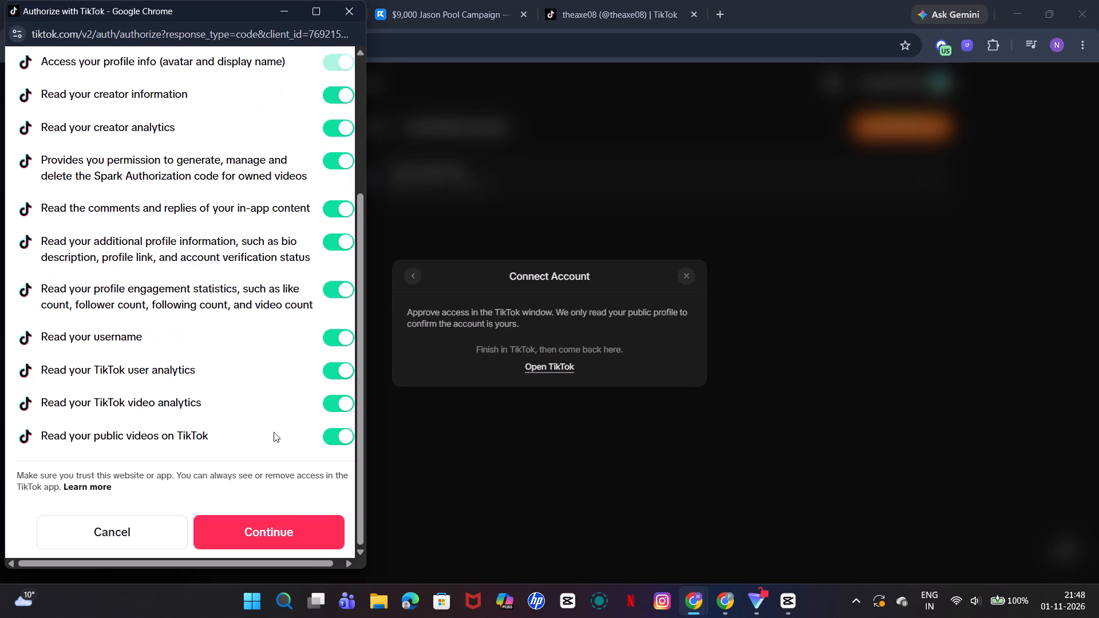
{"action": "scroll", "coordinate": [276, 465], "scroll_direction": "down", "scroll_amount": 3}
{"action": "left_click", "coordinate": [280, 526]}
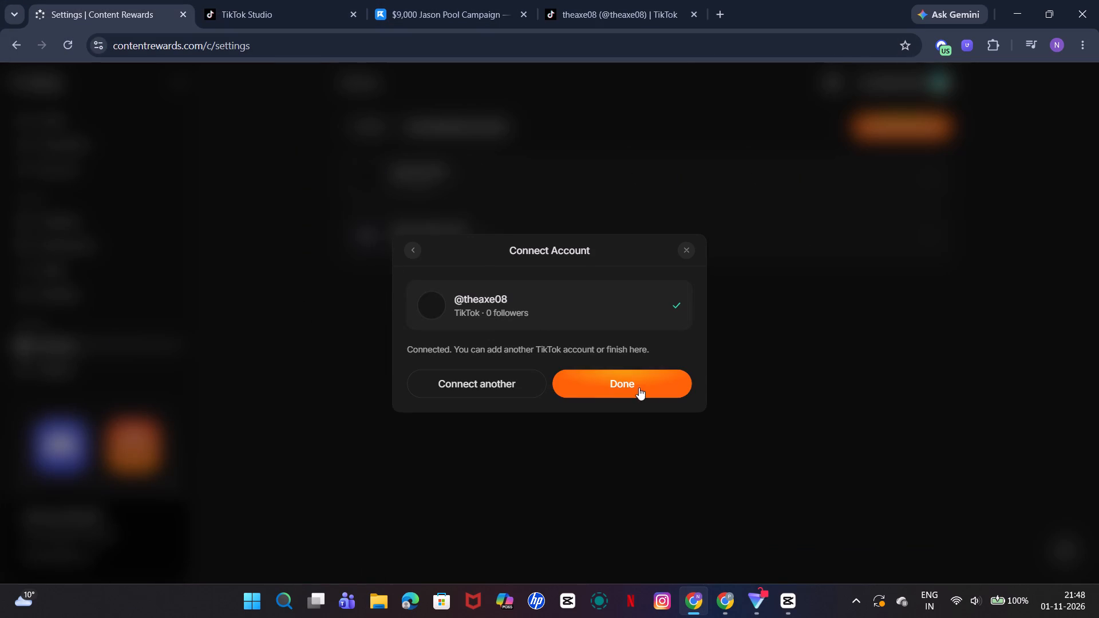
{"action": "left_click", "coordinate": [644, 385]}
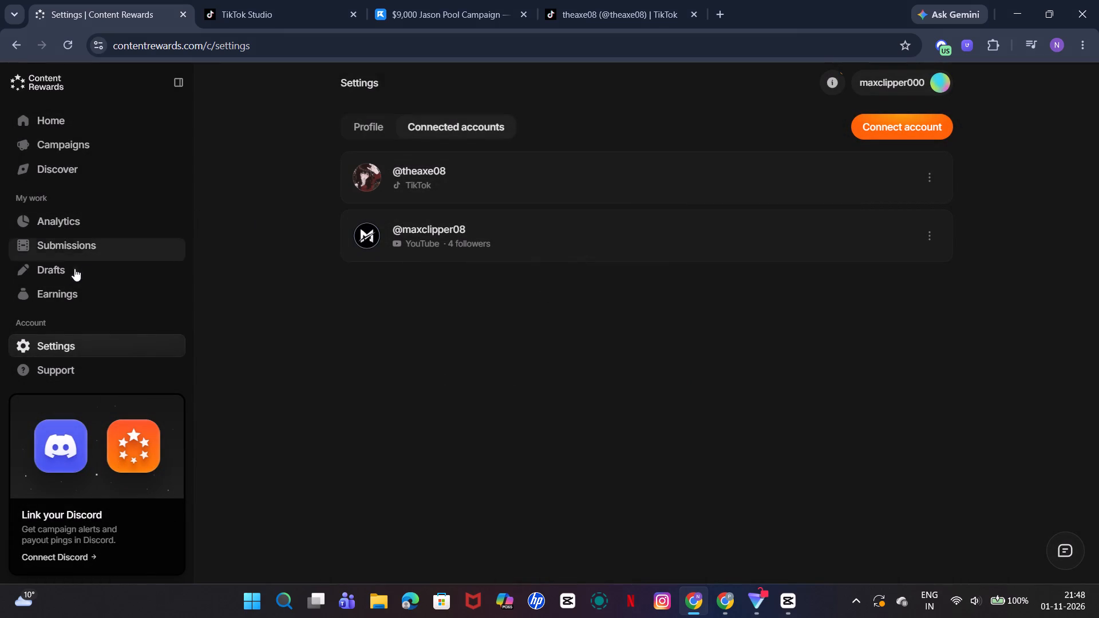
Reopen the $9,000 Jason Pool Campaign from the joined campaigns and bring up its clip submission form.
{"action": "scroll", "coordinate": [50, 149], "scroll_direction": "up", "scroll_amount": 3}
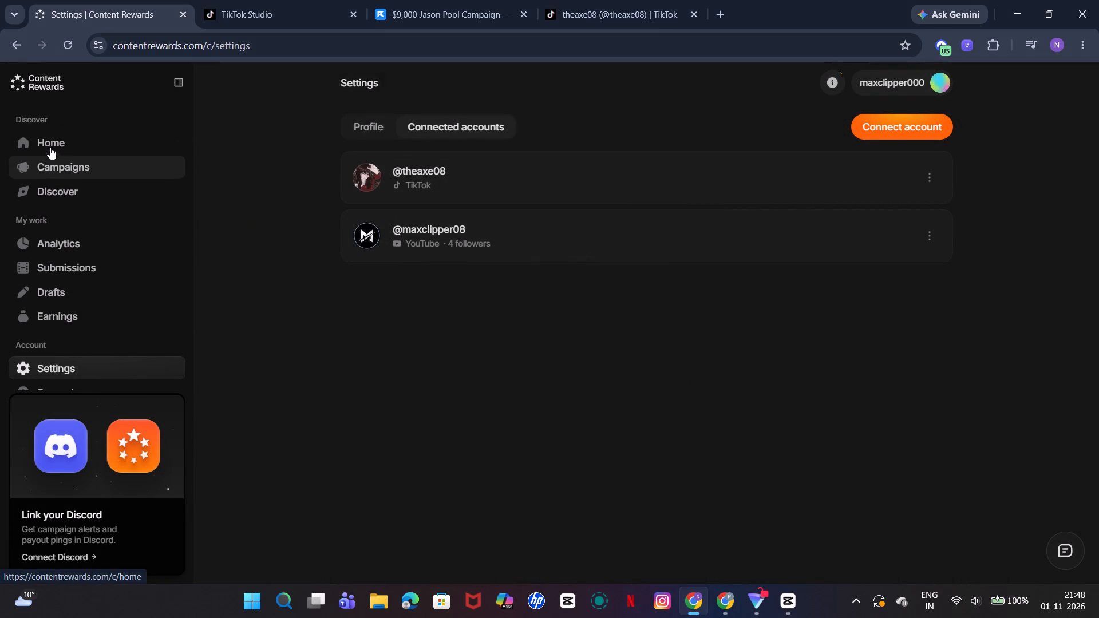
{"action": "left_click", "coordinate": [69, 163]}
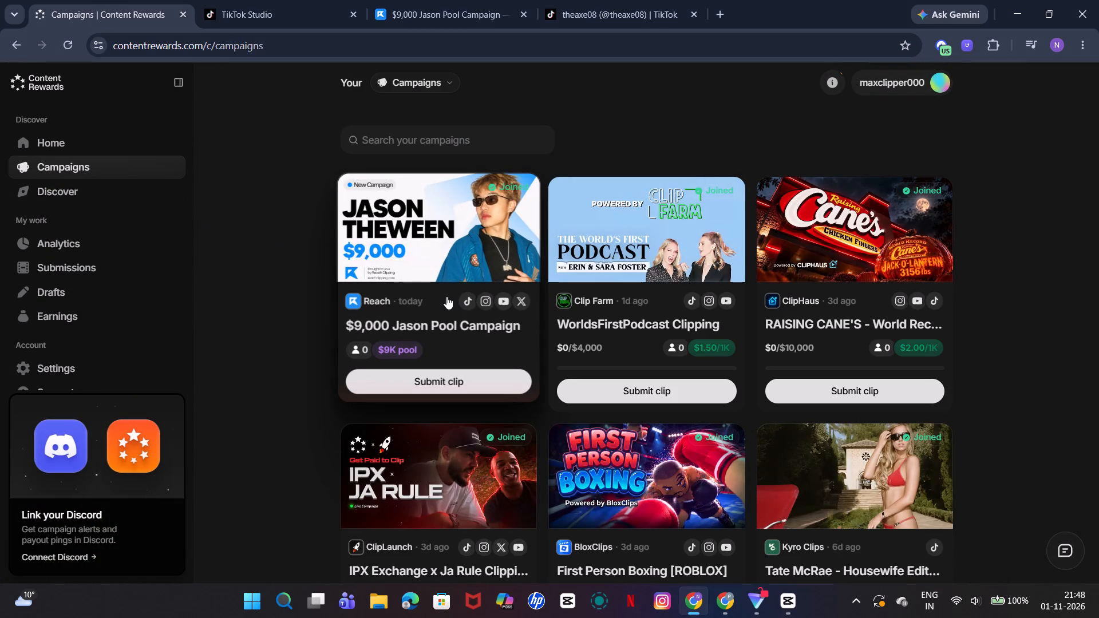
{"action": "left_click", "coordinate": [457, 382]}
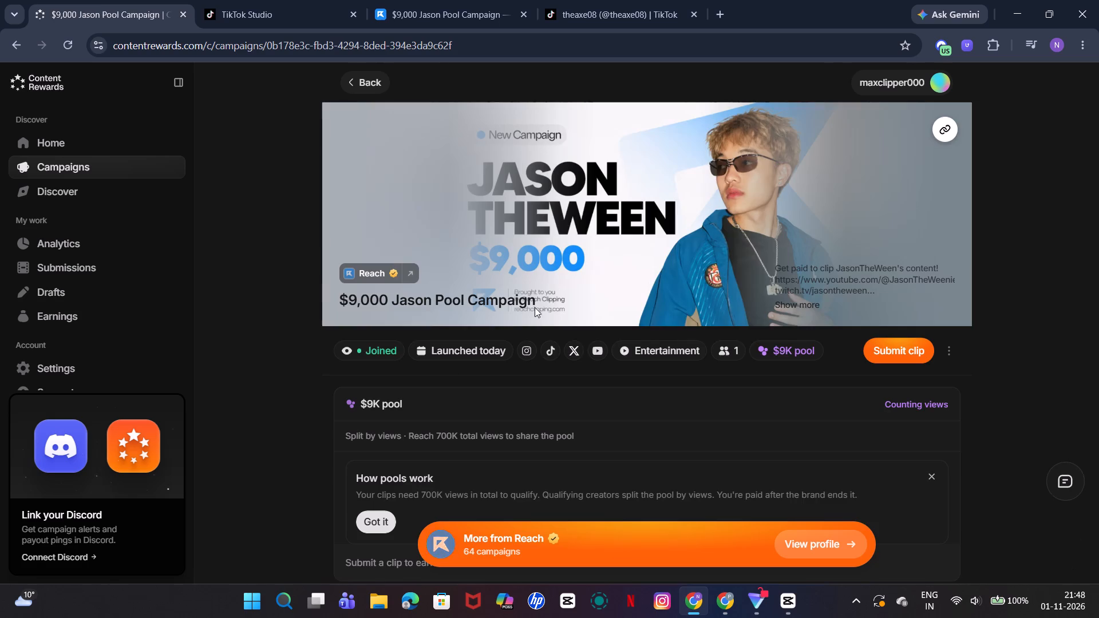
{"action": "left_click", "coordinate": [874, 349]}
Try to paste the clip's link into the submission form, with the "Jason`s Dad Did More Pull Ups" post selected.
{"action": "left_click", "coordinate": [521, 418]}
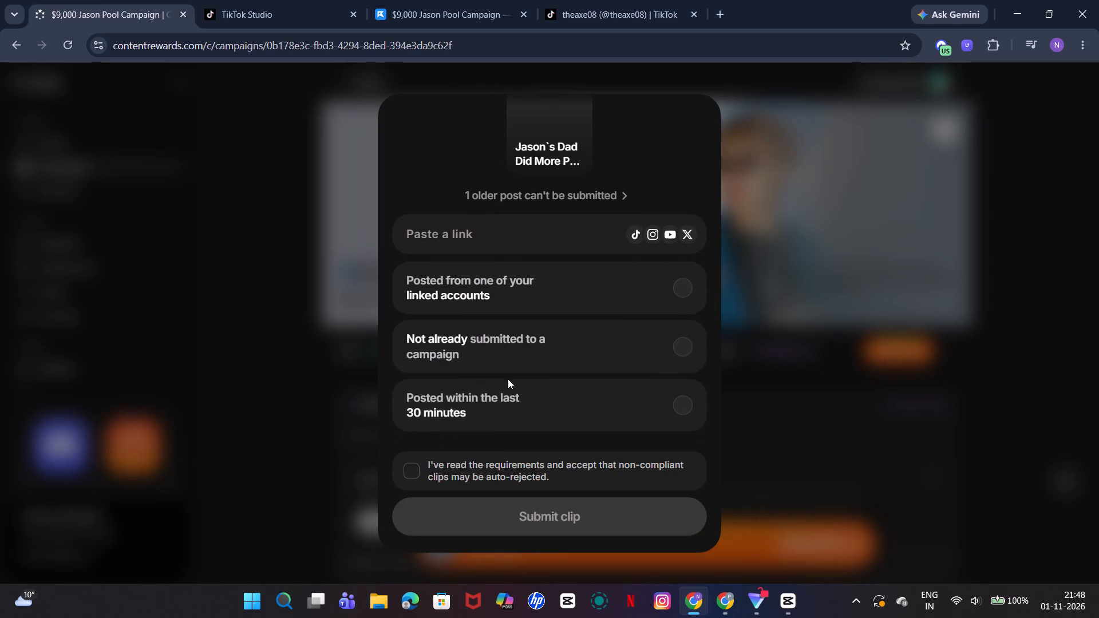
{"action": "left_click", "coordinate": [606, 283]}
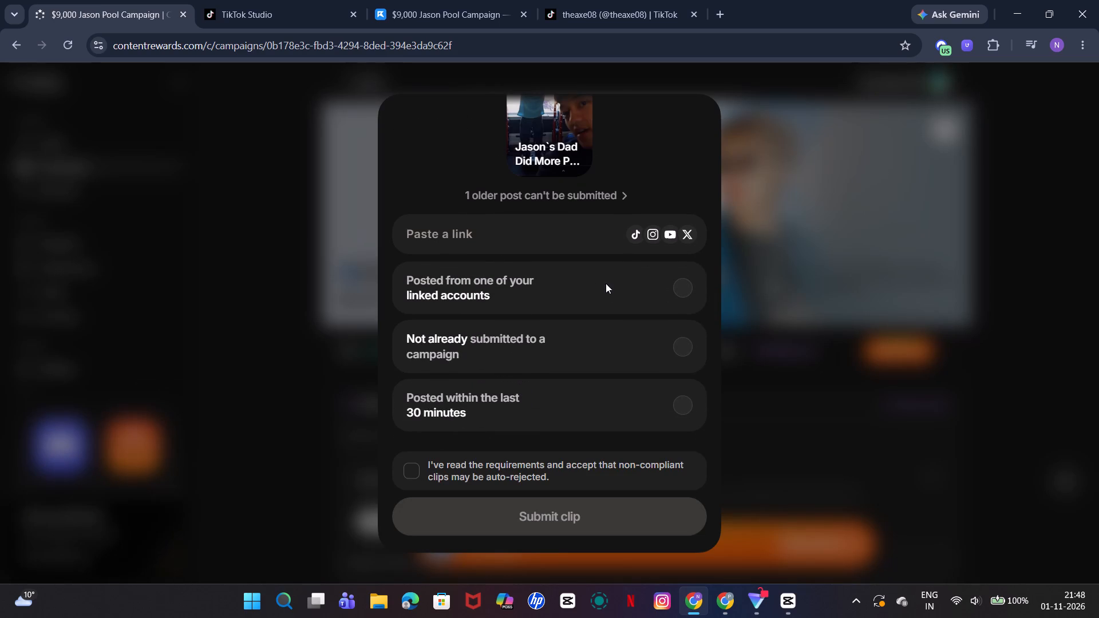
{"action": "left_click", "coordinate": [517, 417]}
{"action": "right_click", "coordinate": [510, 239]}
{"action": "left_click", "coordinate": [559, 408]}
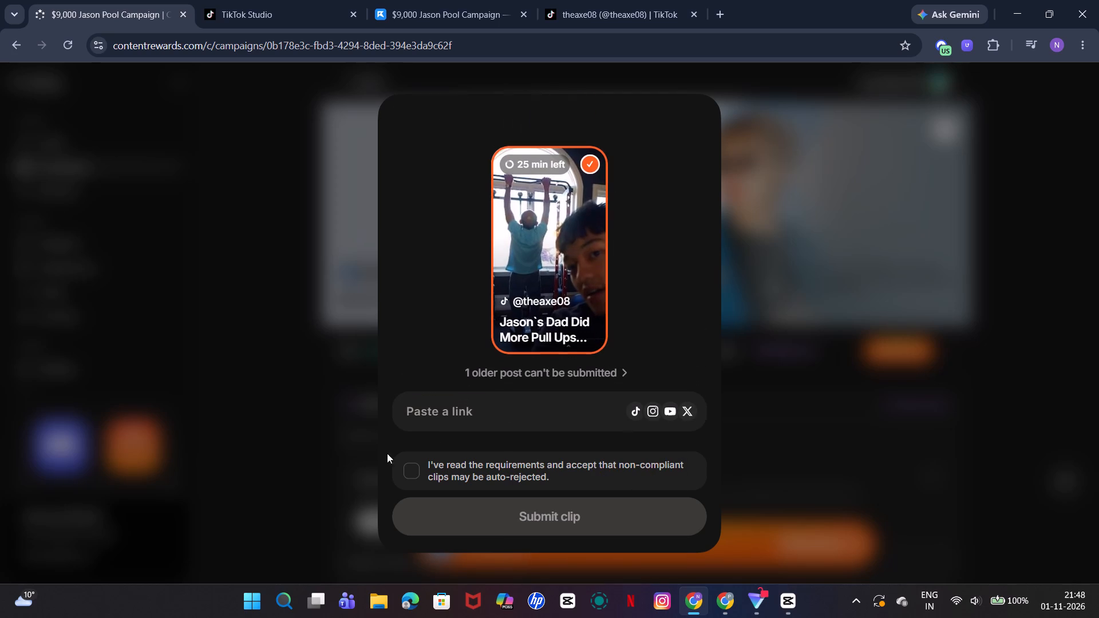
{"action": "left_click", "coordinate": [419, 415]}
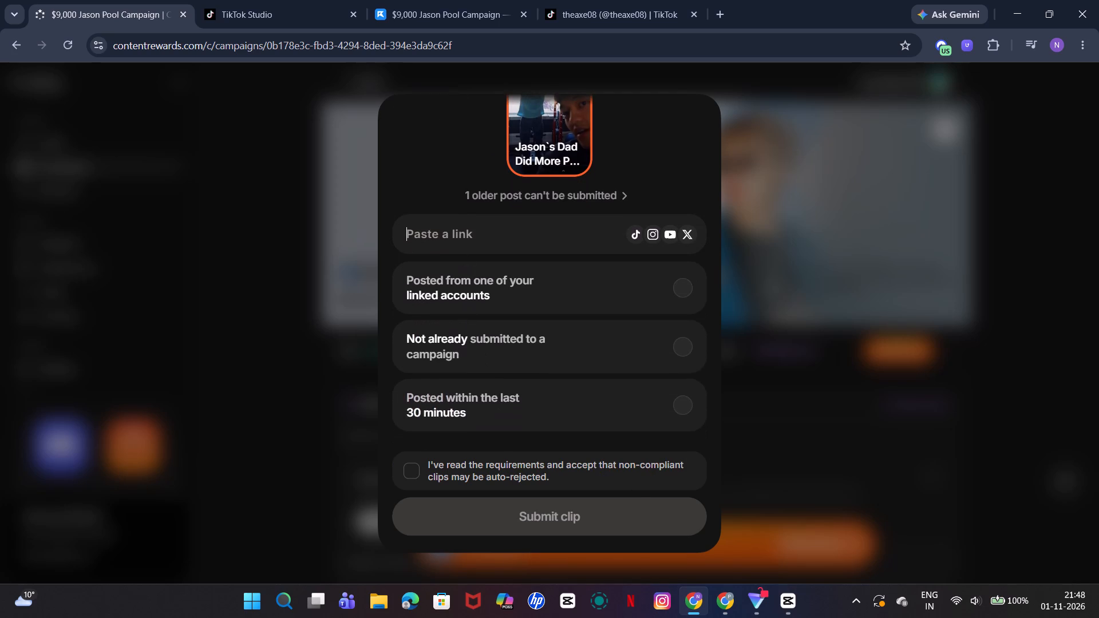
{"action": "right_click", "coordinate": [473, 238]}
{"action": "left_click", "coordinate": [502, 410]}
Copy the link of the "Jason`s Dad Did More Pull Ups Than Him" video on TikTok and return to the submission form.
{"action": "left_click", "coordinate": [601, 2]}
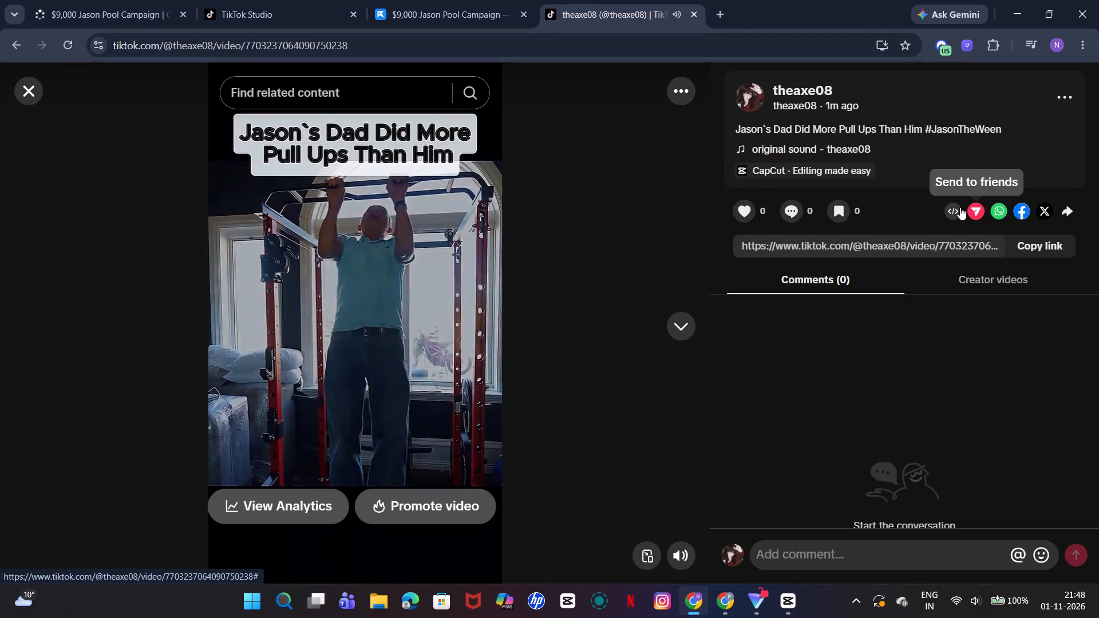
{"action": "left_click", "coordinate": [970, 208]}
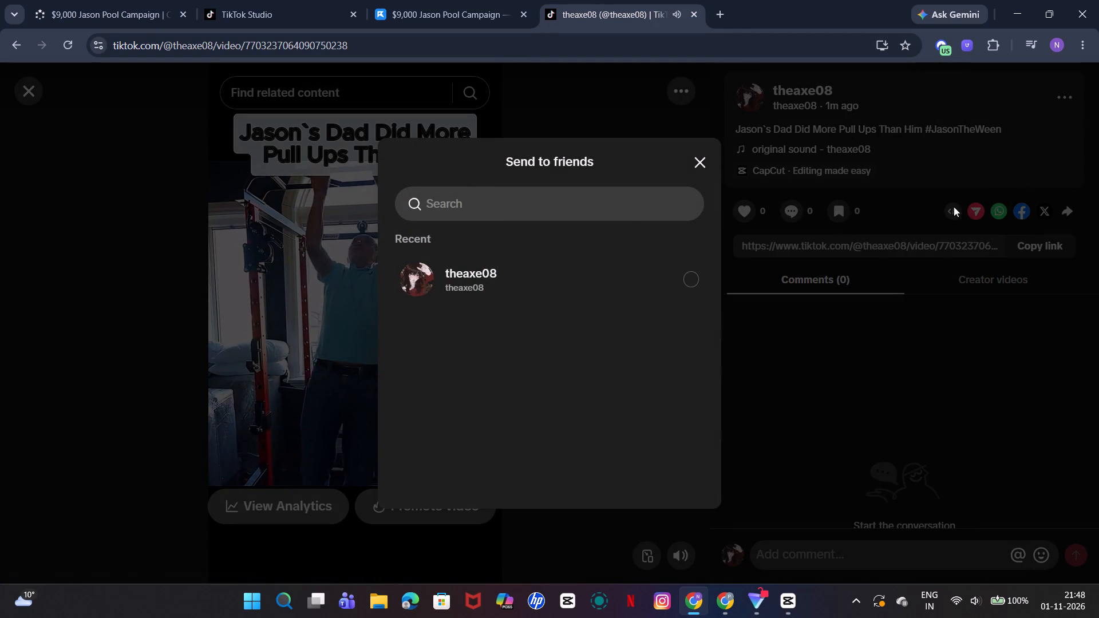
{"action": "left_click", "coordinate": [697, 165]}
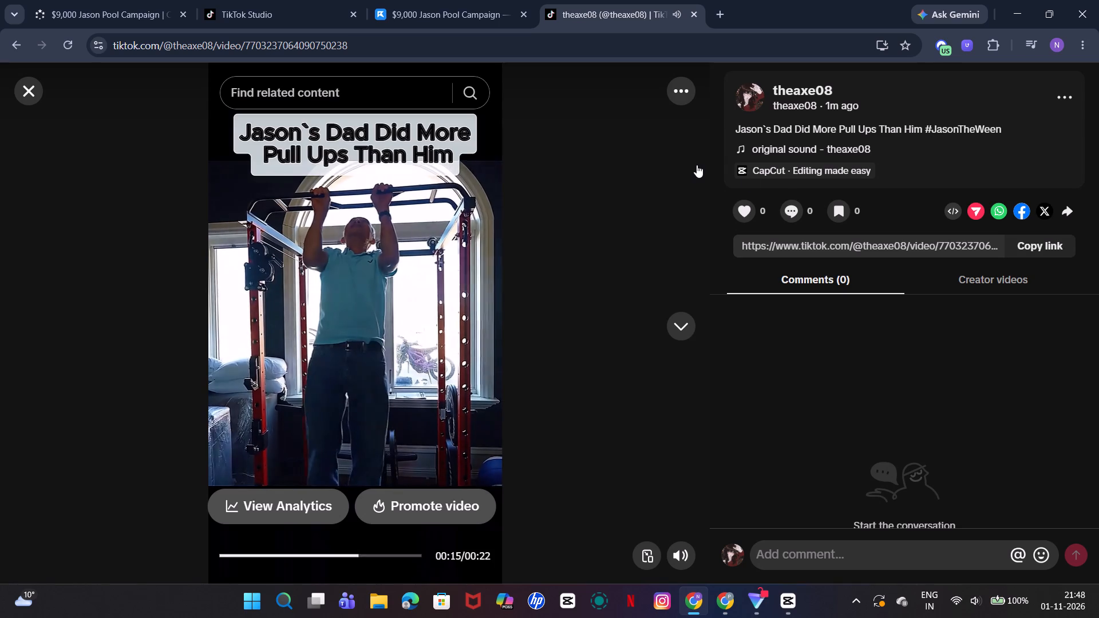
{"action": "left_click", "coordinate": [1068, 91]}
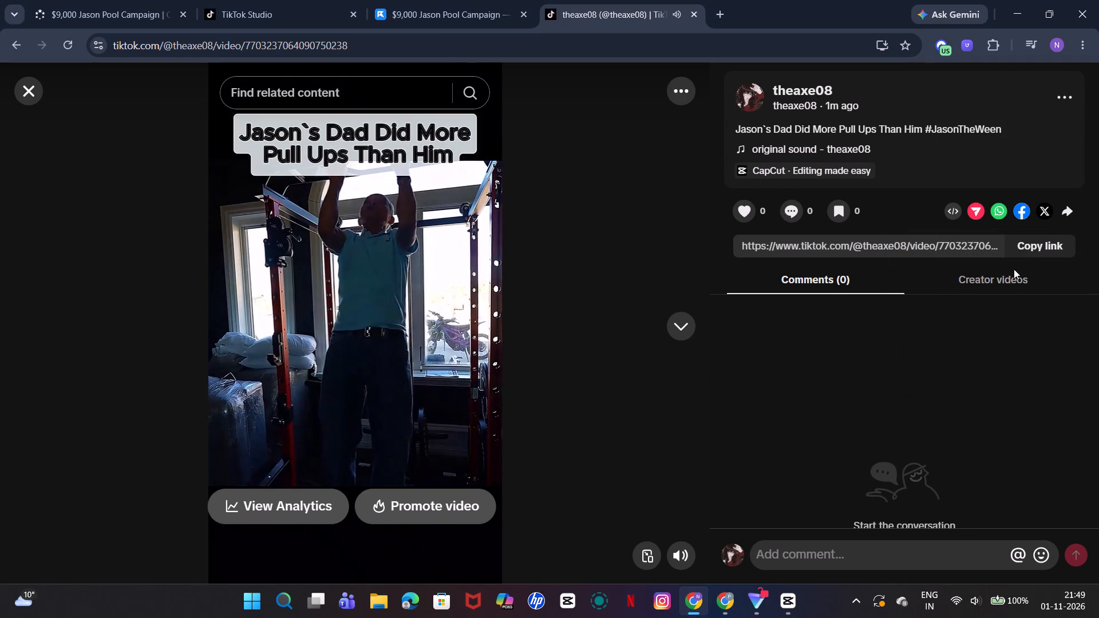
{"action": "left_click", "coordinate": [1032, 246]}
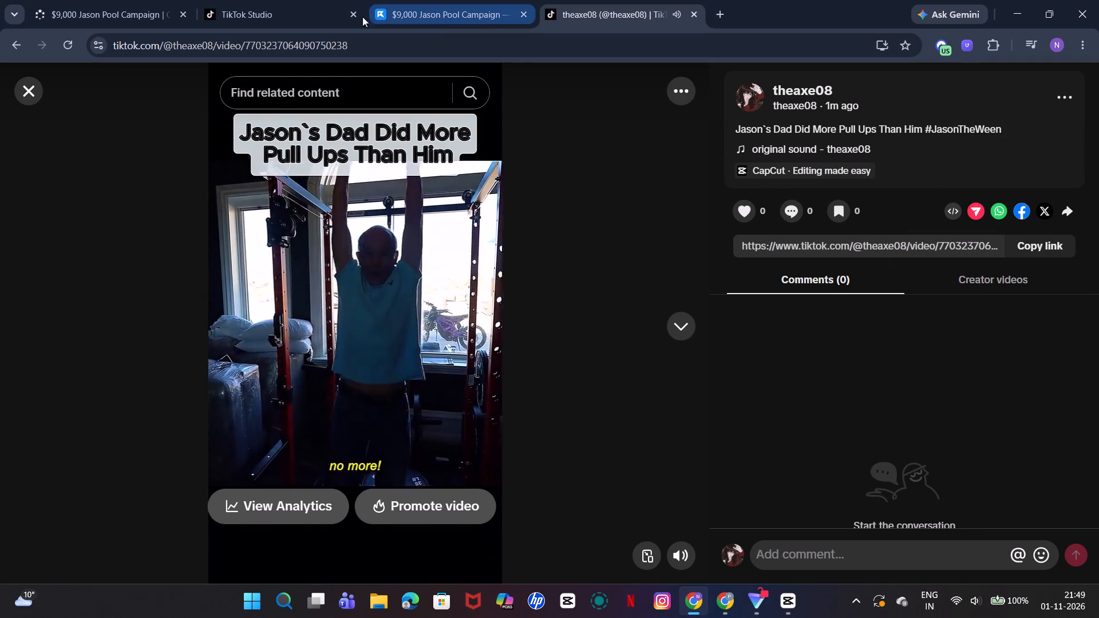
{"action": "left_click", "coordinate": [128, 10]}
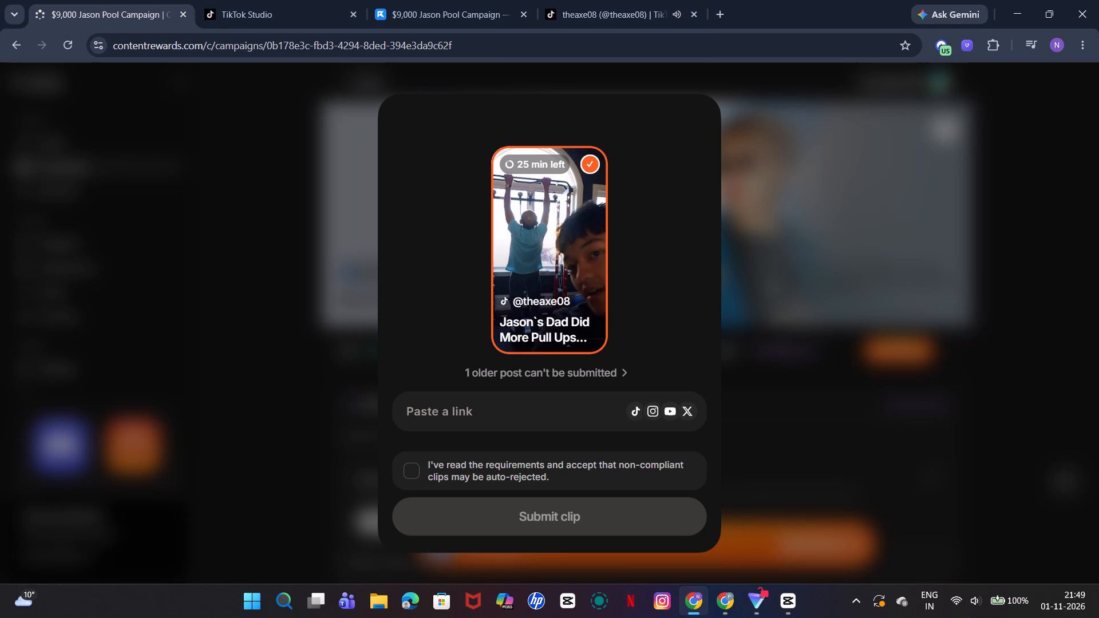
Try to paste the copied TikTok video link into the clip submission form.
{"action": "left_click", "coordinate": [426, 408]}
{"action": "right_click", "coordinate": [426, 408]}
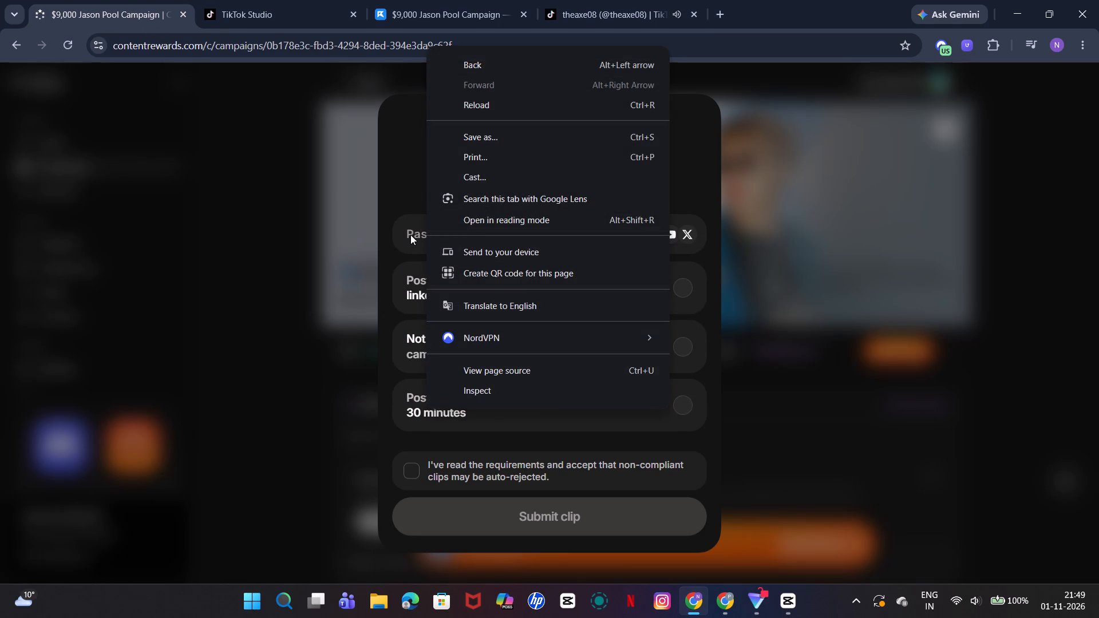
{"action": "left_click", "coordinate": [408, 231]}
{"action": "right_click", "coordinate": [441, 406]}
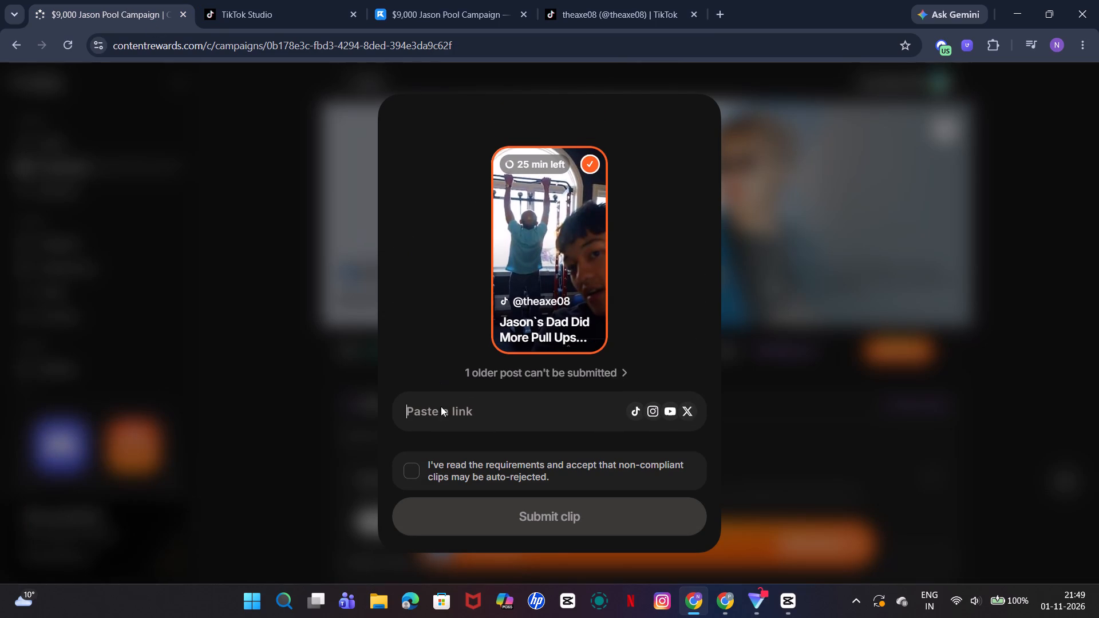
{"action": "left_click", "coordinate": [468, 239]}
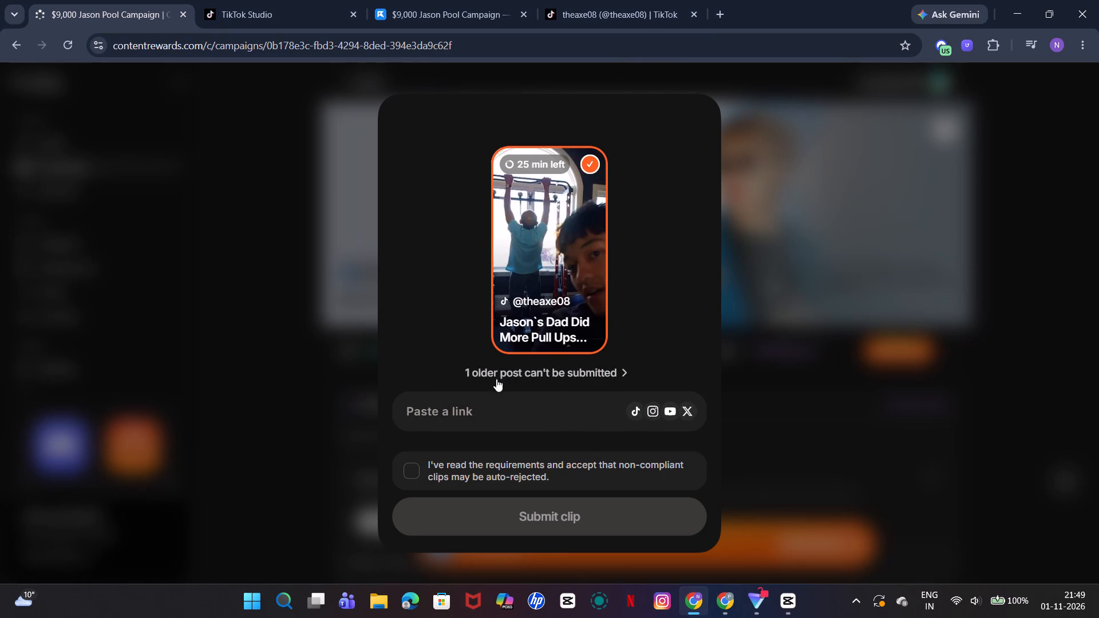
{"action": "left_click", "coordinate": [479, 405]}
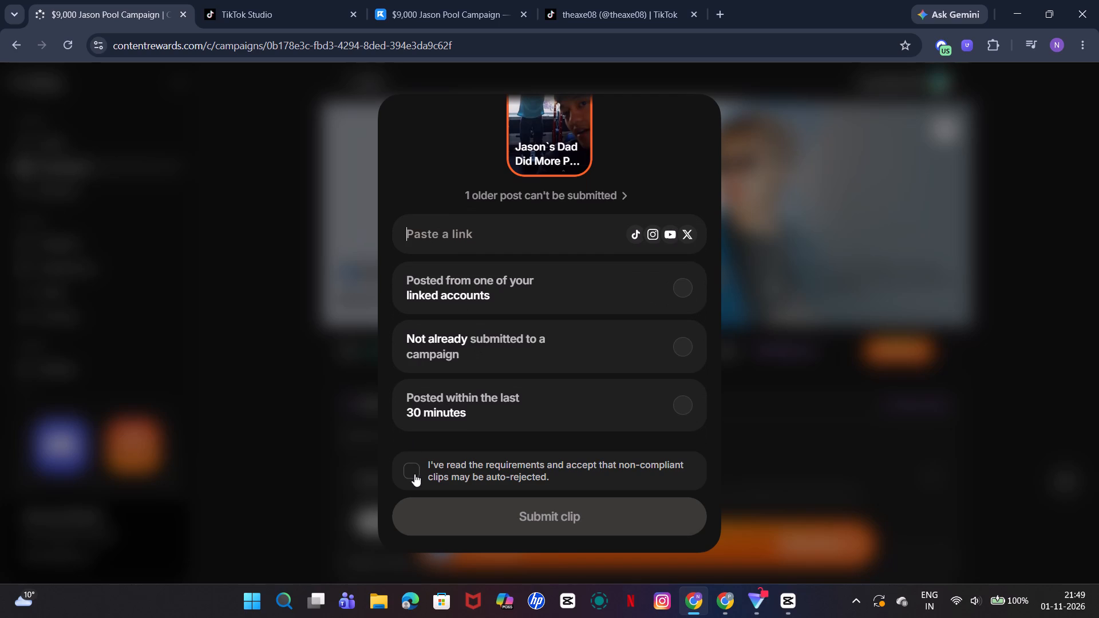
Accept the campaign requirements and auto-rejection notice, and try again to paste the video link into the form.
{"action": "left_click", "coordinate": [414, 468]}
{"action": "left_click", "coordinate": [435, 420]}
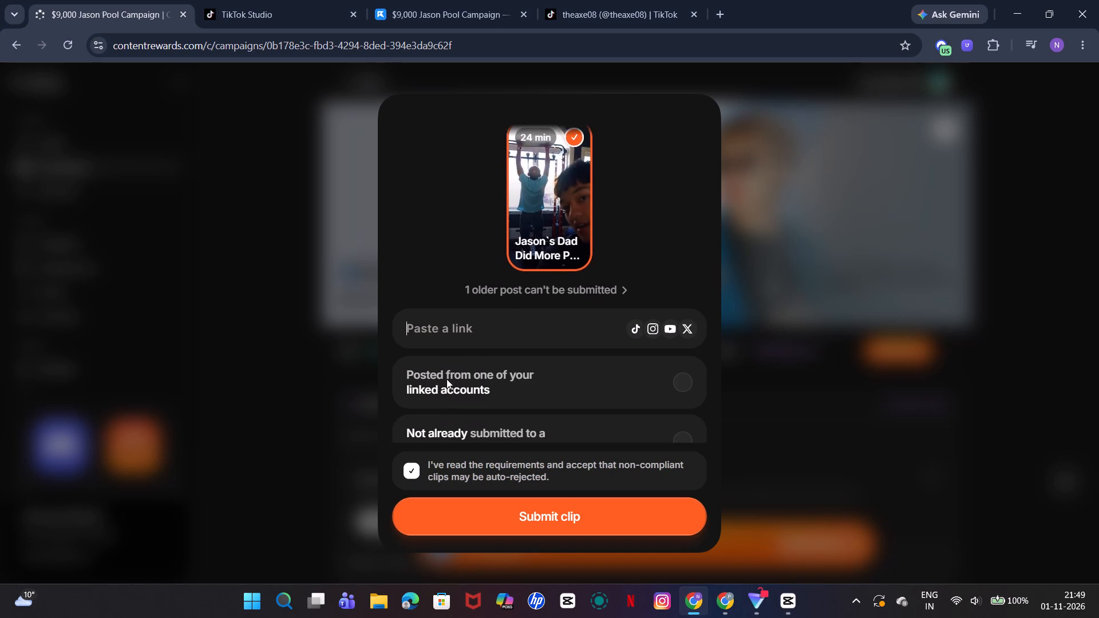
{"action": "double_click", "coordinate": [679, 286]}
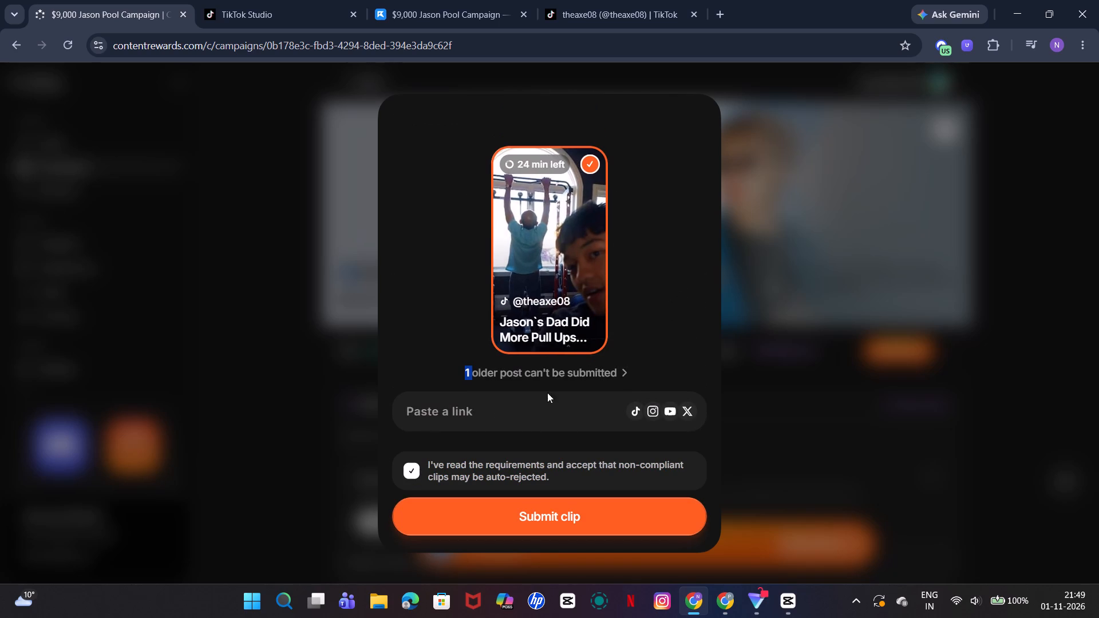
{"action": "left_click", "coordinate": [511, 410]}
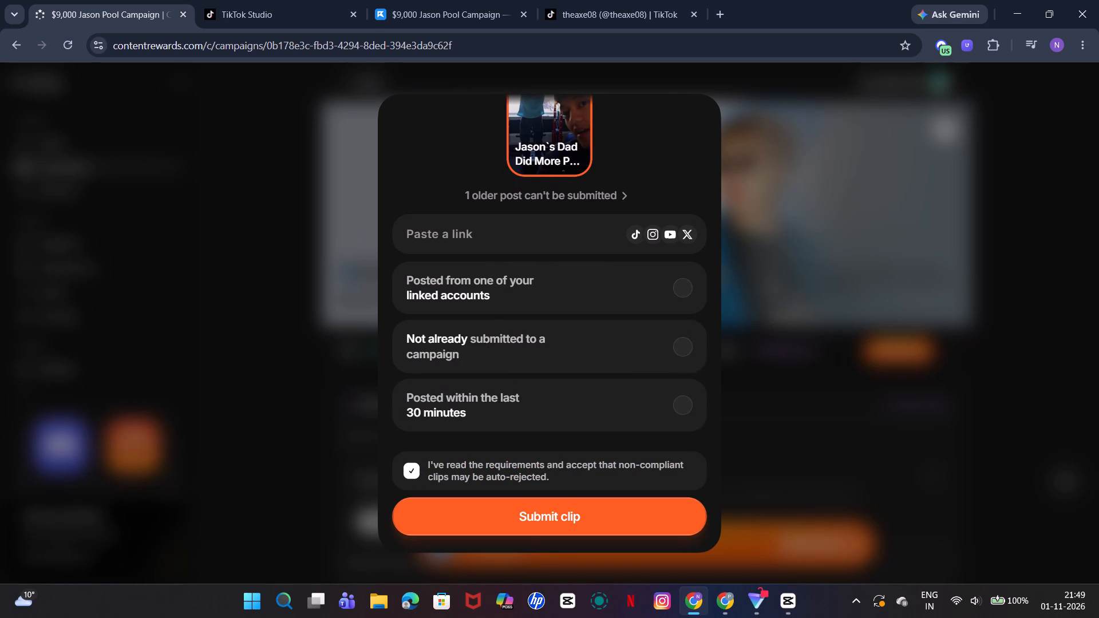
{"action": "right_click", "coordinate": [502, 232]}
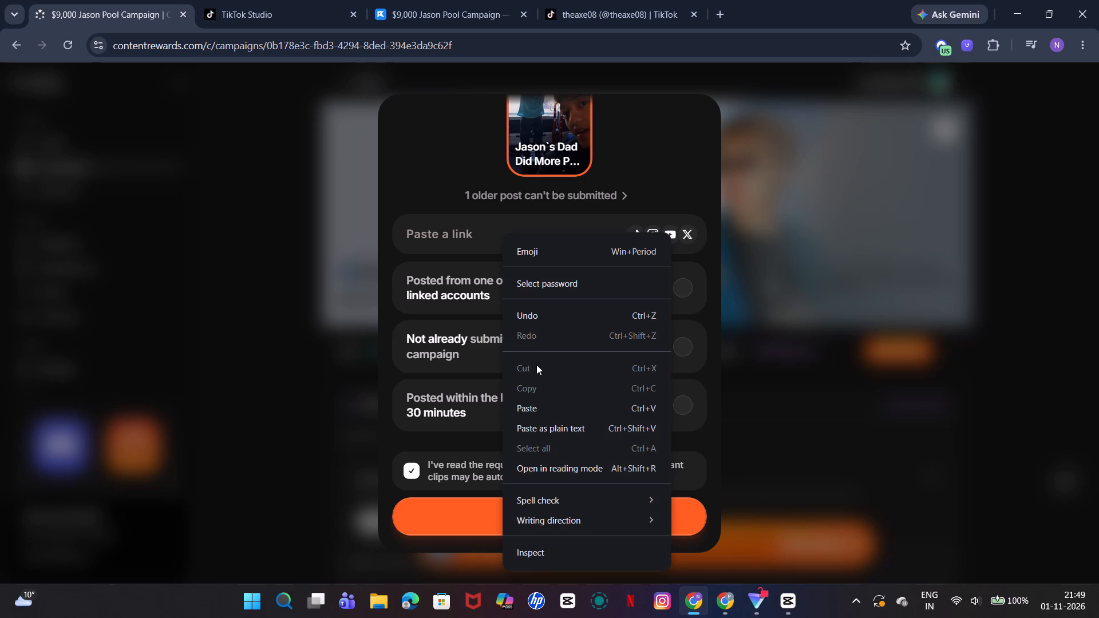
{"action": "left_click", "coordinate": [536, 402]}
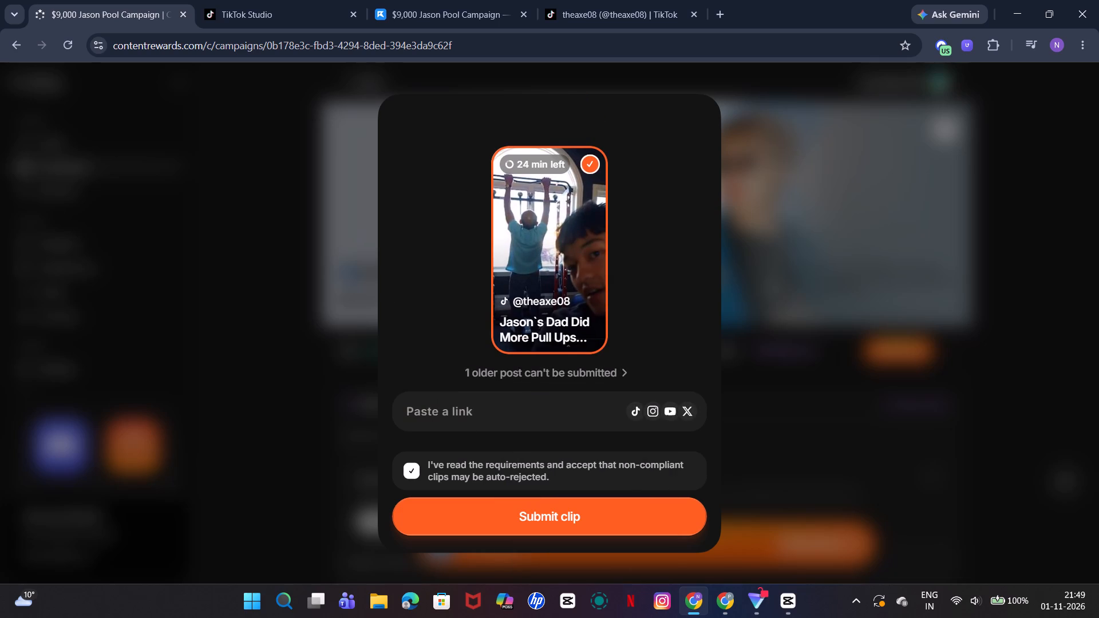
{"action": "left_click", "coordinate": [608, 373]}
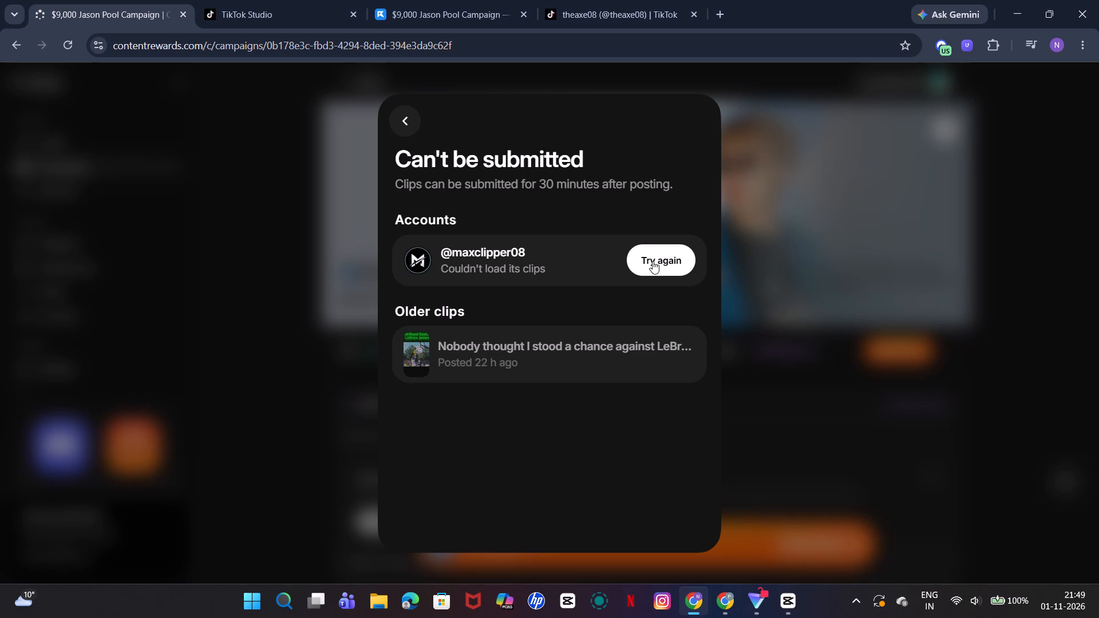
{"action": "left_click", "coordinate": [560, 365]}
{"action": "left_click", "coordinate": [653, 257]}
{"action": "double_click", "coordinate": [658, 261]}
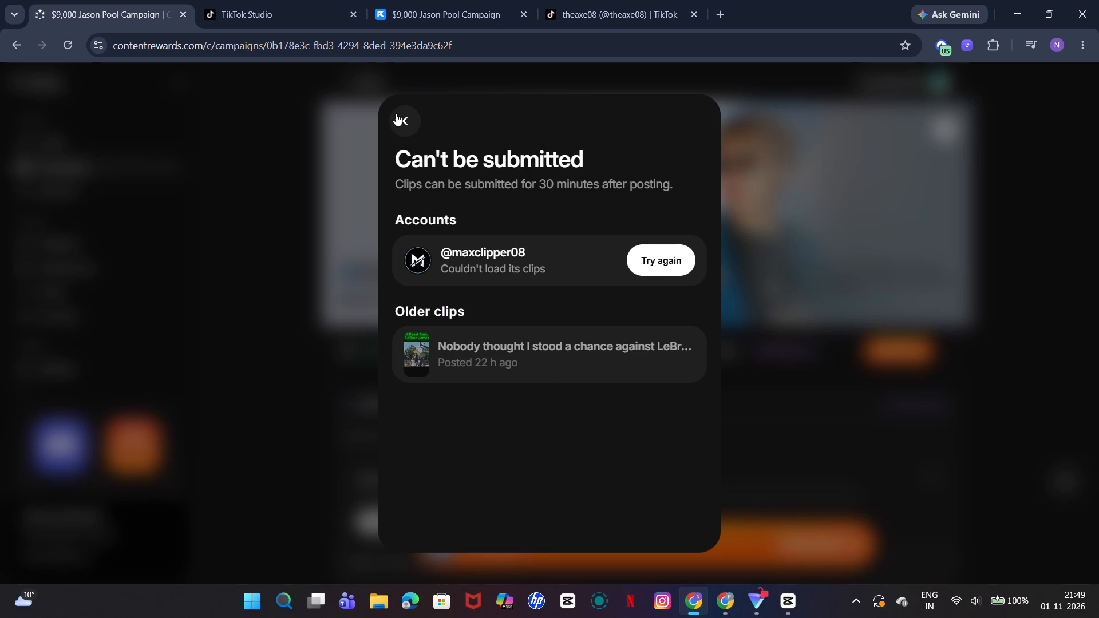
{"action": "left_click", "coordinate": [407, 122]}
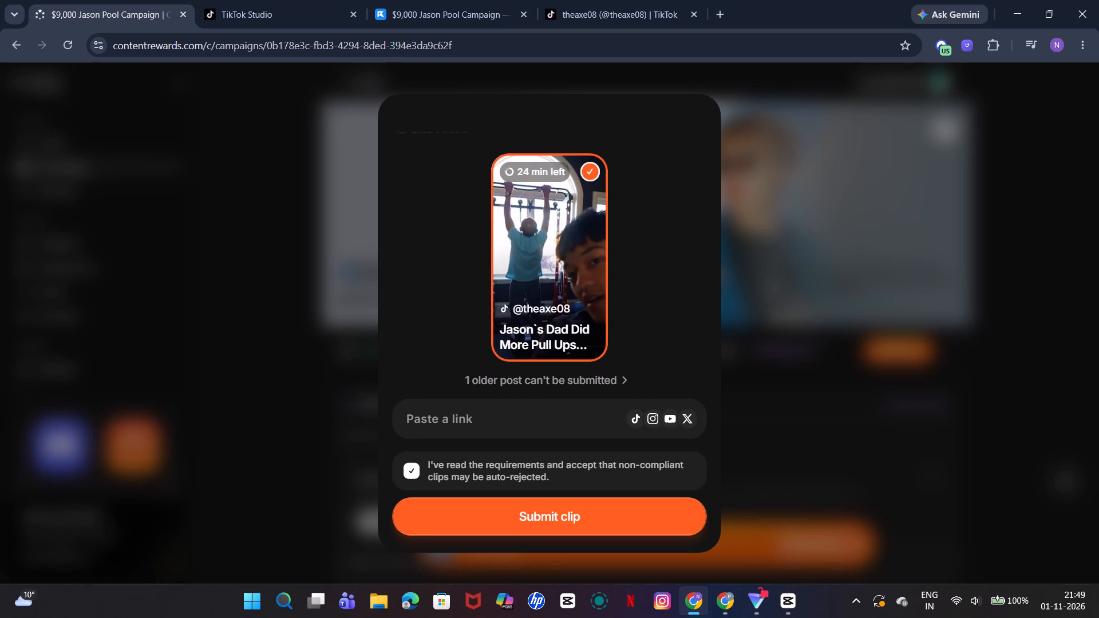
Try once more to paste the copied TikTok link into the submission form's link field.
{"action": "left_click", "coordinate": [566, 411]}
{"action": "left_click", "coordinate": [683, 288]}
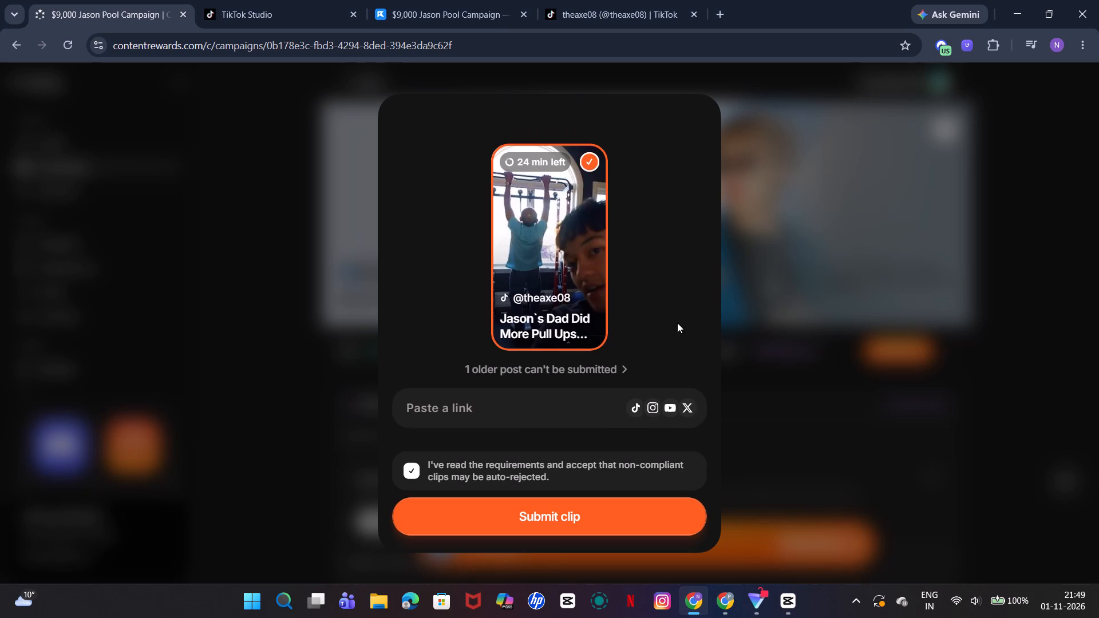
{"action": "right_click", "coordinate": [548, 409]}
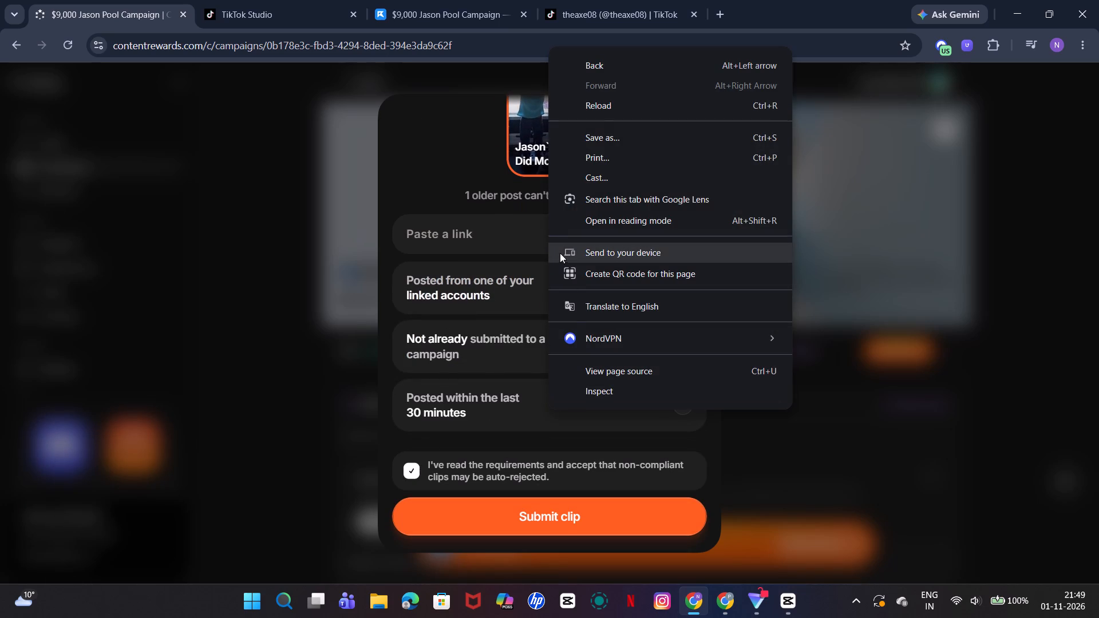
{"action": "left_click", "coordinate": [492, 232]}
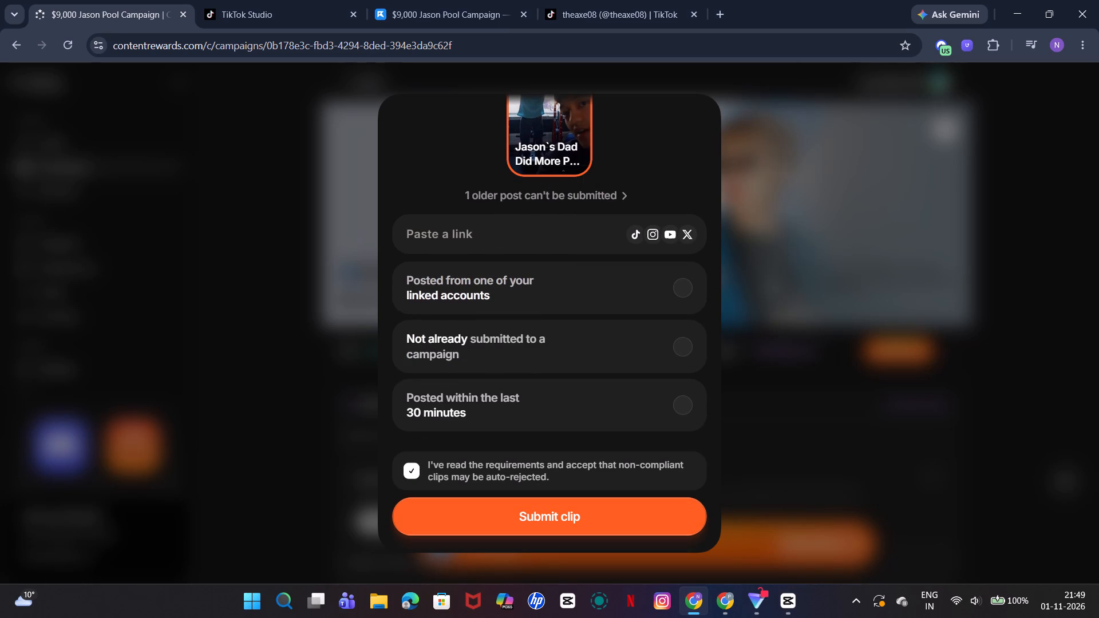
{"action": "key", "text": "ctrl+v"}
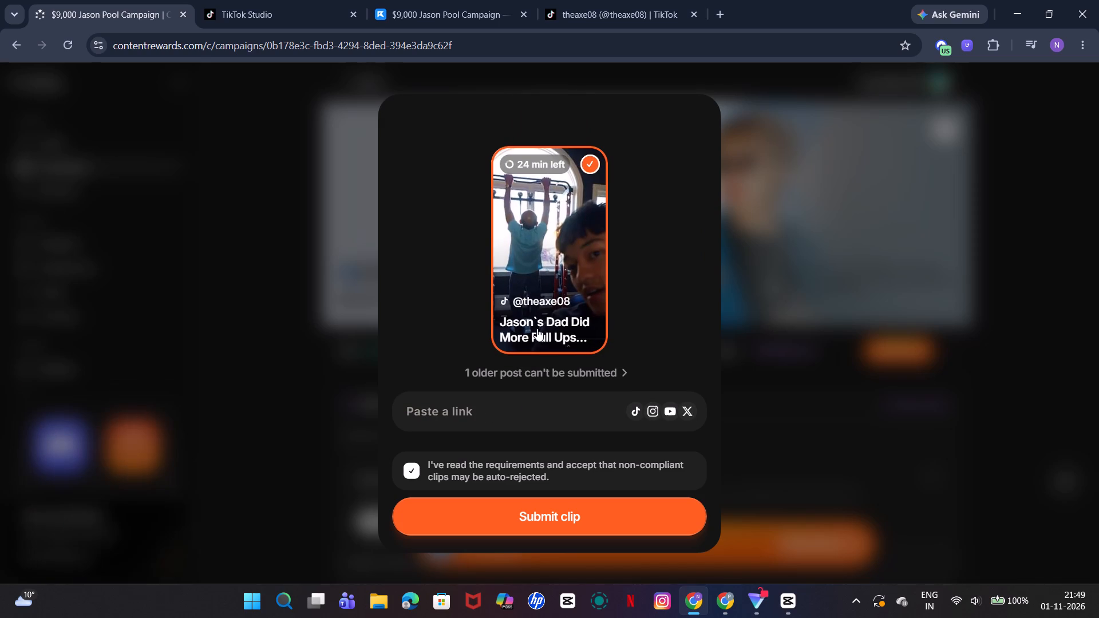
Submit the selected "Jason`s Dad Did More Pull Ups" clip to the campaign and skip joining Reach's Discord.
{"action": "left_click", "coordinate": [524, 514]}
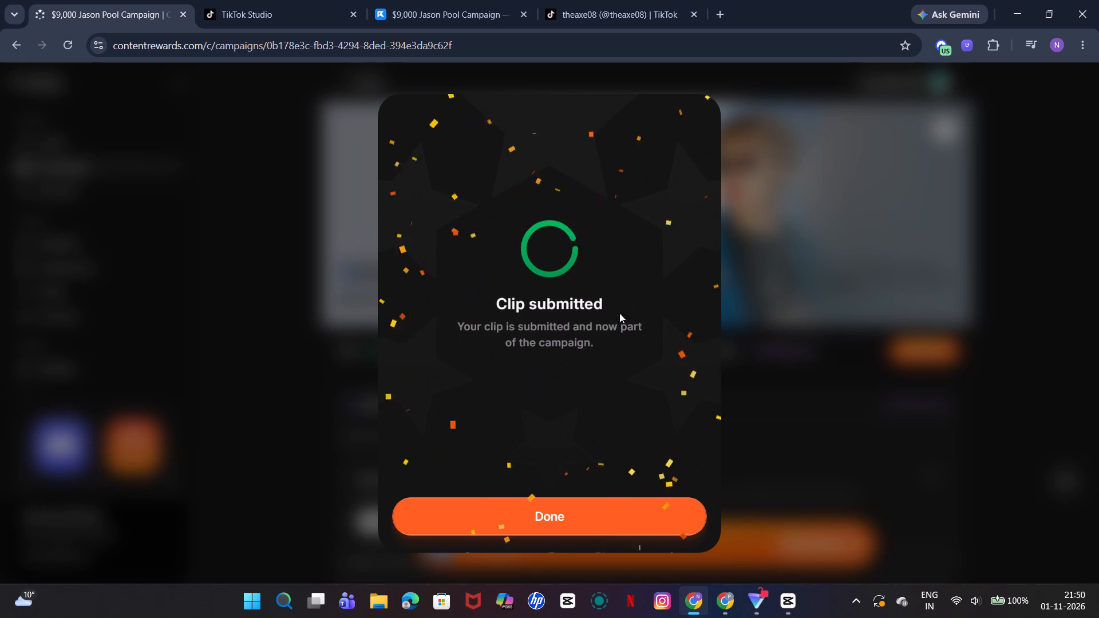
{"action": "left_click", "coordinate": [639, 510]}
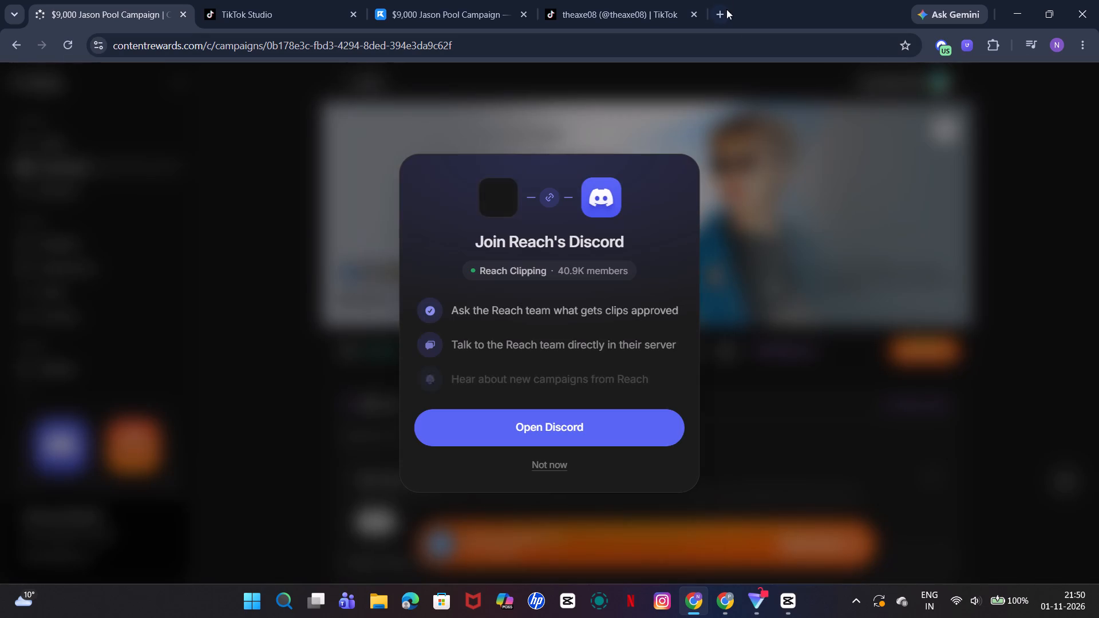
{"action": "left_click", "coordinate": [555, 466]}
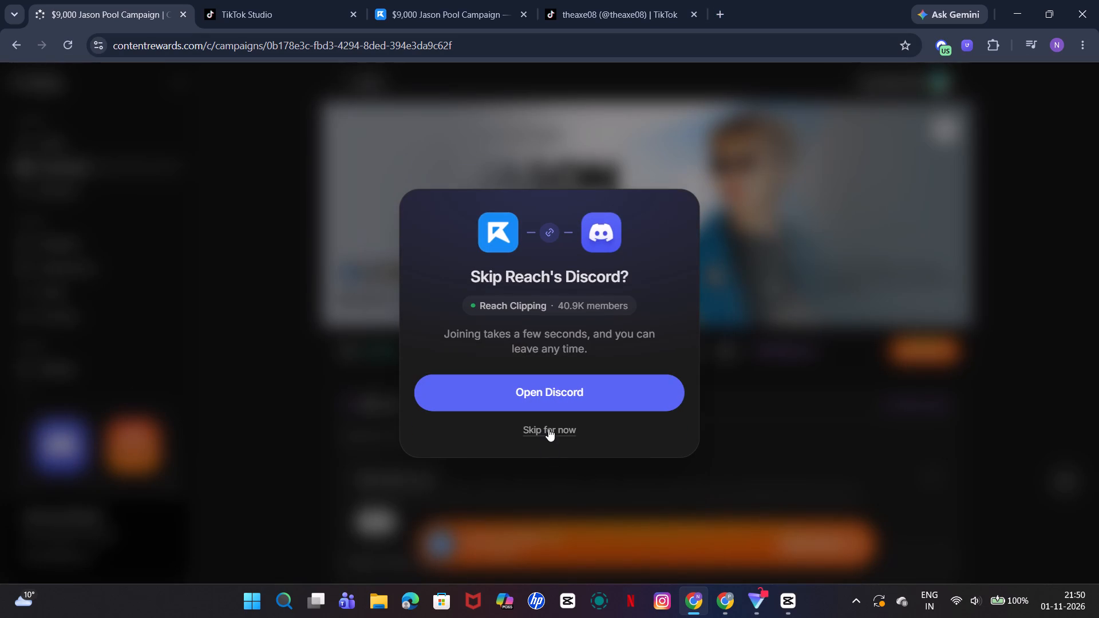
{"action": "left_click", "coordinate": [549, 431]}
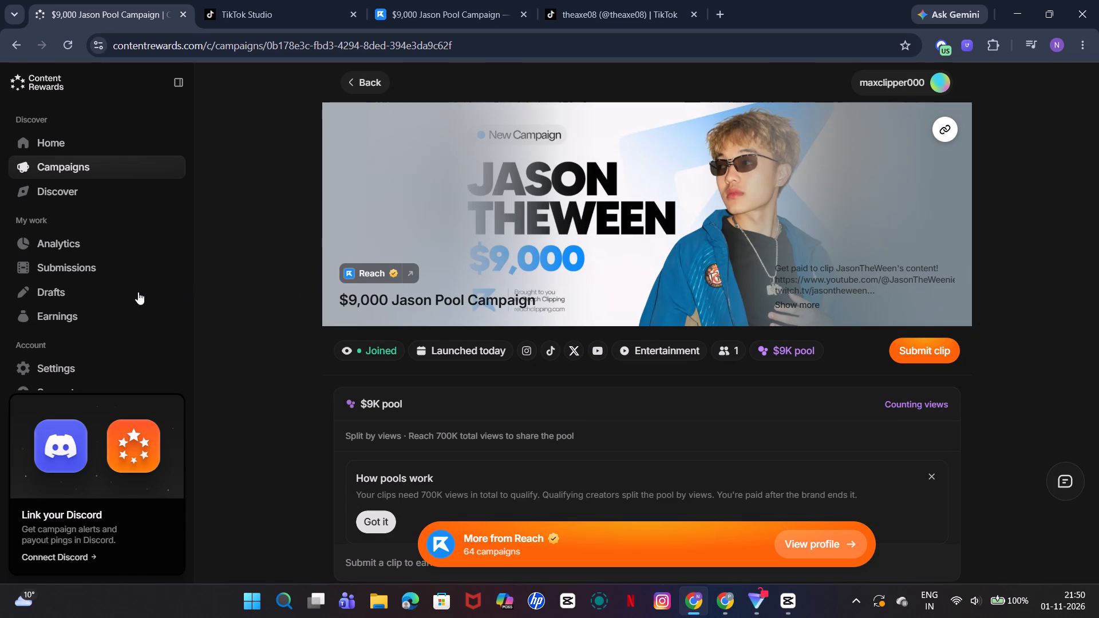
Open the list of joined campaigns and look through the campaigns available for clip submission.
{"action": "scroll", "coordinate": [84, 286], "scroll_direction": "down", "scroll_amount": 3}
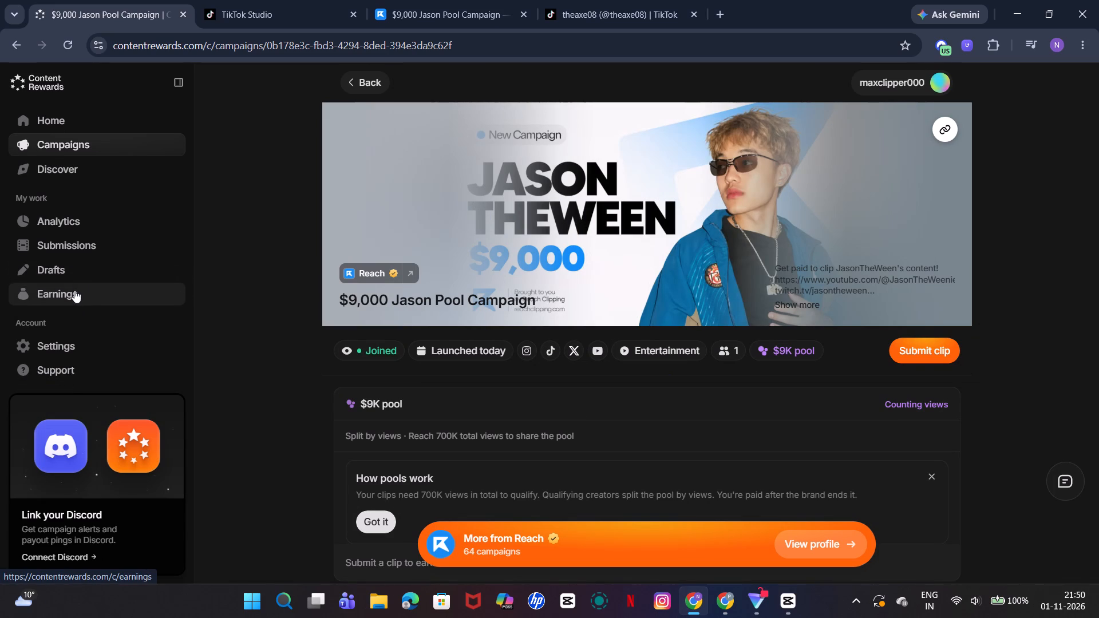
{"action": "scroll", "coordinate": [373, 266], "scroll_direction": "down", "scroll_amount": 2}
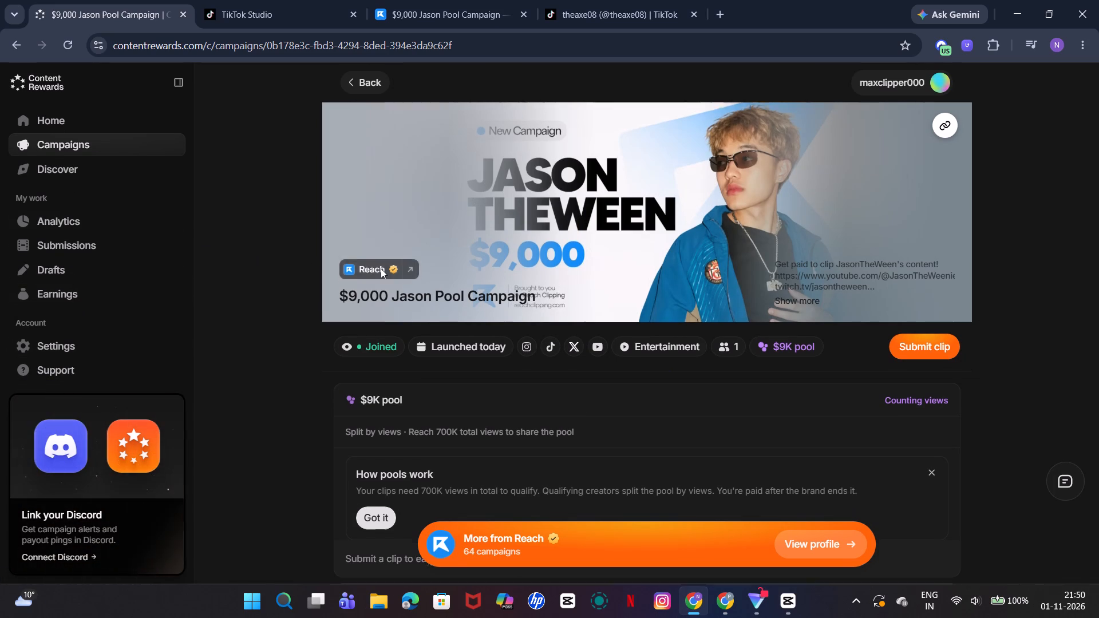
{"action": "scroll", "coordinate": [381, 268], "scroll_direction": "down", "scroll_amount": 1}
{"action": "left_click", "coordinate": [100, 142]}
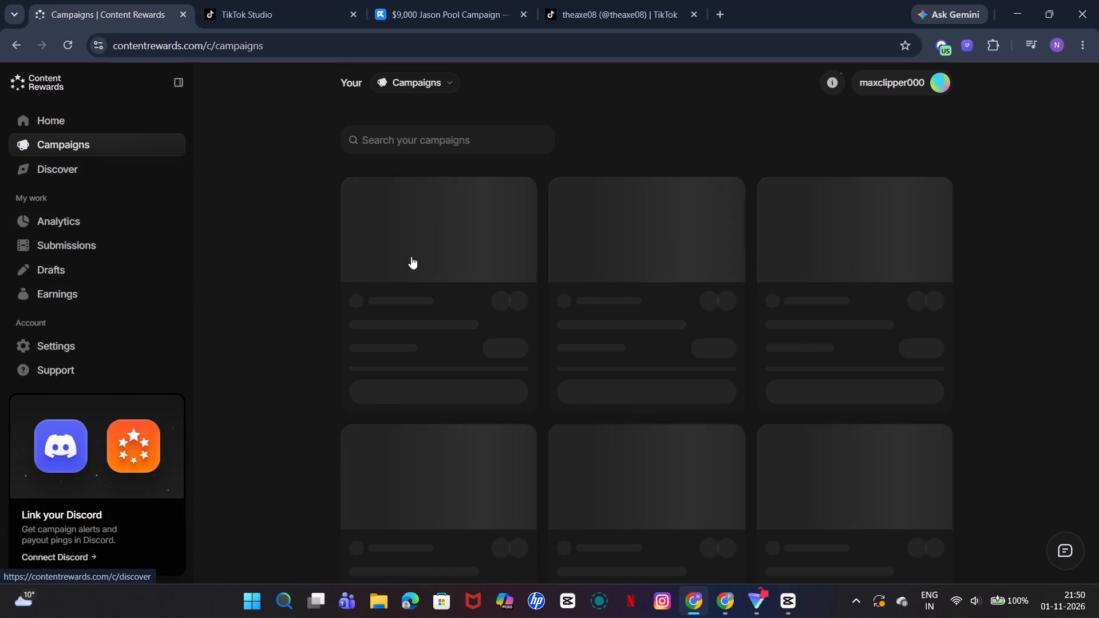
{"action": "scroll", "coordinate": [639, 302], "scroll_direction": "down", "scroll_amount": 3}
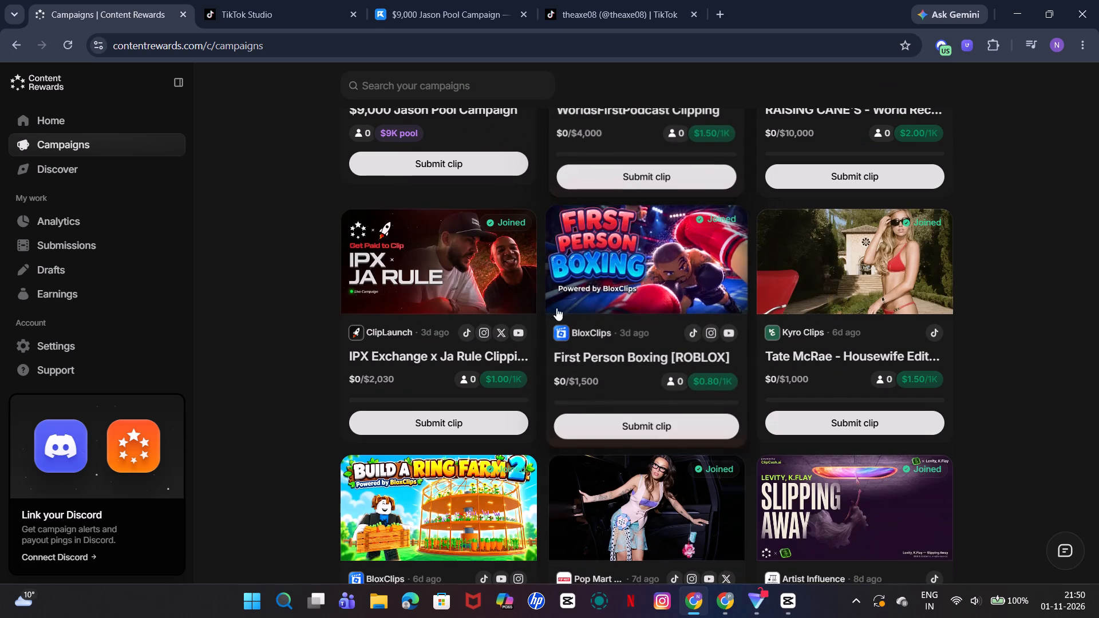
{"action": "scroll", "coordinate": [663, 311], "scroll_direction": "down", "scroll_amount": 2}
{"action": "scroll", "coordinate": [555, 280], "scroll_direction": "down", "scroll_amount": 3}
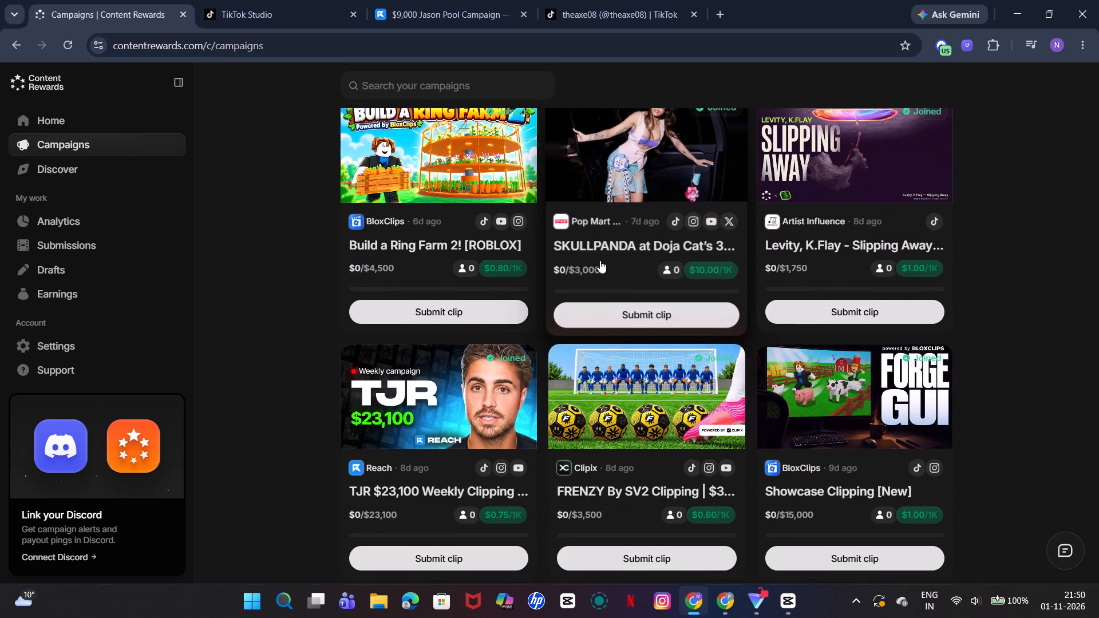
{"action": "scroll", "coordinate": [600, 260], "scroll_direction": "down", "scroll_amount": 7}
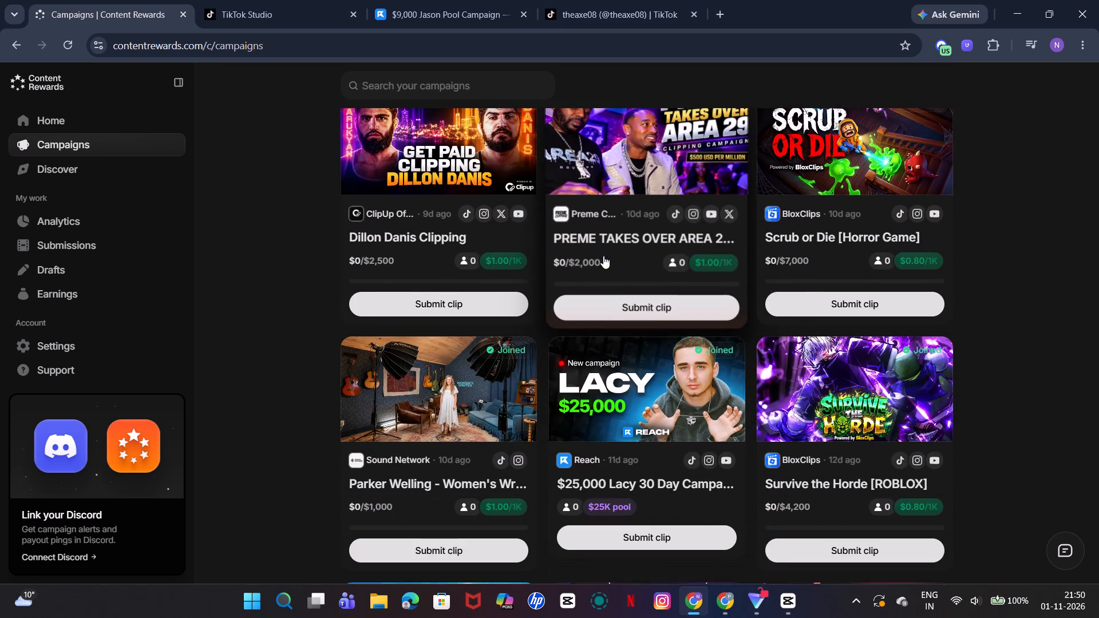
Open YouTube in a new tab and go to the signed-in viral finder channel to see its Shorts.
{"action": "left_click", "coordinate": [724, 21]}
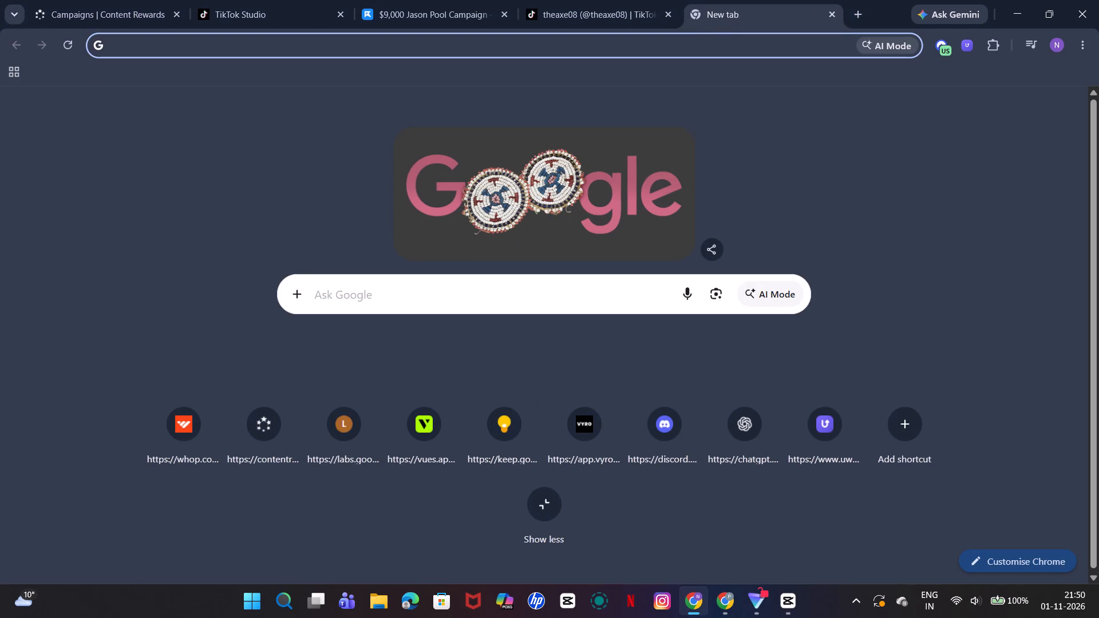
{"action": "left_click", "coordinate": [358, 302]}
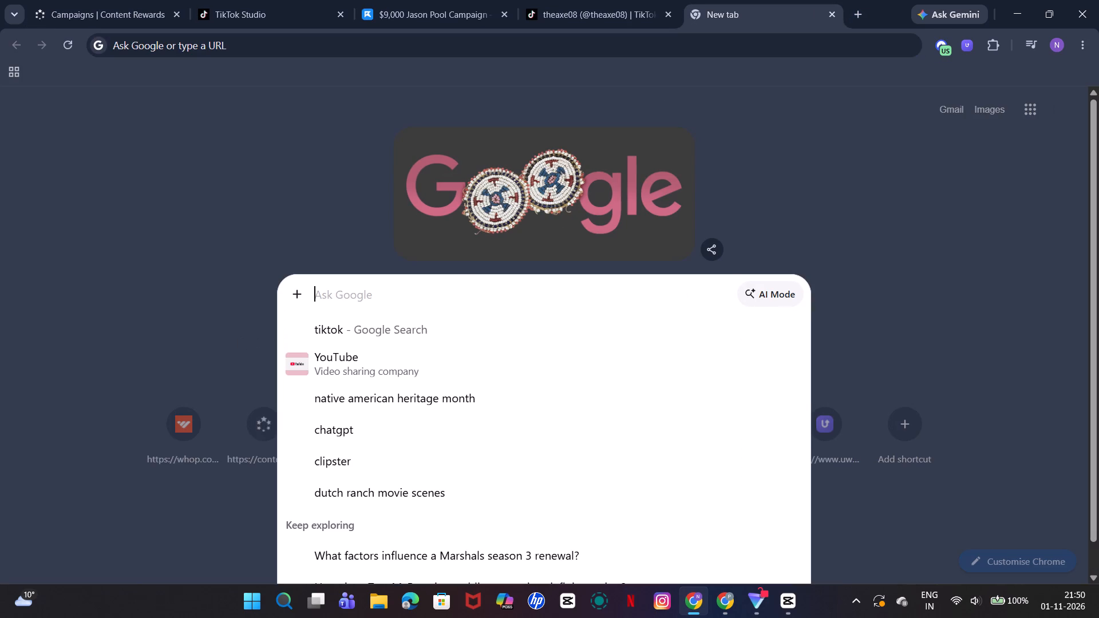
{"action": "left_click", "coordinate": [348, 367]}
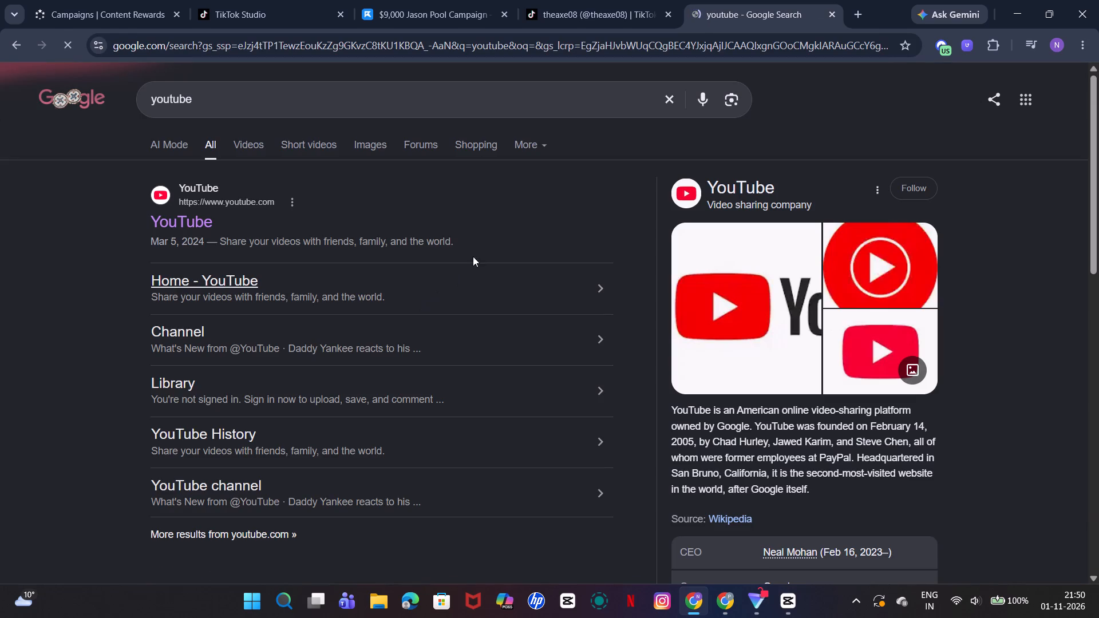
{"action": "left_click", "coordinate": [201, 215]}
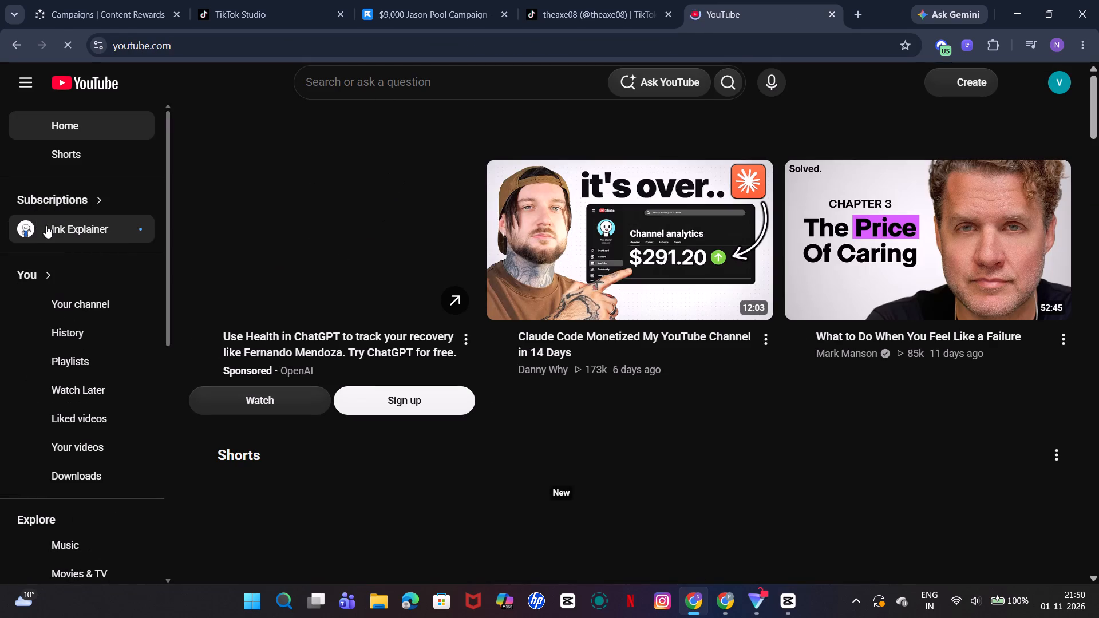
{"action": "left_click", "coordinate": [1055, 83]}
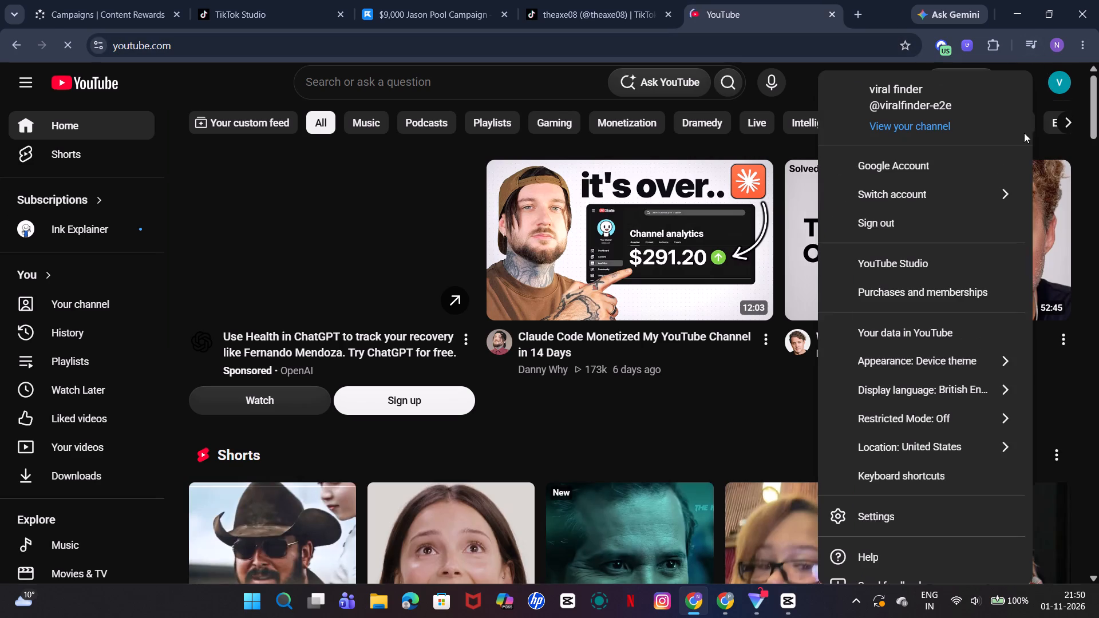
{"action": "left_click", "coordinate": [928, 130]}
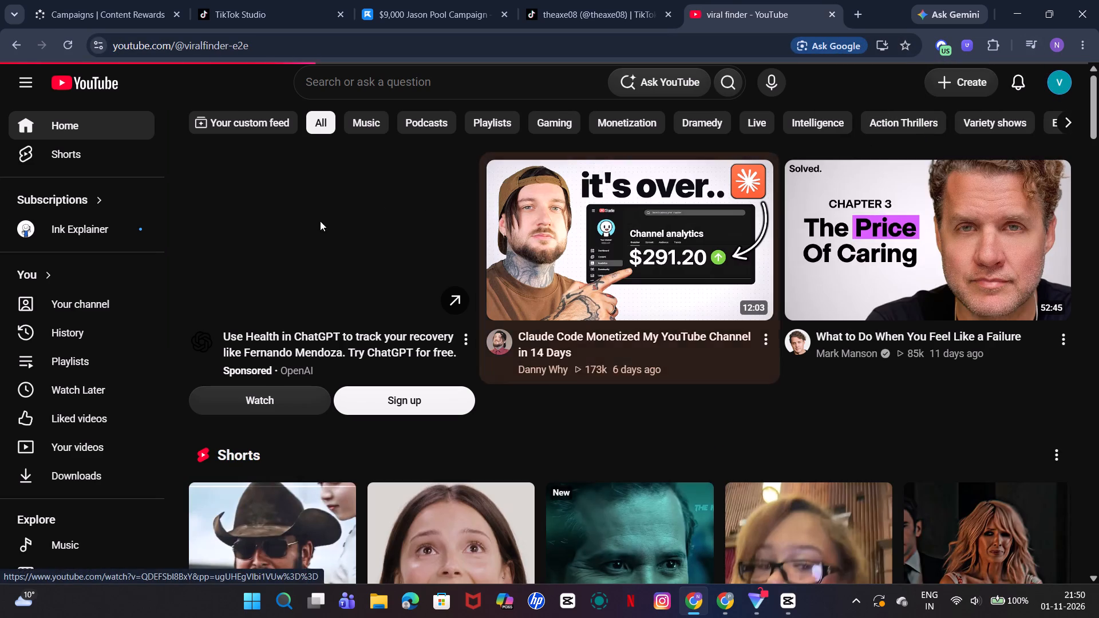
{"action": "scroll", "coordinate": [335, 315], "scroll_direction": "down", "scroll_amount": 1}
{"action": "scroll", "coordinate": [349, 289], "scroll_direction": "up", "scroll_amount": 2}
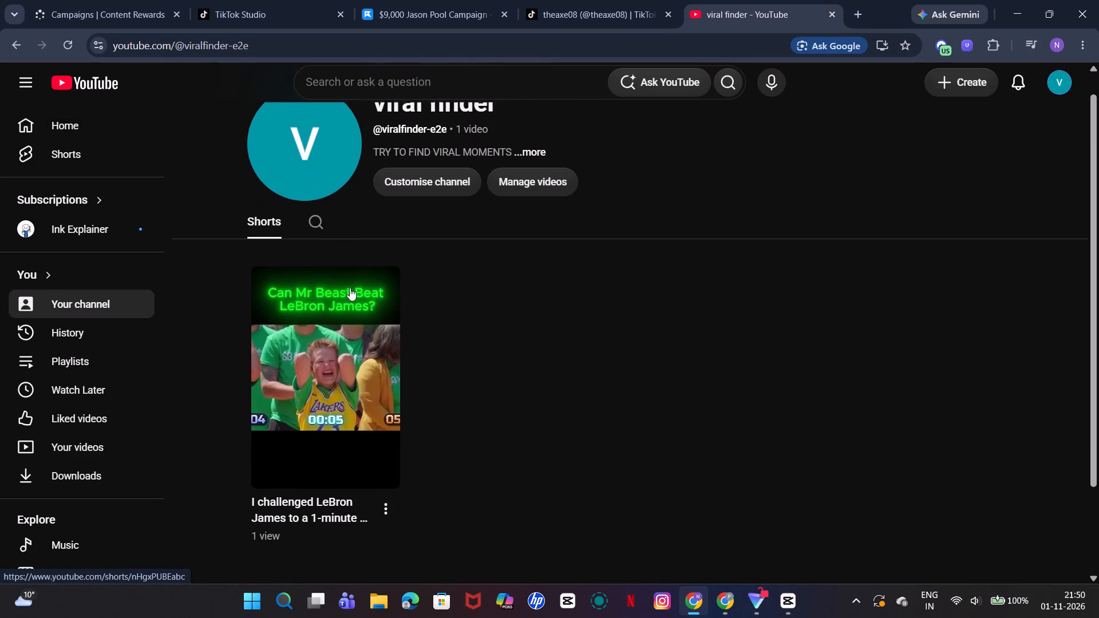
Examine the viral finder channel's full description and additional channel details, closing them when done.
{"action": "left_click", "coordinate": [515, 180]}
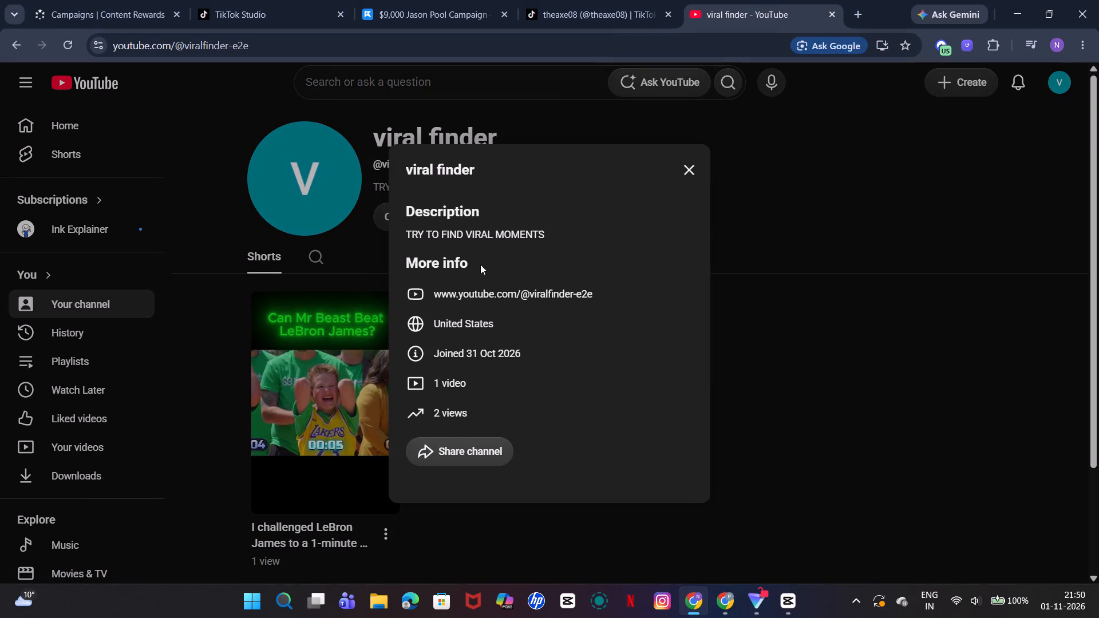
{"action": "scroll", "coordinate": [469, 303], "scroll_direction": "down", "scroll_amount": 1}
{"action": "left_click", "coordinate": [689, 168]}
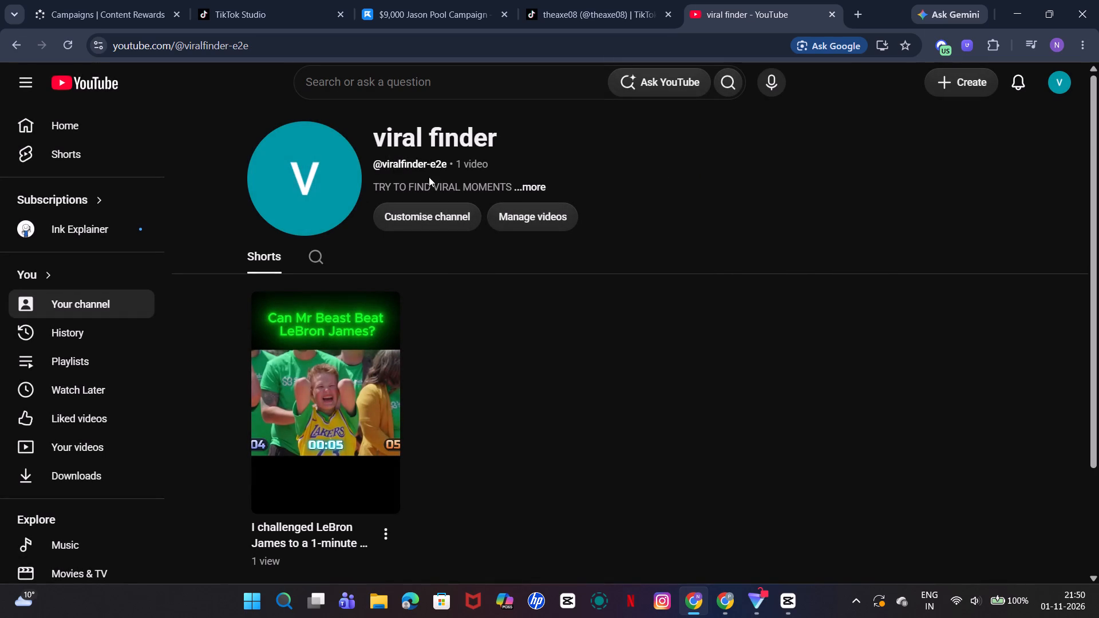
{"action": "left_click", "coordinate": [523, 186]}
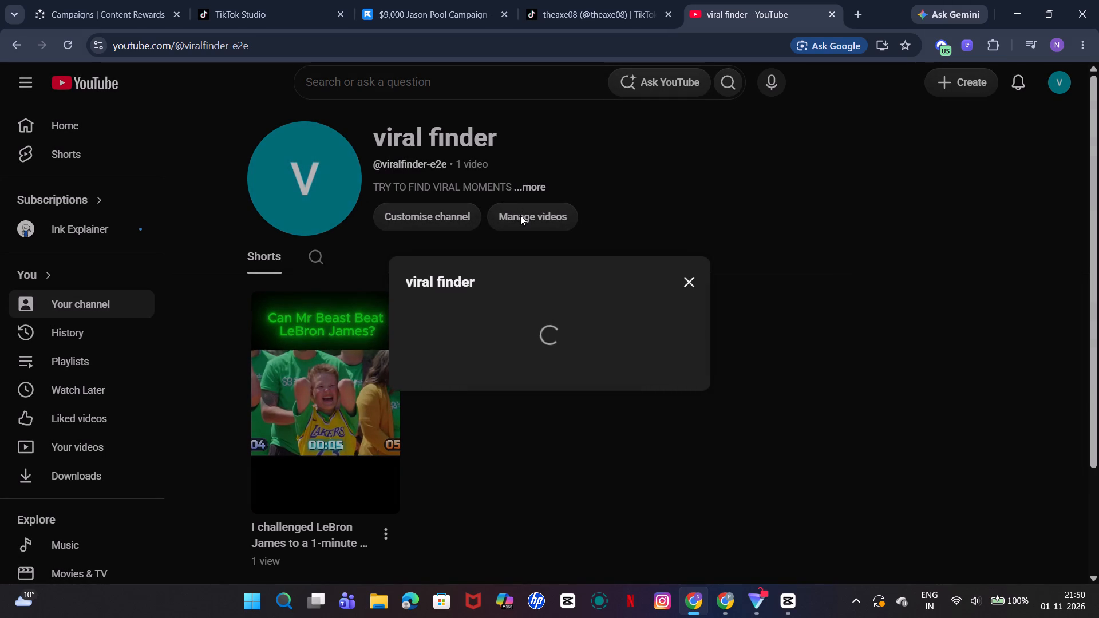
{"action": "scroll", "coordinate": [535, 235], "scroll_direction": "down", "scroll_amount": 6}
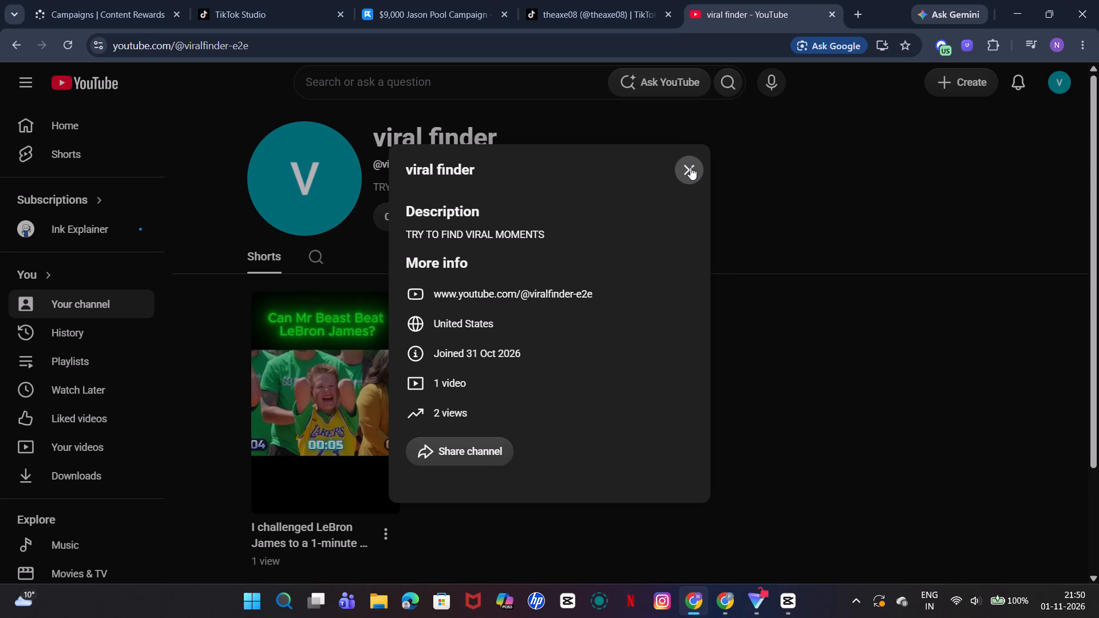
{"action": "left_click", "coordinate": [690, 167]}
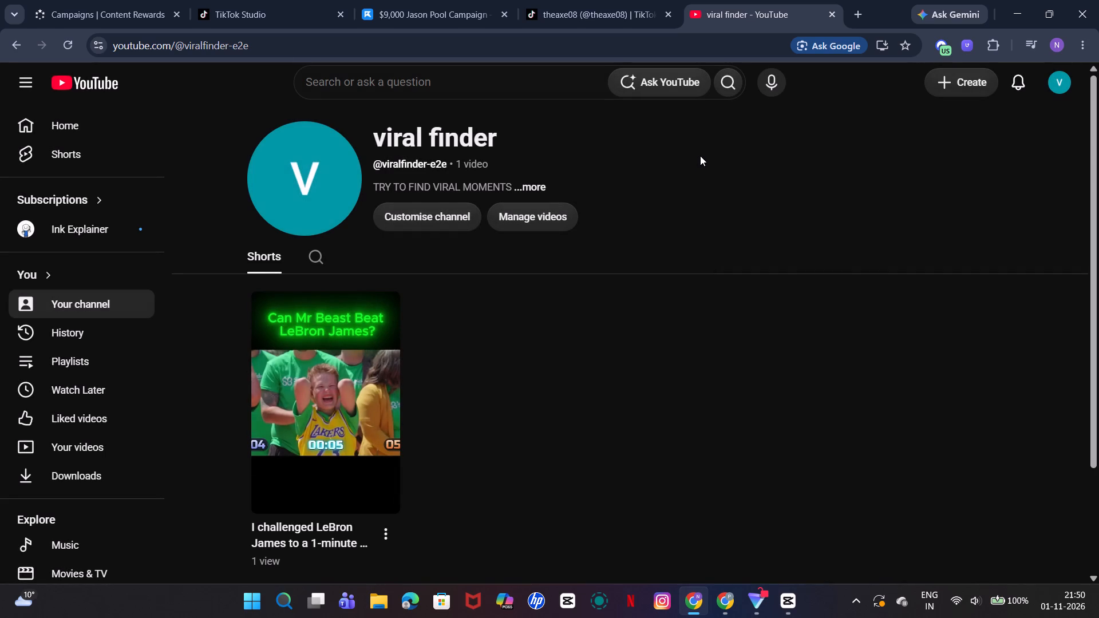
Return to Content Rewards, open the connected accounts in the account settings, and start connecting another account.
{"action": "left_click", "coordinate": [224, 9]}
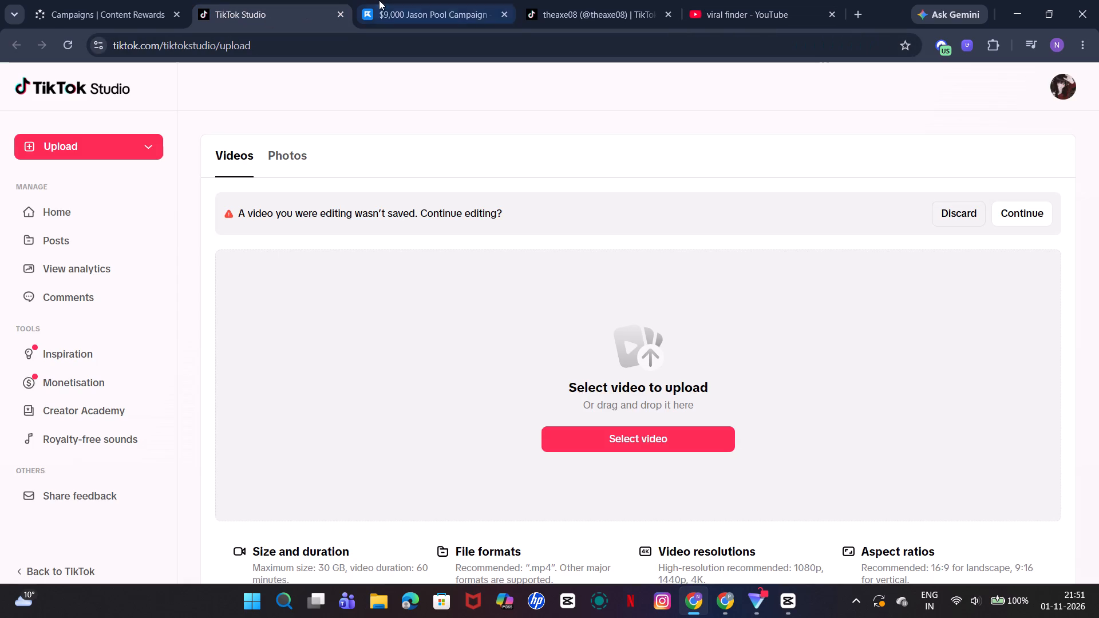
{"action": "left_click", "coordinate": [389, 8]}
{"action": "left_click", "coordinate": [155, 10]}
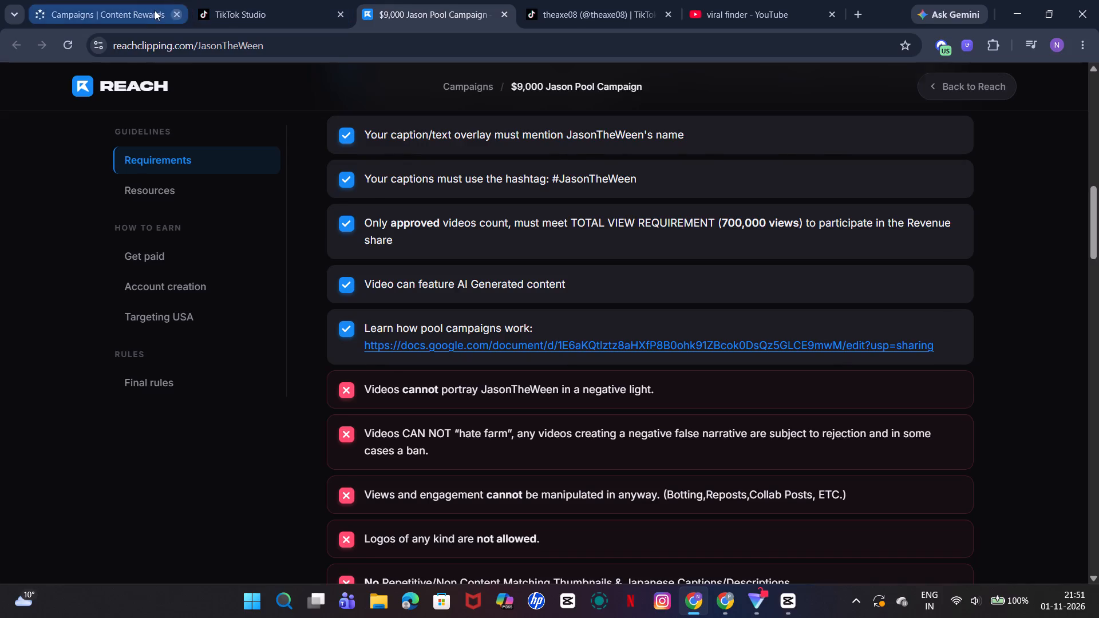
{"action": "left_click", "coordinate": [95, 344]}
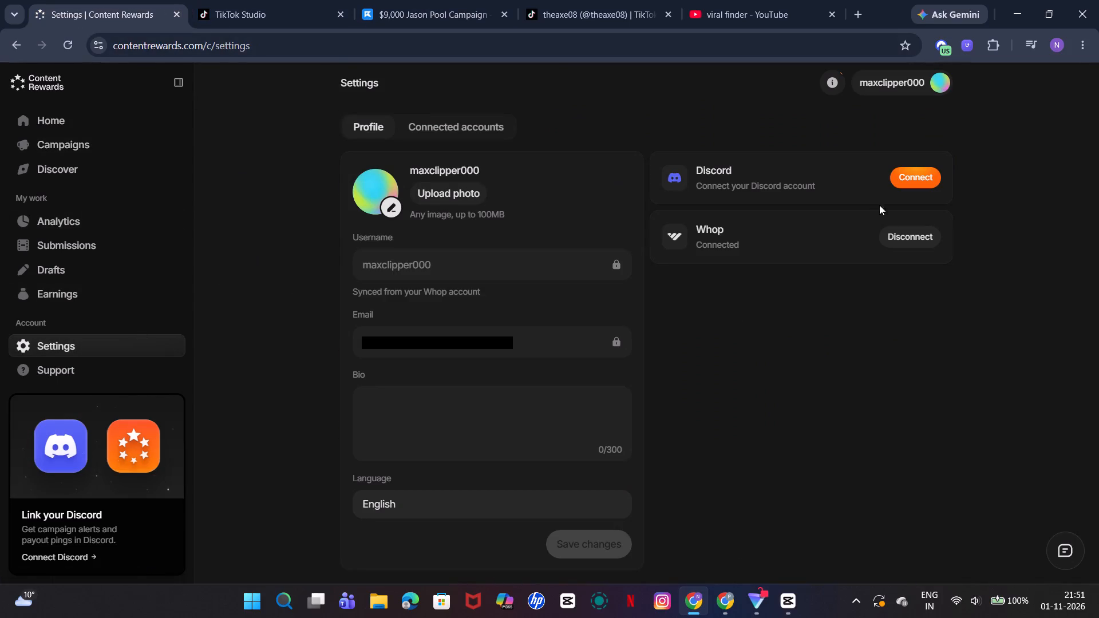
{"action": "left_click", "coordinate": [446, 124]}
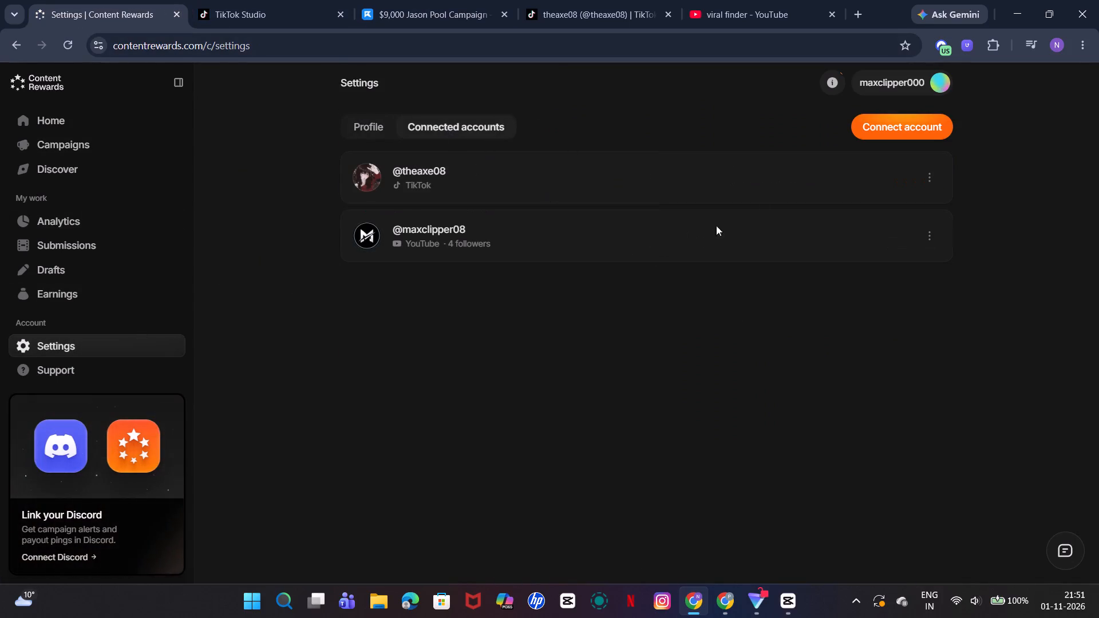
{"action": "left_click", "coordinate": [910, 135]}
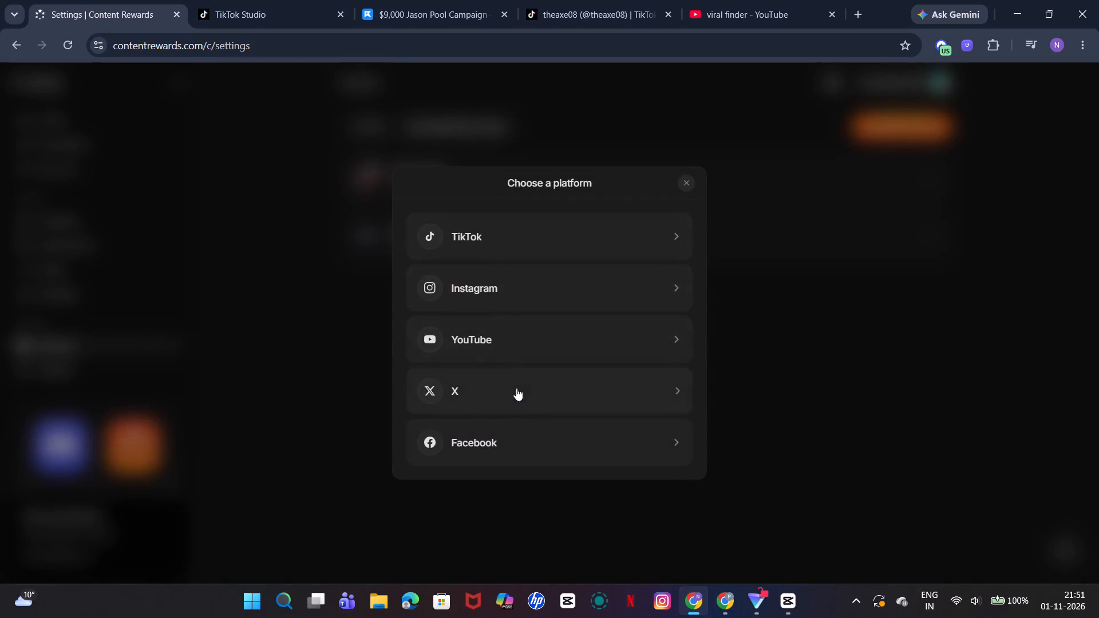
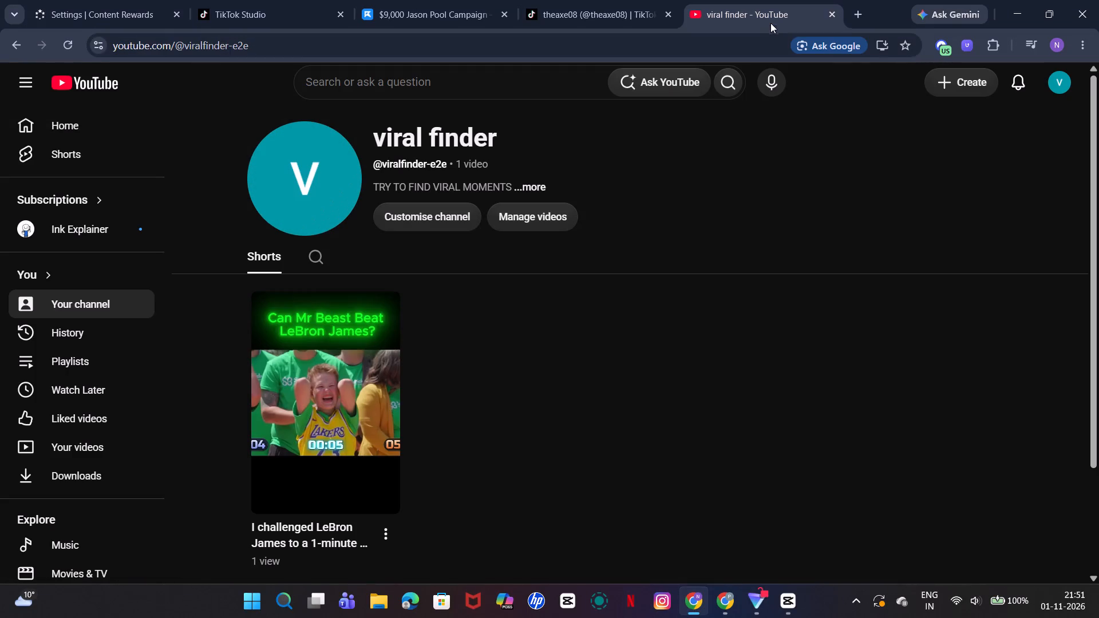
Switch to CapCut and restyle the "Jason's Dad Did More Pull Ups Than Him" title, trying several presets and settling on white text with a black shadow.
{"action": "left_click", "coordinate": [790, 601]}
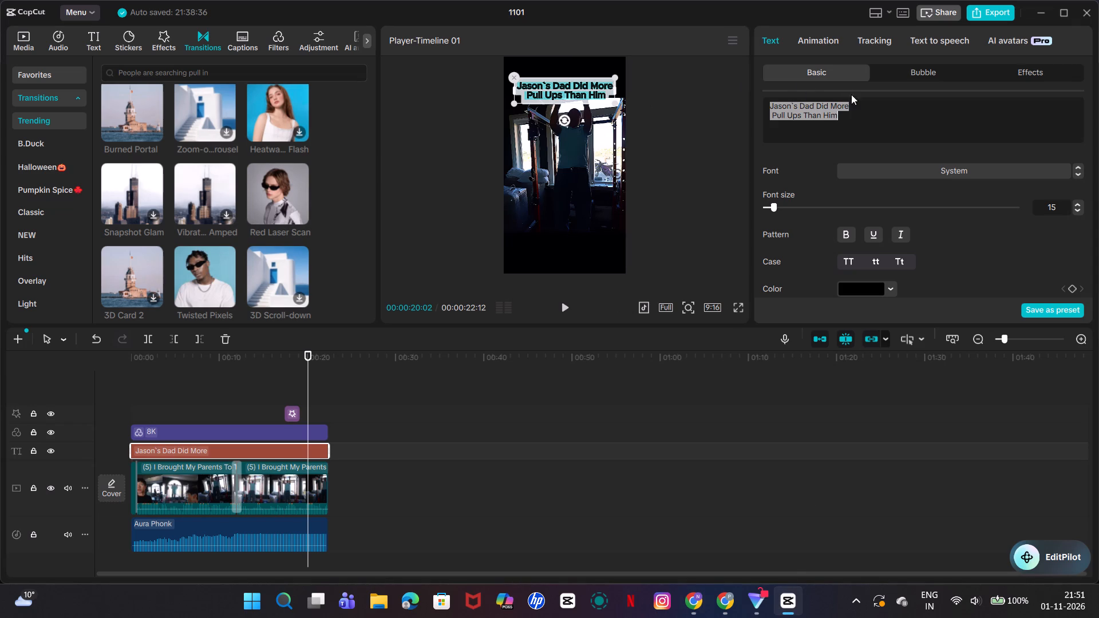
{"action": "scroll", "coordinate": [848, 142], "scroll_direction": "down", "scroll_amount": 4}
{"action": "scroll", "coordinate": [799, 217], "scroll_direction": "down", "scroll_amount": 3}
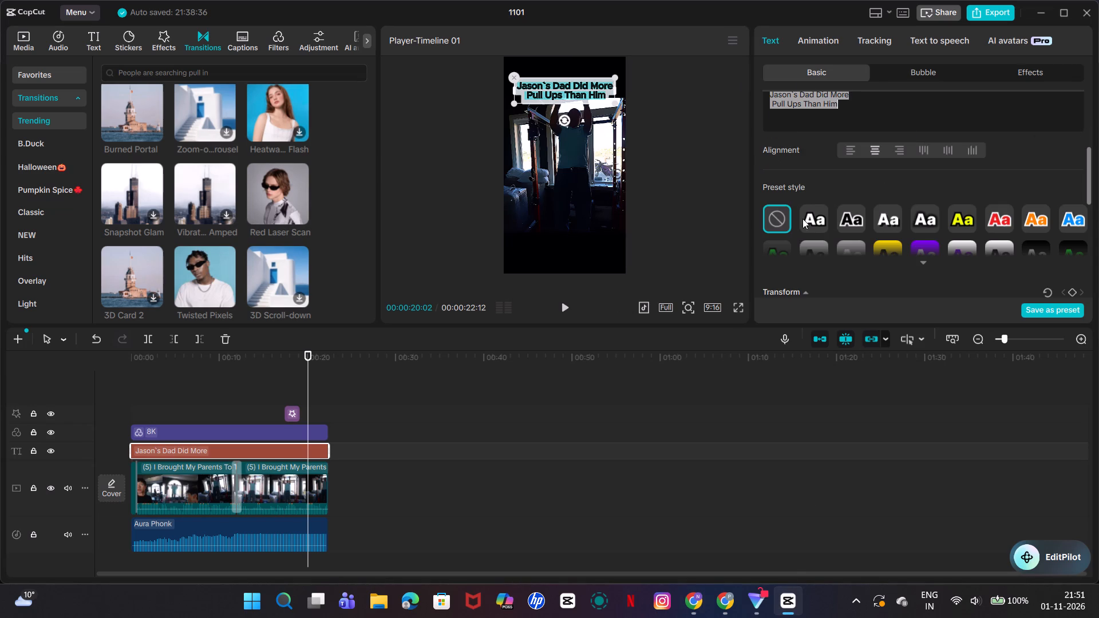
{"action": "left_click", "coordinate": [843, 220]}
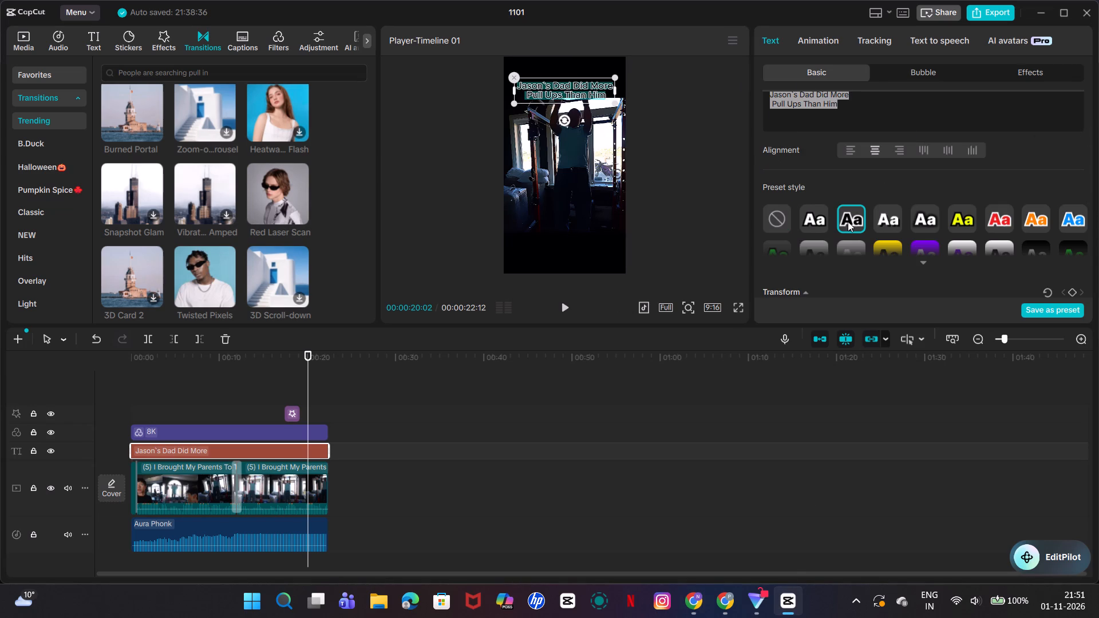
{"action": "left_click", "coordinate": [916, 258]}
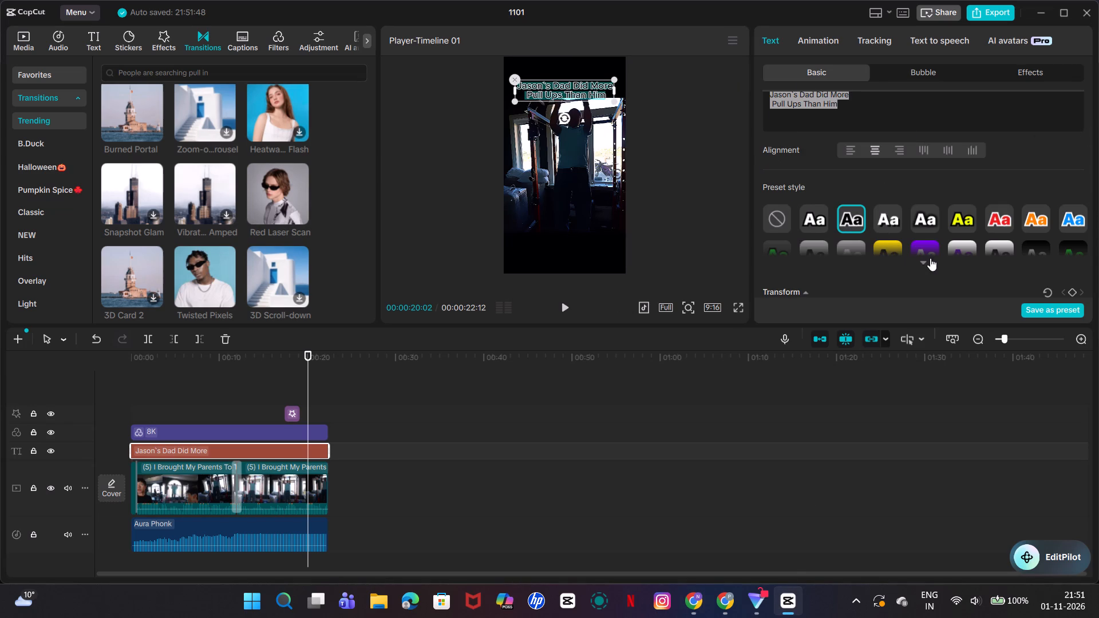
{"action": "left_click", "coordinate": [998, 253]}
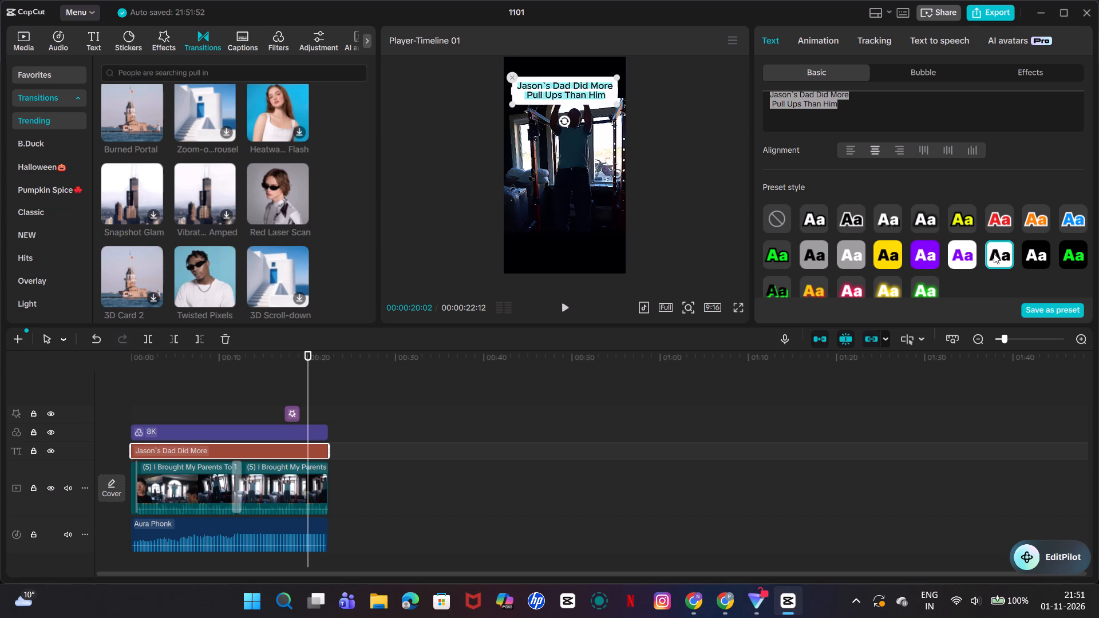
{"action": "left_click", "coordinate": [776, 247]}
{"action": "left_click", "coordinate": [779, 280]}
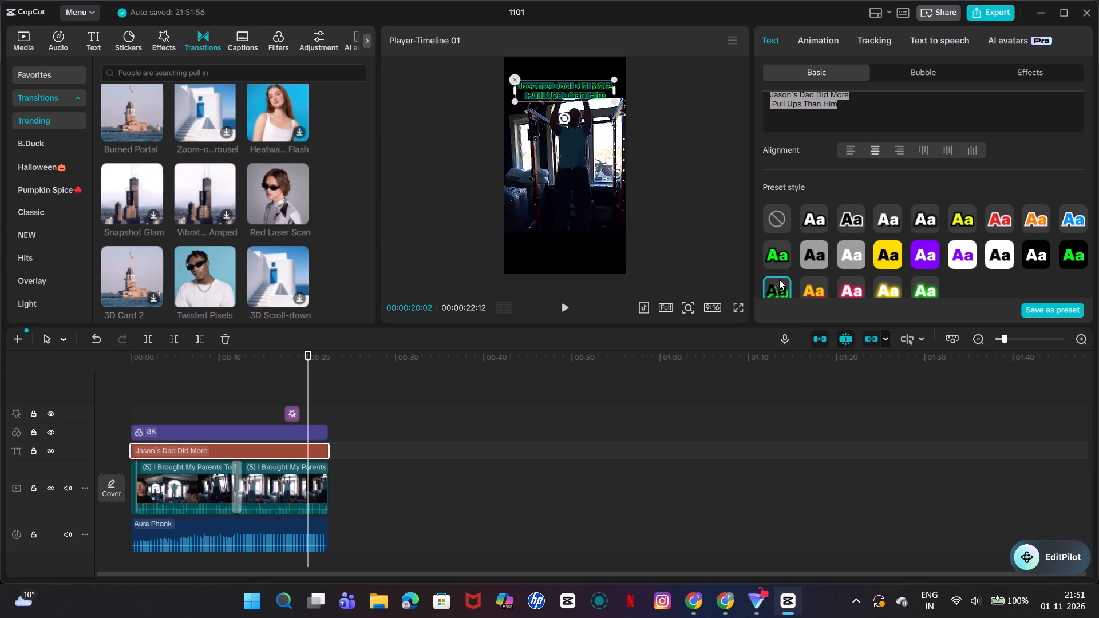
{"action": "scroll", "coordinate": [889, 244], "scroll_direction": "down", "scroll_amount": 1}
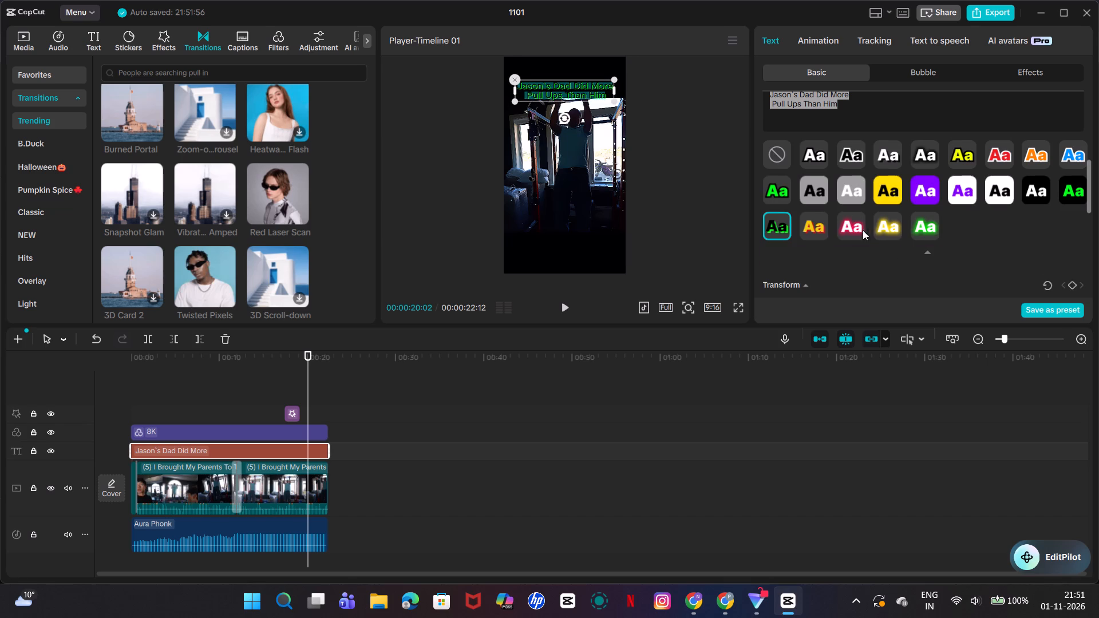
{"action": "left_click", "coordinate": [856, 227]}
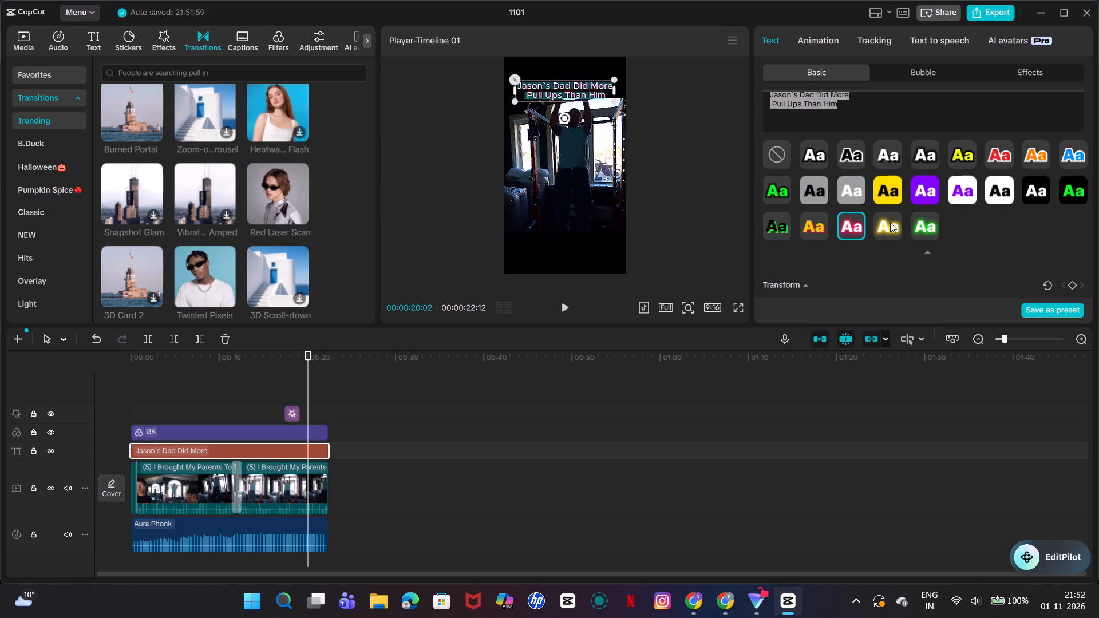
{"action": "left_click", "coordinate": [821, 153]}
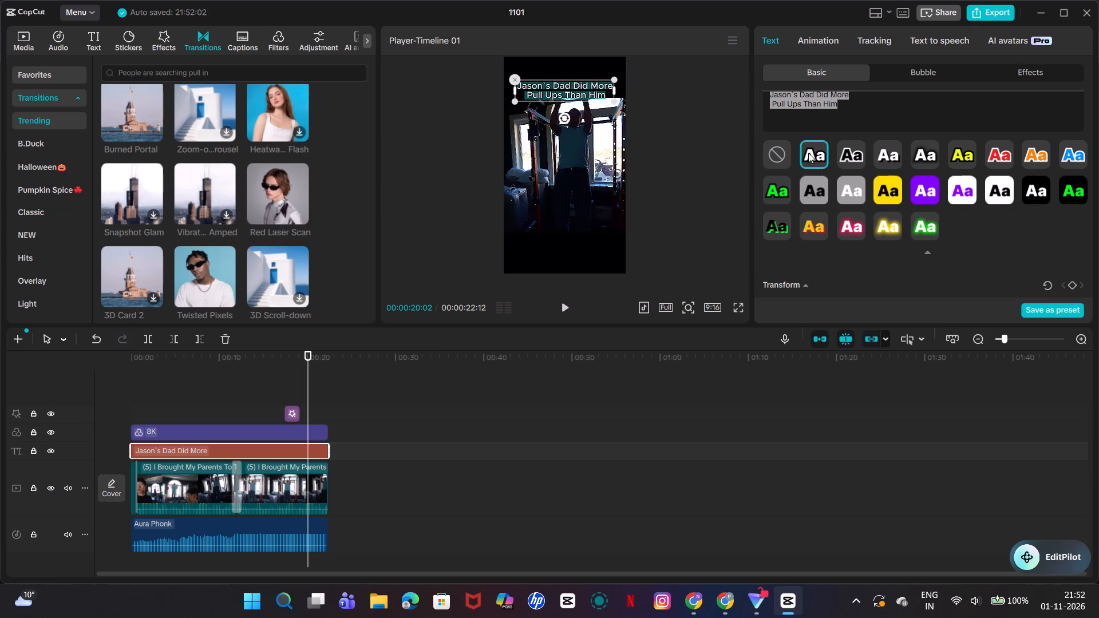
{"action": "left_click", "coordinate": [805, 153]}
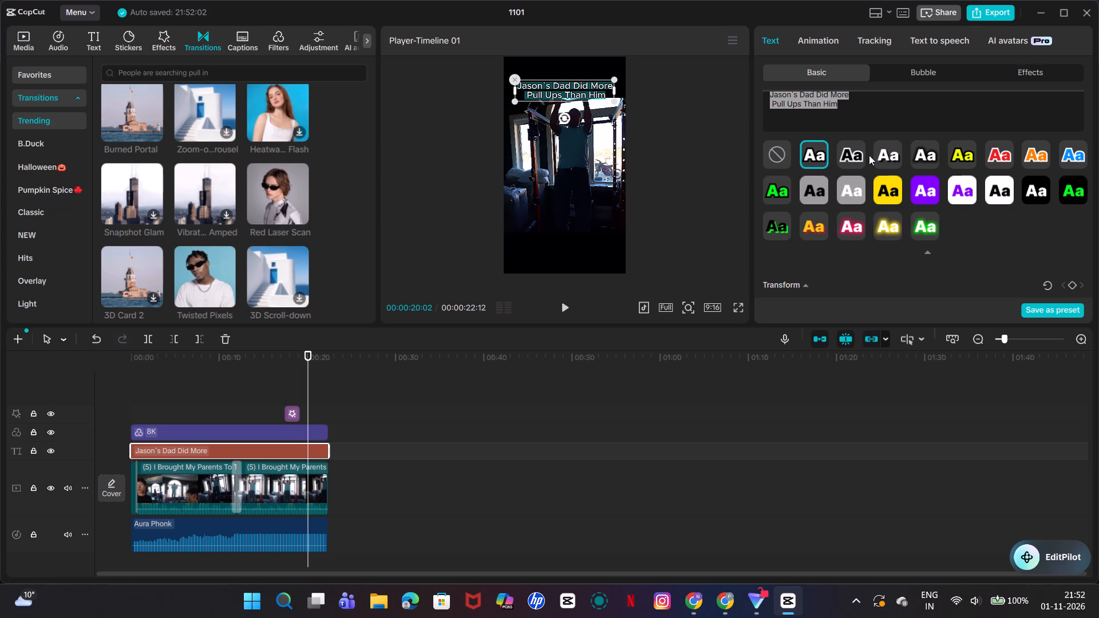
{"action": "left_click", "coordinate": [877, 155]}
Raise the title text's blend opacity to 100%.
{"action": "scroll", "coordinate": [825, 189], "scroll_direction": "down", "scroll_amount": 2}
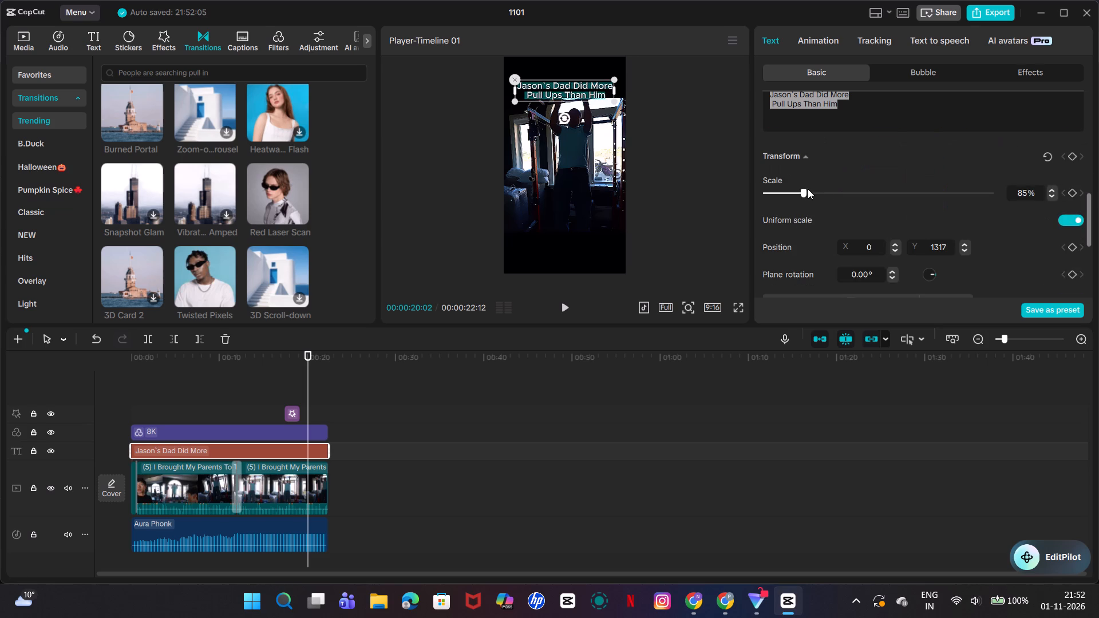
{"action": "scroll", "coordinate": [804, 191], "scroll_direction": "down", "scroll_amount": 3}
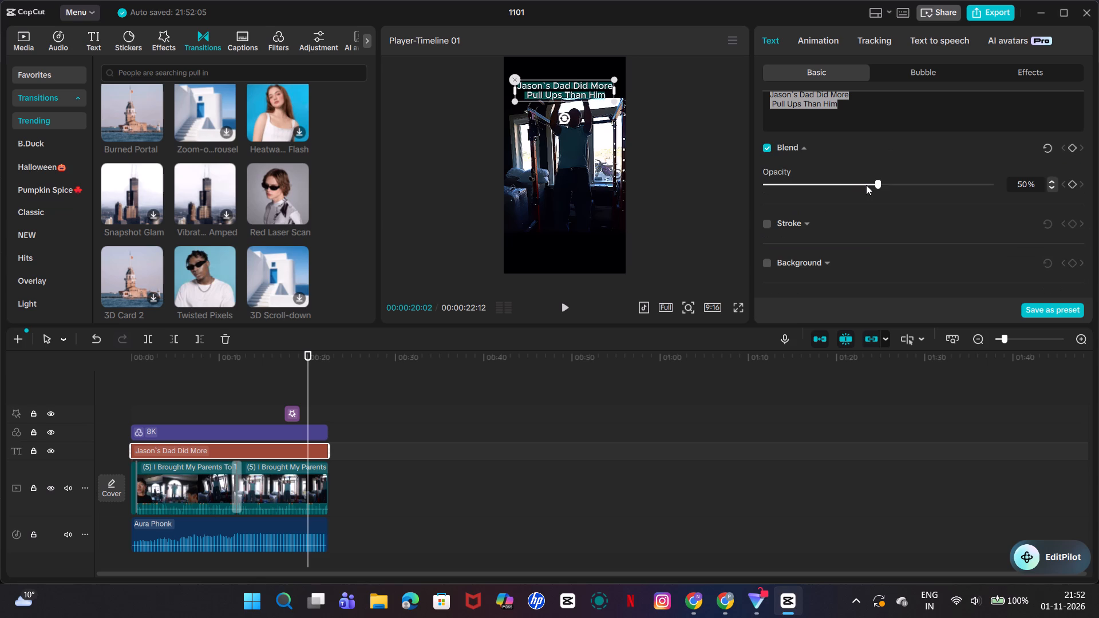
{"action": "left_click_drag", "start_coordinate": [877, 184], "coordinate": [937, 181]}
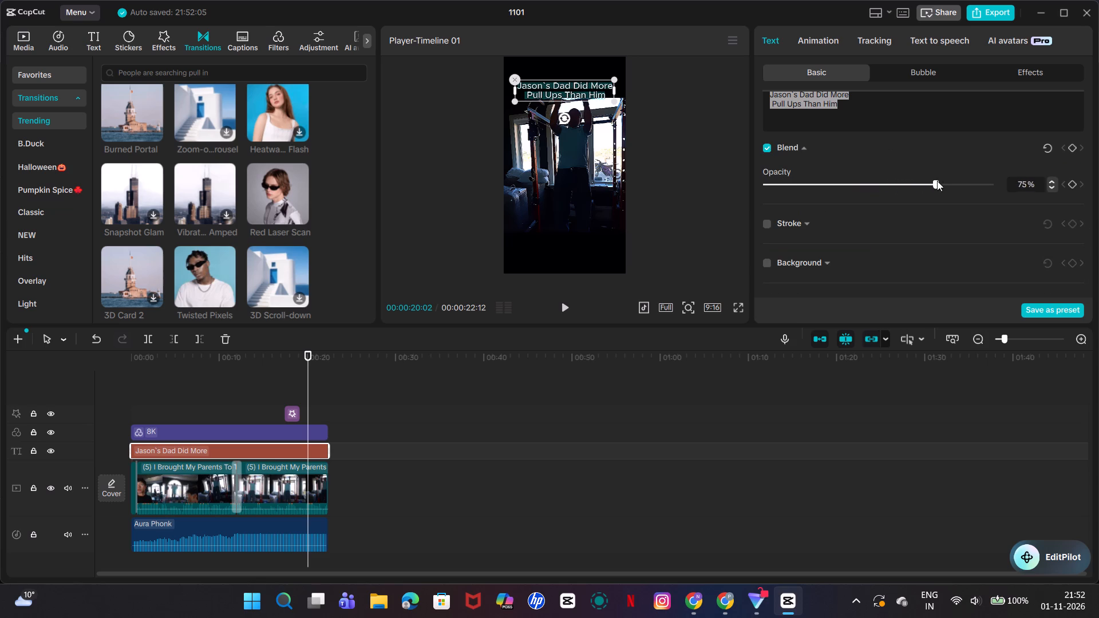
{"action": "left_click_drag", "start_coordinate": [937, 181], "coordinate": [996, 181]}
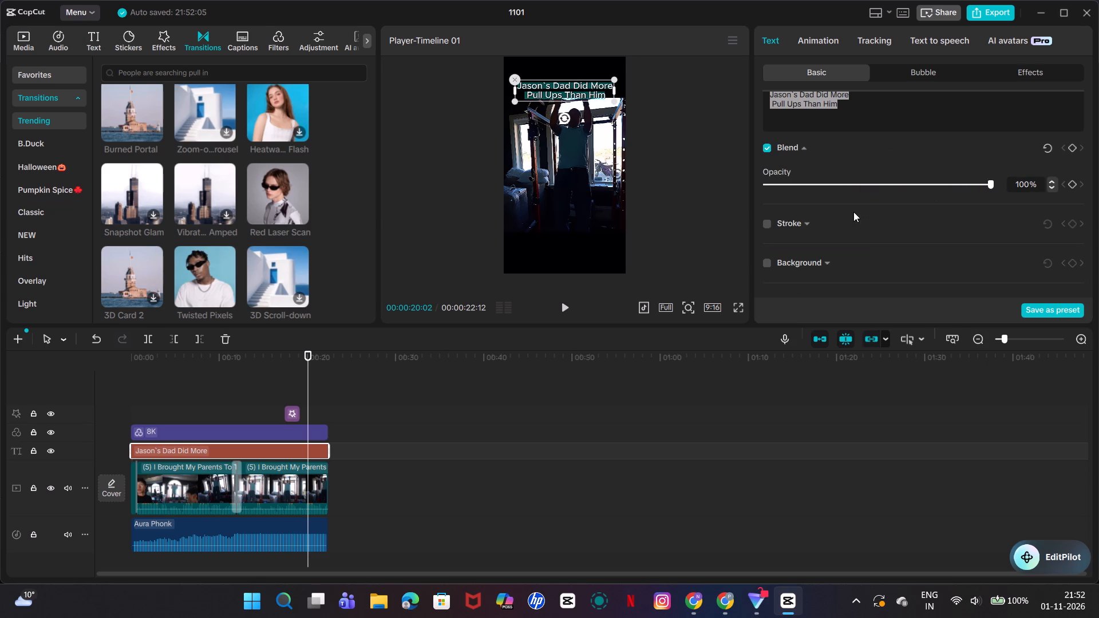
Set the title's shadow opacity to 100% and its blurriness to 45%.
{"action": "scroll", "coordinate": [849, 212], "scroll_direction": "down", "scroll_amount": 2}
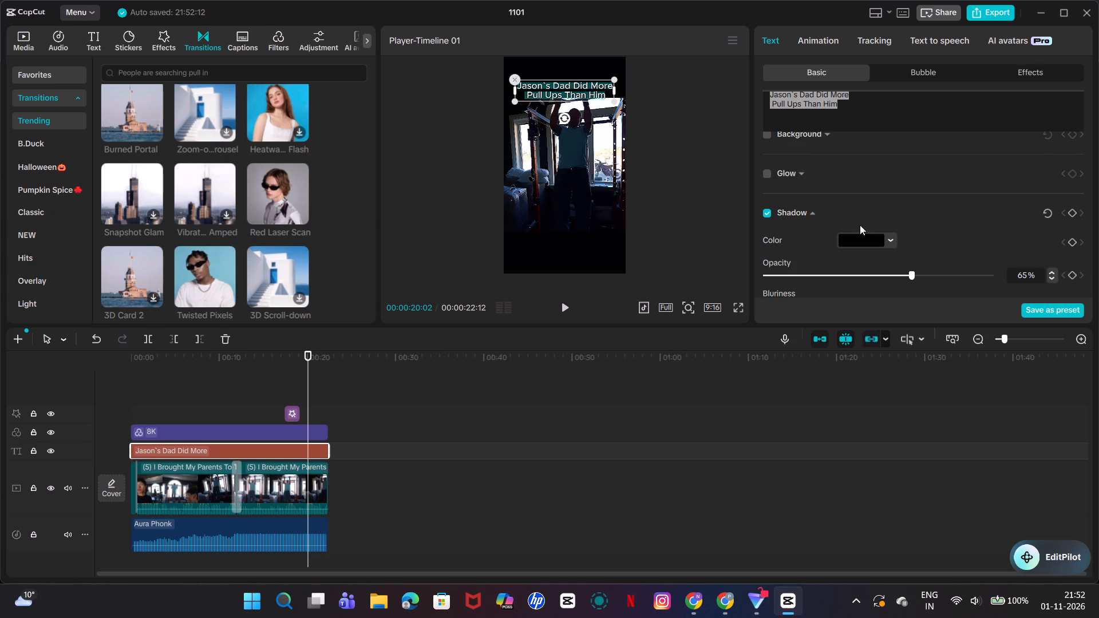
{"action": "left_click_drag", "start_coordinate": [910, 270], "coordinate": [971, 267]}
{"action": "left_click_drag", "start_coordinate": [971, 267], "coordinate": [993, 267]}
{"action": "scroll", "coordinate": [865, 236], "scroll_direction": "down", "scroll_amount": 2}
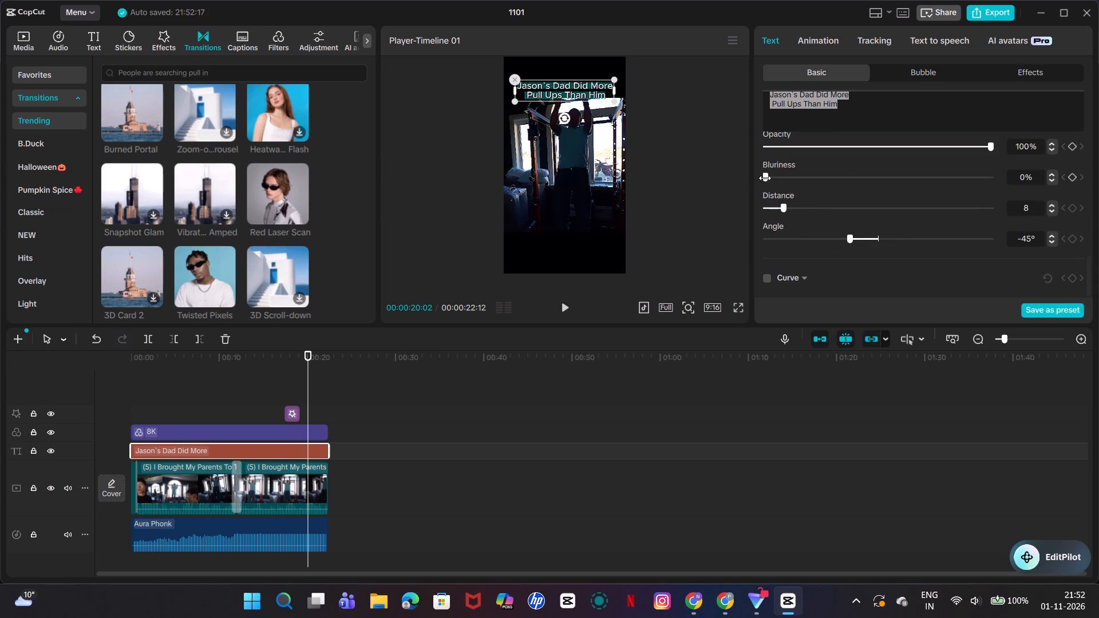
{"action": "left_click_drag", "start_coordinate": [768, 178], "coordinate": [868, 179]}
{"action": "scroll", "coordinate": [867, 231], "scroll_direction": "down", "scroll_amount": 4}
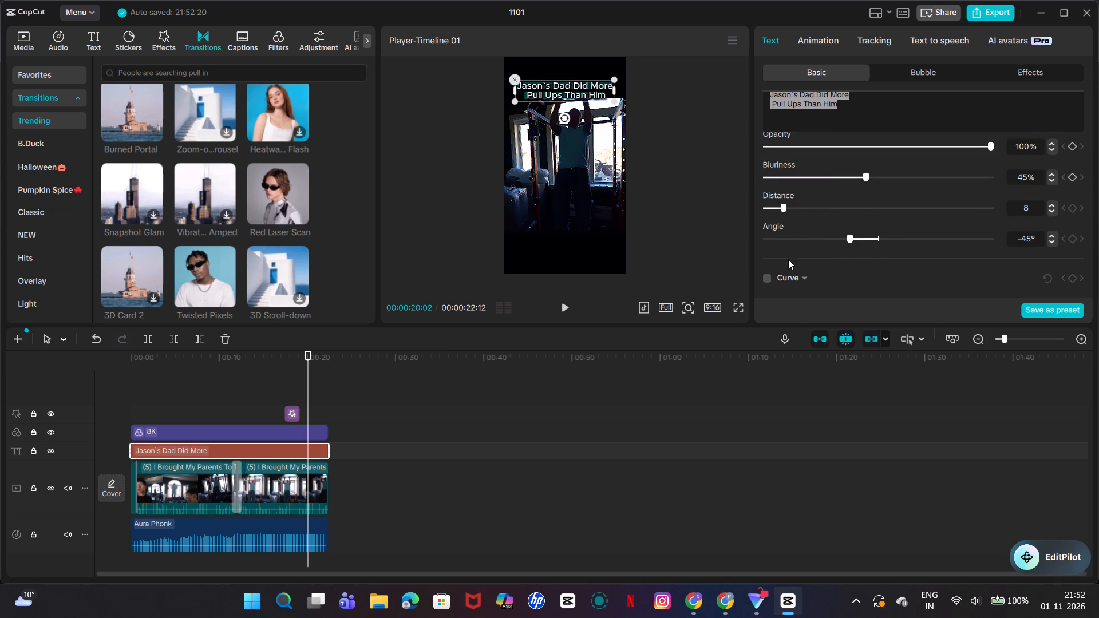
{"action": "scroll", "coordinate": [788, 259], "scroll_direction": "down", "scroll_amount": 2}
{"action": "scroll", "coordinate": [859, 257], "scroll_direction": "down", "scroll_amount": 4}
Export the restyled clip as 1101(1), an mp4 video at 2K and 30fps with the H.264 codec.
{"action": "left_click", "coordinate": [990, 11]}
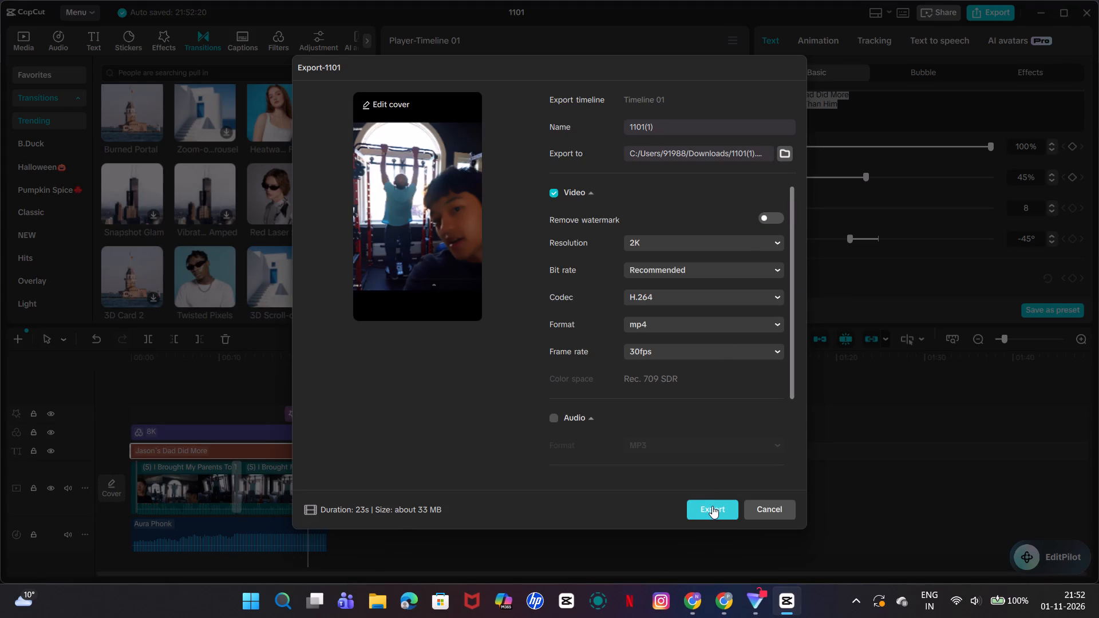
{"action": "left_click", "coordinate": [712, 506]}
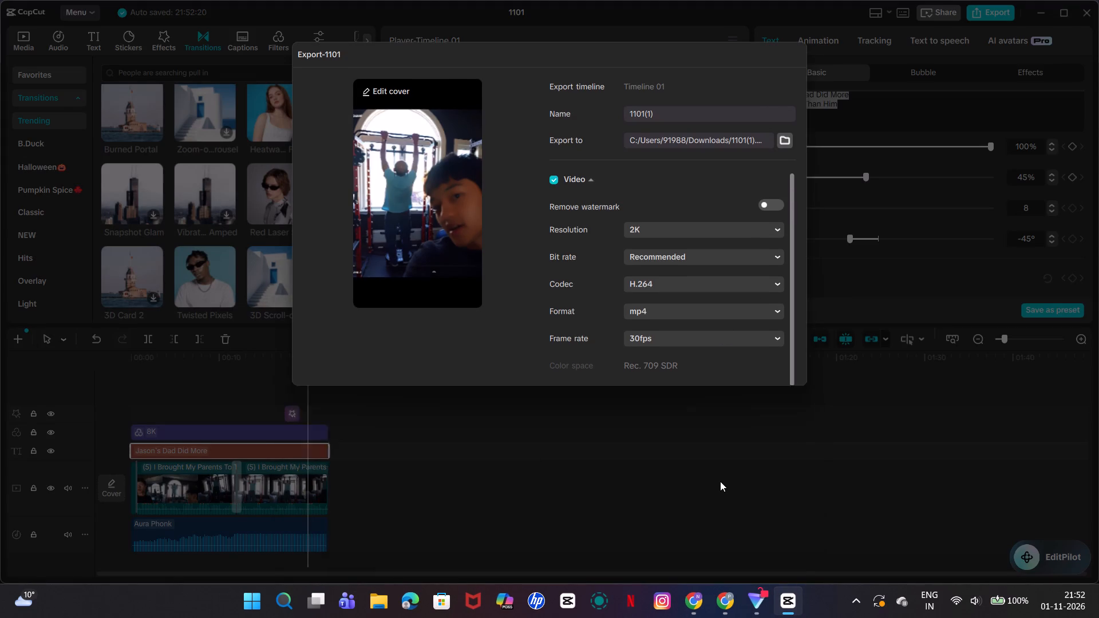
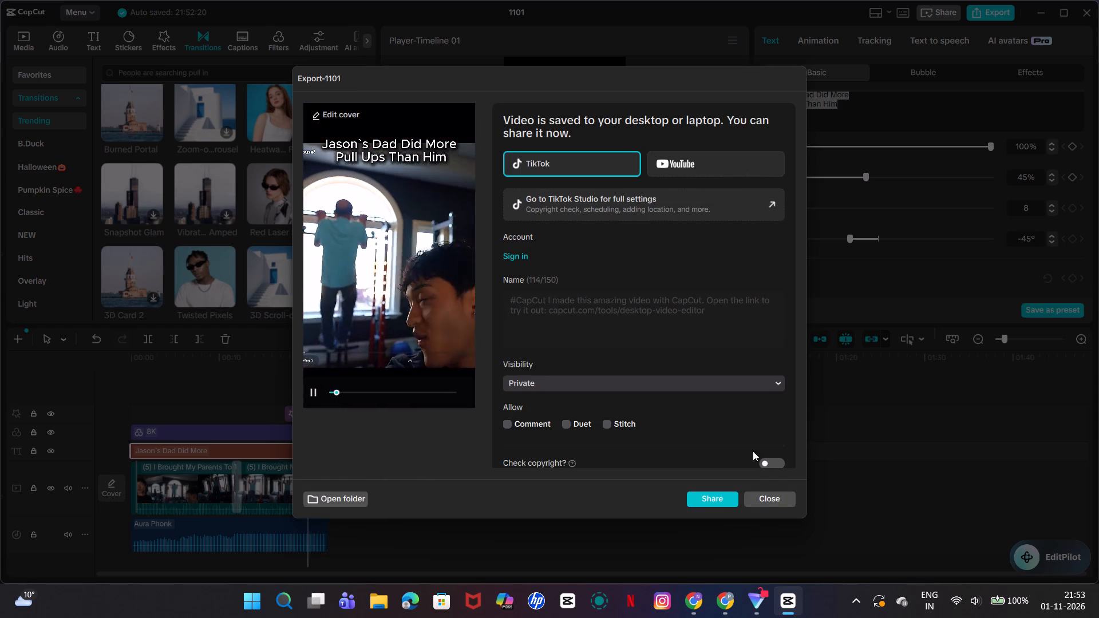
Close the finished export in CapCut, switch to the browser and open a new video upload for the viral finder YouTube channel.
{"action": "left_click", "coordinate": [762, 497]}
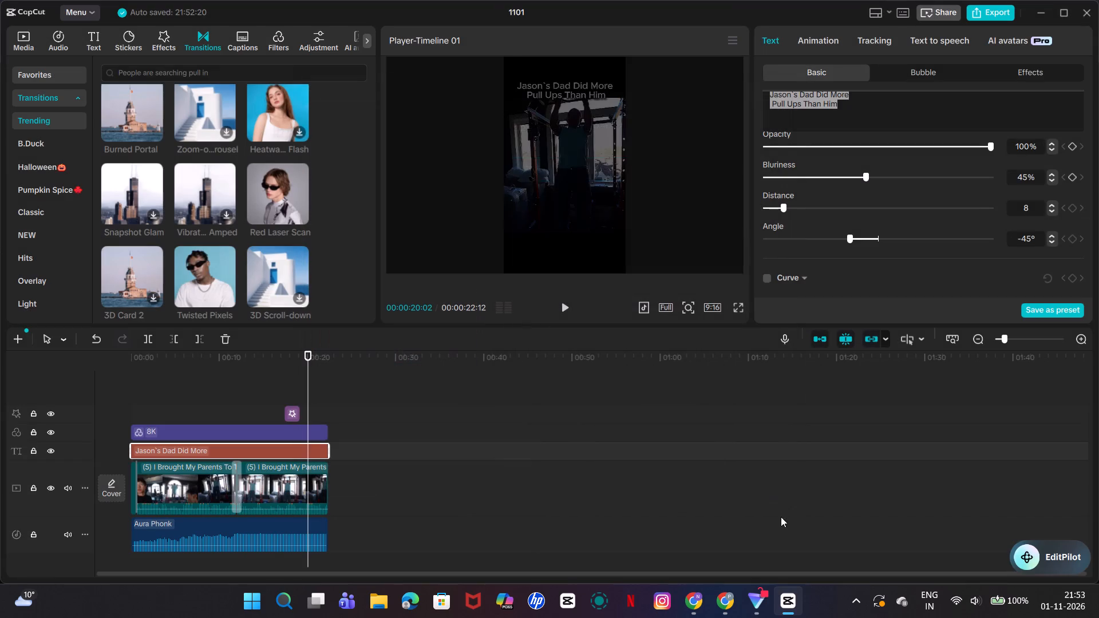
{"action": "left_click", "coordinate": [675, 600]}
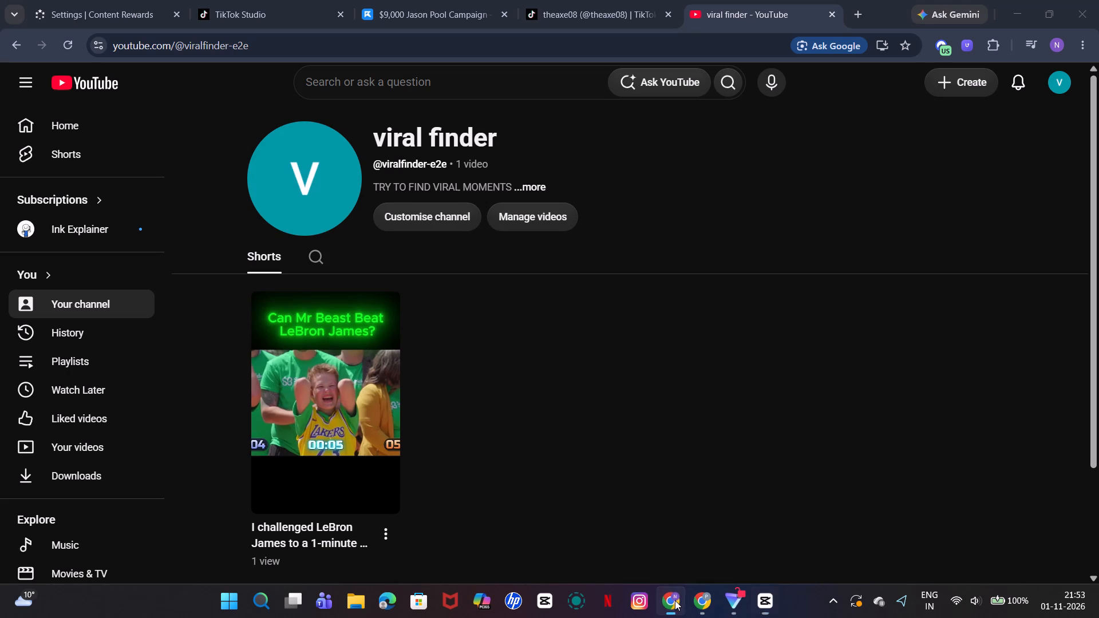
{"action": "left_click", "coordinate": [964, 89]}
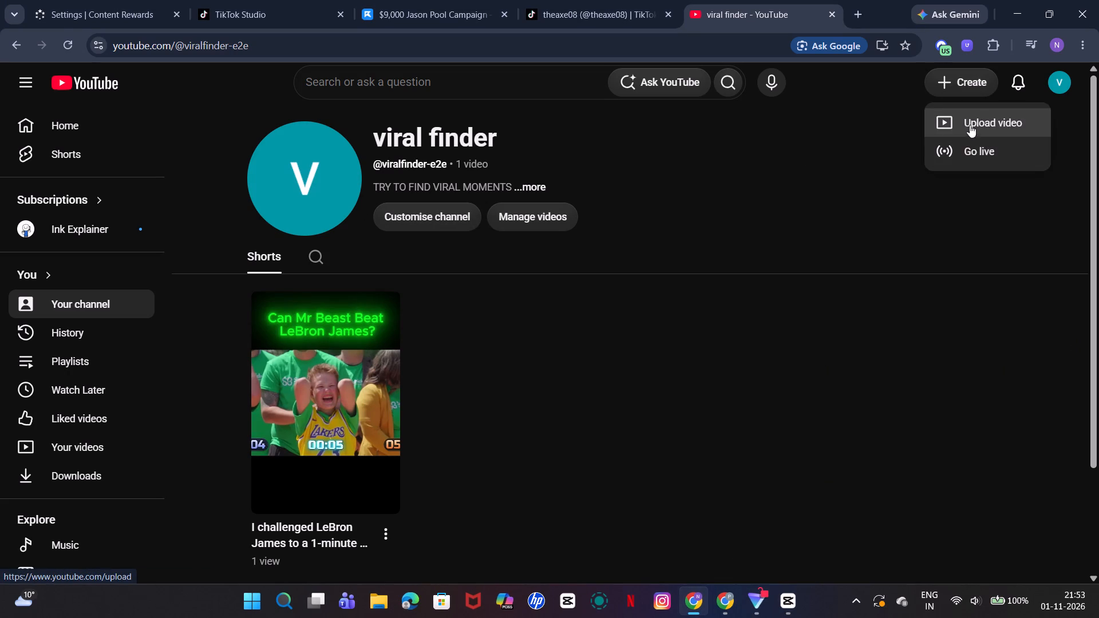
{"action": "left_click", "coordinate": [970, 119]}
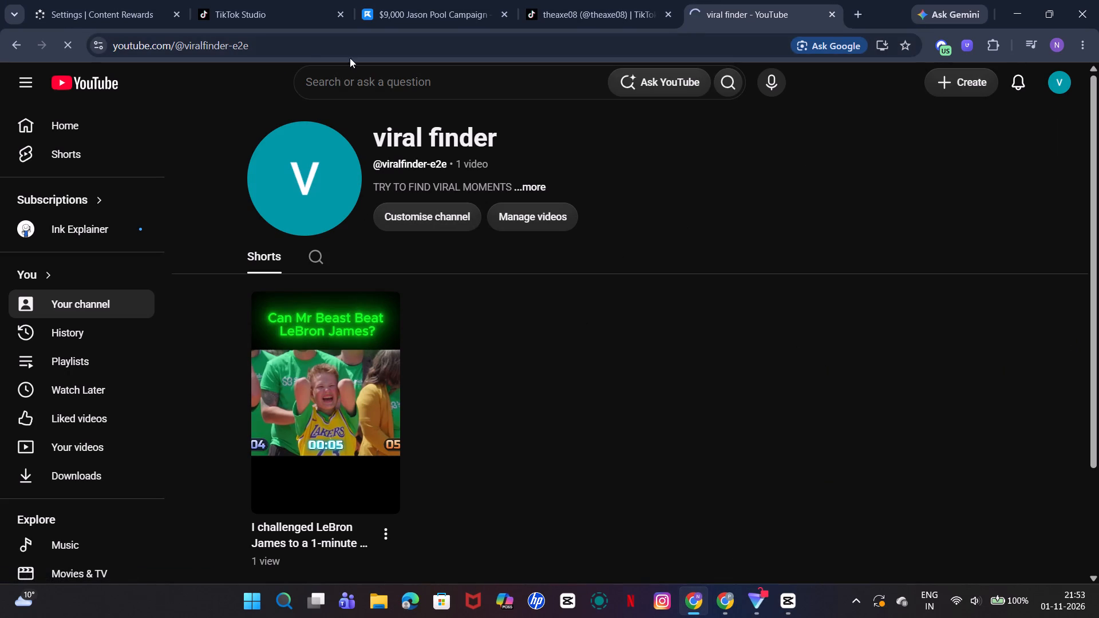
Check the posted TikTok clip and its caption against the $9,000 Jason Pool Campaign requirements.
{"action": "left_click", "coordinate": [565, 7]}
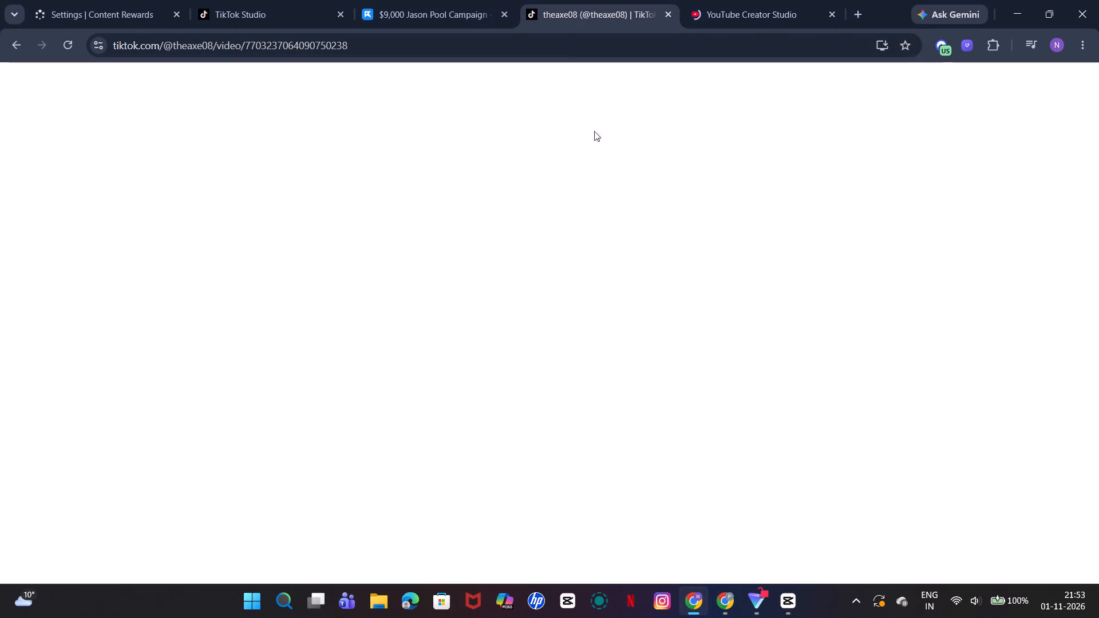
{"action": "left_click", "coordinate": [364, 274]}
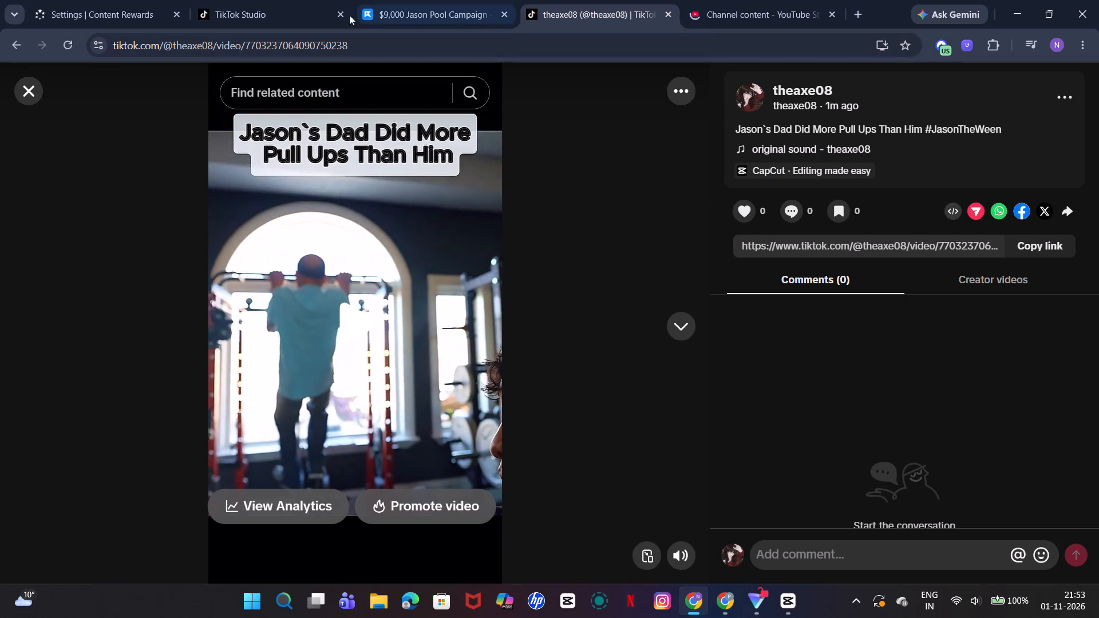
{"action": "left_click", "coordinate": [422, 0]}
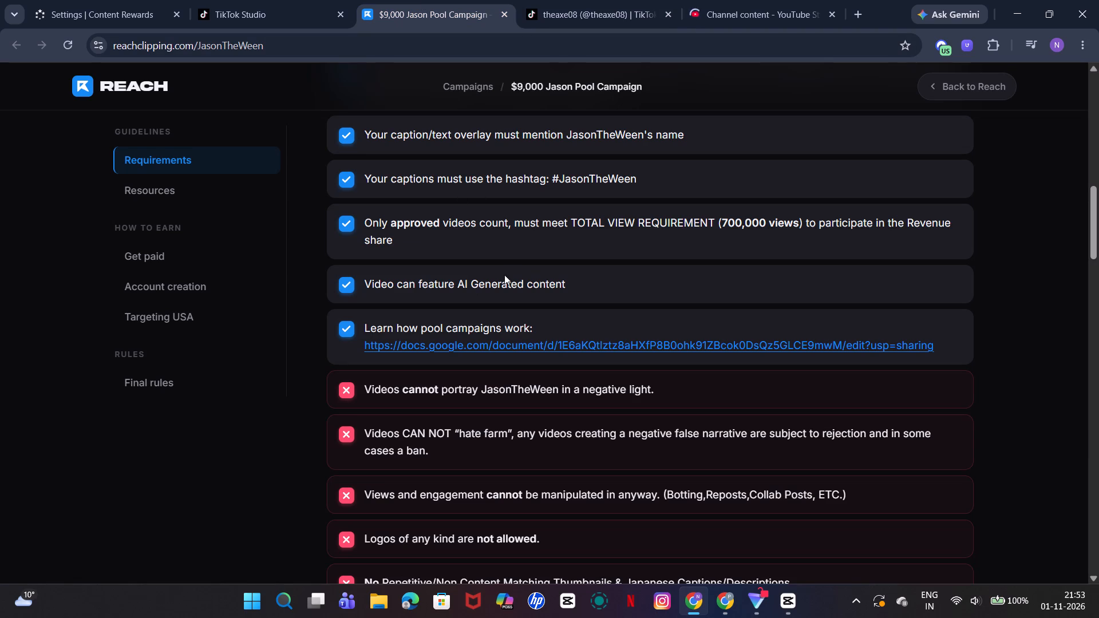
{"action": "left_click", "coordinate": [581, 21]}
{"action": "left_click", "coordinate": [444, 9]}
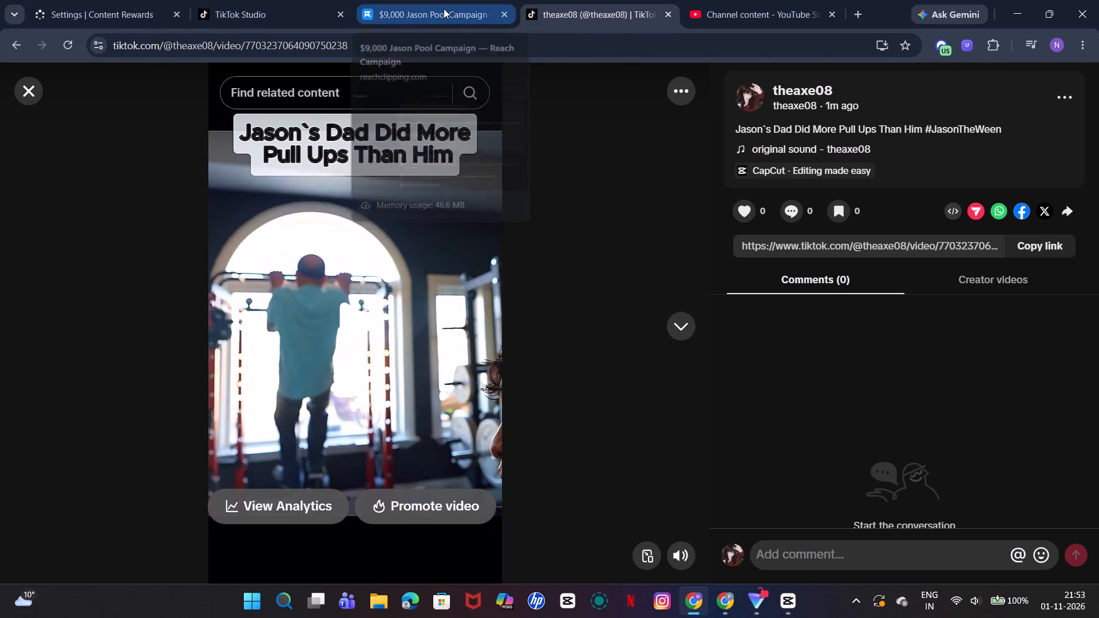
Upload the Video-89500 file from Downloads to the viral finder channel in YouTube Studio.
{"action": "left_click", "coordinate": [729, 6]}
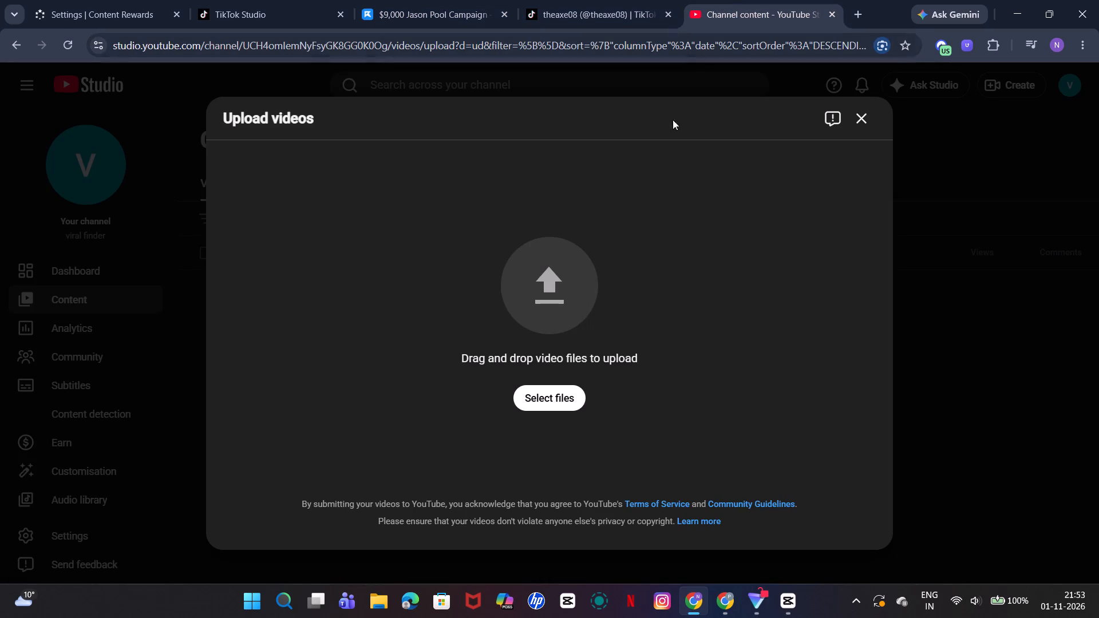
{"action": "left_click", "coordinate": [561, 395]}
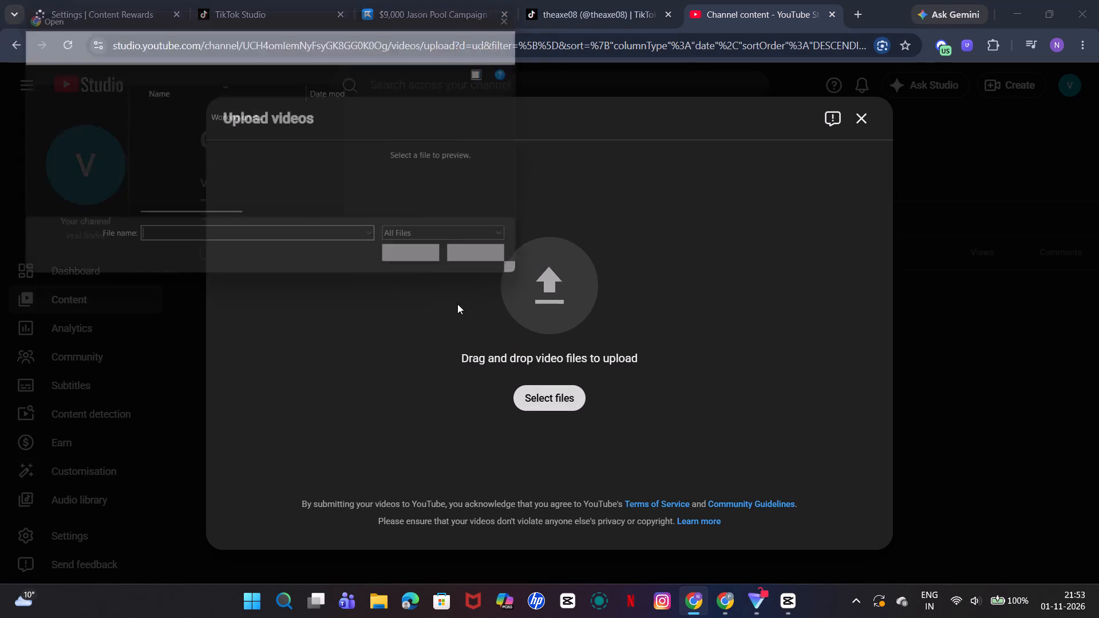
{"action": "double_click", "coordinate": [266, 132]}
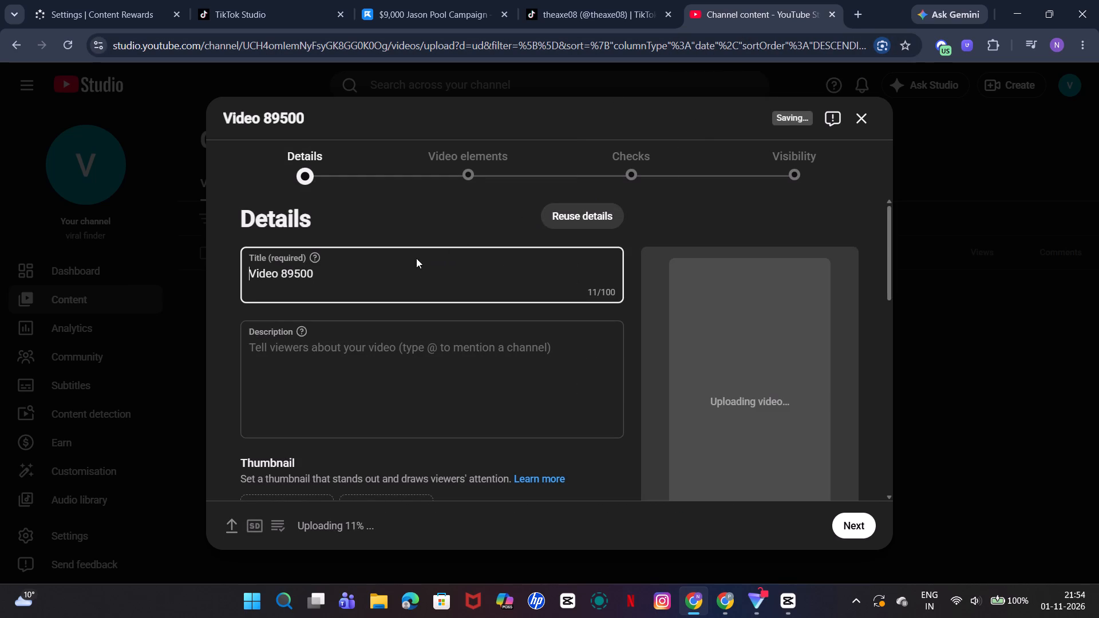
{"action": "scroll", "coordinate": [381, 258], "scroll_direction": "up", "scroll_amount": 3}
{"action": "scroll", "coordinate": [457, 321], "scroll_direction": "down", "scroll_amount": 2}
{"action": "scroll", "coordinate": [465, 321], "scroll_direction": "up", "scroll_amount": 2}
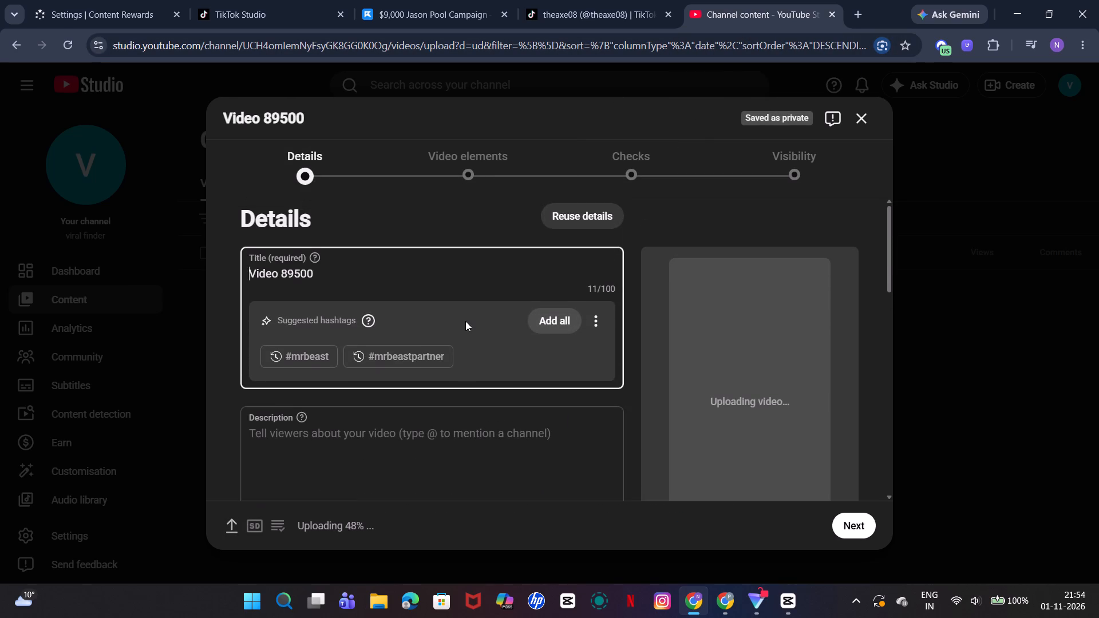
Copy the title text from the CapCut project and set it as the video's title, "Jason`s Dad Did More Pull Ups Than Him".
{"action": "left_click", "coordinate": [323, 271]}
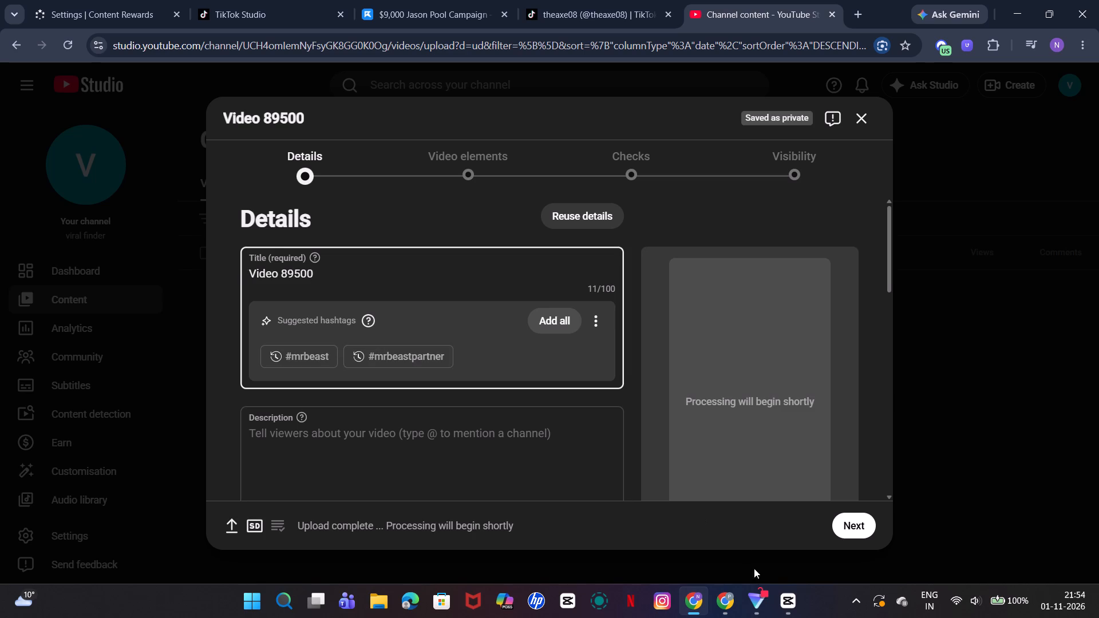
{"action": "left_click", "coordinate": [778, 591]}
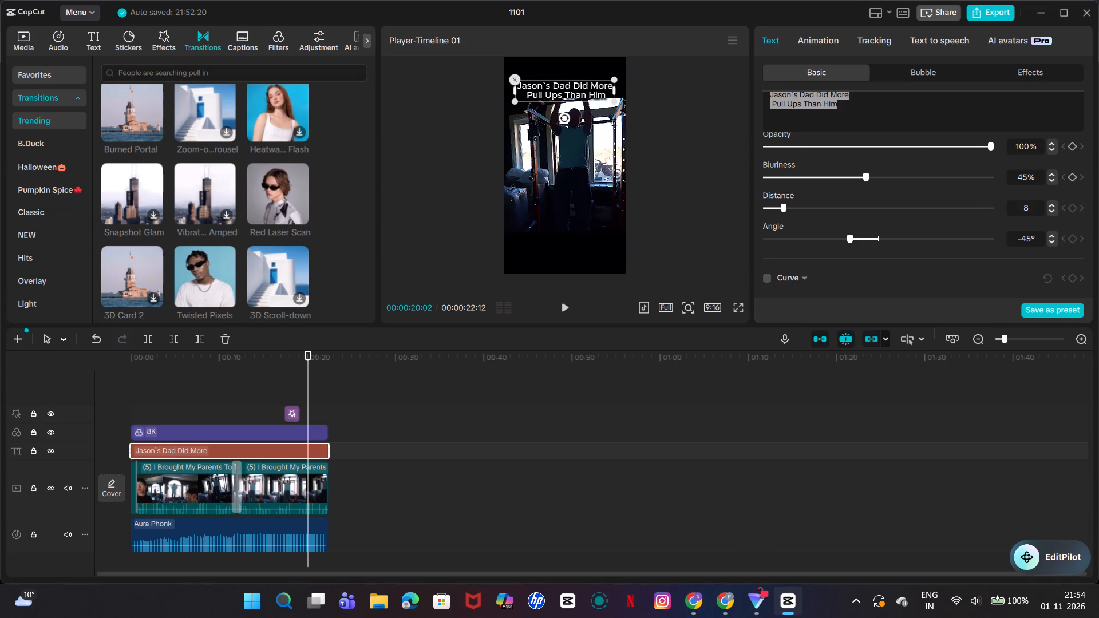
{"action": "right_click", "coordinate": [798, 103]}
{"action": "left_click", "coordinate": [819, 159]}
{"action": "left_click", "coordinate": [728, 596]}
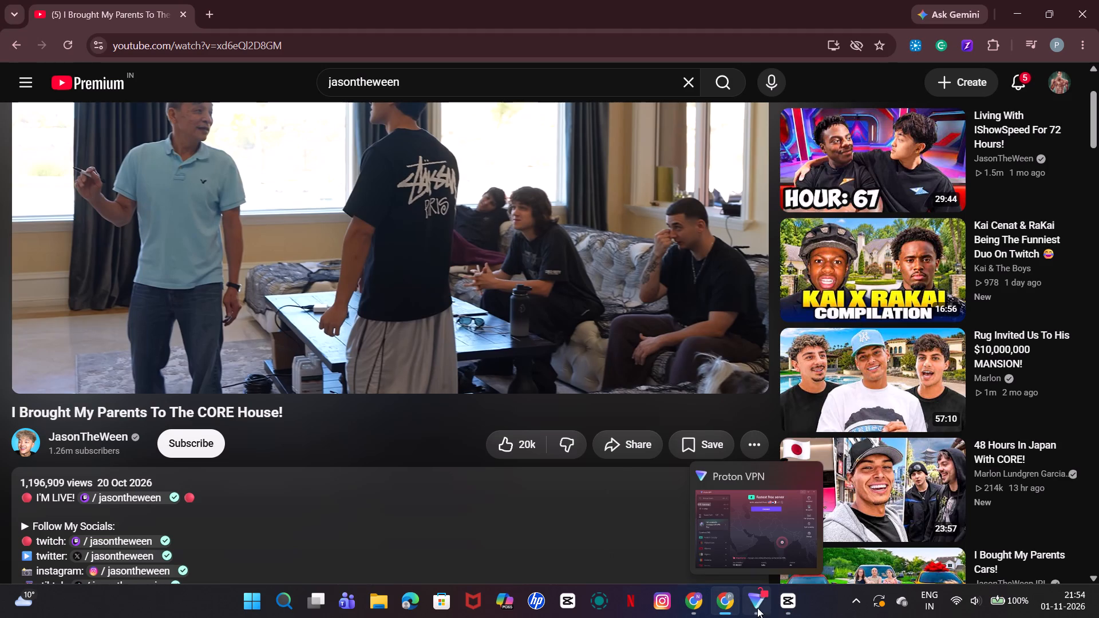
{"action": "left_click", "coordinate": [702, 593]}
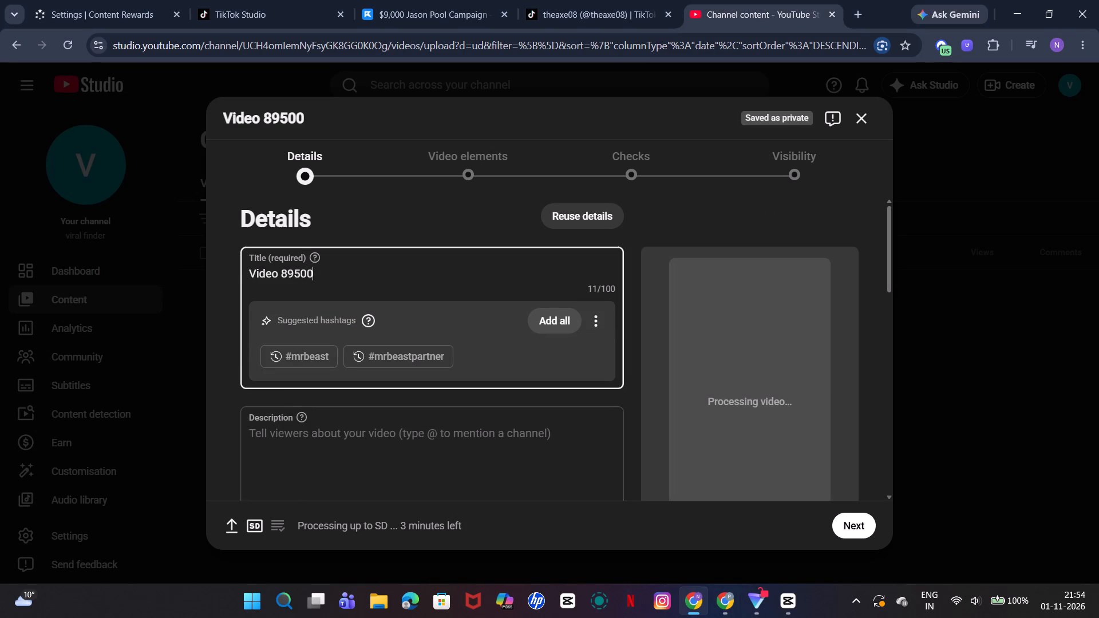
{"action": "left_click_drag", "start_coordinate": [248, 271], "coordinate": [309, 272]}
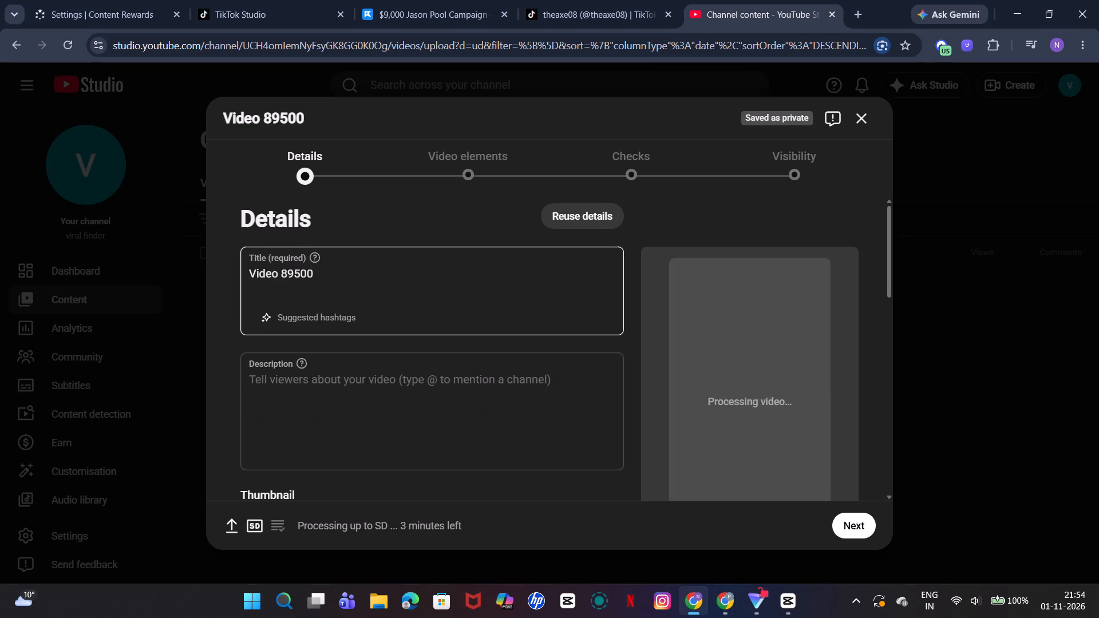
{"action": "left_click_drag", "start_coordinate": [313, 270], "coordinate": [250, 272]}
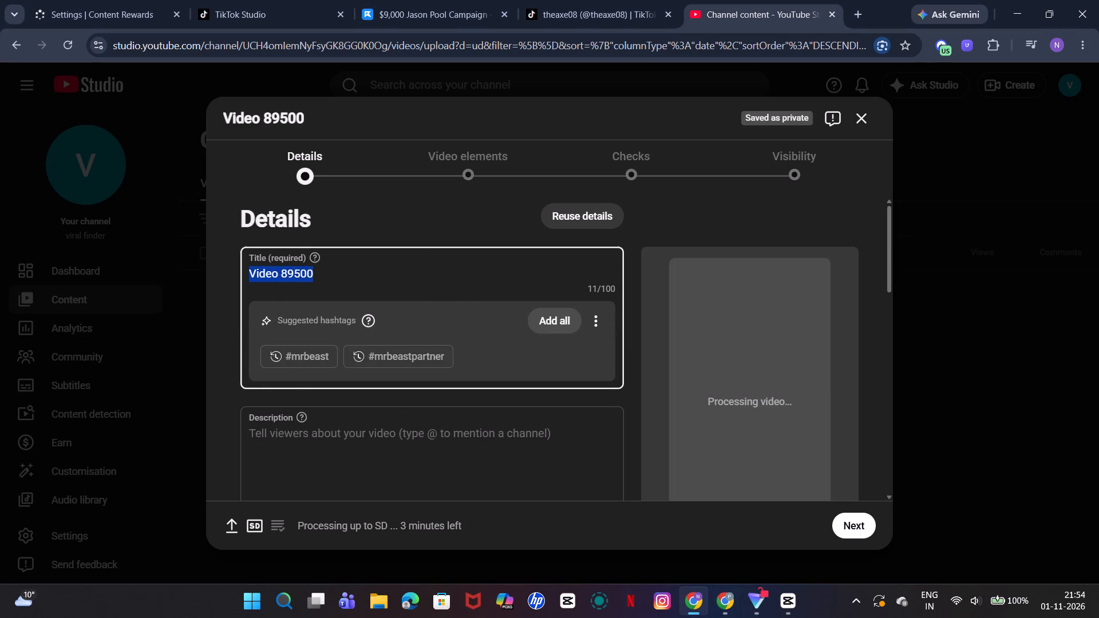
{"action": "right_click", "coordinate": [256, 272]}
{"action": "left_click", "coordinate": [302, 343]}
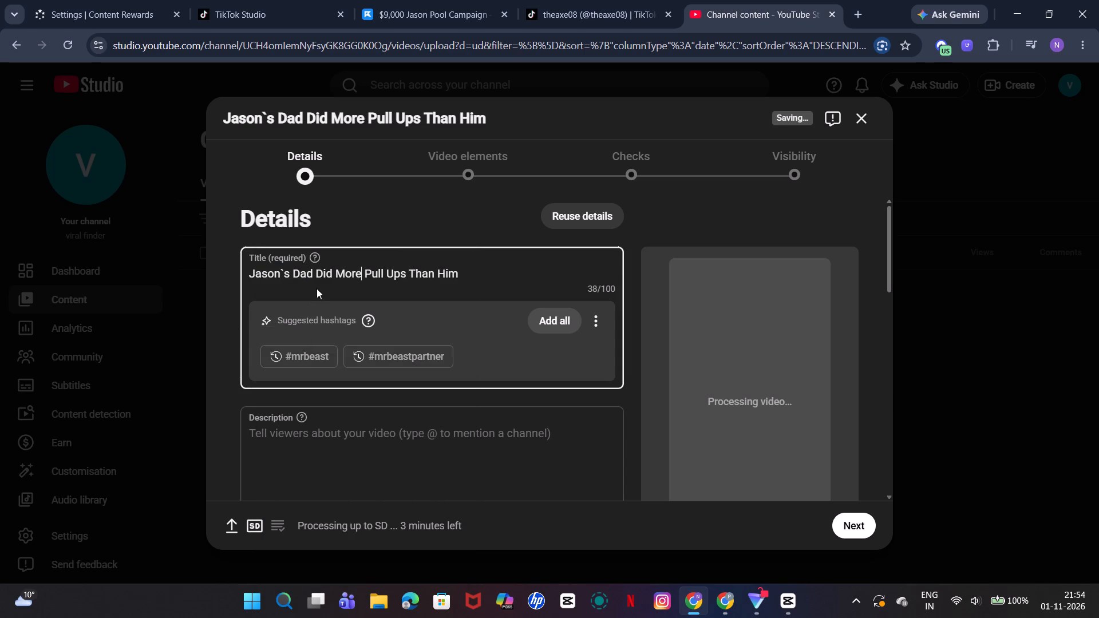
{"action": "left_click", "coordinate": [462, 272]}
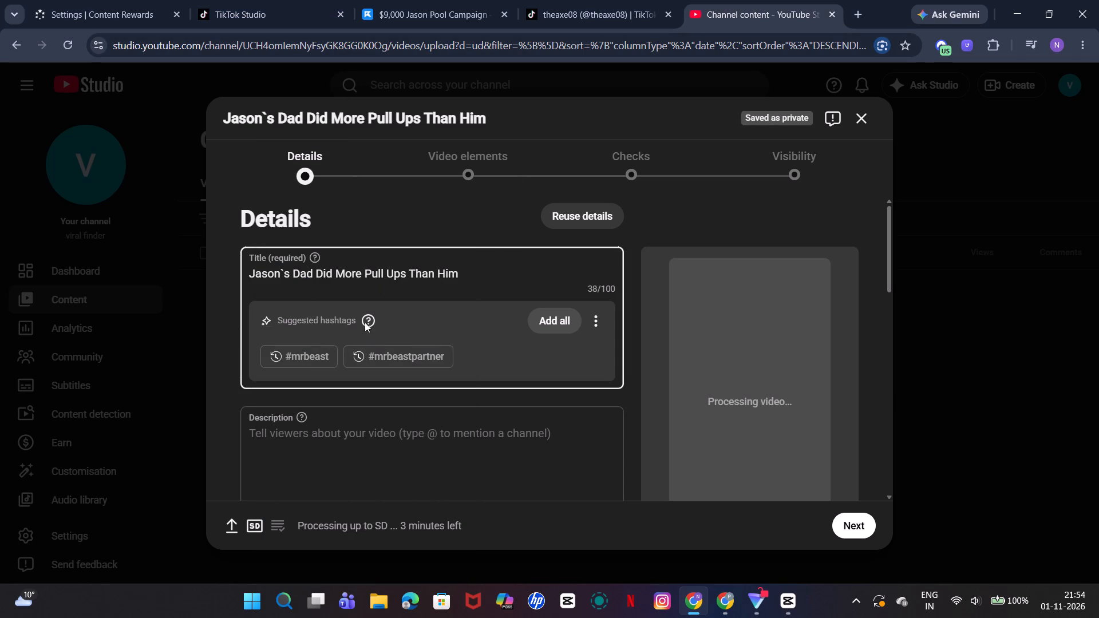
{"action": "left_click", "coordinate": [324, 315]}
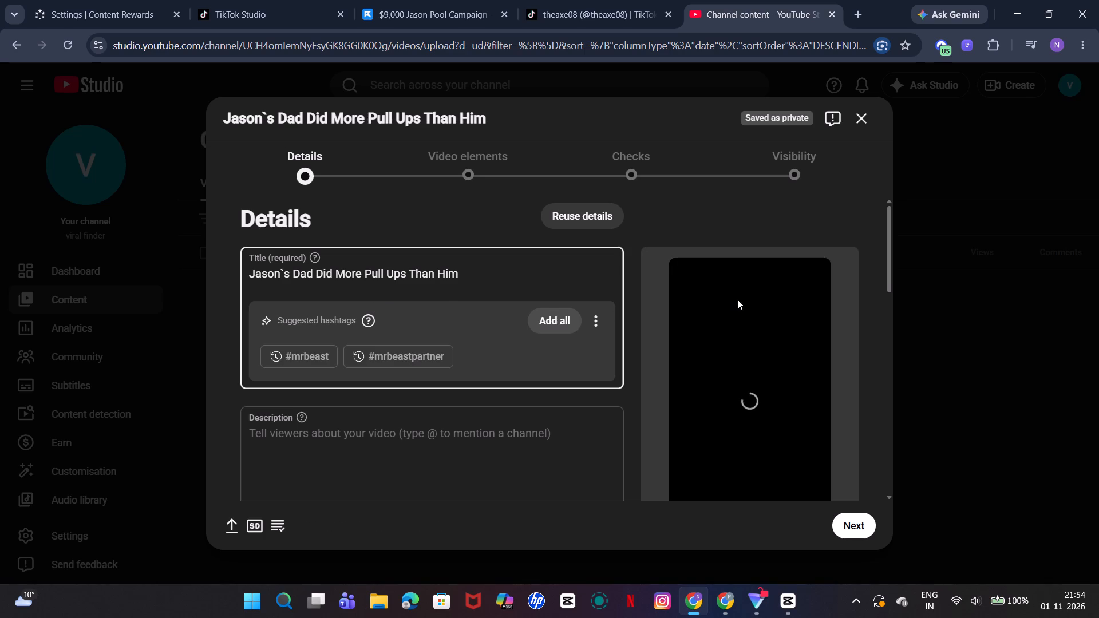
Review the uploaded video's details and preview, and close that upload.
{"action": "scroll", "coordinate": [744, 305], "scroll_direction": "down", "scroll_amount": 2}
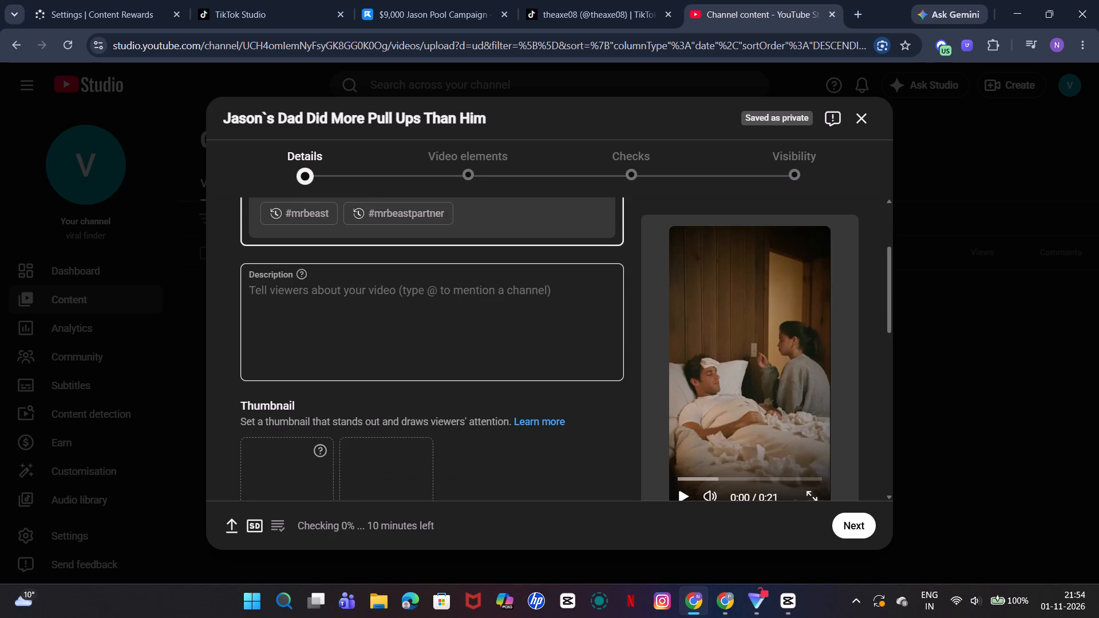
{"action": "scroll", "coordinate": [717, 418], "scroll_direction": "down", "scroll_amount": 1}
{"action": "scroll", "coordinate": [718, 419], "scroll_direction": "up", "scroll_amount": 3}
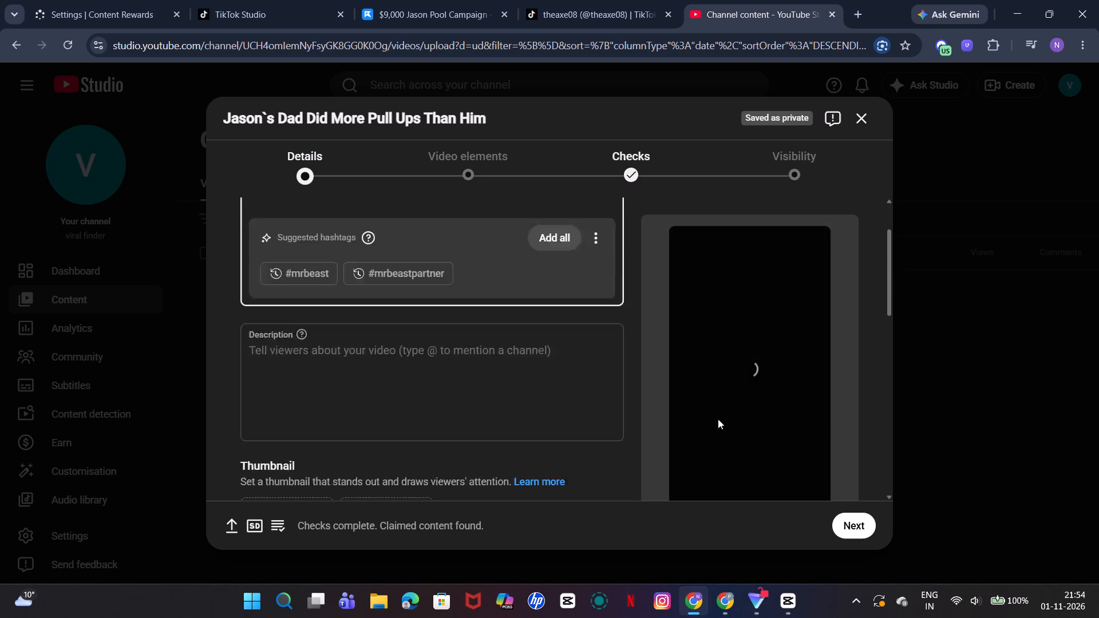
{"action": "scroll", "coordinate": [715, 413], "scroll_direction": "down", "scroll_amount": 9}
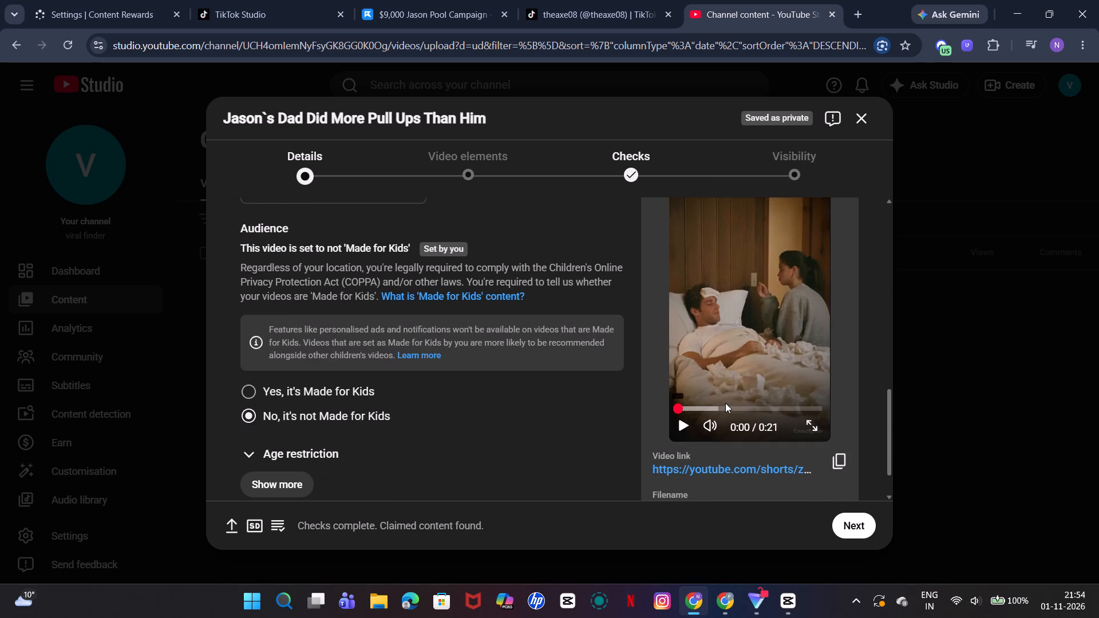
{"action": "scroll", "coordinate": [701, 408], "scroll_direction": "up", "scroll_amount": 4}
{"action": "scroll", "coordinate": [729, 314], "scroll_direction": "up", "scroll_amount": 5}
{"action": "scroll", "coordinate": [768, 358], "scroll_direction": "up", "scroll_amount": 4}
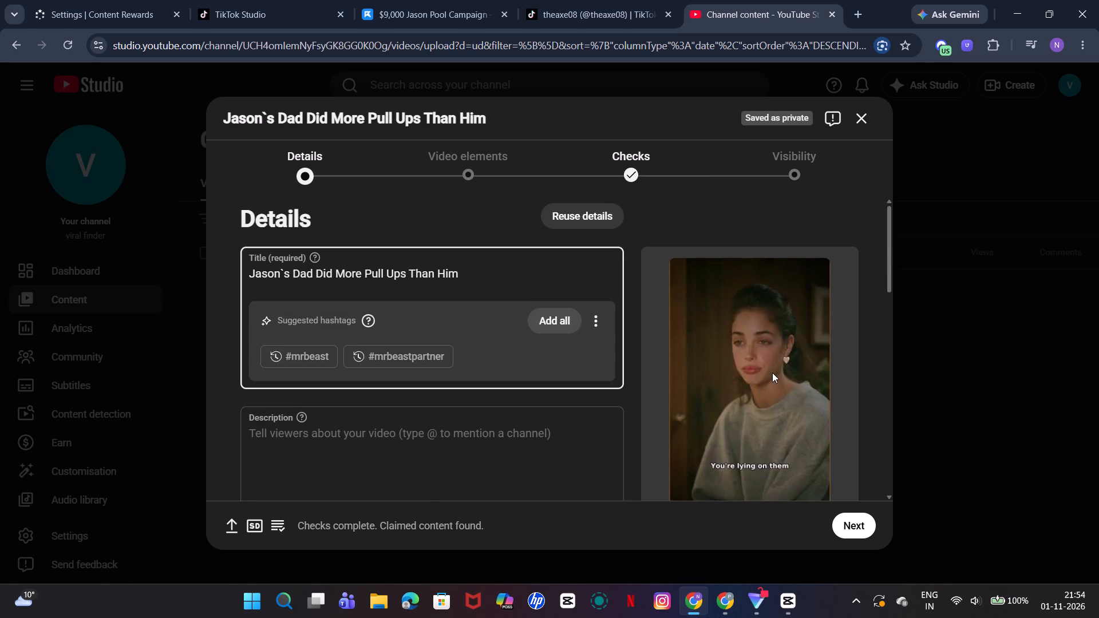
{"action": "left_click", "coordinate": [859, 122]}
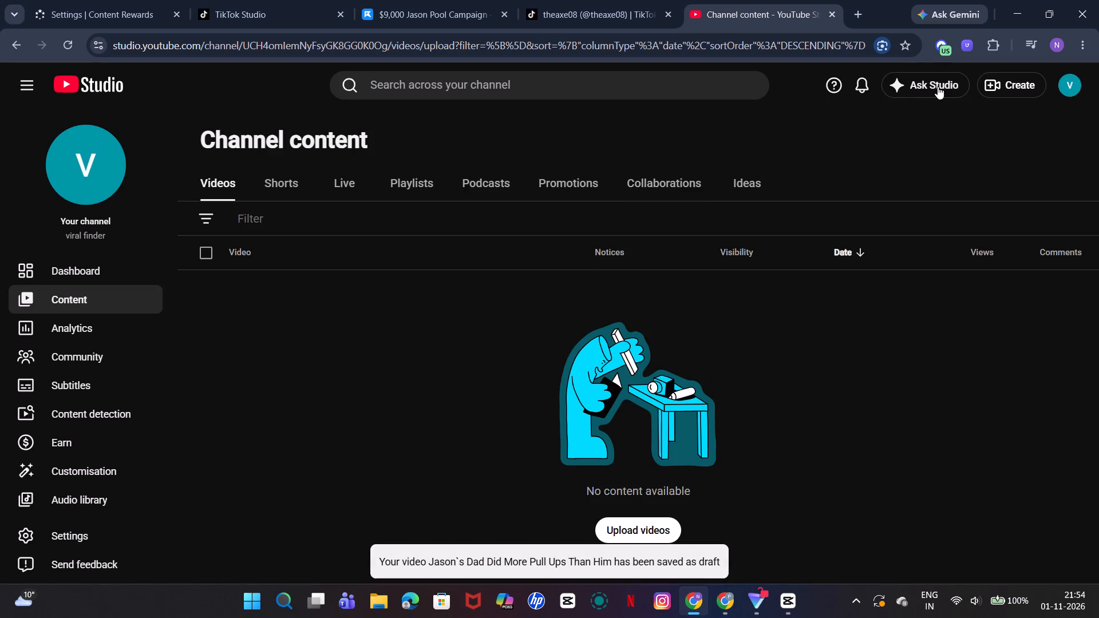
Start a new YouTube upload with the restyled clip 1101(1) from Downloads.
{"action": "left_click", "coordinate": [990, 87]}
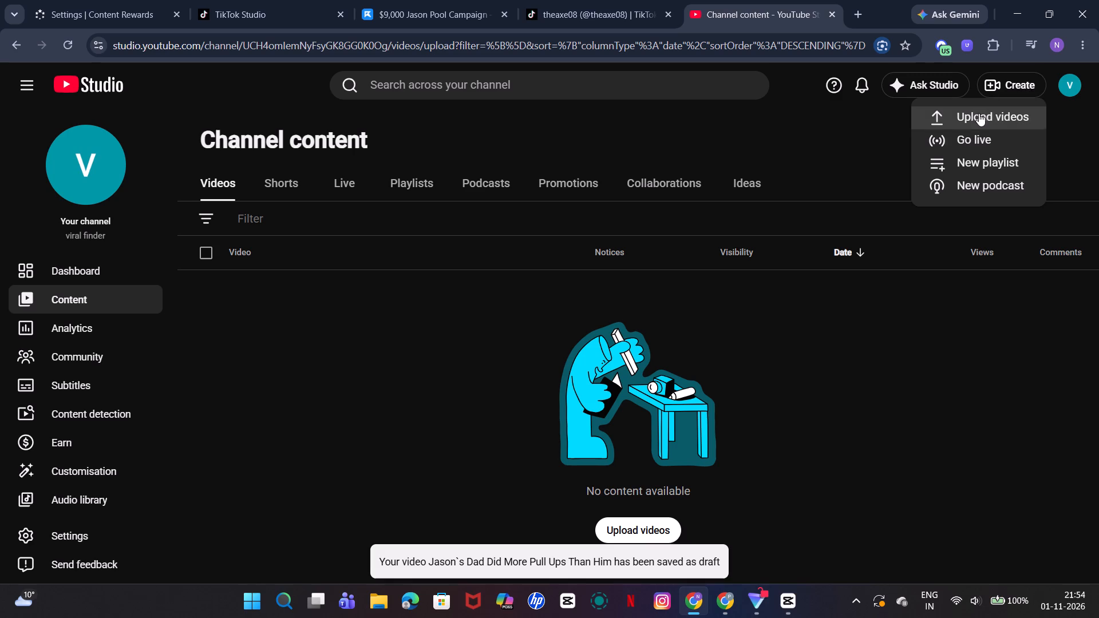
{"action": "left_click", "coordinate": [976, 118]}
{"action": "left_click", "coordinate": [549, 393]}
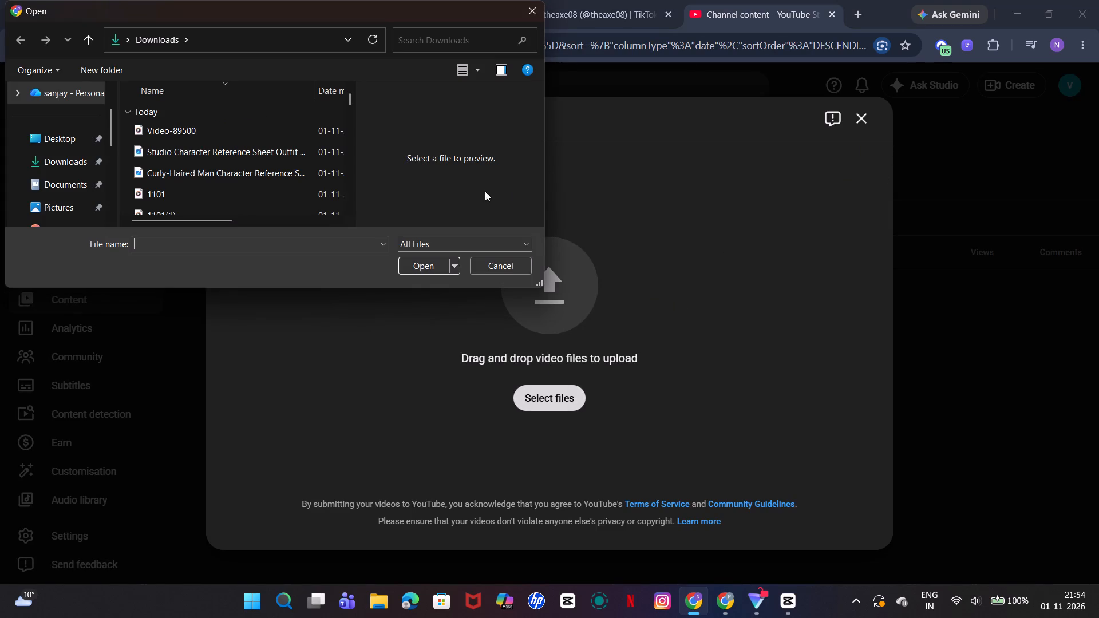
{"action": "scroll", "coordinate": [278, 127], "scroll_direction": "down", "scroll_amount": 1}
{"action": "double_click", "coordinate": [266, 160]}
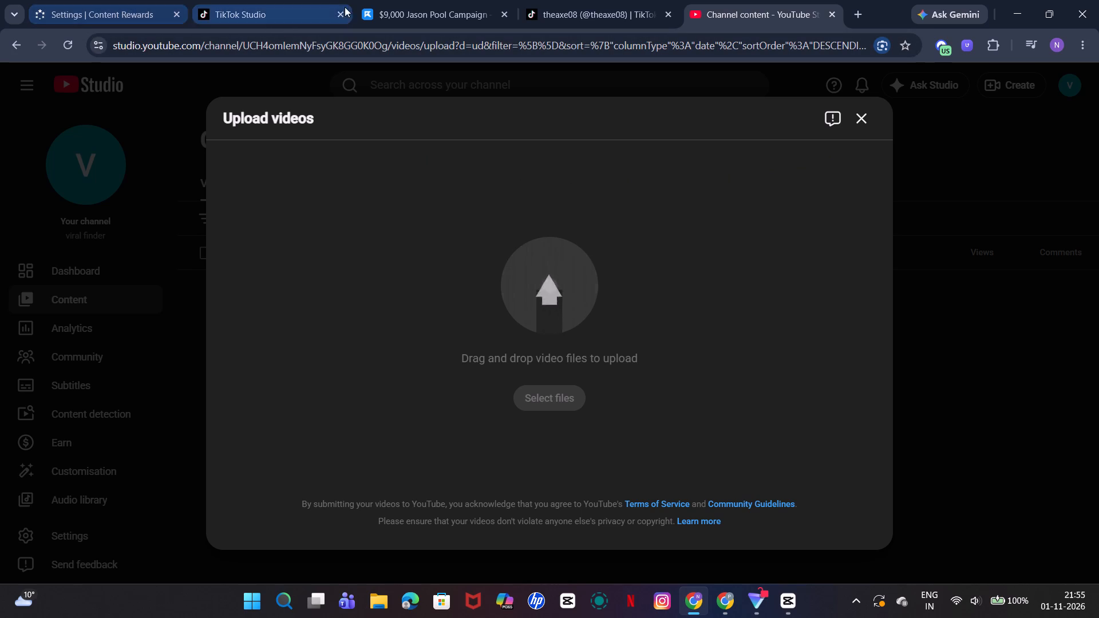
Copy the required hashtag #JasonTheWeen from the Jason Pool Campaign requirements page.
{"action": "left_click", "coordinate": [421, 2]}
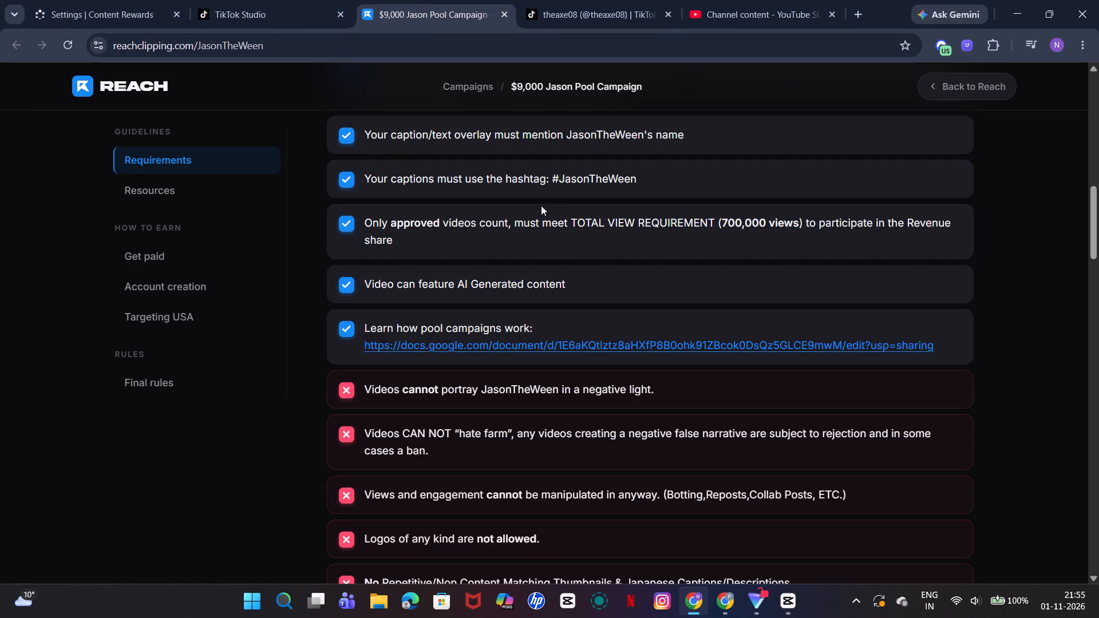
{"action": "left_click_drag", "start_coordinate": [551, 179], "coordinate": [628, 181]}
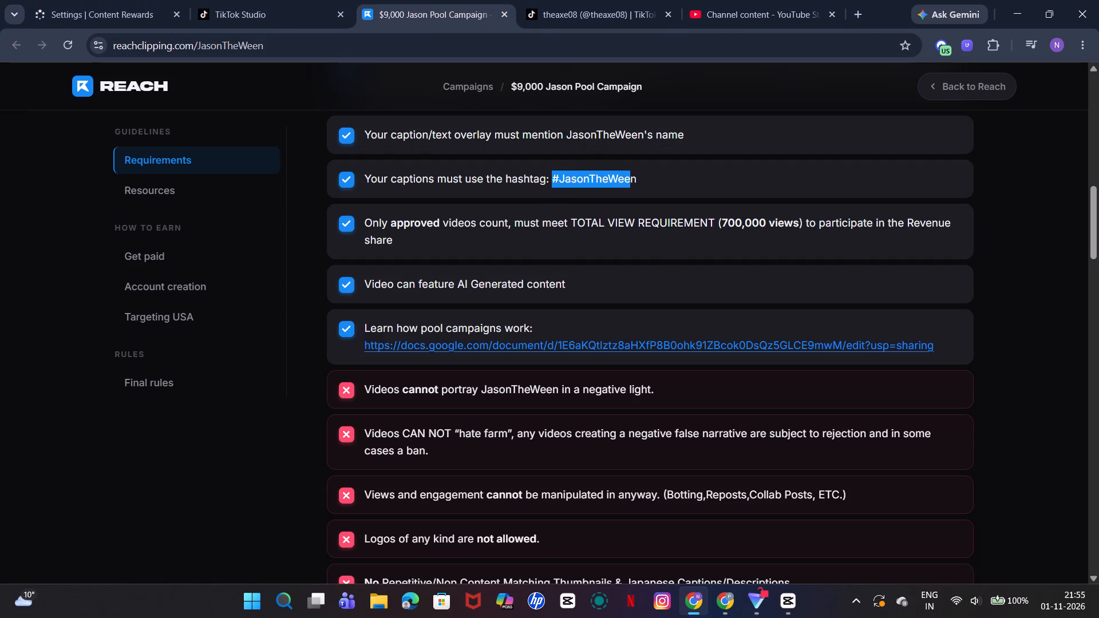
{"action": "left_click_drag", "start_coordinate": [628, 181], "coordinate": [635, 181]}
{"action": "left_click", "coordinate": [645, 176]}
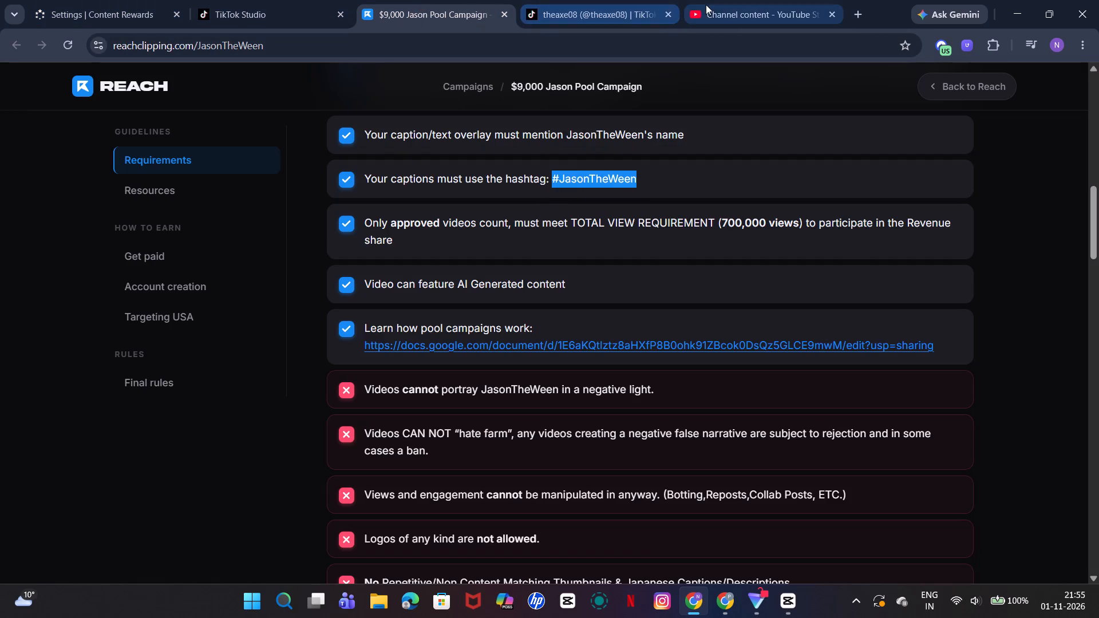
Return to the YouTube Studio upload and close the theaxe08 TikTok and TikTok Studio pages.
{"action": "left_click", "coordinate": [721, 12]}
{"action": "left_click", "coordinate": [669, 16]}
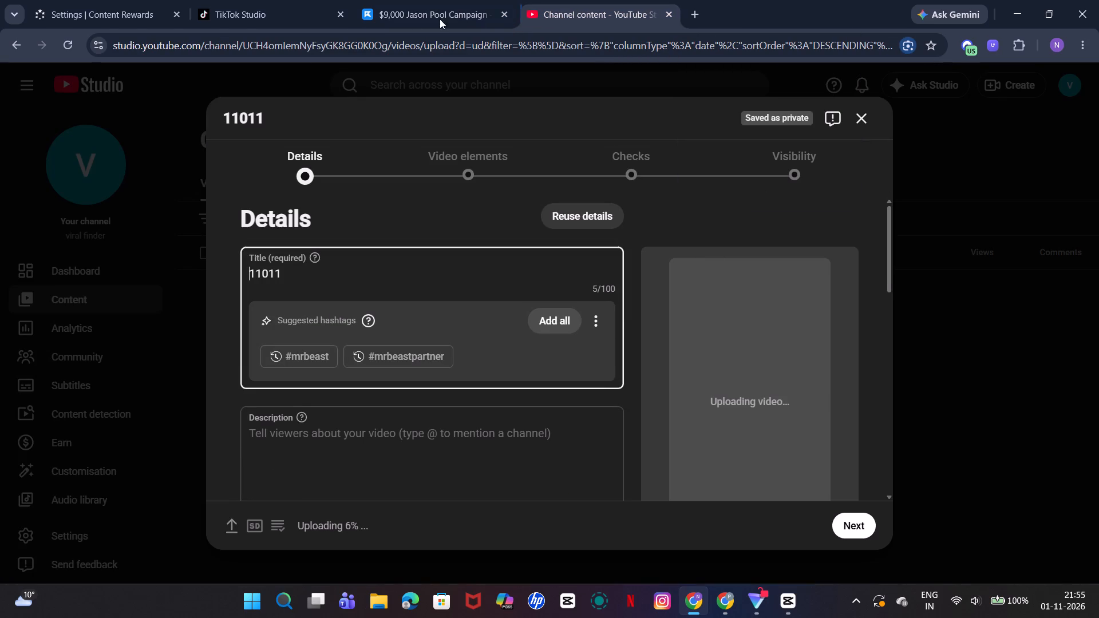
{"action": "left_click", "coordinate": [343, 13]}
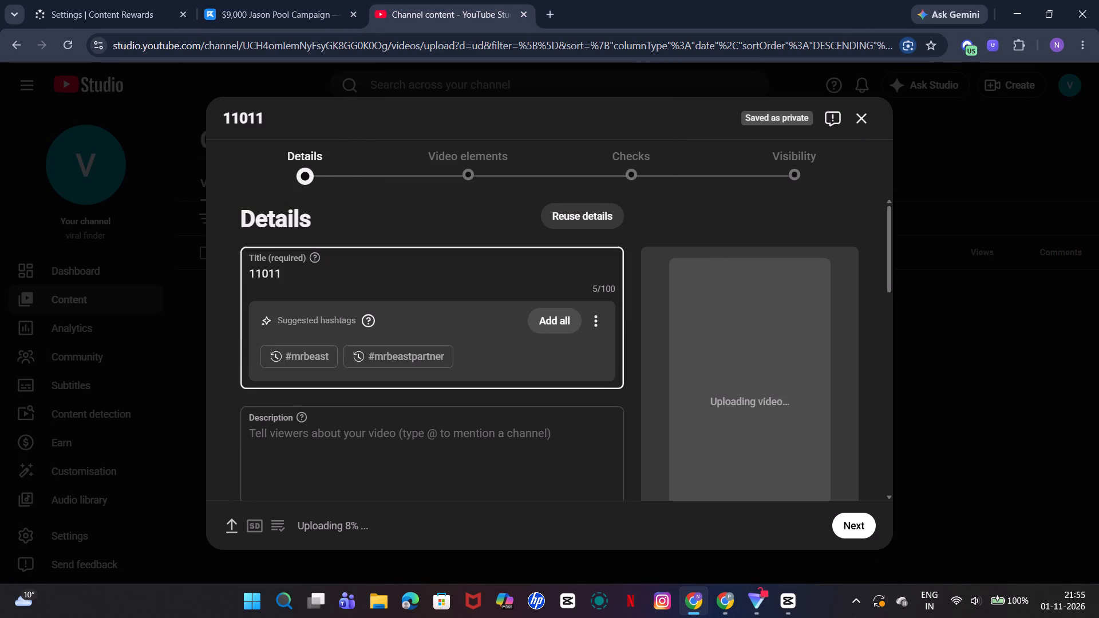
Replace the video title with the copied text "Jason`s Dad Did More Pull Ups Than Him".
{"action": "left_click_drag", "start_coordinate": [284, 270], "coordinate": [246, 272]}
{"action": "right_click", "coordinate": [258, 269]}
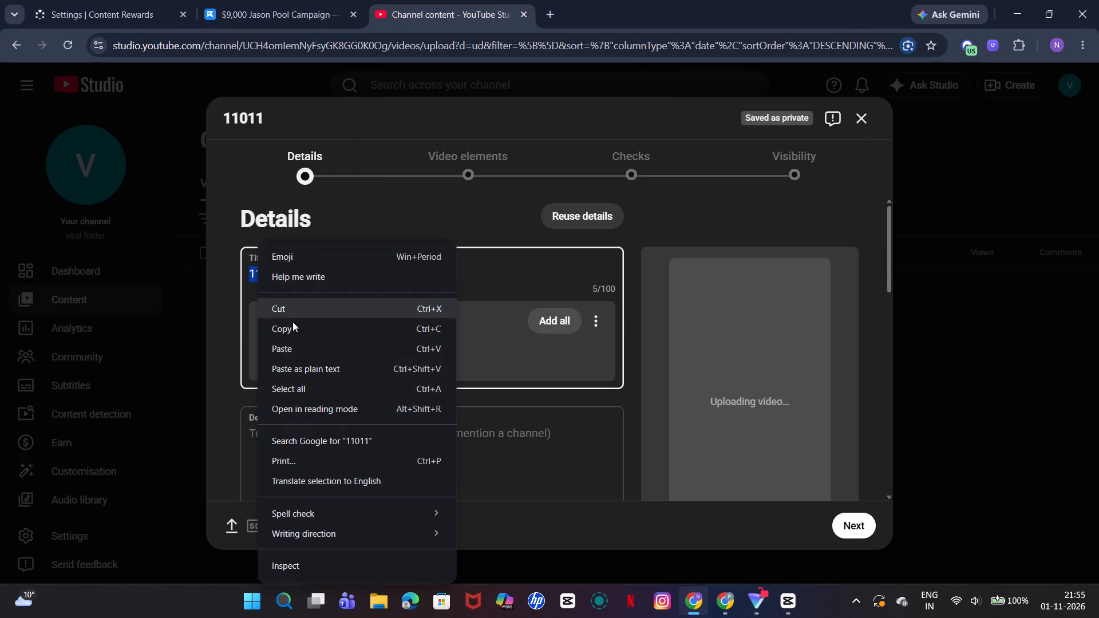
{"action": "left_click", "coordinate": [290, 342]}
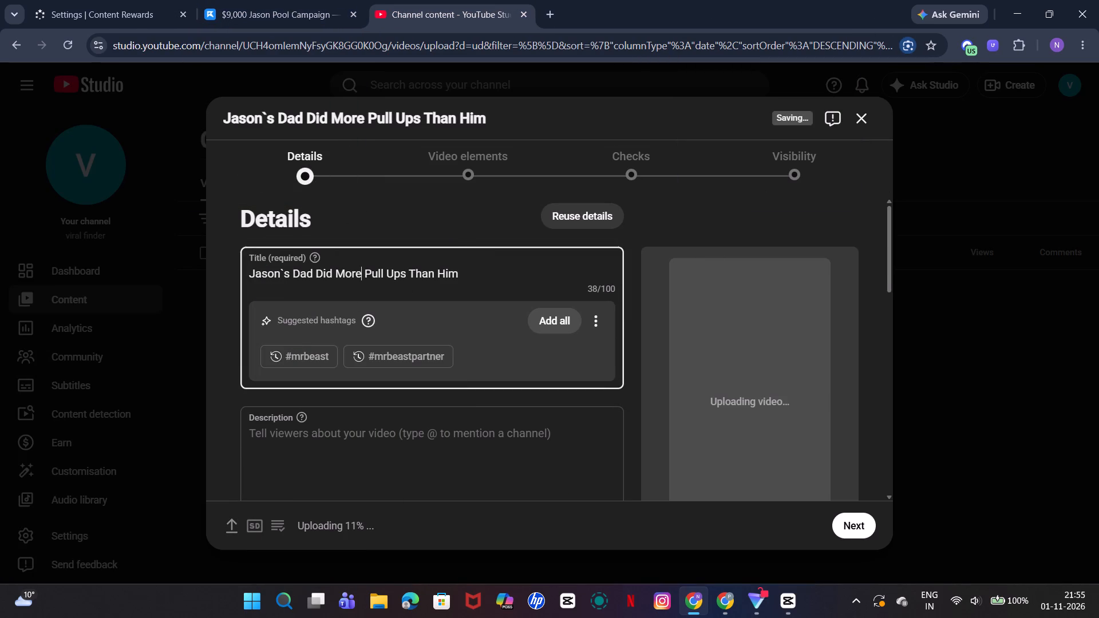
Add the suggested hashtag #mrbeast to the end of the video title.
{"action": "left_click", "coordinate": [464, 267]}
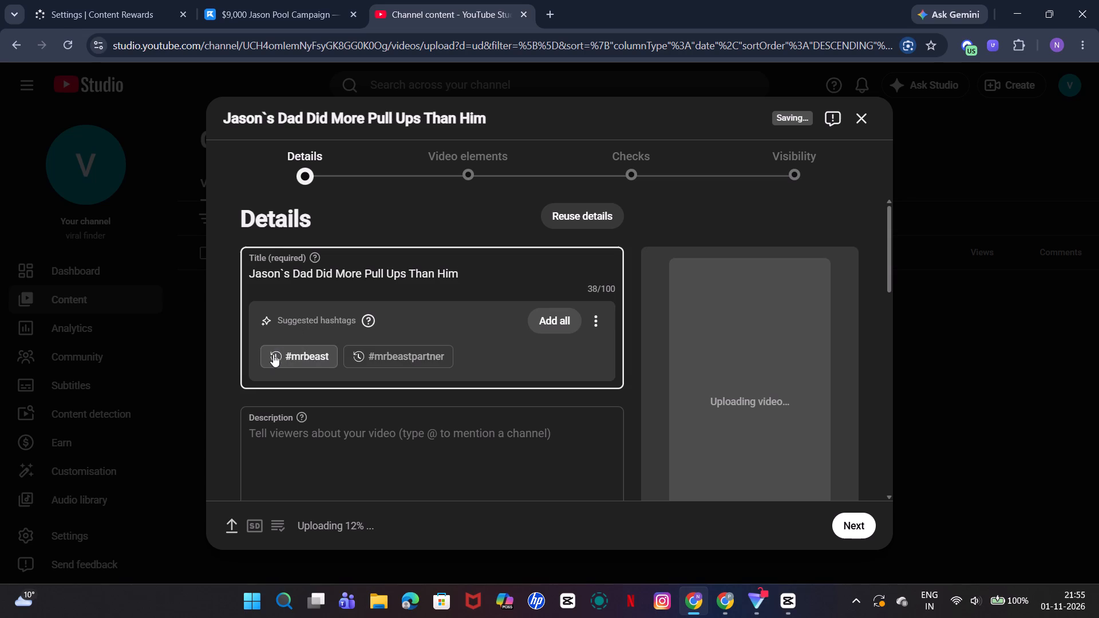
{"action": "left_click", "coordinate": [294, 354]}
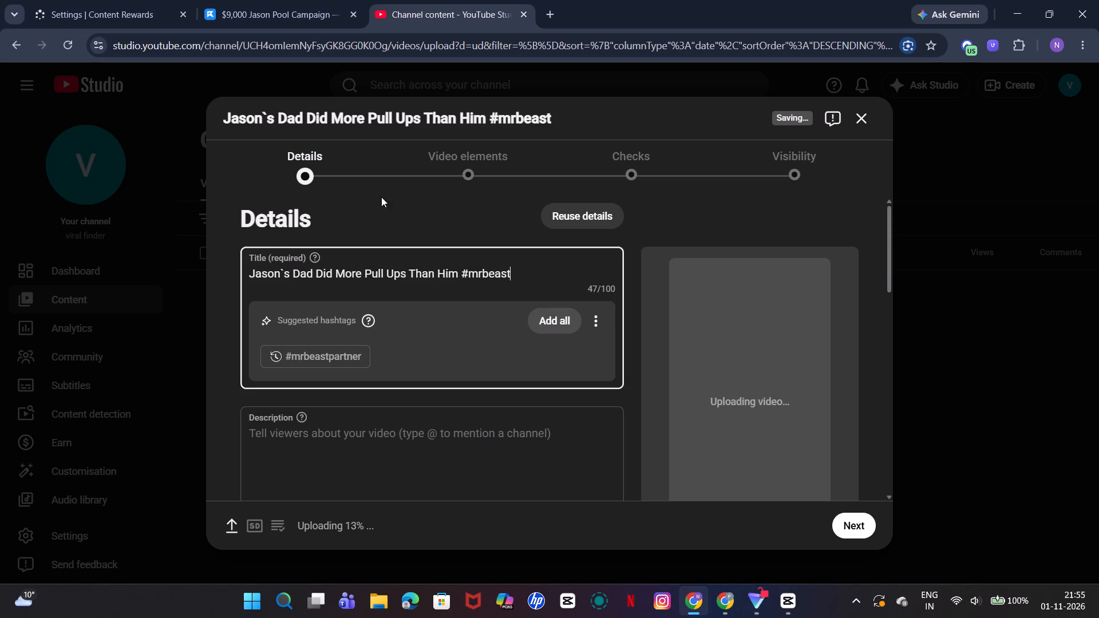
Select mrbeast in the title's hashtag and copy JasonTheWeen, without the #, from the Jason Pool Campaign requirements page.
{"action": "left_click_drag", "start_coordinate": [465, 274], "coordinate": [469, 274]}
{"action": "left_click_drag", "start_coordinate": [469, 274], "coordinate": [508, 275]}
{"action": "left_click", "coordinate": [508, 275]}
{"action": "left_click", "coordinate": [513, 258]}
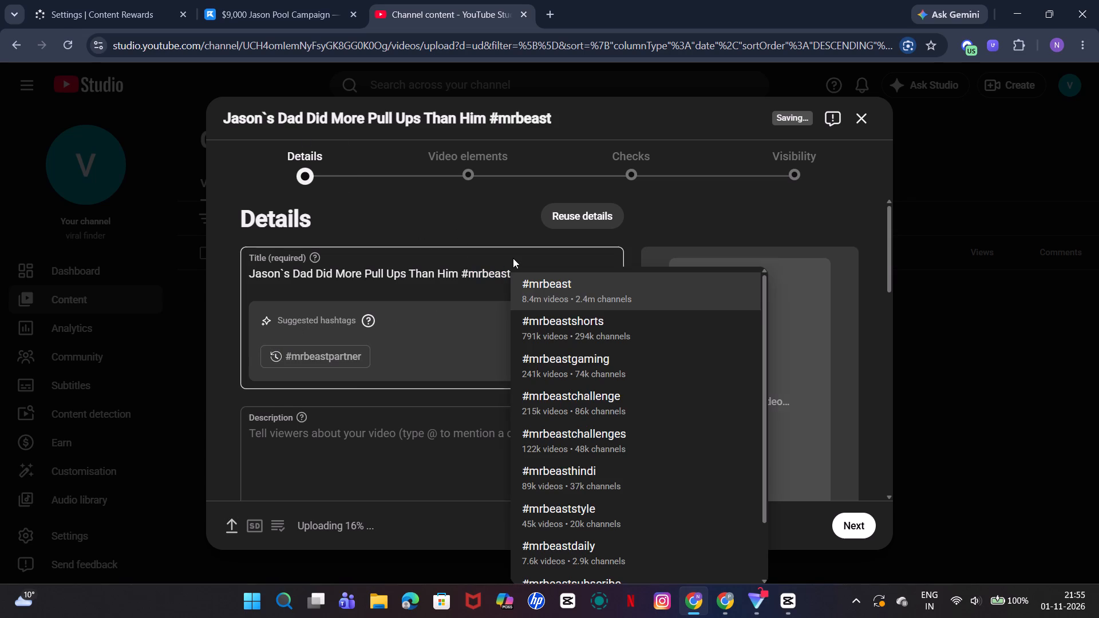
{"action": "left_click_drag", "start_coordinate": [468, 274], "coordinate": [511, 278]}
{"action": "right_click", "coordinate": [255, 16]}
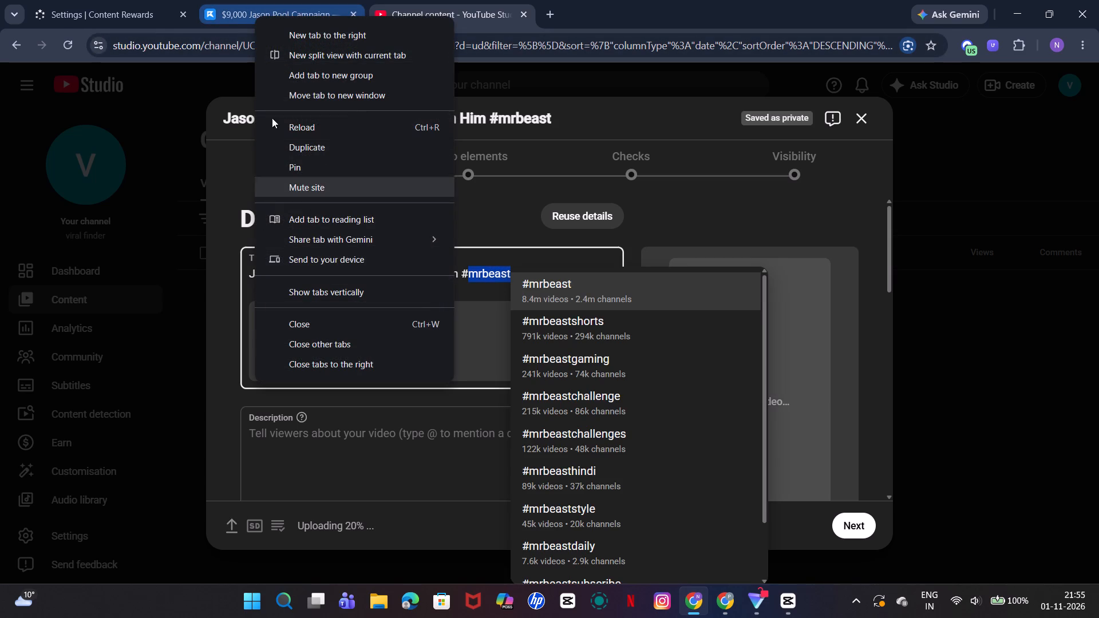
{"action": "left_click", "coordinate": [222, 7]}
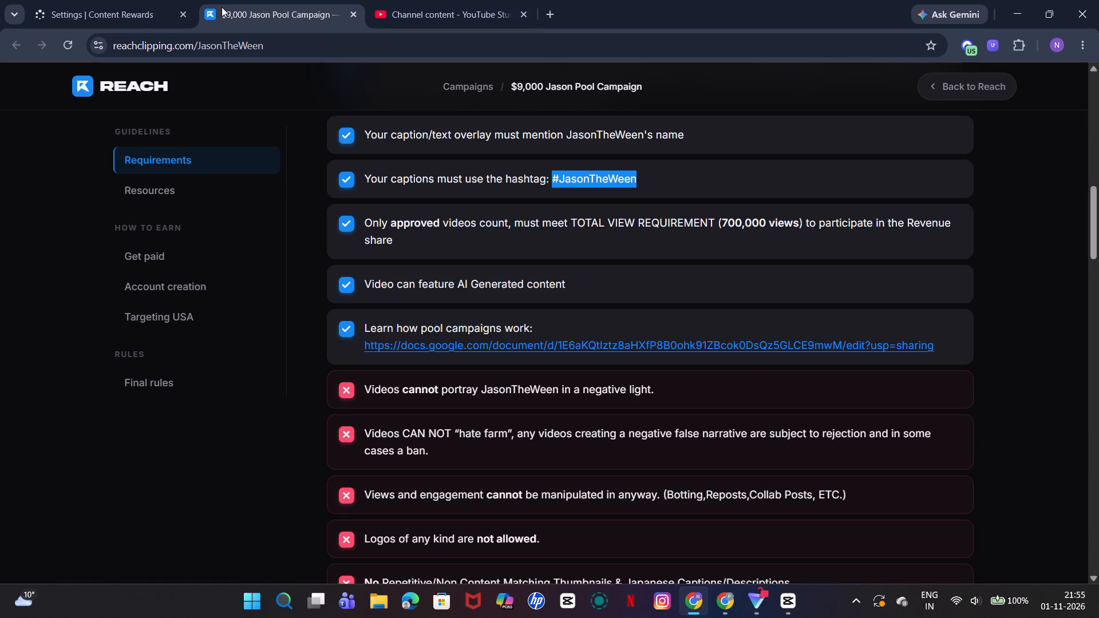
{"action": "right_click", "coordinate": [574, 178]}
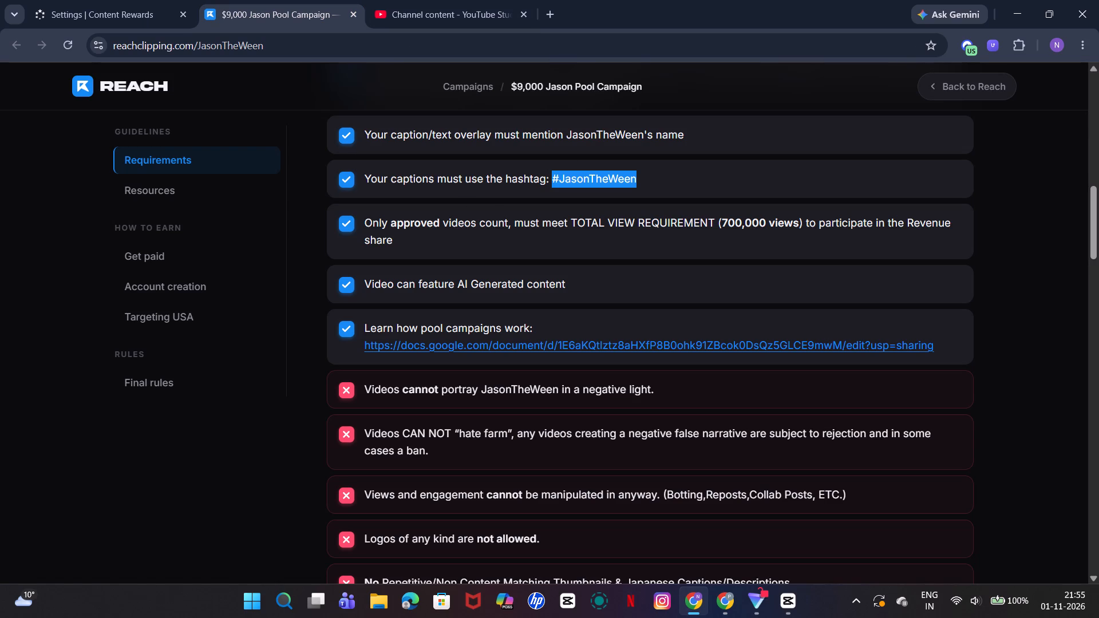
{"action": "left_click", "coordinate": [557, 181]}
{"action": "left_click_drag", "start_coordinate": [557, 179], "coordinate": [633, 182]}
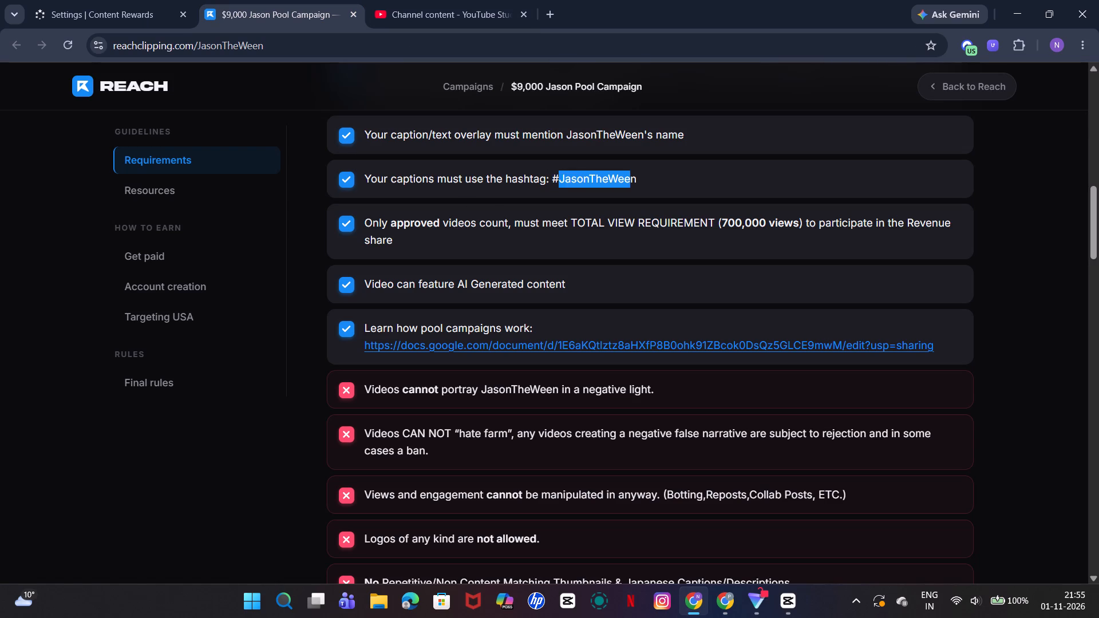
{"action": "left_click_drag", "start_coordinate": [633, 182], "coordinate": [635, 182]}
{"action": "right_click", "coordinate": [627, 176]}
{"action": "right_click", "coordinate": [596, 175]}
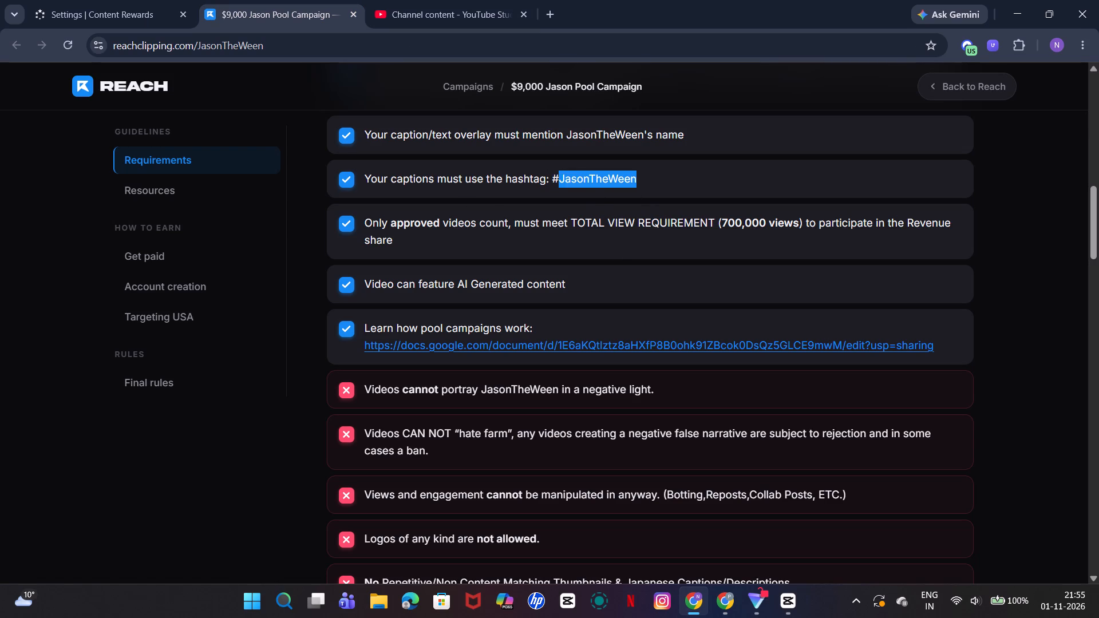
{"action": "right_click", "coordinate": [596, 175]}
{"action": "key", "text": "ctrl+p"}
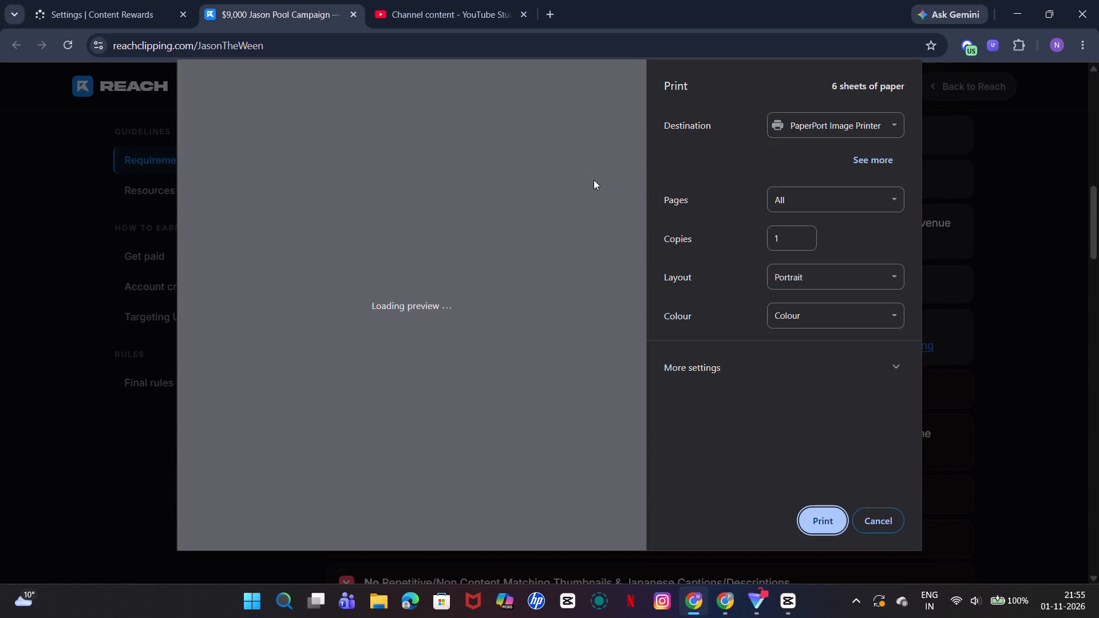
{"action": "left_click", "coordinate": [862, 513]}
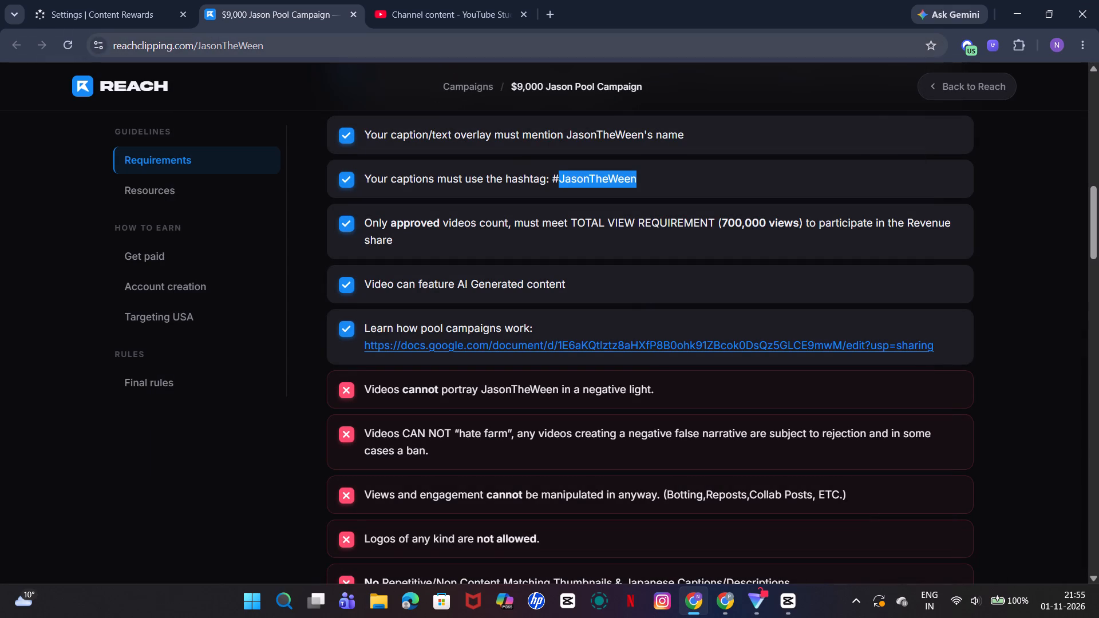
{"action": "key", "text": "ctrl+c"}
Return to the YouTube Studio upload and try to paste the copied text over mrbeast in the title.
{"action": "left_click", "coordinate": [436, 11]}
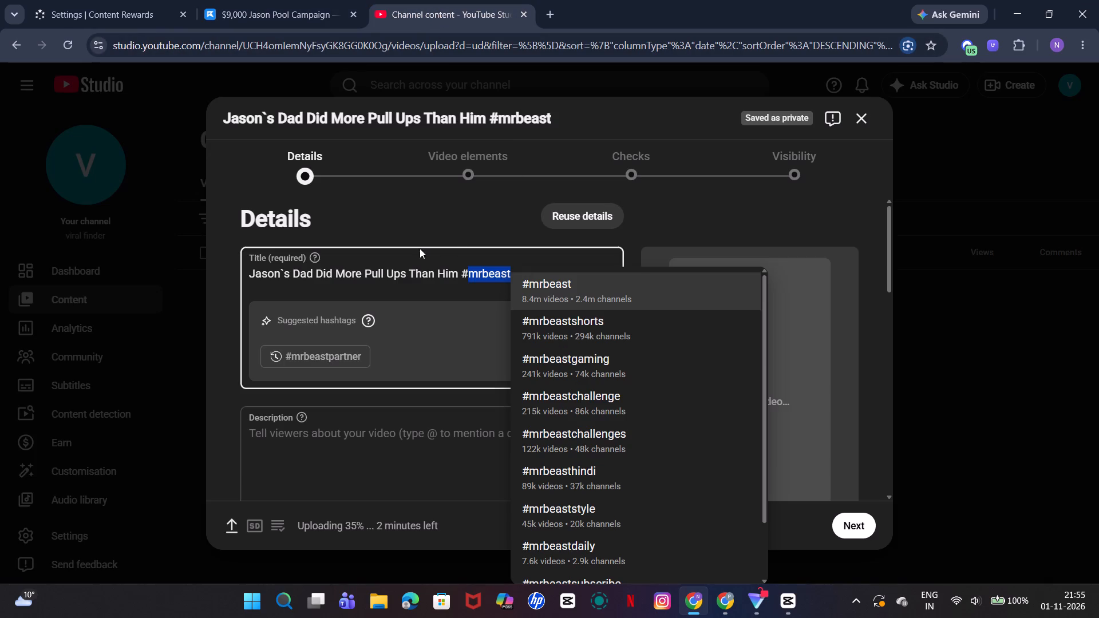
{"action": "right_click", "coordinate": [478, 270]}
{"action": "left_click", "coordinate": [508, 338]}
Delete mrbeast after the # in the video title and enter JasonTheWeen in its place.
{"action": "left_click", "coordinate": [494, 273]}
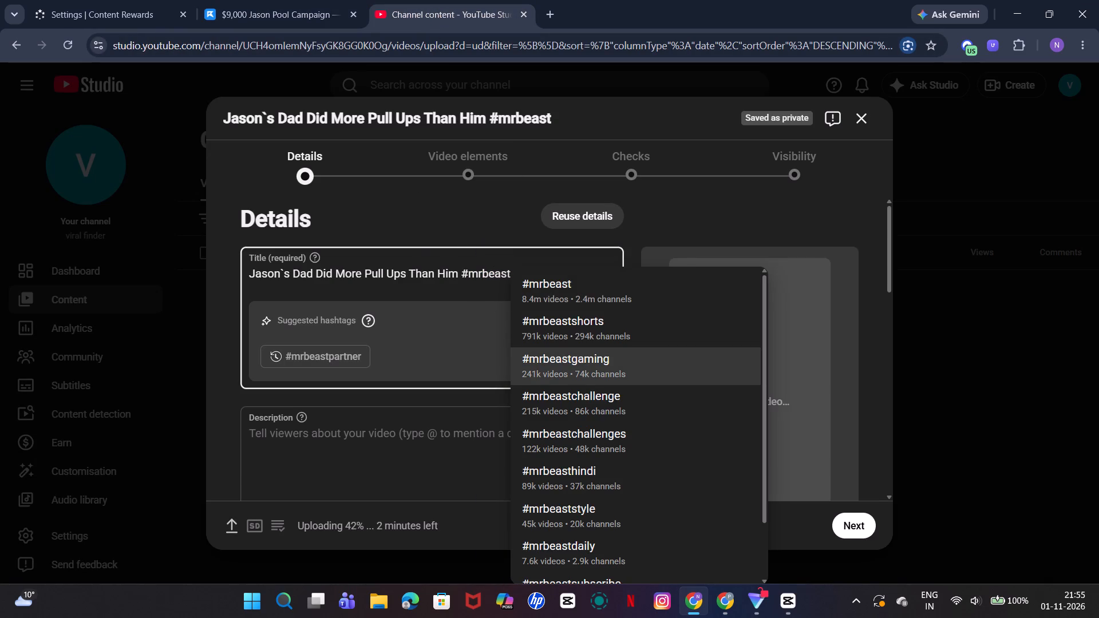
{"action": "left_click", "coordinate": [484, 298]}
{"action": "left_click", "coordinate": [512, 271]}
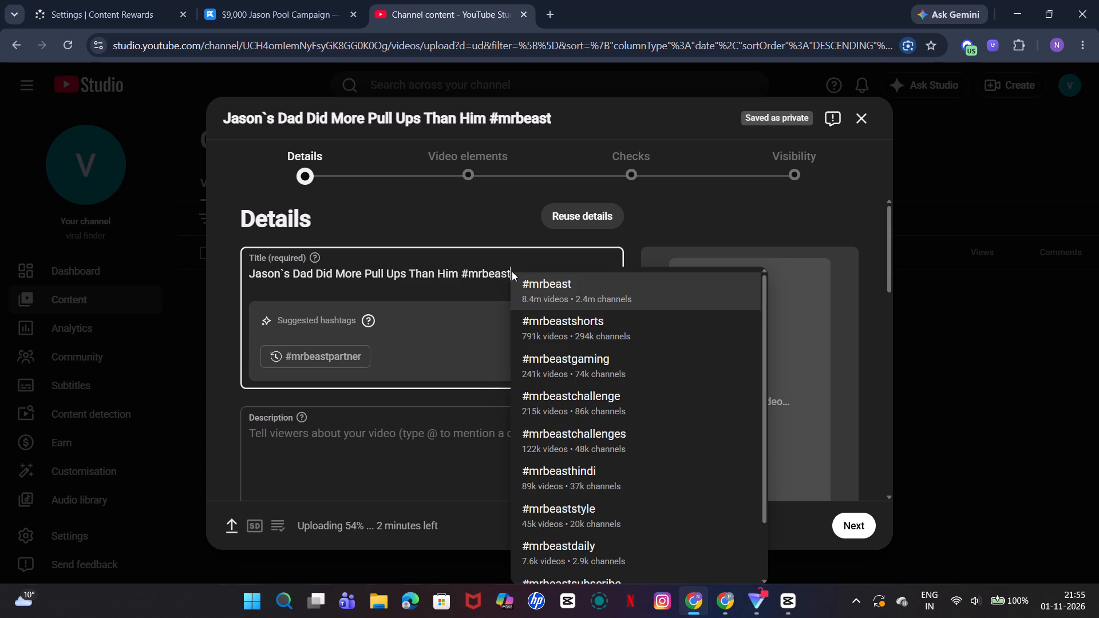
{"action": "key", "text": "BackSpace"}
{"action": "key", "text": "BackSpace"}
{"action": "key", "text": "BackSpace"}
{"action": "key", "text": "BackSpace"}
{"action": "key", "text": "BackSpace"}
{"action": "key", "text": "BackSpace"}
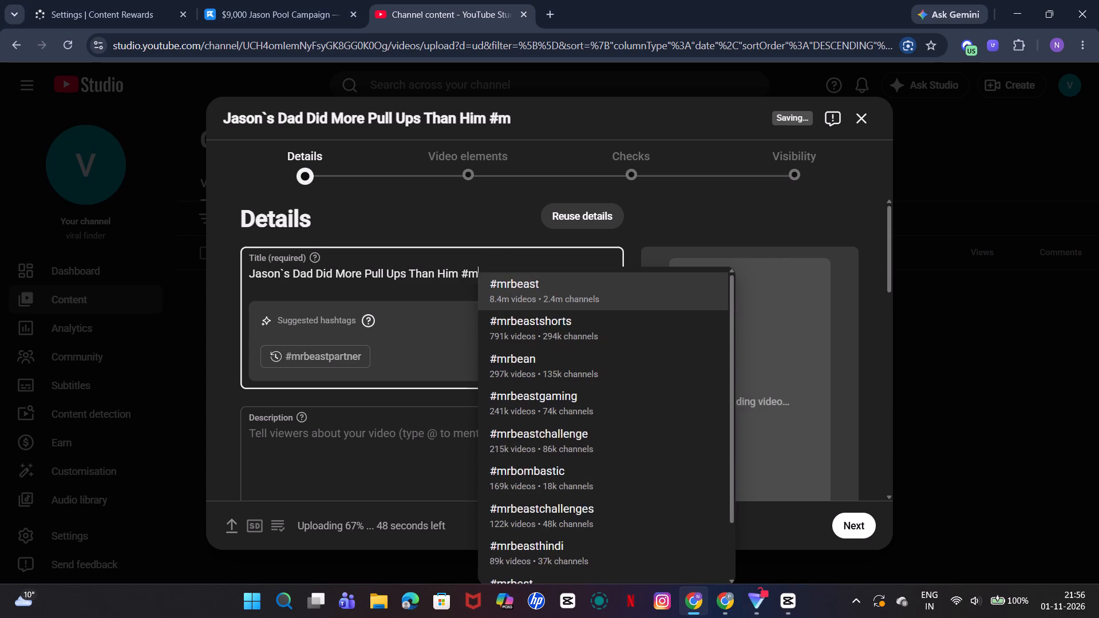
{"action": "key", "text": "BackSpace"}
{"action": "key", "text": "ctrl+j"}
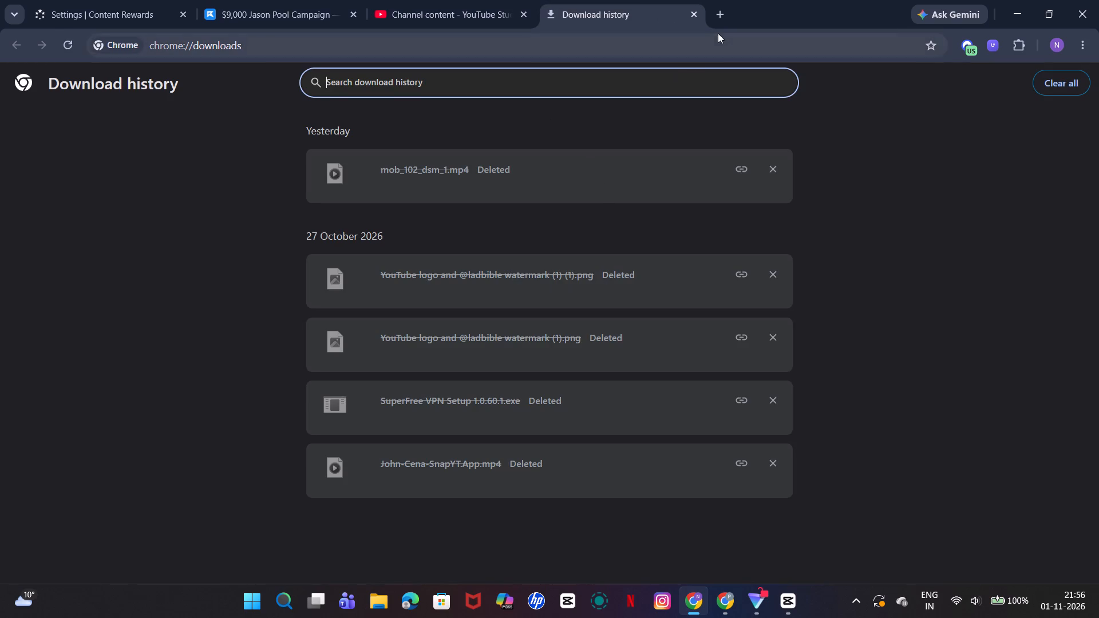
{"action": "left_click", "coordinate": [695, 14]}
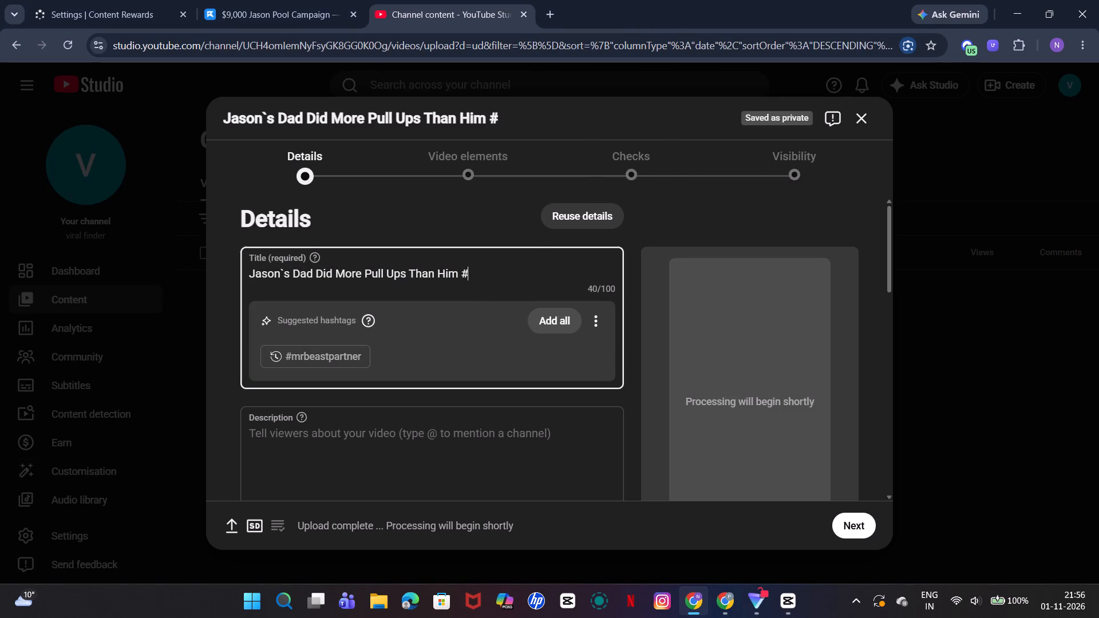
{"action": "key", "text": "shift+j"}
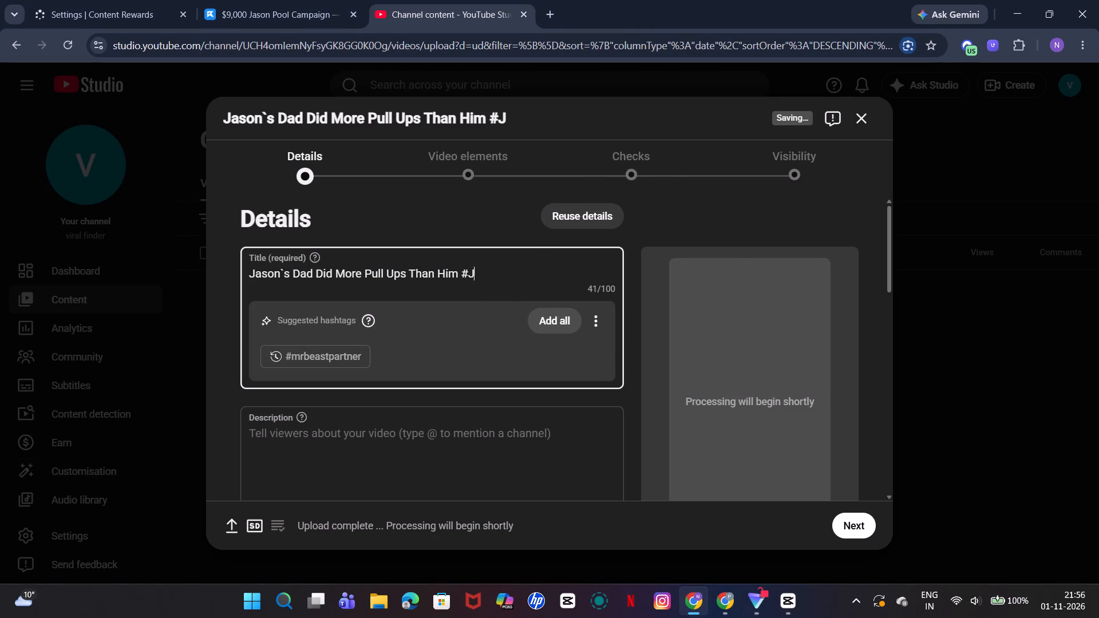
{"action": "type", "text": "ason"}
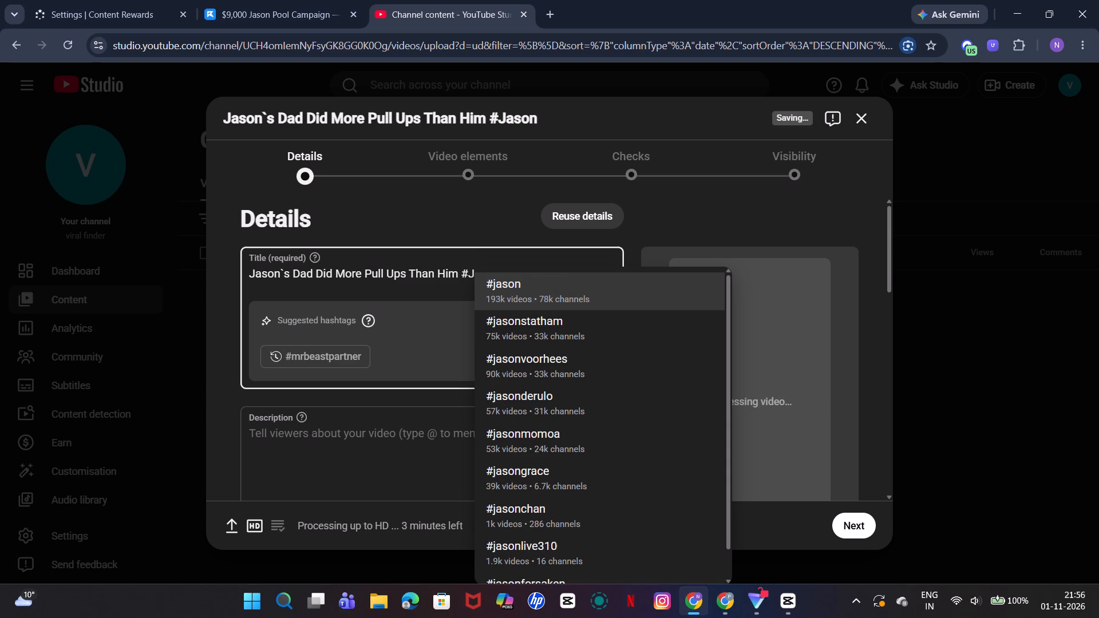
{"action": "type", "text": "The"}
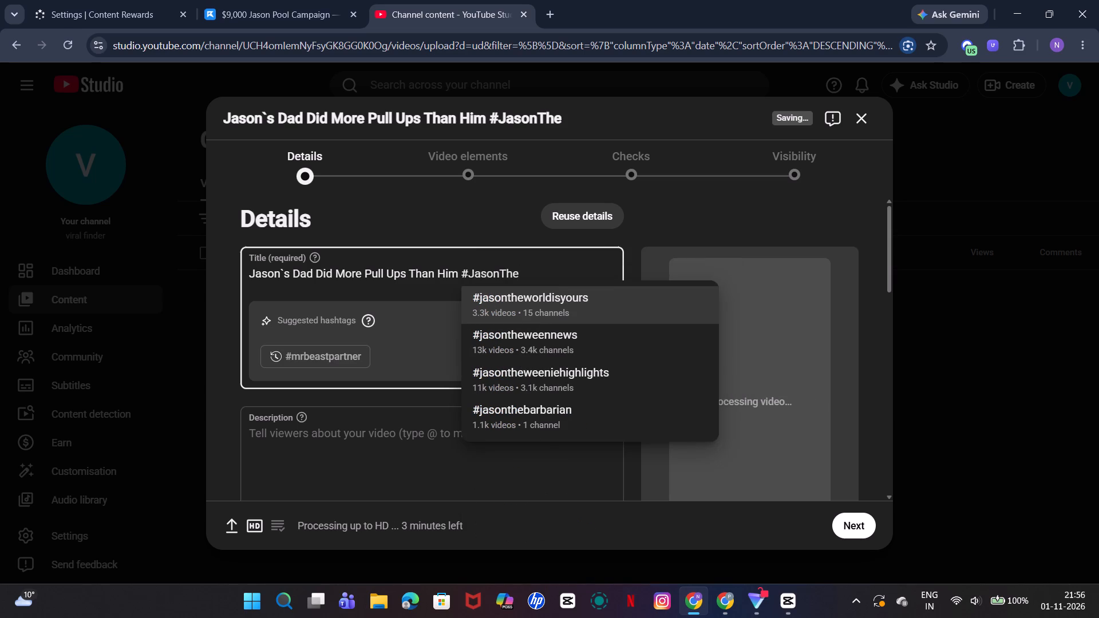
{"action": "type", "text": "Ween"}
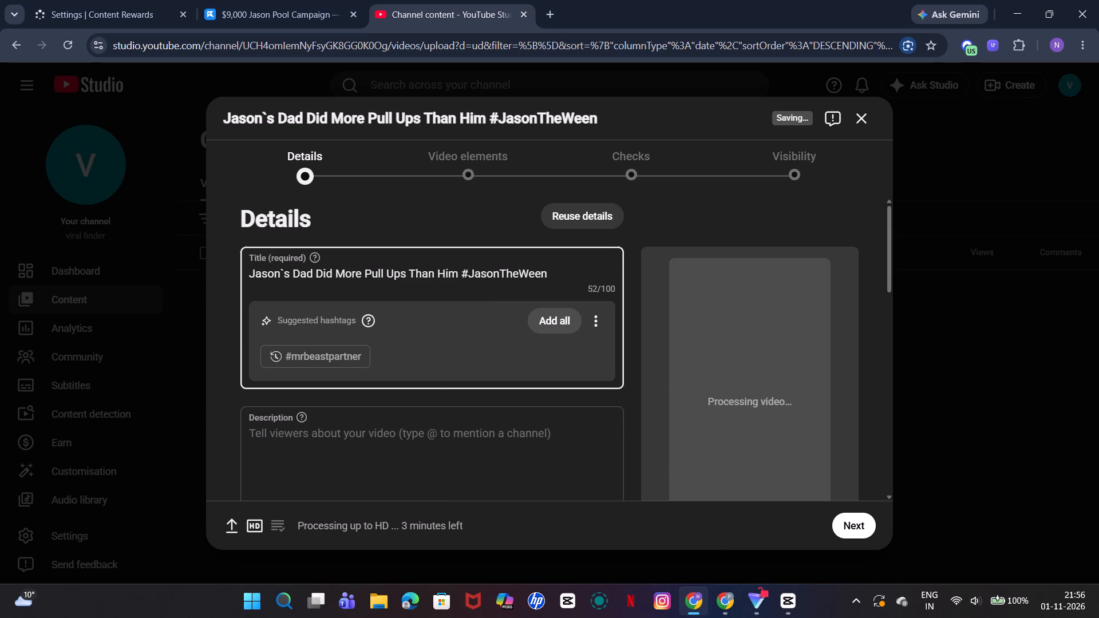
Compare the title's hashtag with the campaign requirements page, and review the upload's details, audience setting and video preview.
{"action": "left_click", "coordinate": [284, 11]}
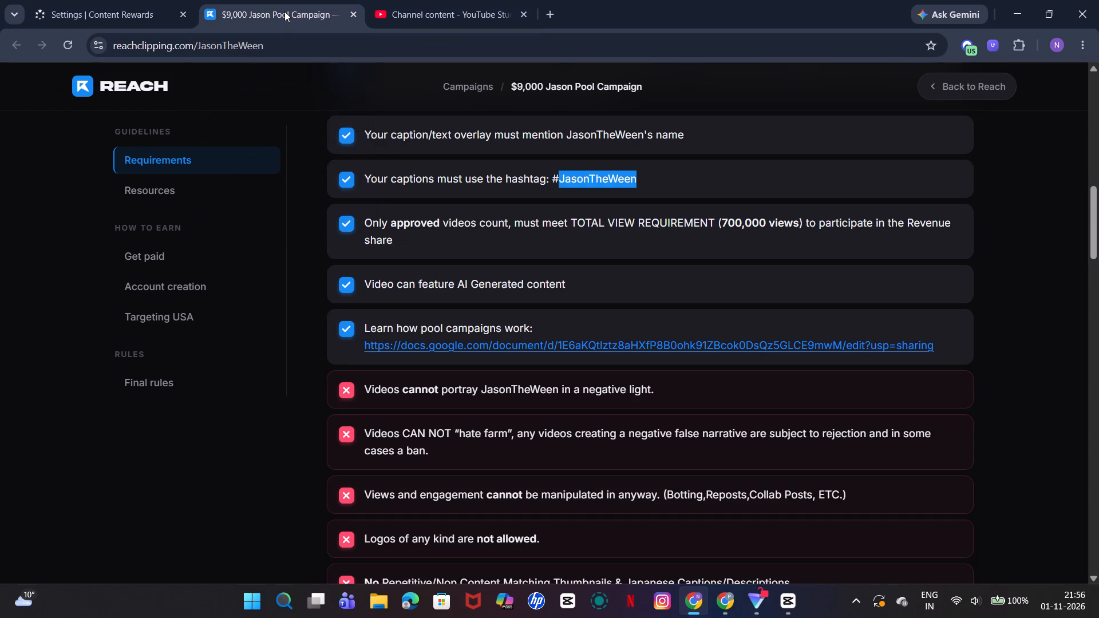
{"action": "left_click", "coordinate": [464, 17]}
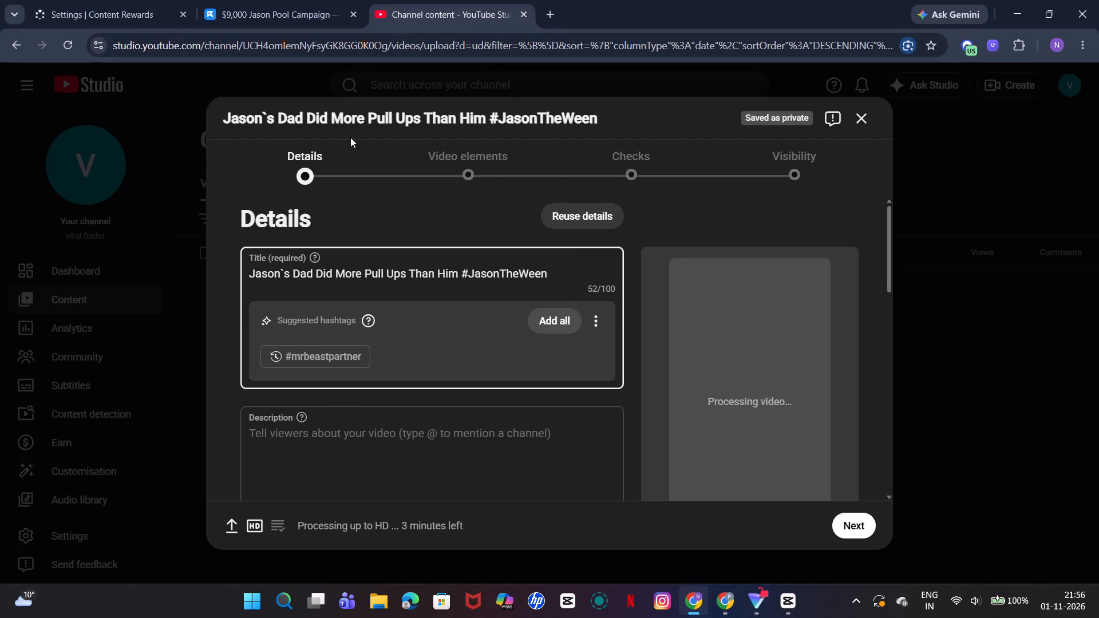
{"action": "left_click", "coordinate": [310, 9]}
{"action": "left_click", "coordinate": [461, 8]}
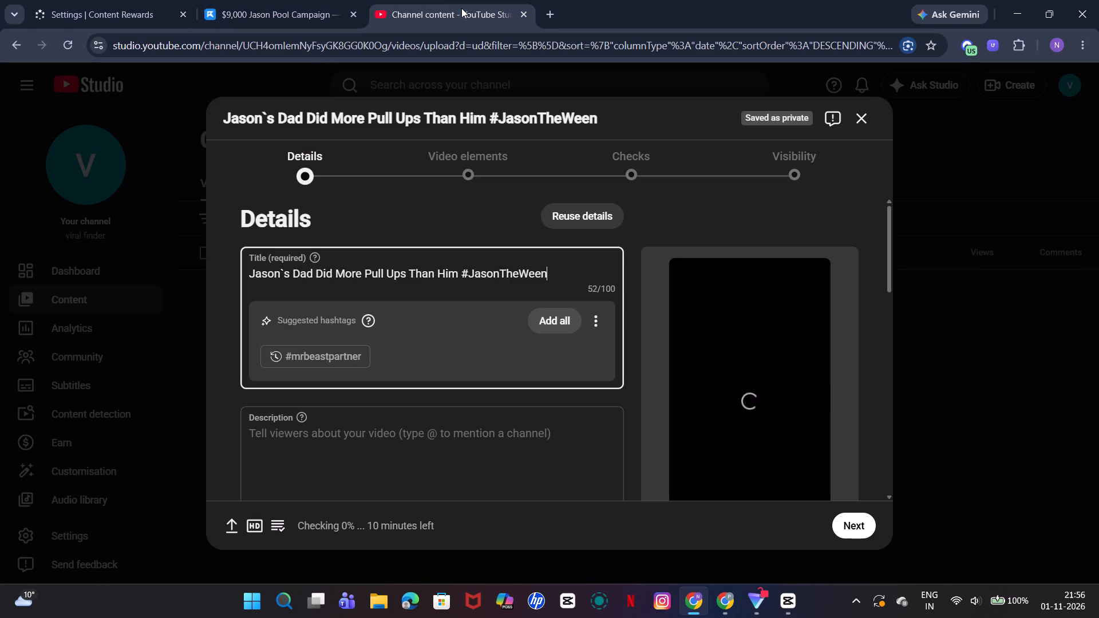
{"action": "scroll", "coordinate": [741, 360], "scroll_direction": "down", "scroll_amount": 7}
{"action": "scroll", "coordinate": [801, 398], "scroll_direction": "down", "scroll_amount": 5}
{"action": "scroll", "coordinate": [720, 402], "scroll_direction": "up", "scroll_amount": 1}
{"action": "scroll", "coordinate": [728, 410], "scroll_direction": "down", "scroll_amount": 1}
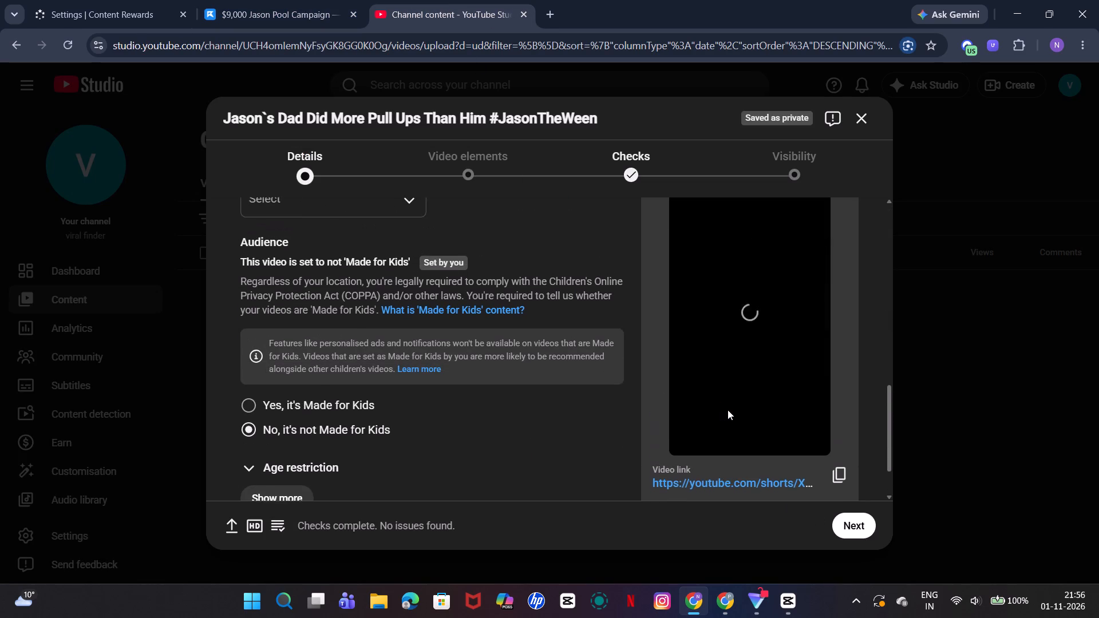
{"action": "scroll", "coordinate": [728, 410], "scroll_direction": "down", "scroll_amount": 1}
{"action": "scroll", "coordinate": [560, 368], "scroll_direction": "up", "scroll_amount": 10}
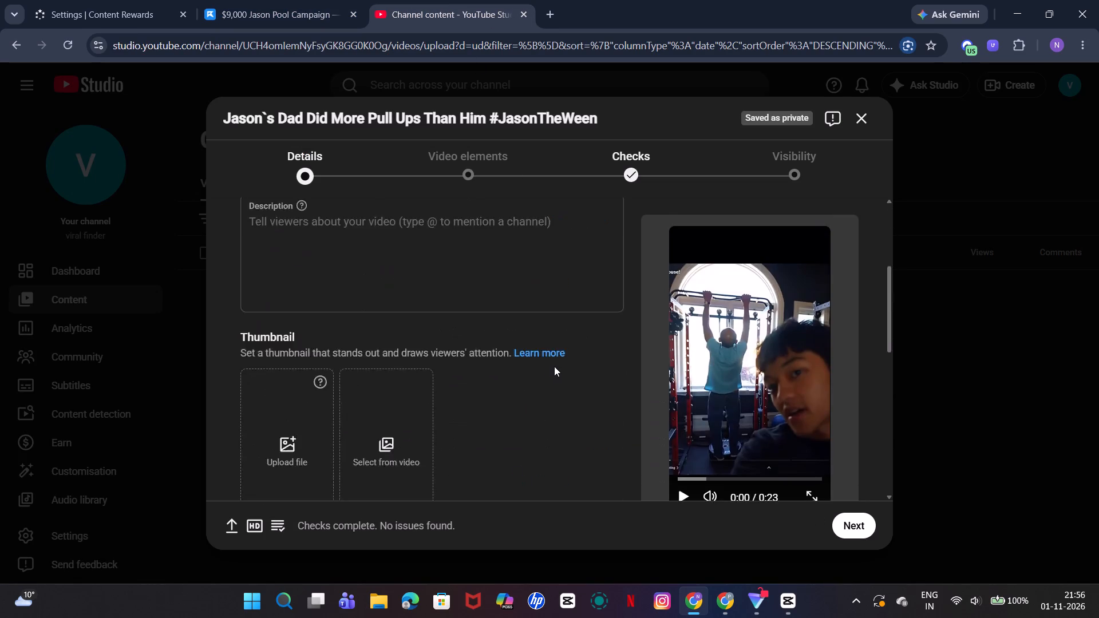
{"action": "scroll", "coordinate": [503, 369], "scroll_direction": "up", "scroll_amount": 1}
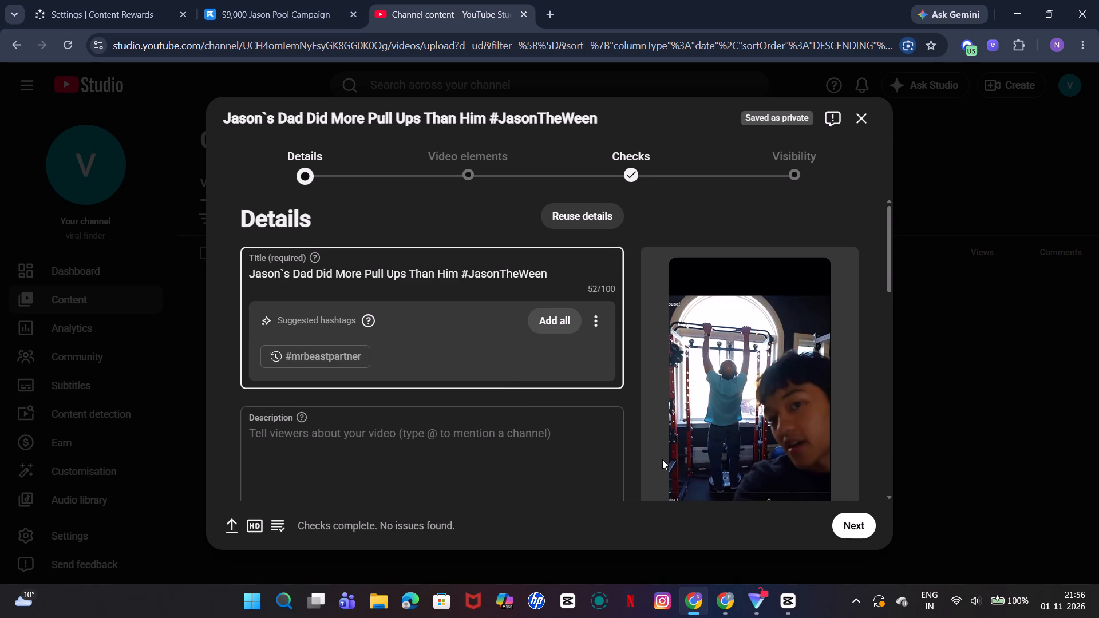
Advance the upload through Video elements and Checks to the Visibility stage without adding a related video.
{"action": "left_click", "coordinate": [856, 526]}
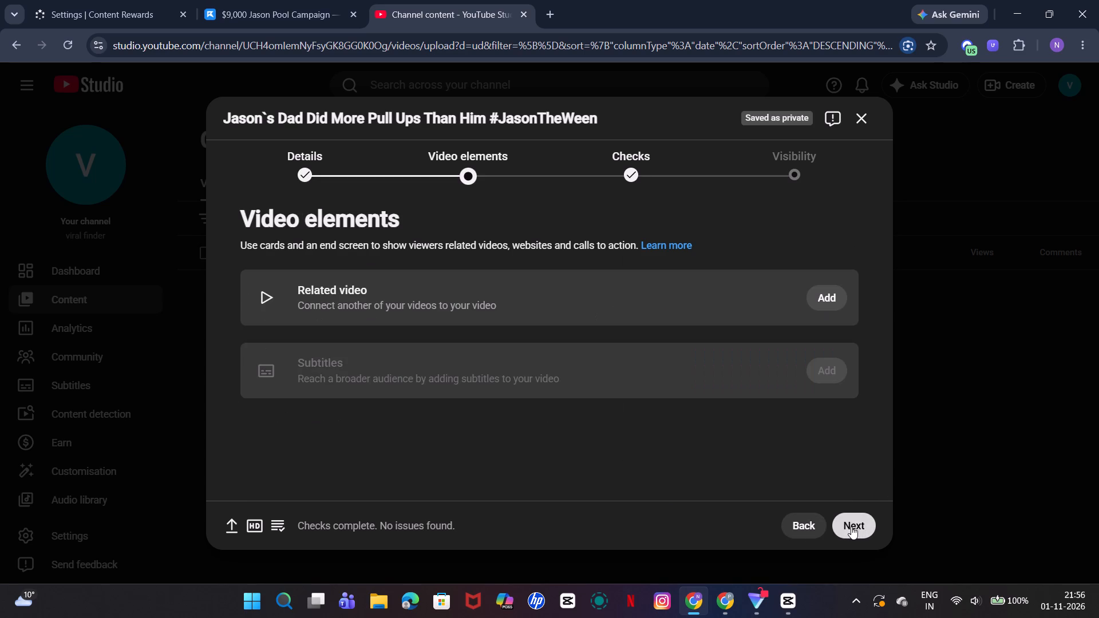
{"action": "left_click", "coordinate": [847, 526]}
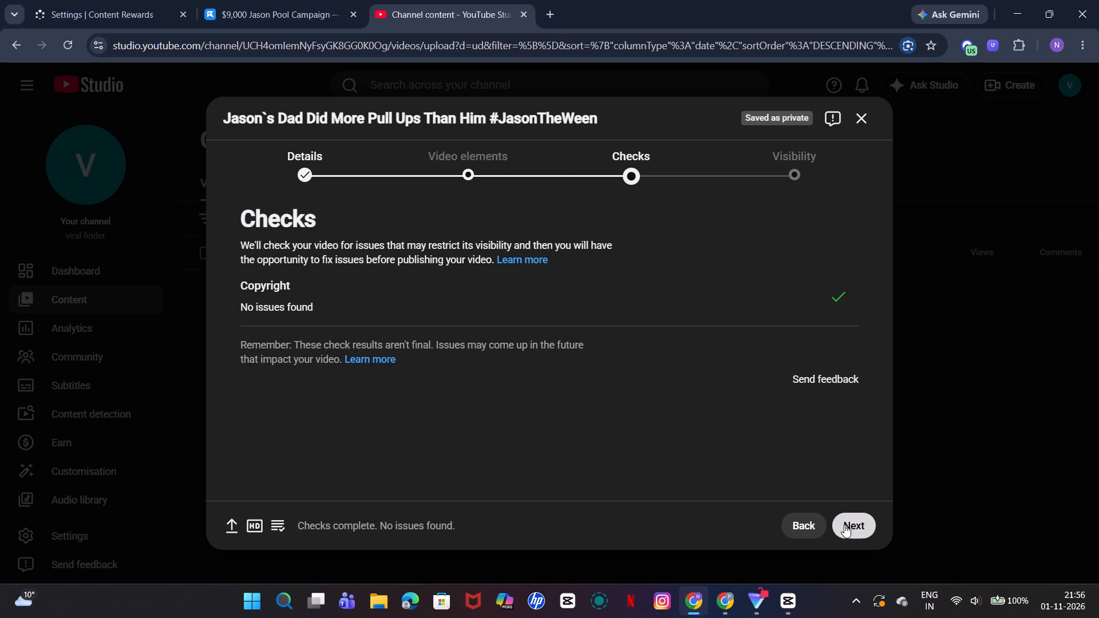
{"action": "left_click", "coordinate": [844, 525]}
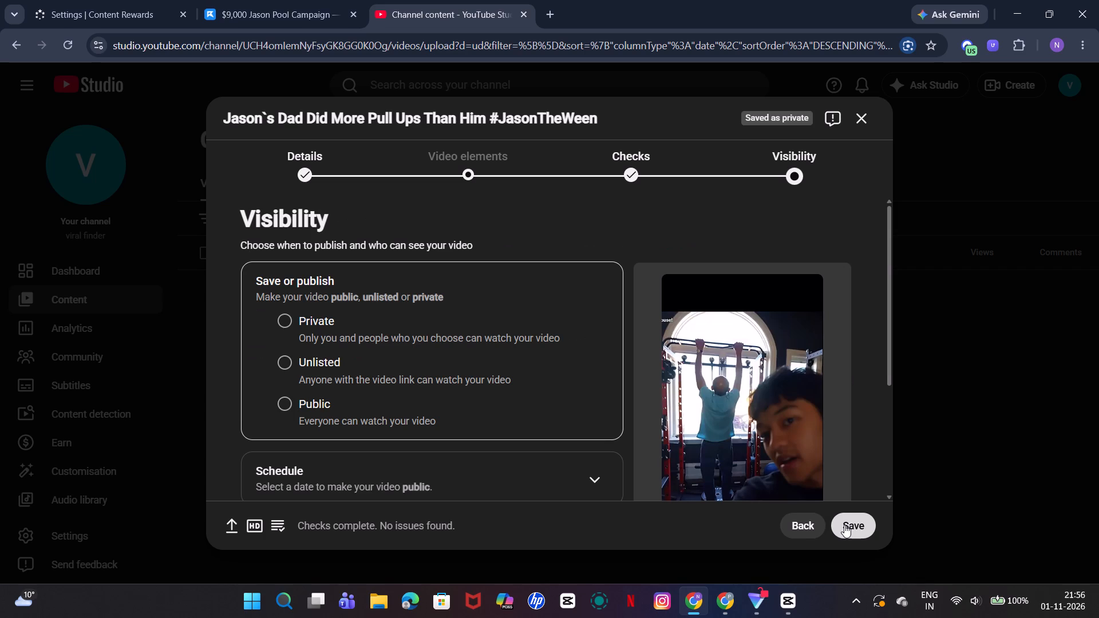
Set the pull-up video's visibility to Public and publish it.
{"action": "left_click", "coordinate": [313, 405]}
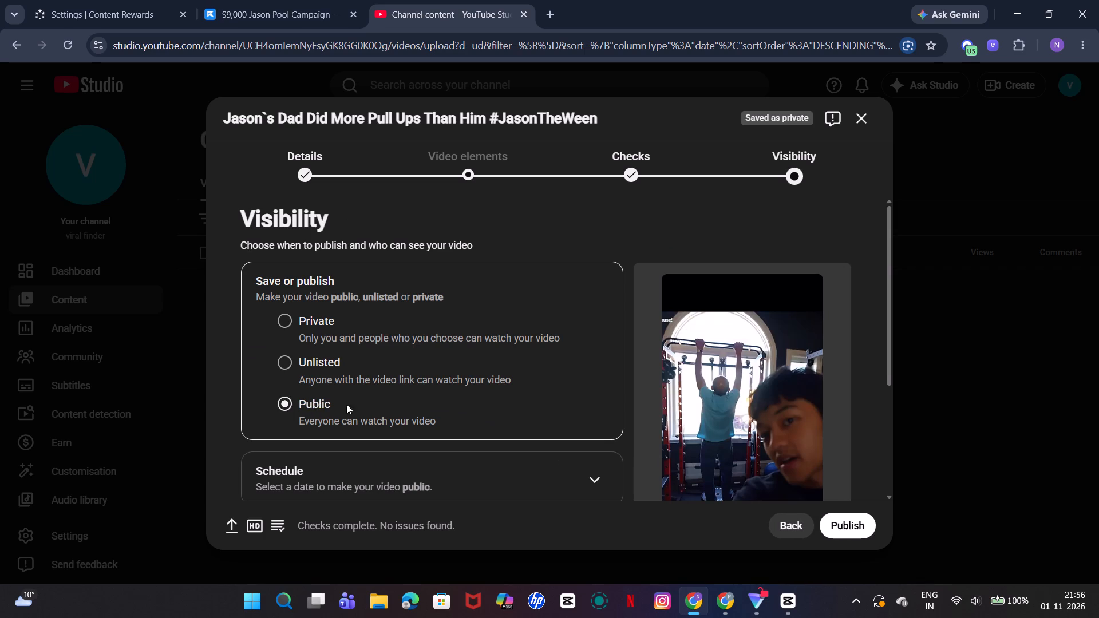
{"action": "scroll", "coordinate": [446, 379], "scroll_direction": "down", "scroll_amount": 3}
{"action": "scroll", "coordinate": [549, 362], "scroll_direction": "down", "scroll_amount": 2}
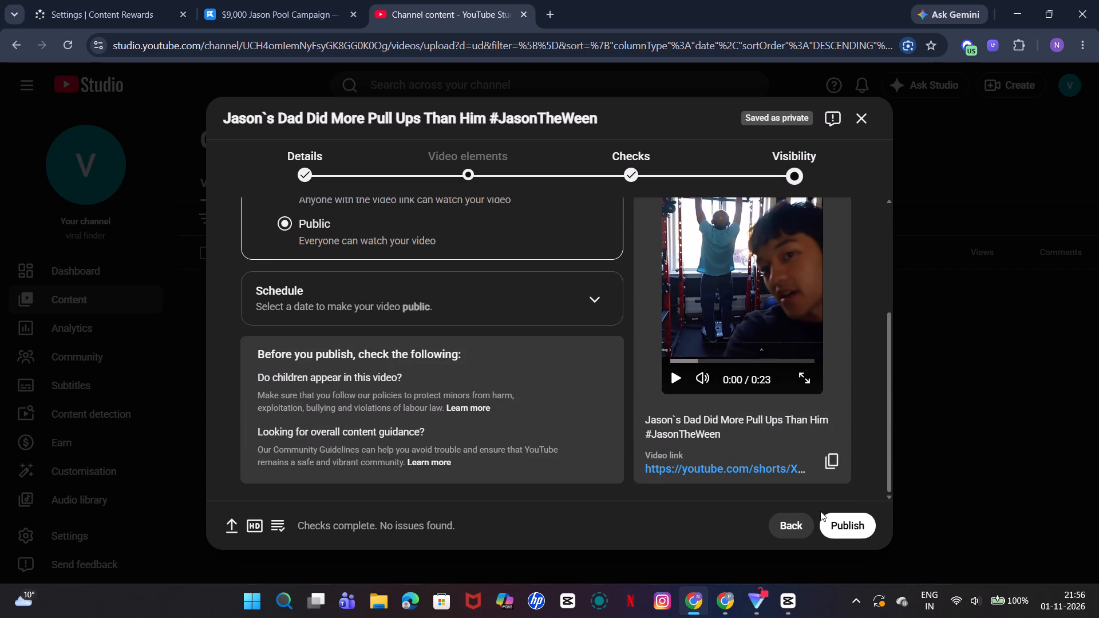
{"action": "left_click", "coordinate": [843, 526]}
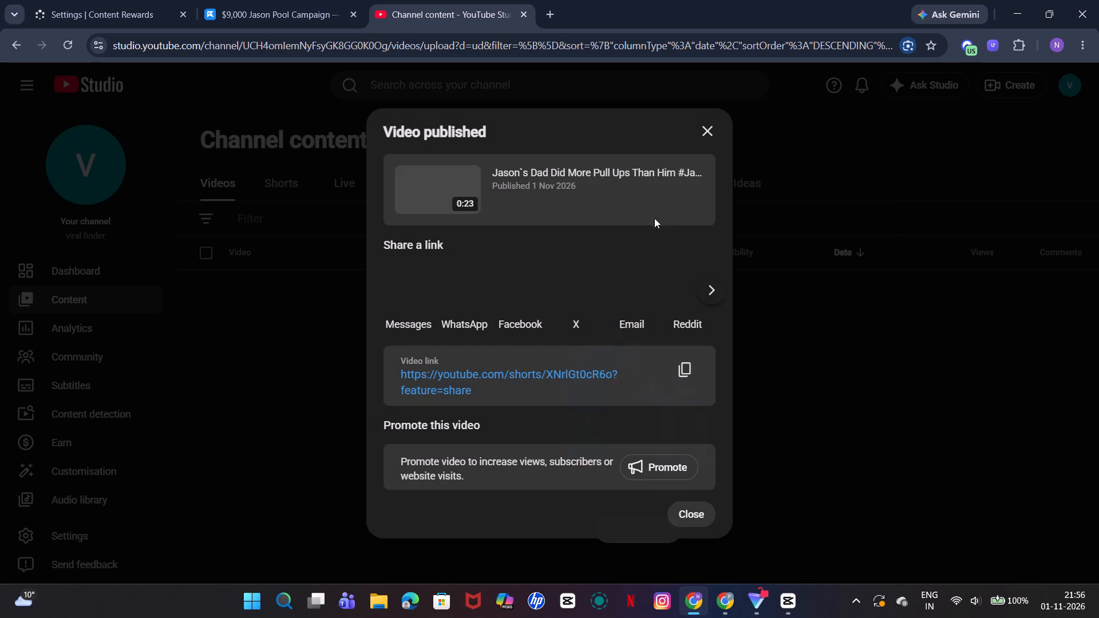
Copy the published video's share link and close the publication dialog.
{"action": "left_click", "coordinate": [685, 369]}
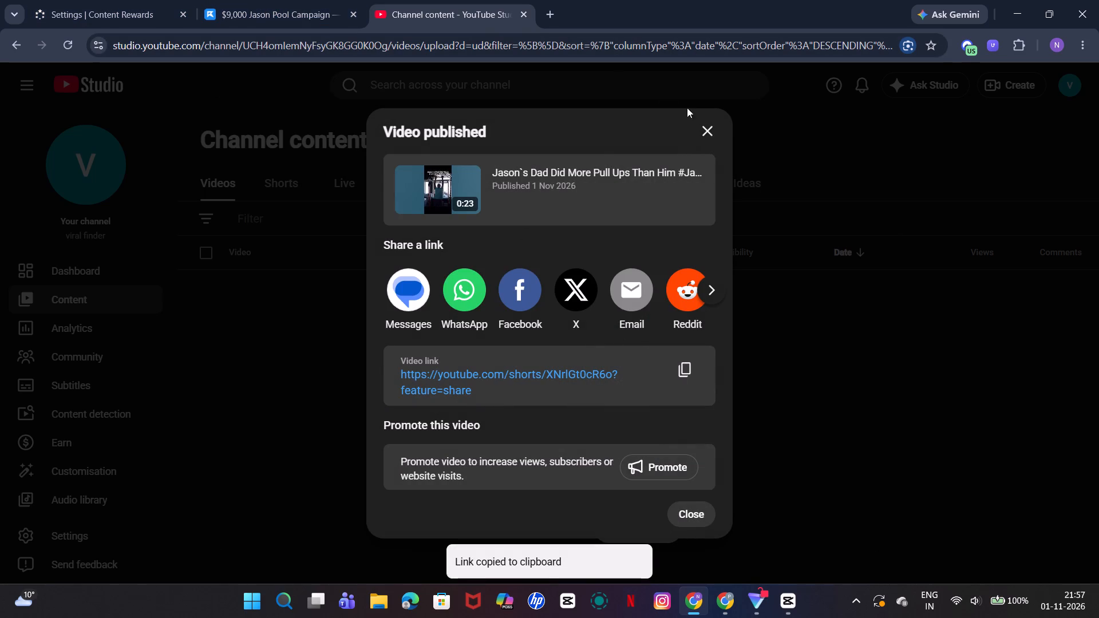
{"action": "left_click", "coordinate": [703, 125]}
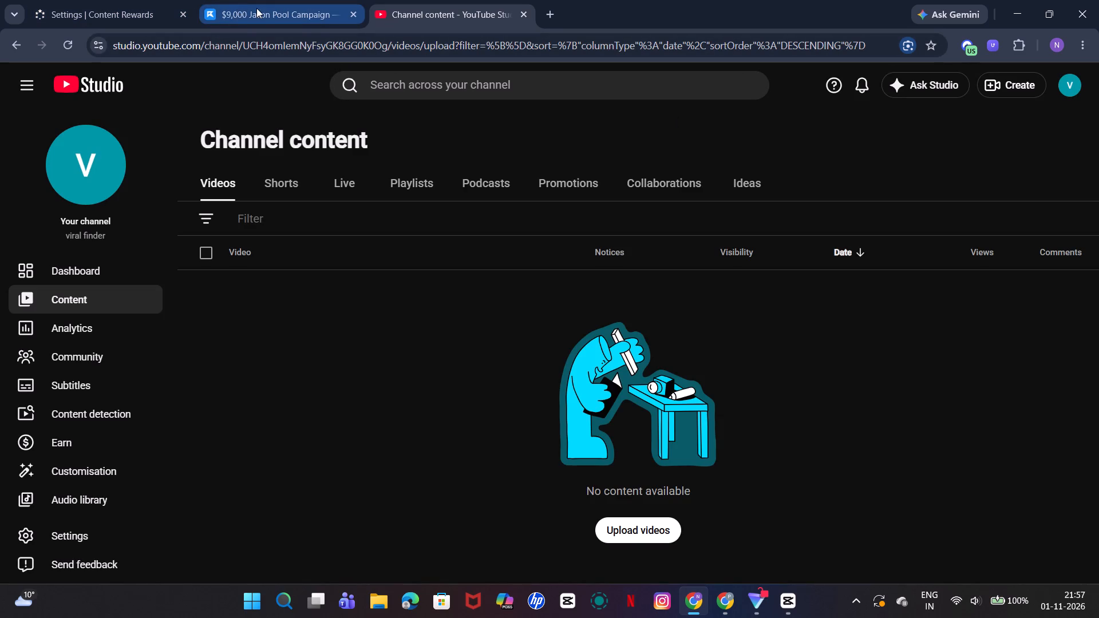
Switch to Content Rewards and open the clip submission form for the joined $9,000 Jason Pool Campaign.
{"action": "left_click", "coordinate": [261, 14]}
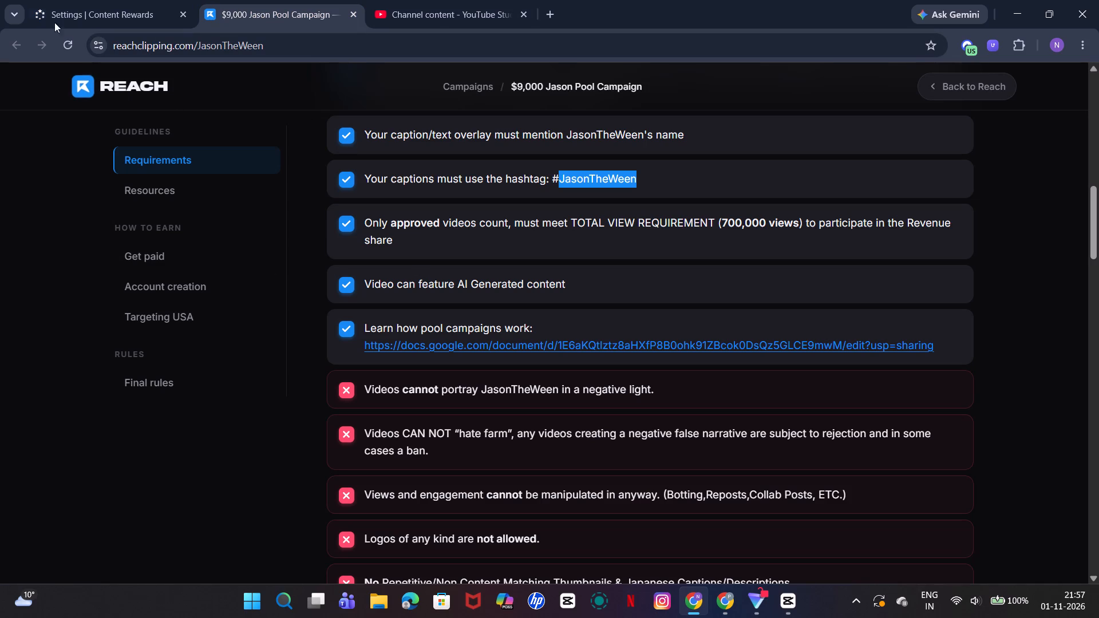
{"action": "left_click", "coordinate": [52, 0]}
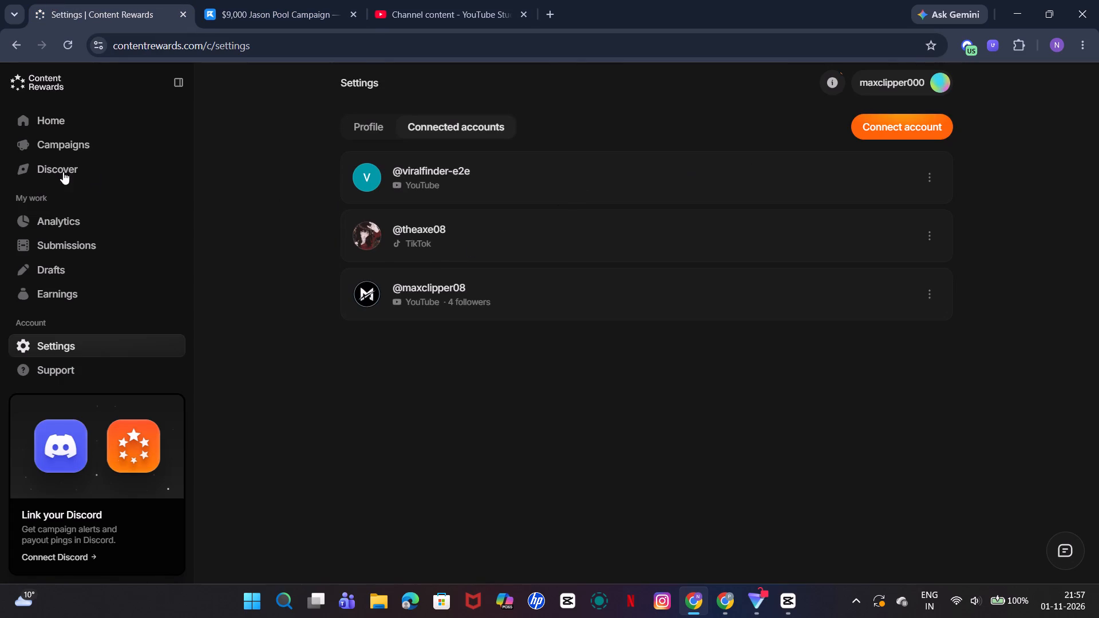
{"action": "left_click", "coordinate": [50, 142]}
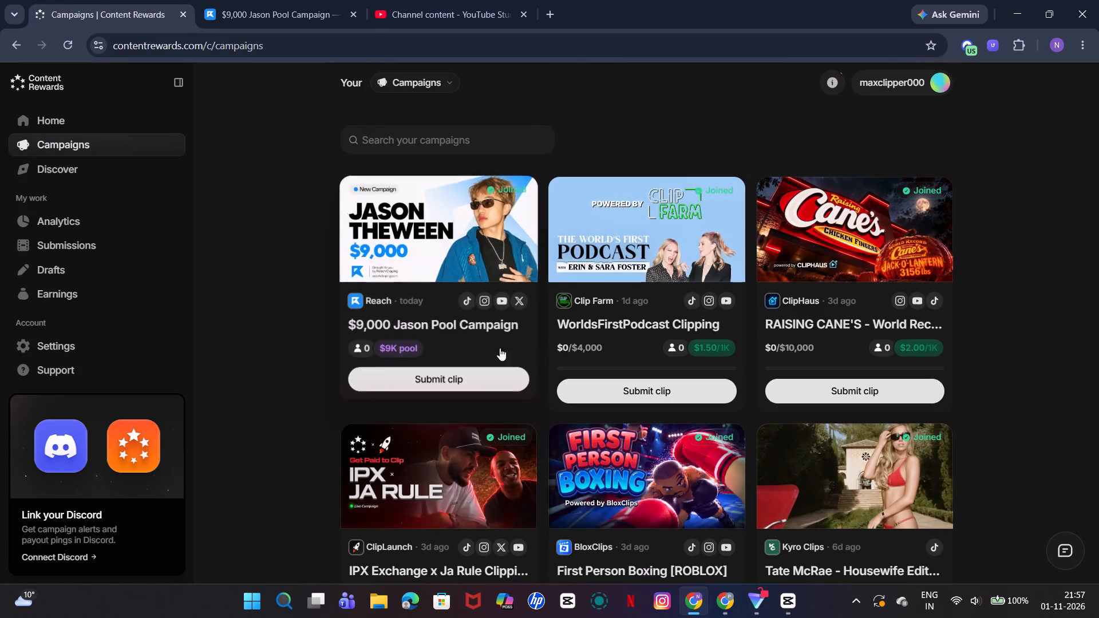
{"action": "left_click", "coordinate": [448, 376]}
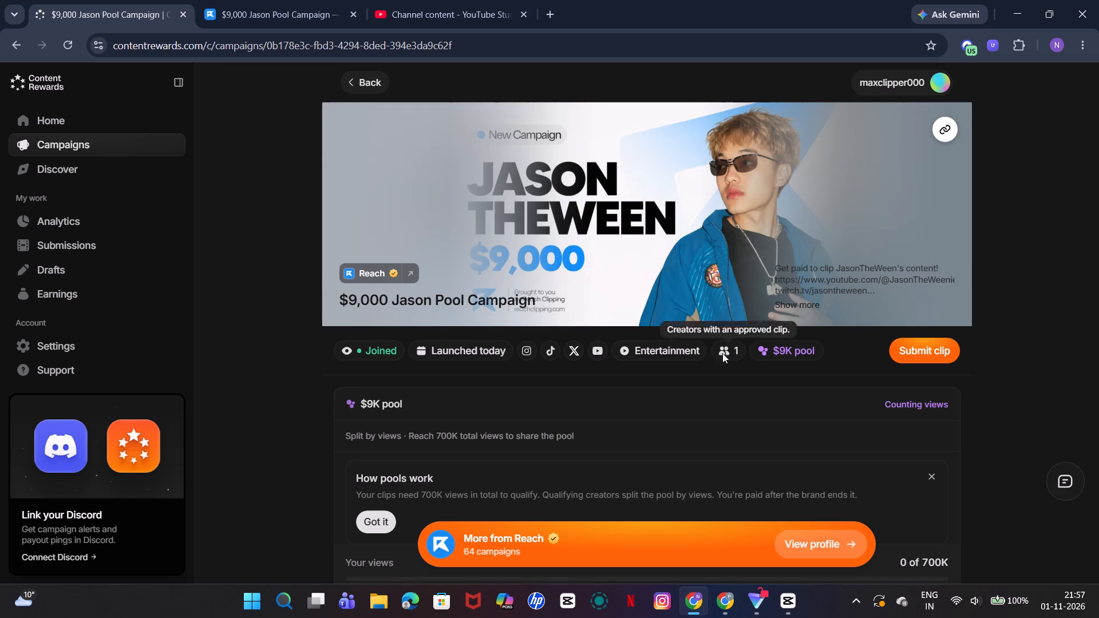
{"action": "left_click", "coordinate": [899, 348]}
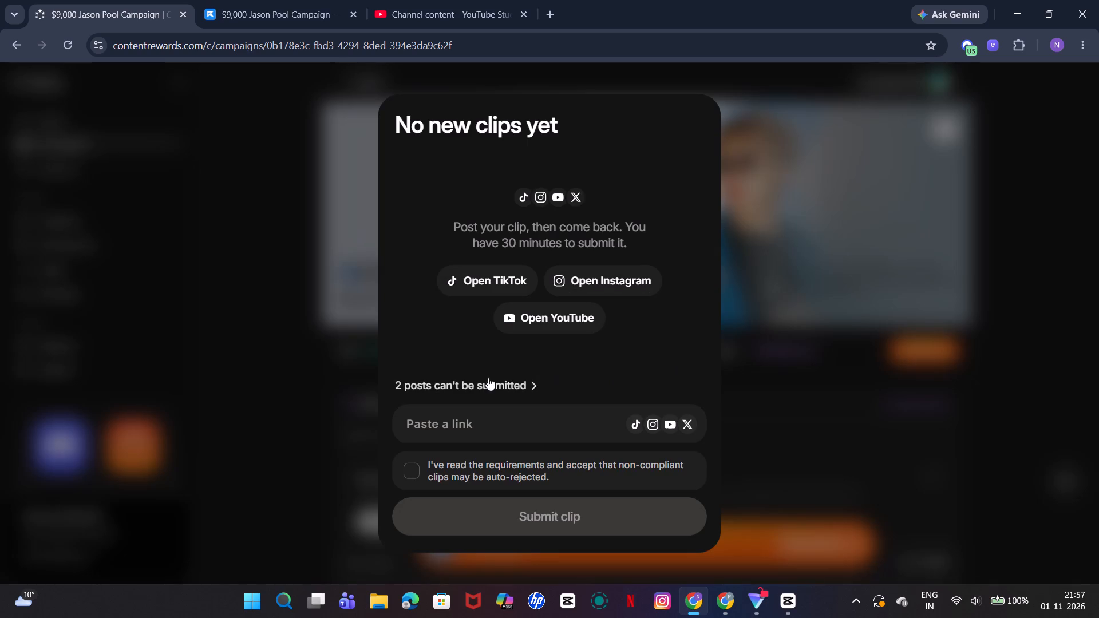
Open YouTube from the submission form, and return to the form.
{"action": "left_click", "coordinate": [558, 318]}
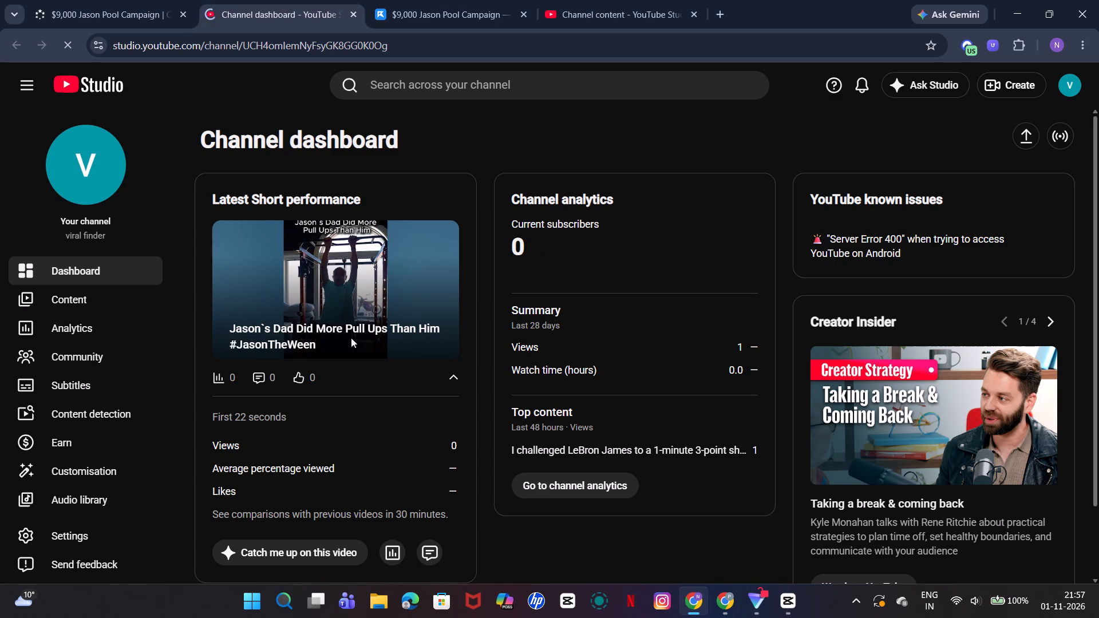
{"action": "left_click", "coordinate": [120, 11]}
Paste the copied YouTube Shorts link into the form, accept the requirements statement, submit the clip and dismiss the confirmation.
{"action": "scroll", "coordinate": [452, 420], "scroll_direction": "down", "scroll_amount": 1}
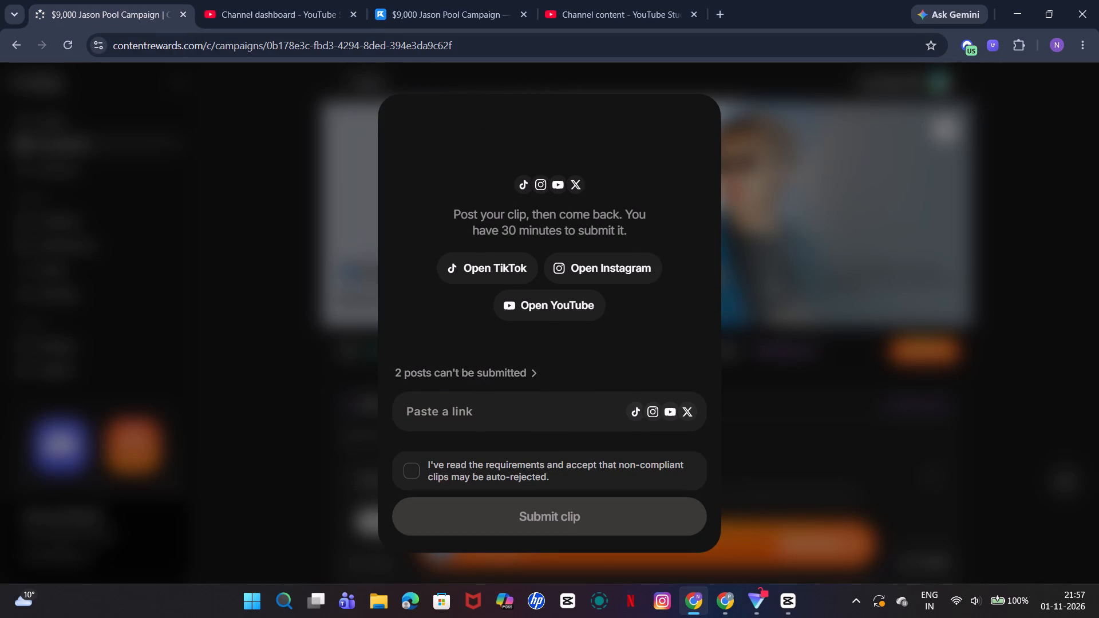
{"action": "left_click", "coordinate": [462, 409]}
{"action": "left_click", "coordinate": [409, 466]}
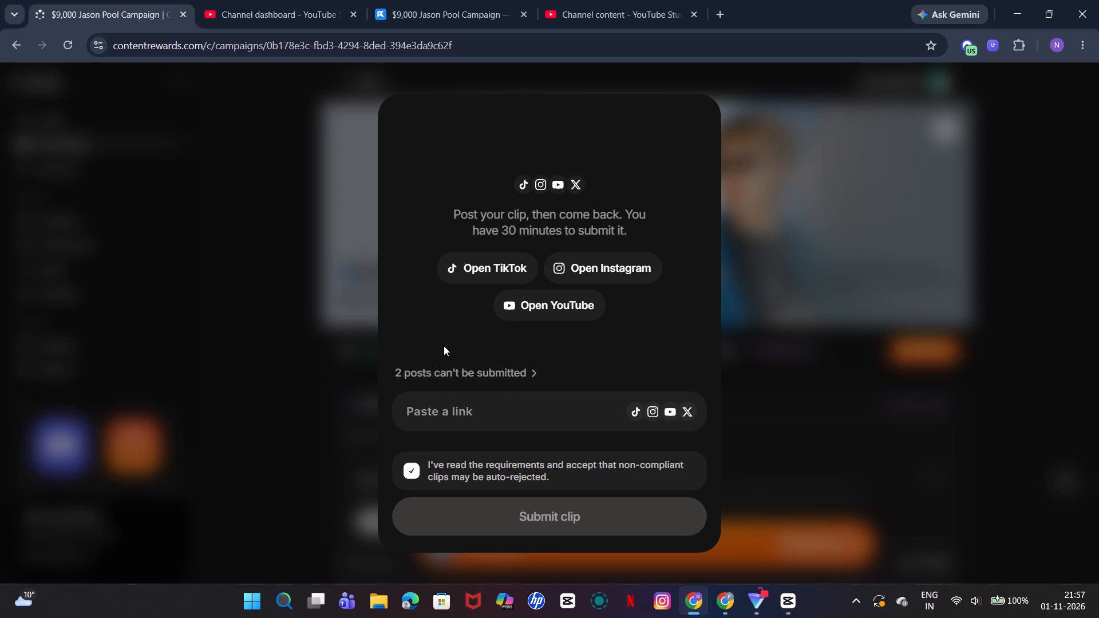
{"action": "right_click", "coordinate": [440, 419]}
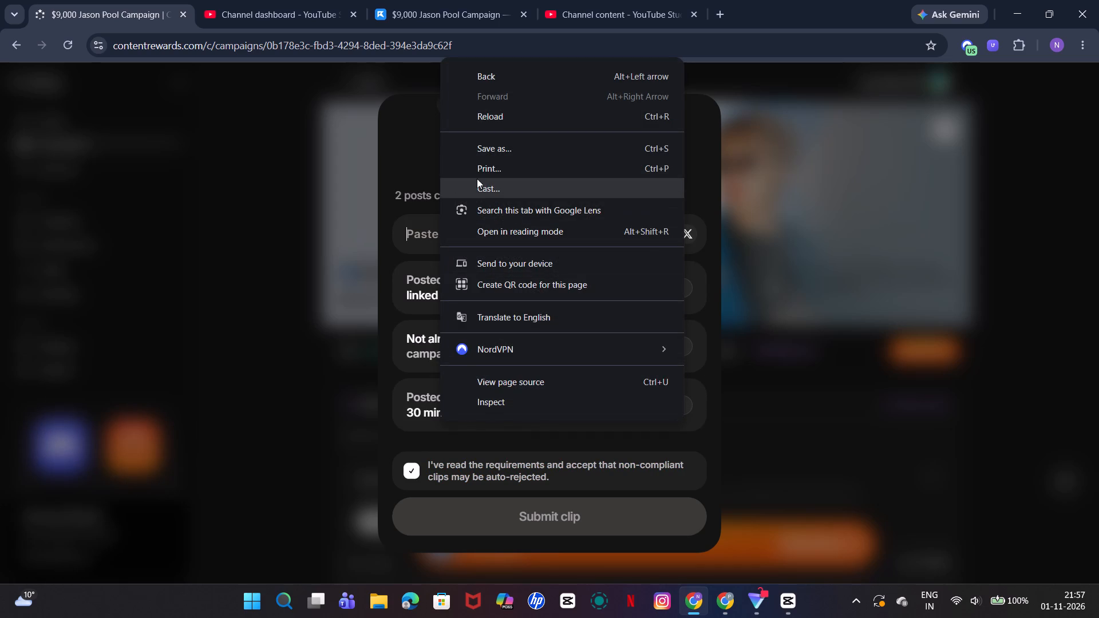
{"action": "left_click", "coordinate": [422, 241]}
{"action": "right_click", "coordinate": [427, 240]}
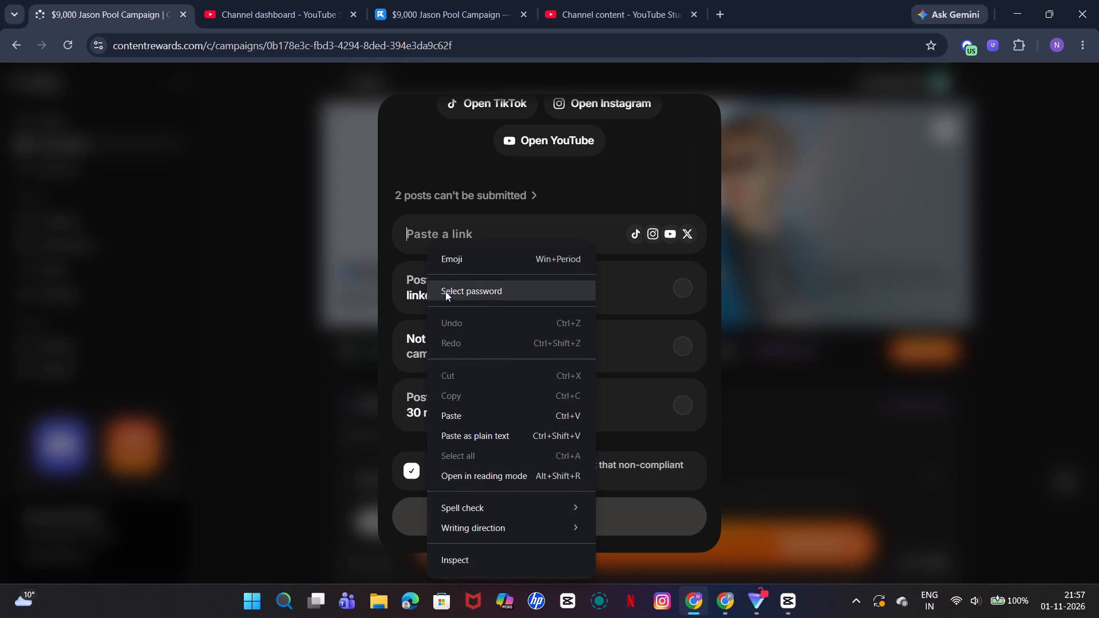
{"action": "left_click", "coordinate": [454, 405]}
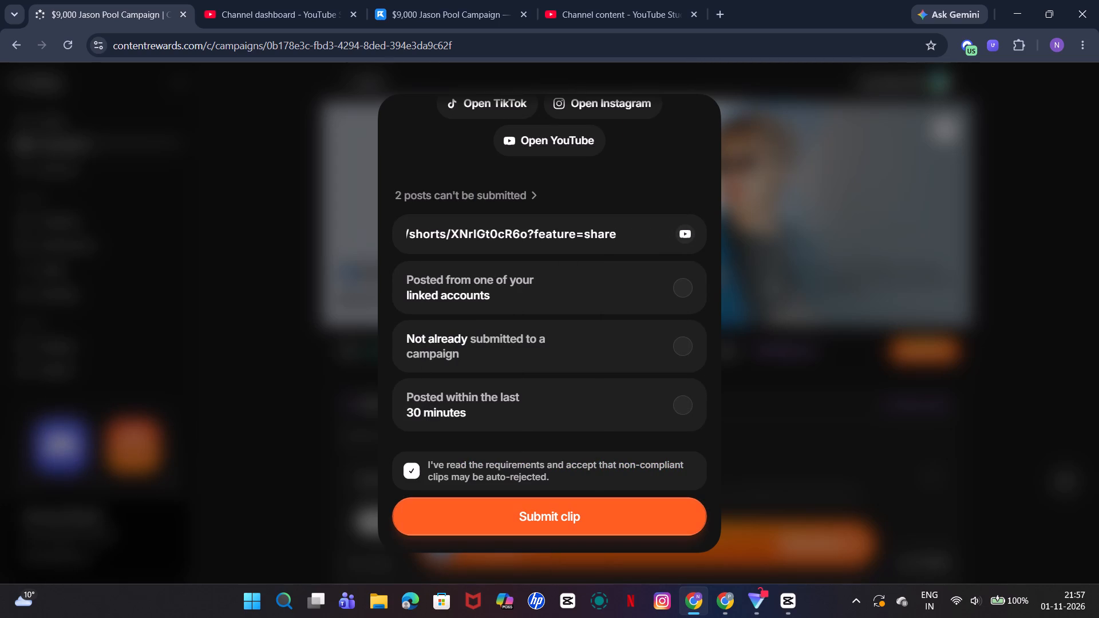
{"action": "left_click", "coordinate": [595, 505]}
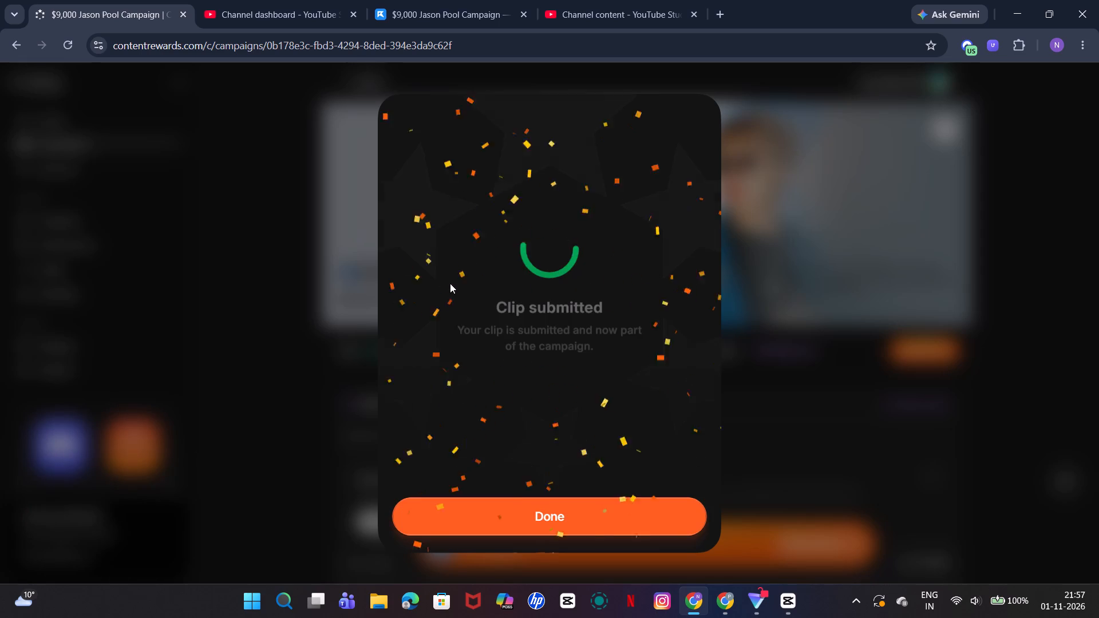
{"action": "left_click", "coordinate": [560, 515]}
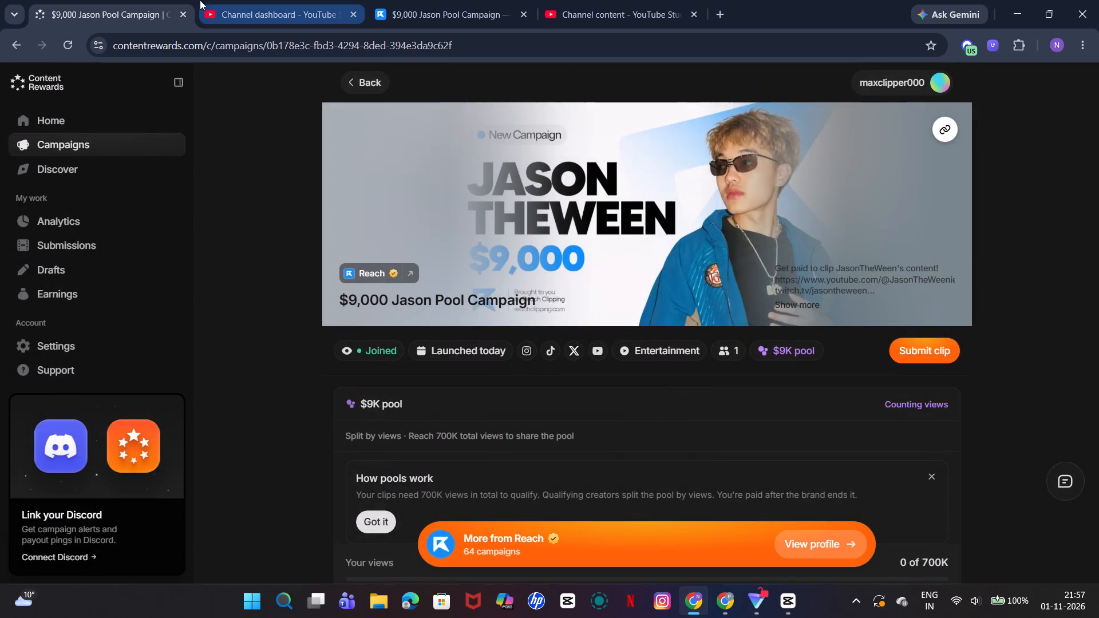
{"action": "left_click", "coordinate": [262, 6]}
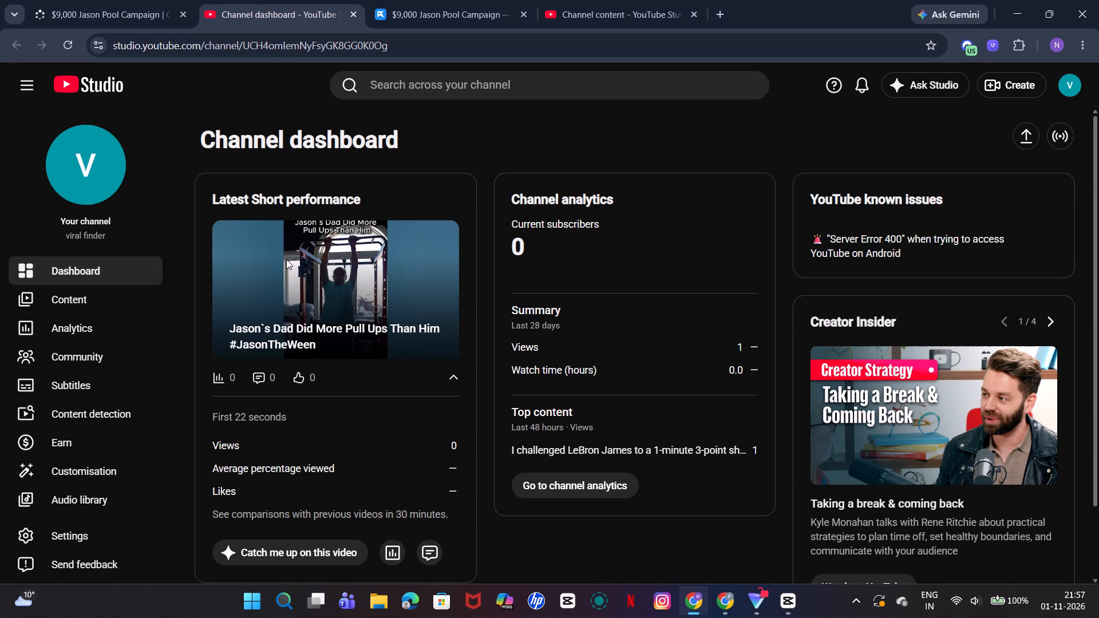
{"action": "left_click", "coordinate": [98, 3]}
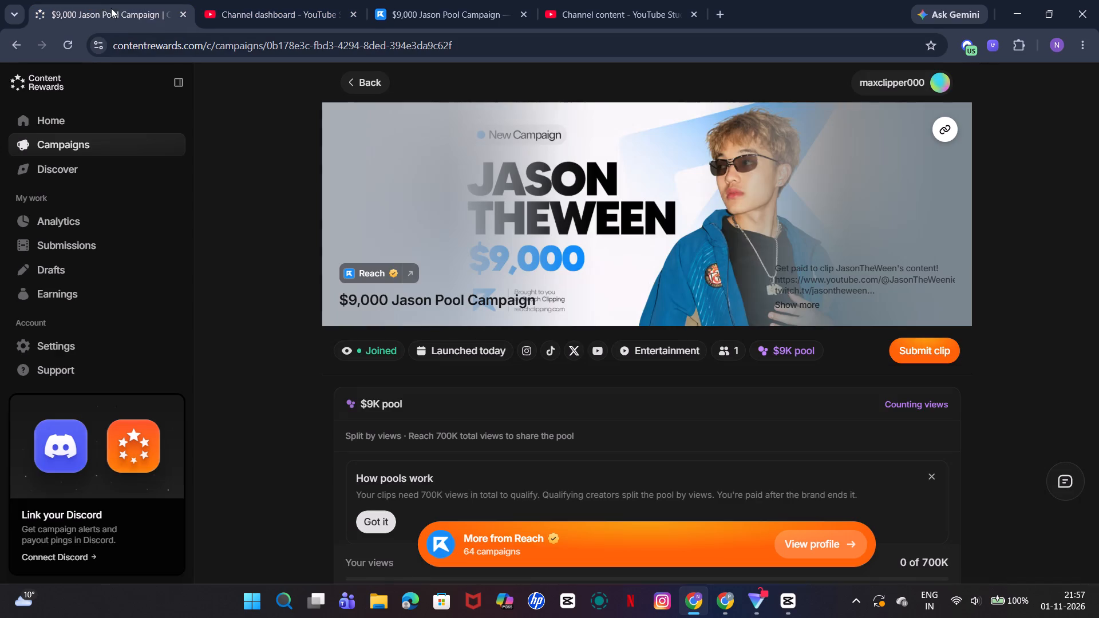
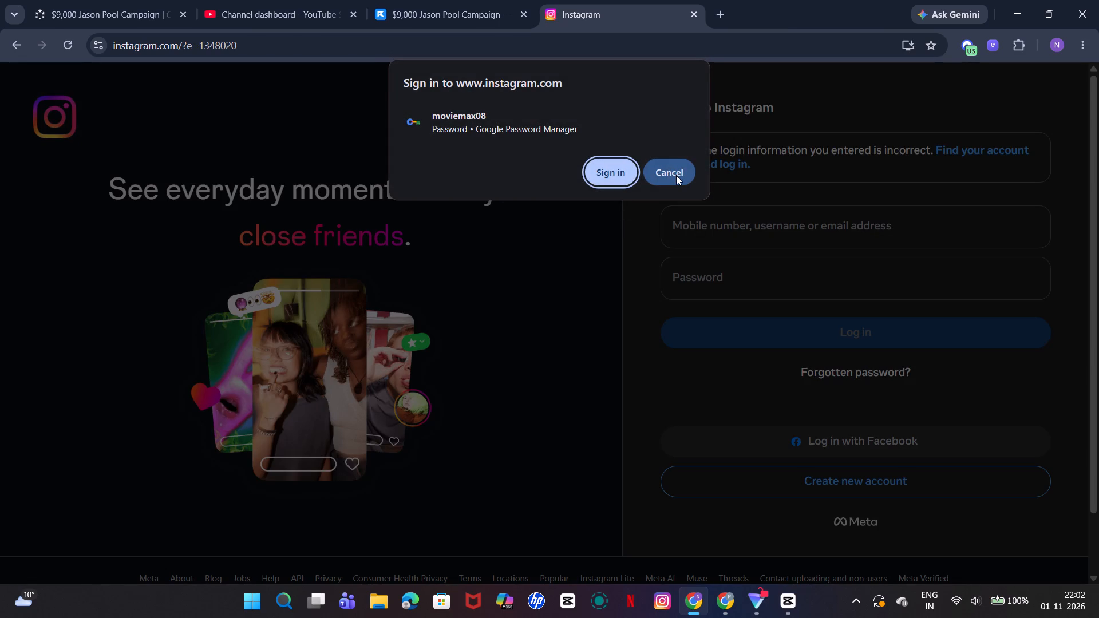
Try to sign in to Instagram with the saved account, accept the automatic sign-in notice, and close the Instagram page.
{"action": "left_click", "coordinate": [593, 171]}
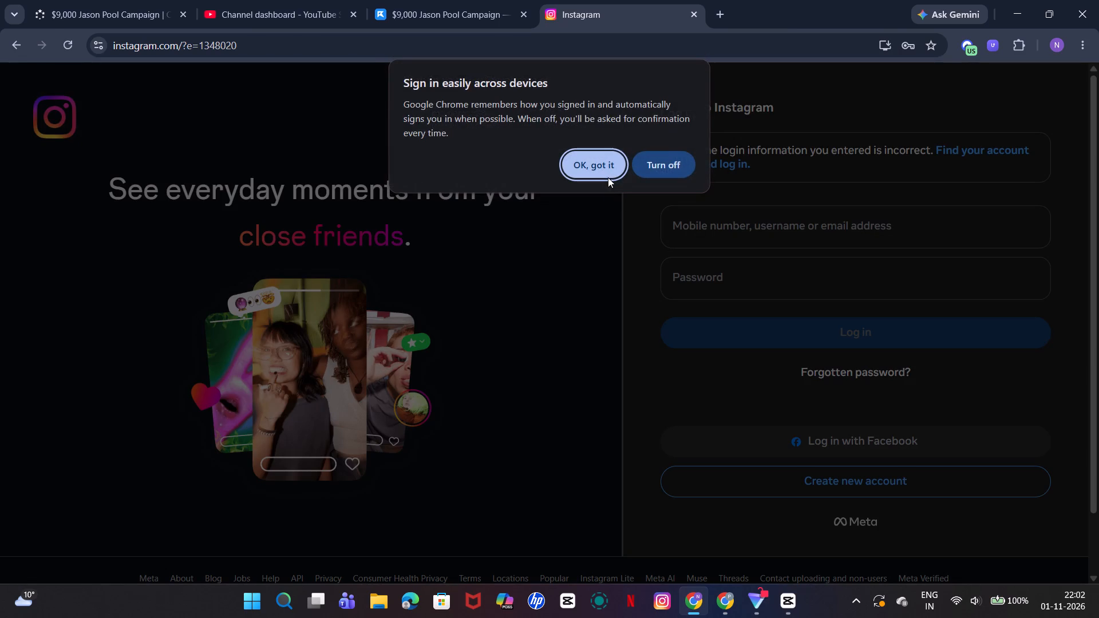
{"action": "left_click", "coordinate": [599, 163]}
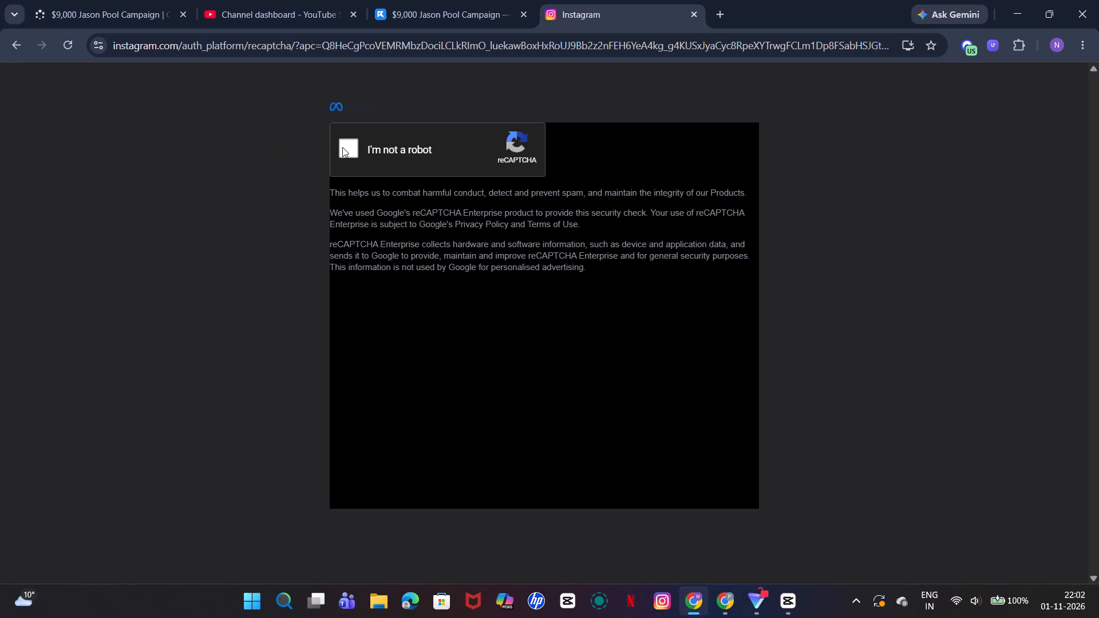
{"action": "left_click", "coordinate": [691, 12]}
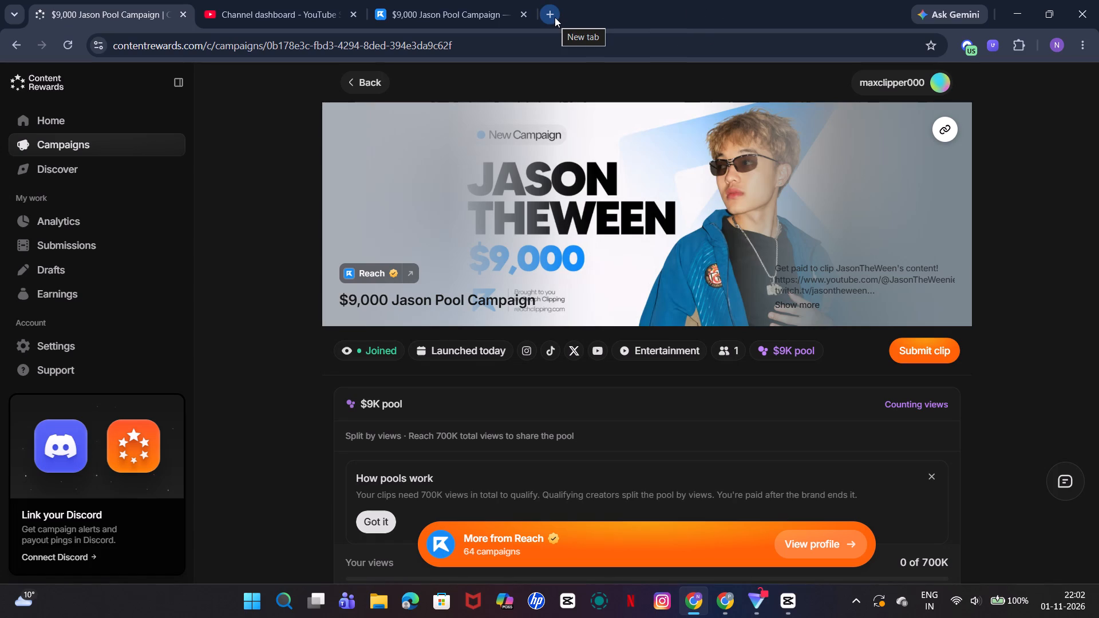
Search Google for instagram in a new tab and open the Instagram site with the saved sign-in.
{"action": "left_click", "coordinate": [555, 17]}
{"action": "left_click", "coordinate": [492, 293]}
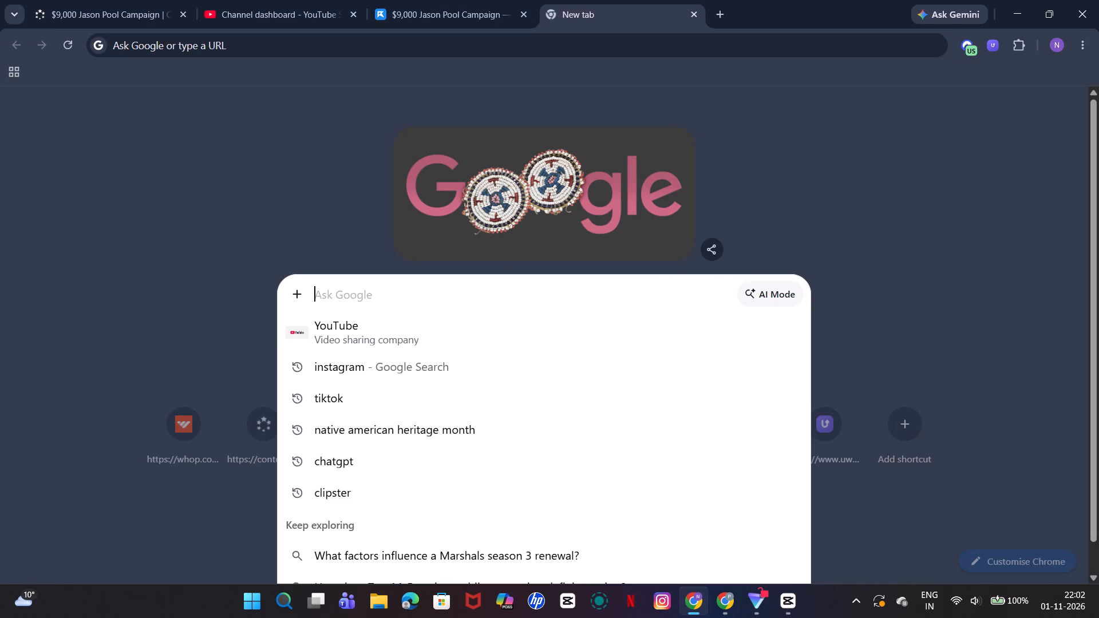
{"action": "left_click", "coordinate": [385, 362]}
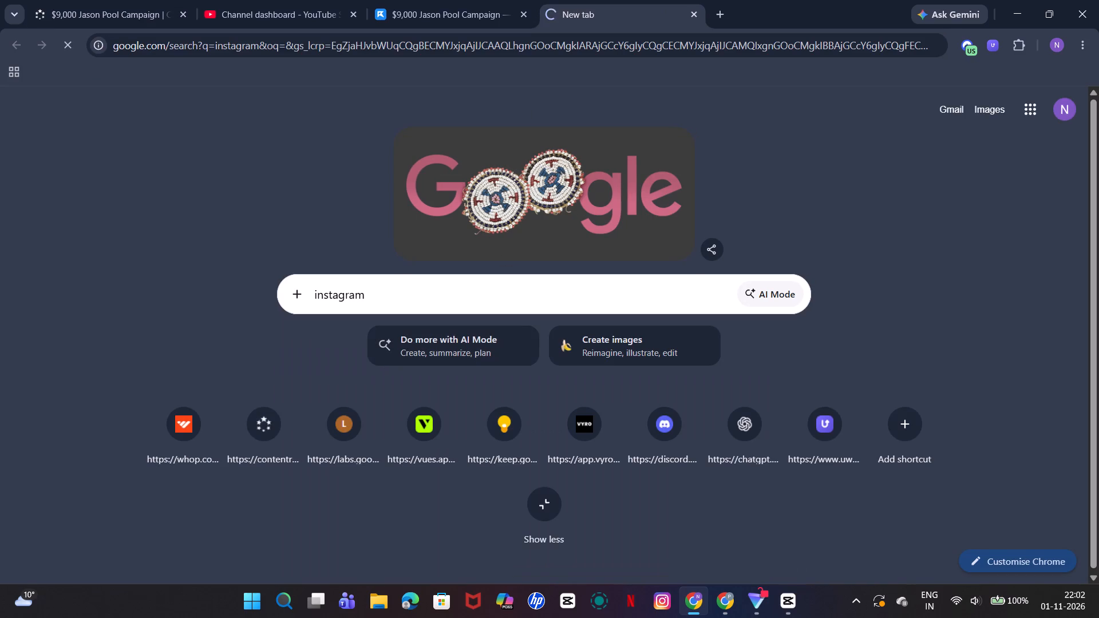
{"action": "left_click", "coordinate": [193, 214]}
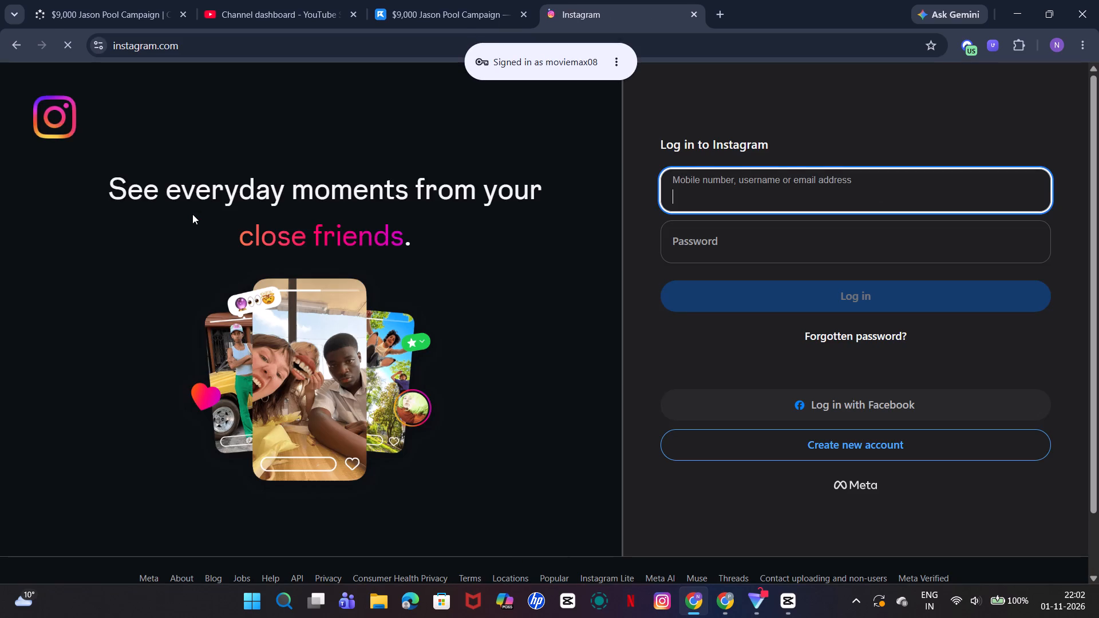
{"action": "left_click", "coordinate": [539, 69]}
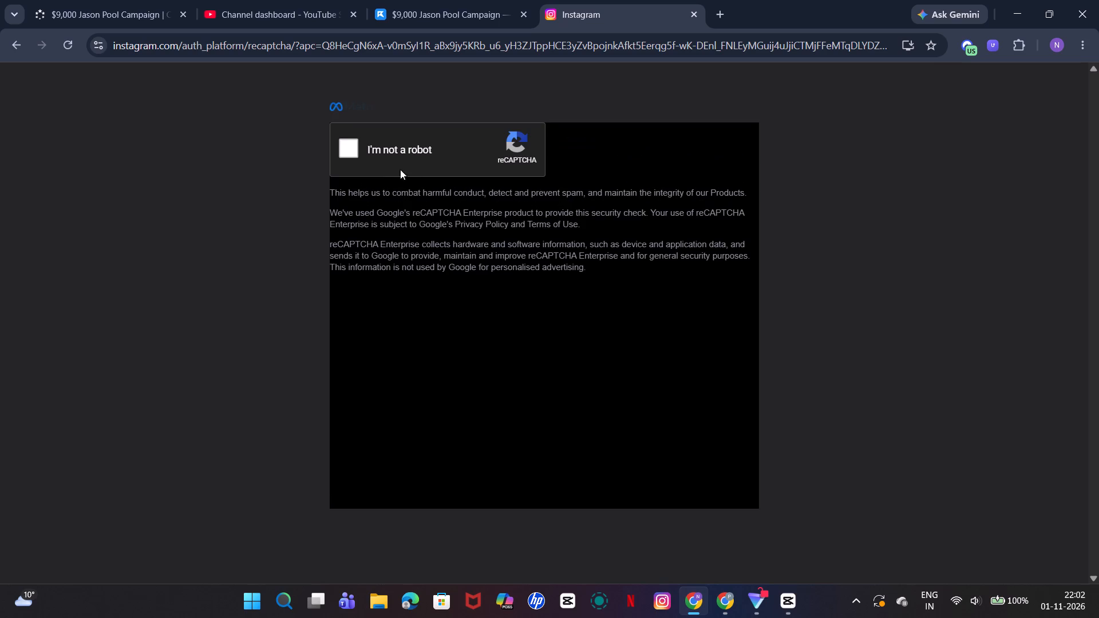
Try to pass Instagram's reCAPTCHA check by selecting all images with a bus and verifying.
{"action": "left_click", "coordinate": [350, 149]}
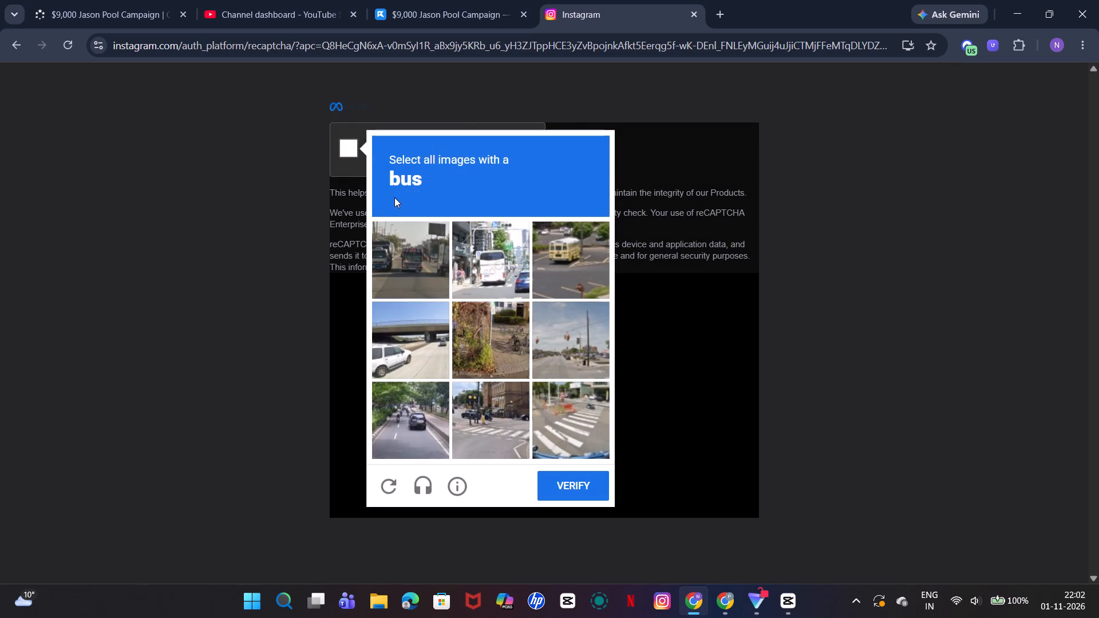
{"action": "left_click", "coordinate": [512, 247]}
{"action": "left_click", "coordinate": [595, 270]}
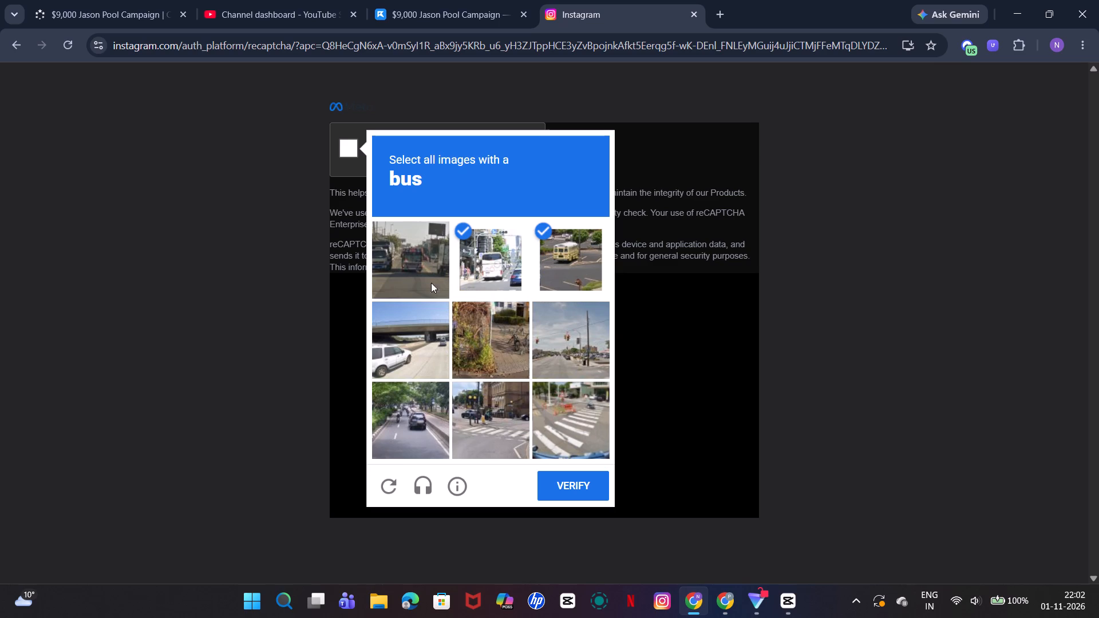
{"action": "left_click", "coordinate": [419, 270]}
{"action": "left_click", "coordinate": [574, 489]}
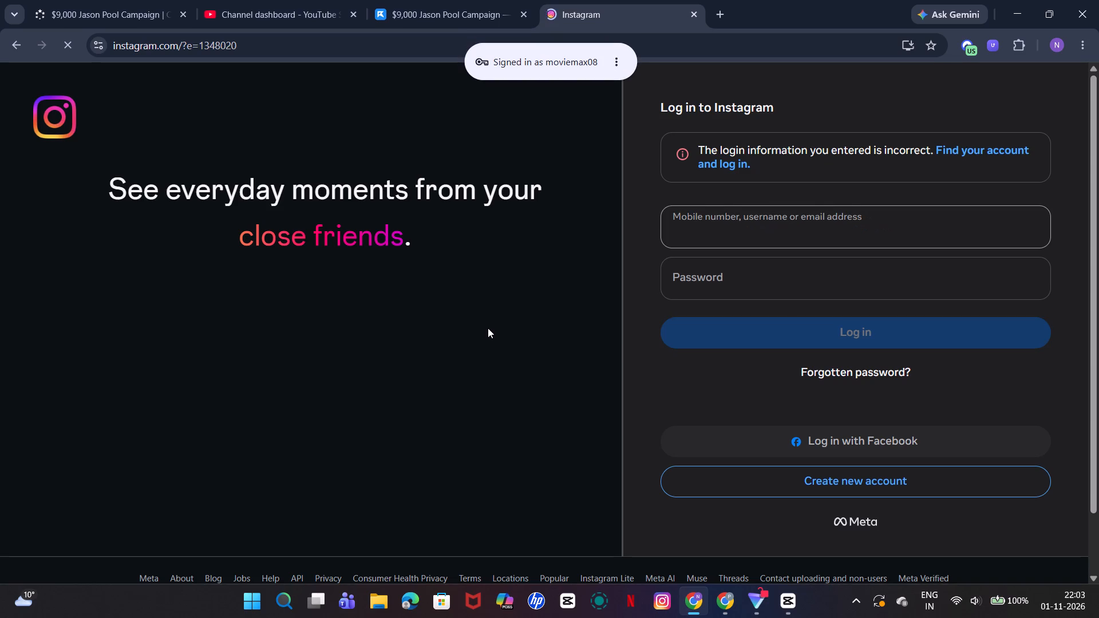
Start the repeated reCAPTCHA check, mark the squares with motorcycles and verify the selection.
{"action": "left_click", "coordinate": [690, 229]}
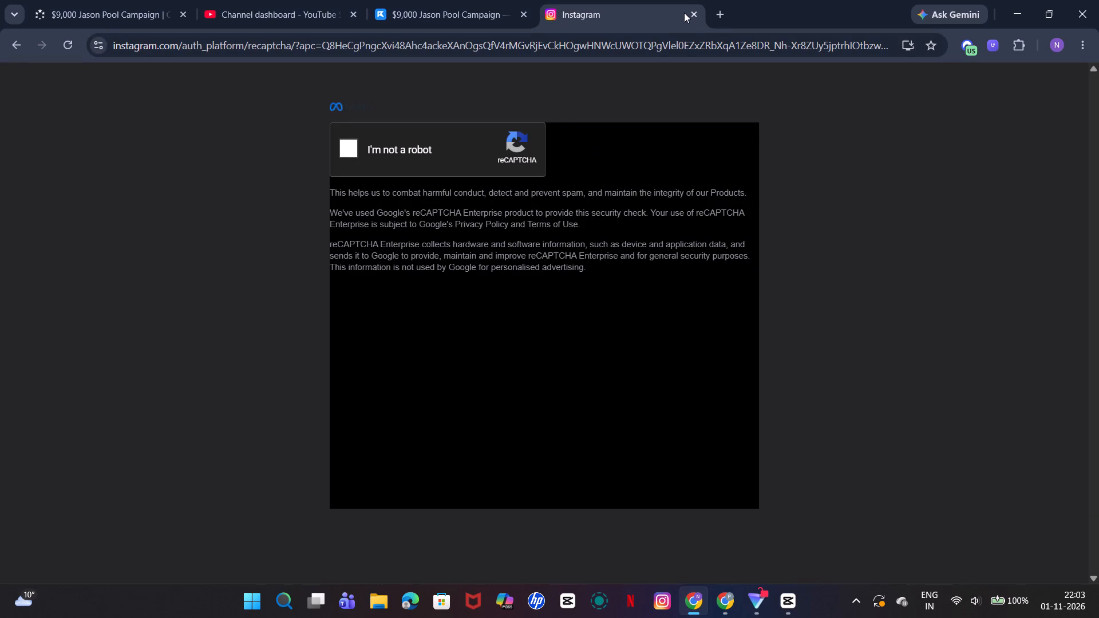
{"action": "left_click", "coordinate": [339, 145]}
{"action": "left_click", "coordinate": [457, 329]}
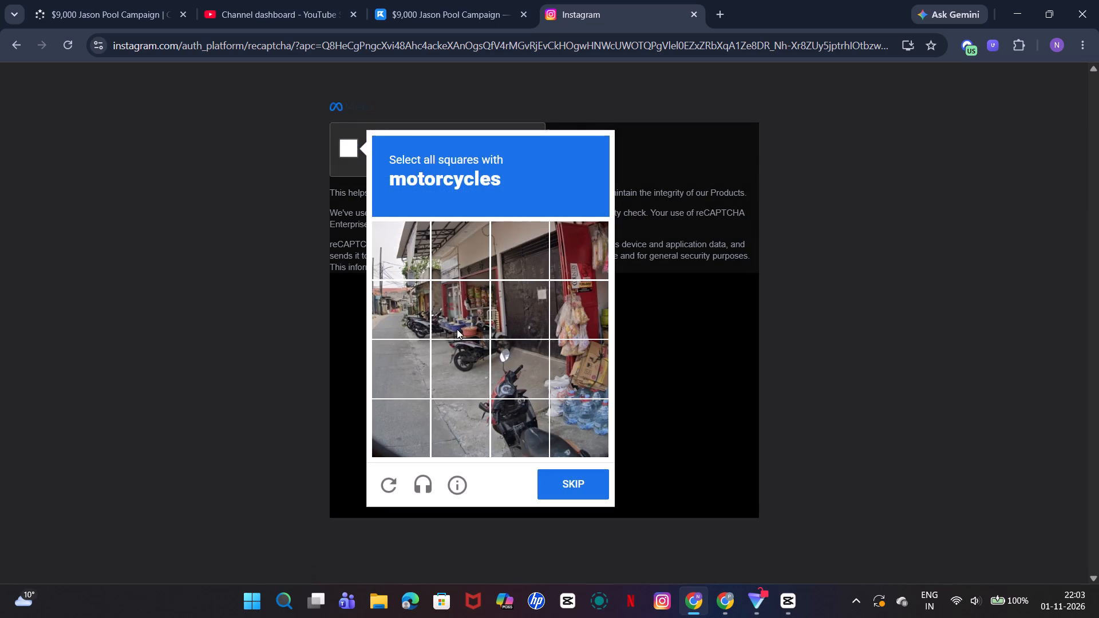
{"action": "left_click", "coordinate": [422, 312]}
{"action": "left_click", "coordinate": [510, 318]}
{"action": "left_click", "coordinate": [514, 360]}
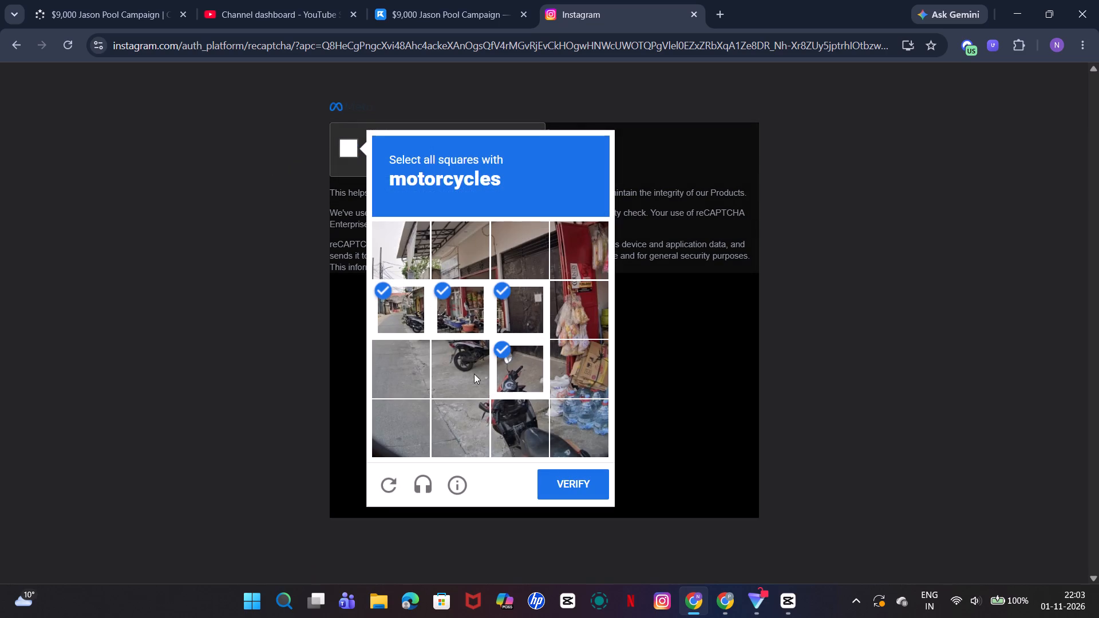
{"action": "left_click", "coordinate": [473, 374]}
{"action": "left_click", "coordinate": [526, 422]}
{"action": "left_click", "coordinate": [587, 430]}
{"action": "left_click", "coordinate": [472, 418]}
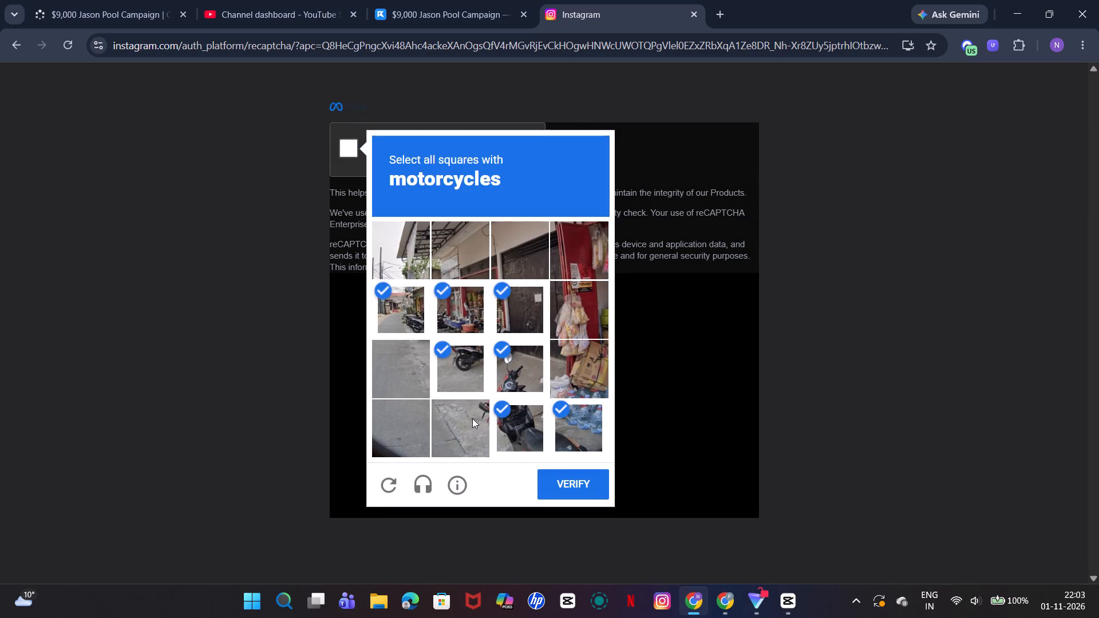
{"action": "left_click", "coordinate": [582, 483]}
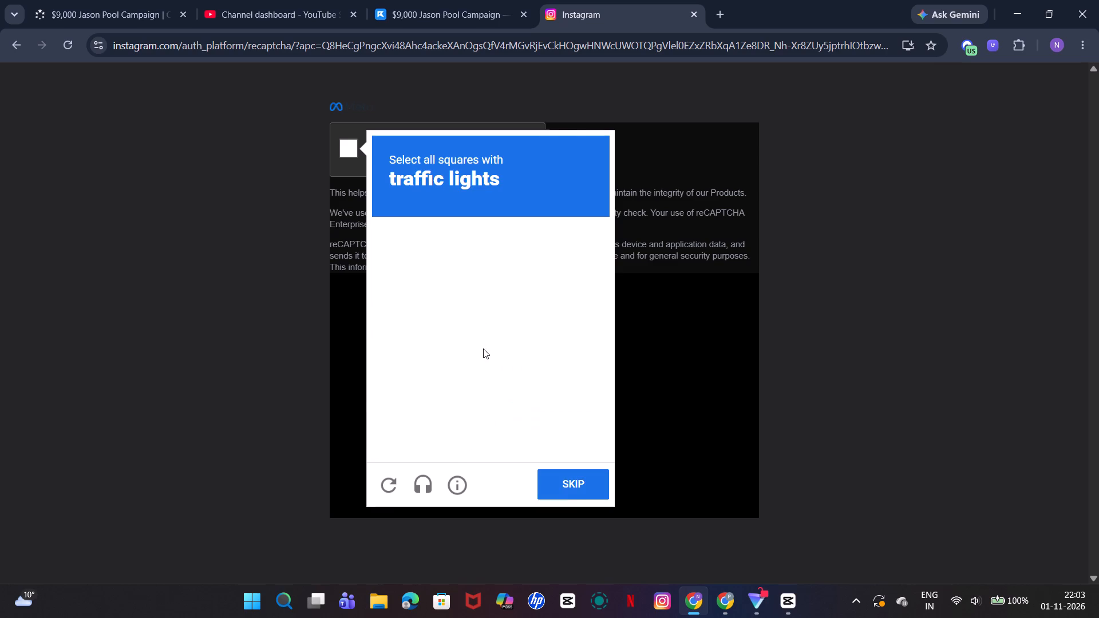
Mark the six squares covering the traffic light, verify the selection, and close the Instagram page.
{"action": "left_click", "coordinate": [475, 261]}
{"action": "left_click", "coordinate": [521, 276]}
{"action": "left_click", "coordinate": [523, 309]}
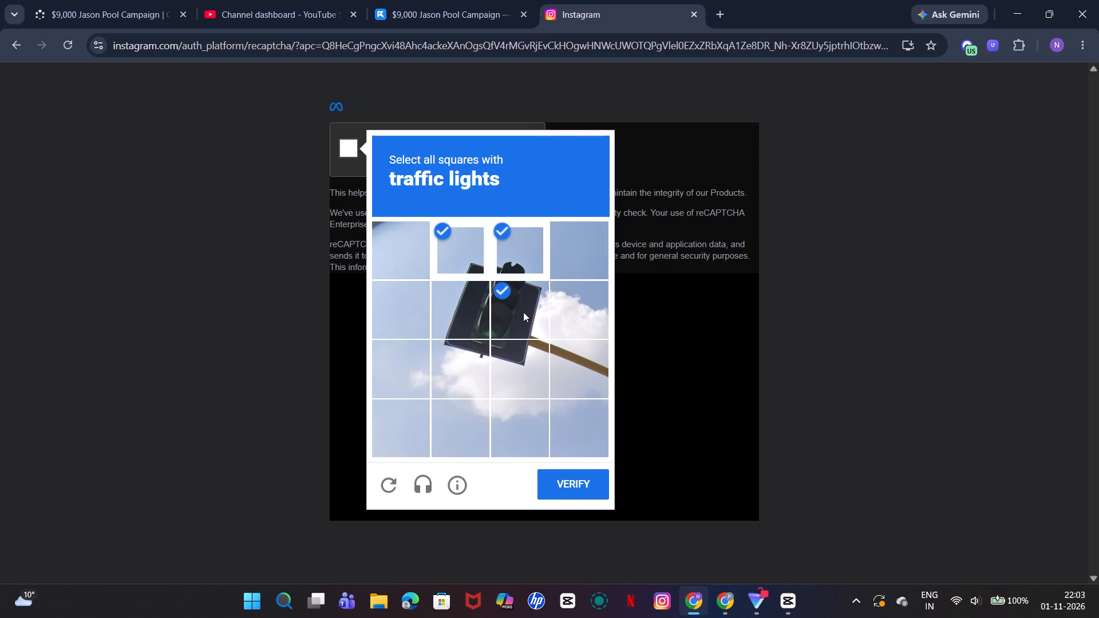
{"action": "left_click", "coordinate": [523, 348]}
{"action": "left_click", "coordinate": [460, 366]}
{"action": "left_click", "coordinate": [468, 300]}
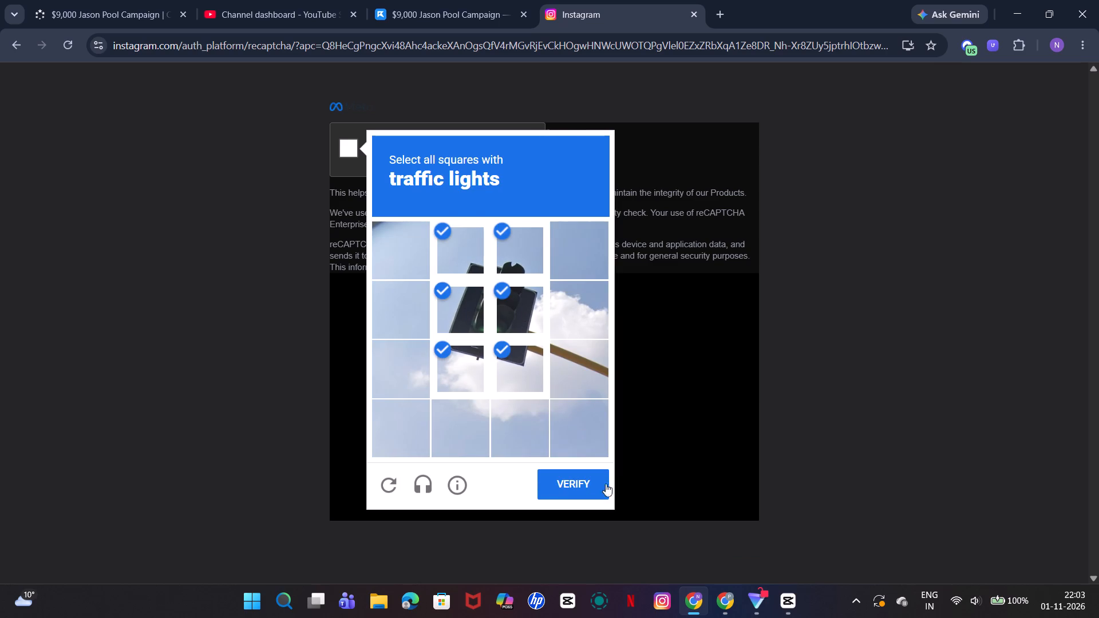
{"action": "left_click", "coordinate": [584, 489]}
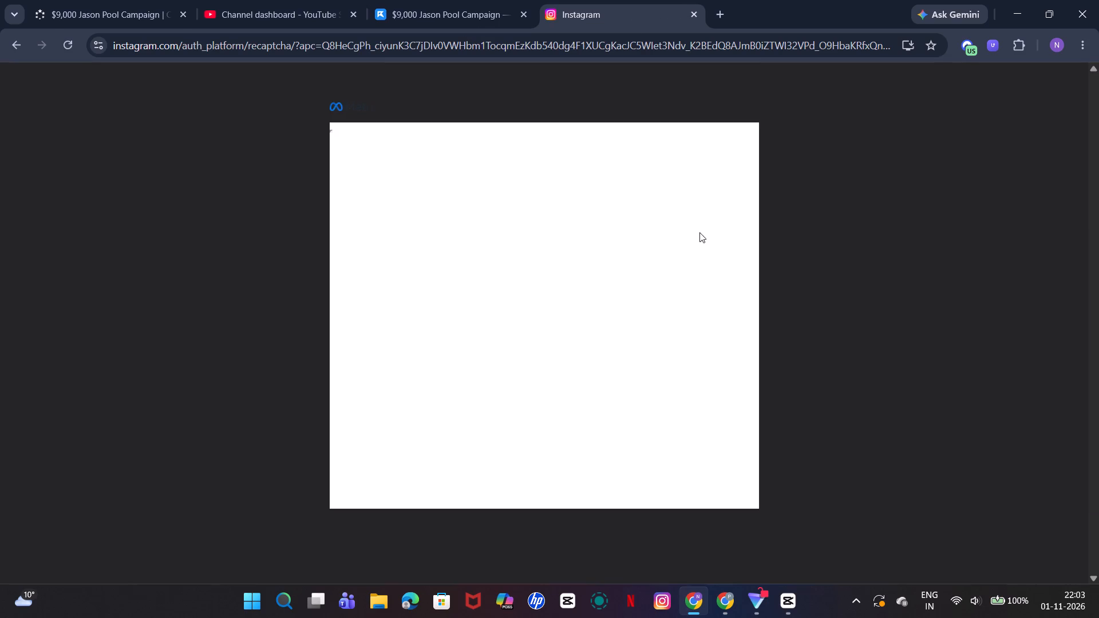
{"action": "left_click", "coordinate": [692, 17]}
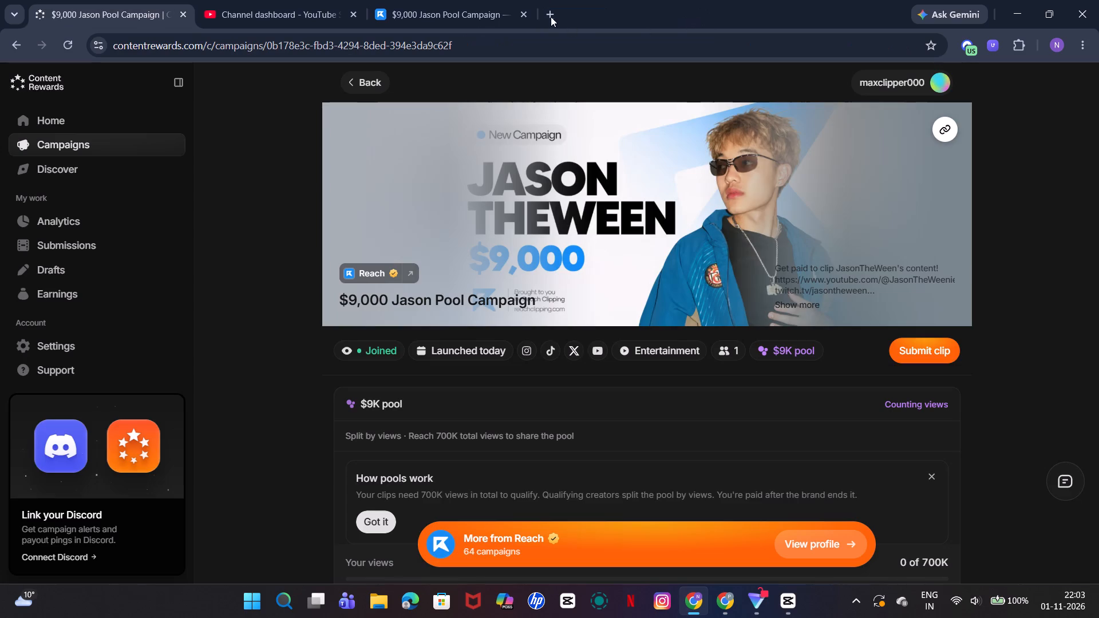
Open a new tab and start a Google search.
{"action": "left_click", "coordinate": [547, 16]}
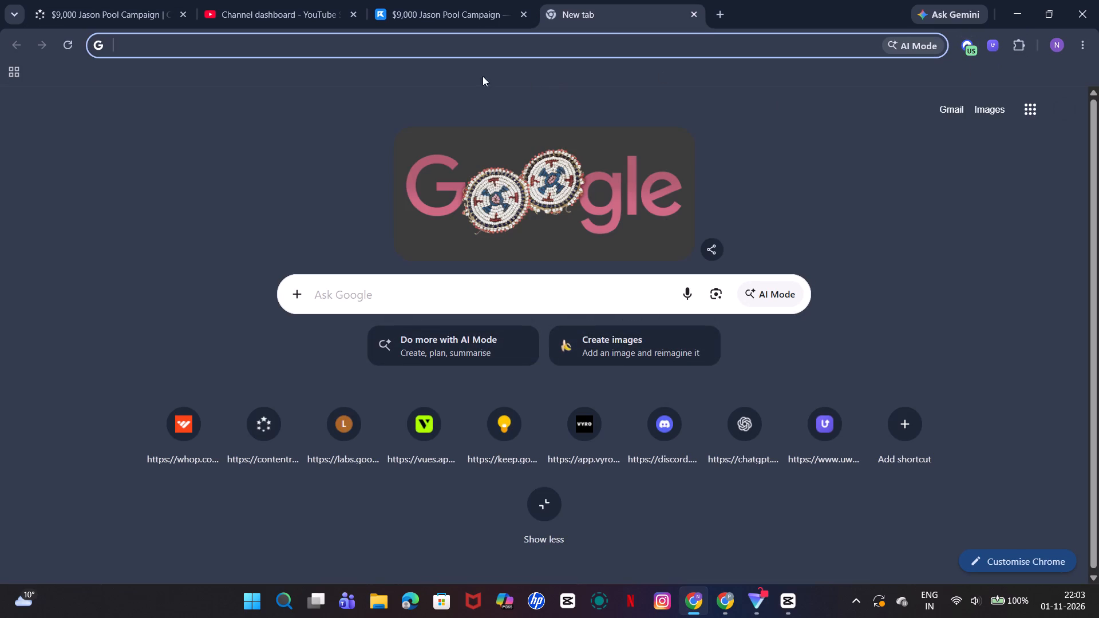
{"action": "left_click", "coordinate": [508, 288]}
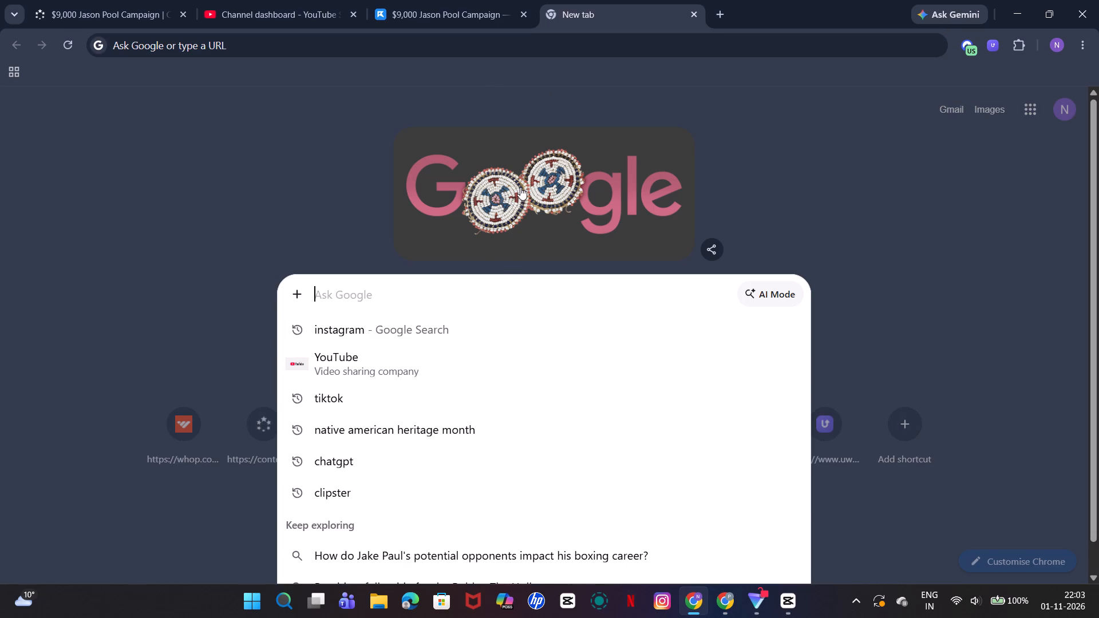
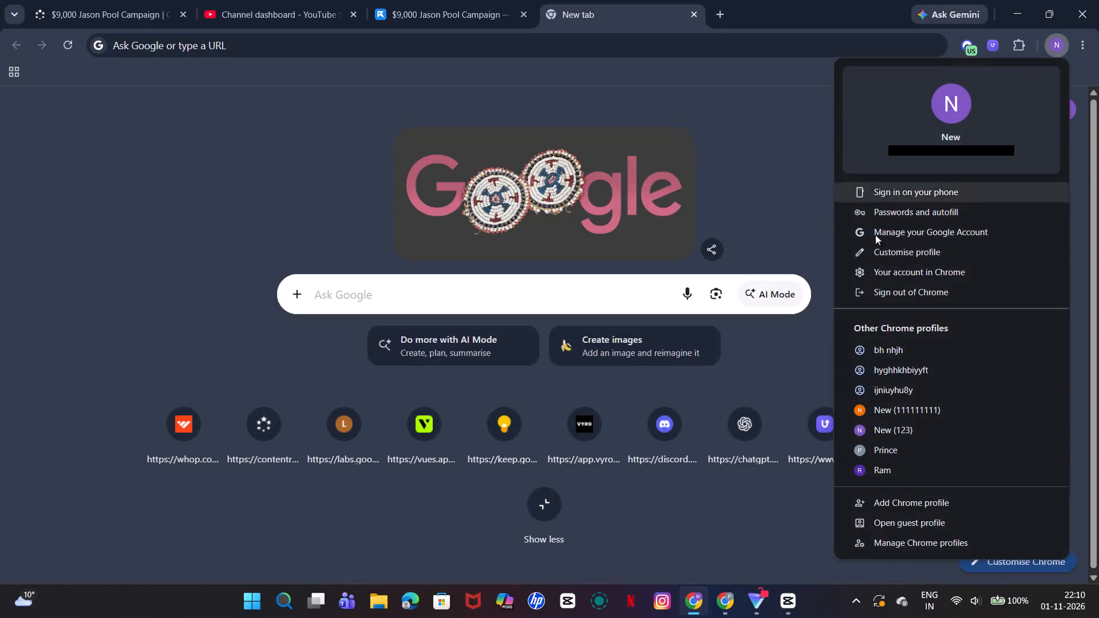
Switch to the Chrome profile Ram and close the other browser window holding the "I Brought My Parents" YouTube video.
{"action": "left_click", "coordinate": [889, 466]}
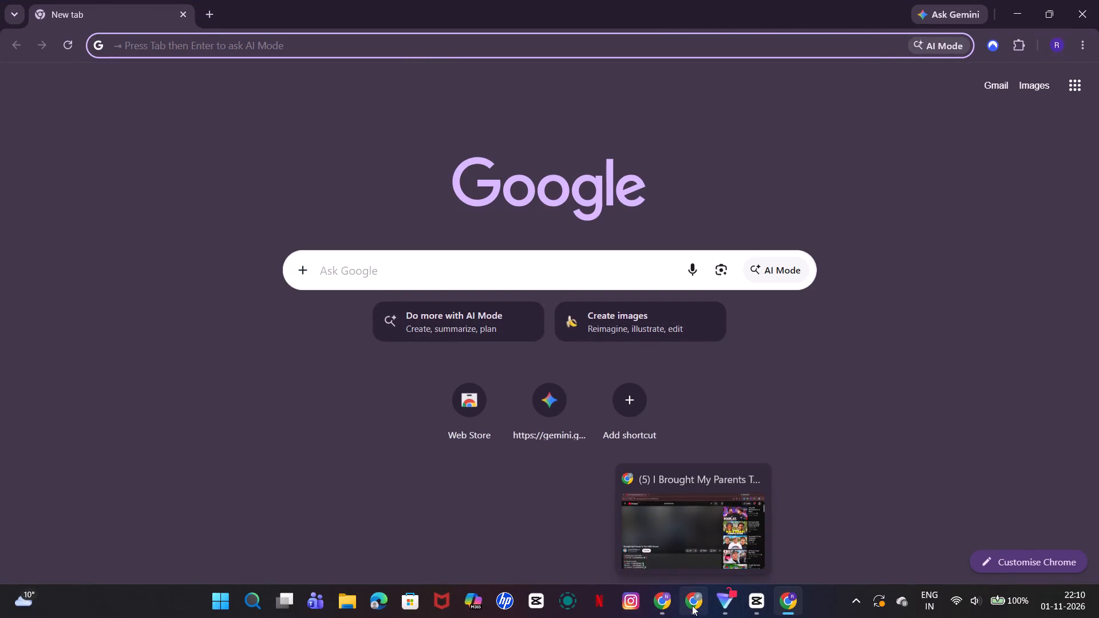
{"action": "left_click", "coordinate": [763, 472]}
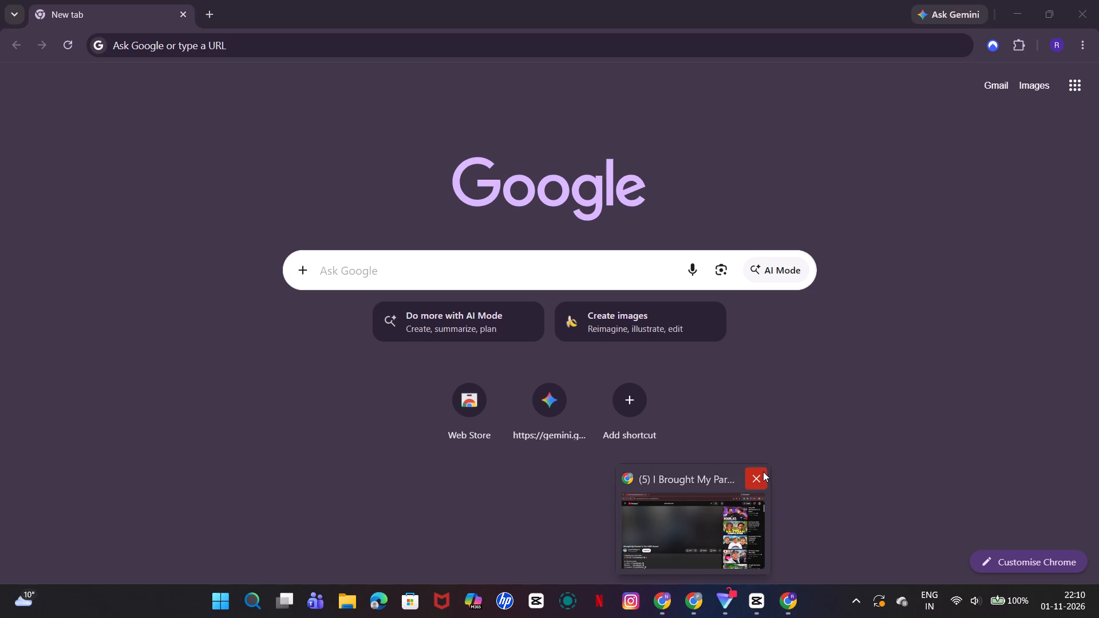
Start a Google search on the new tab by entering "con".
{"action": "left_click", "coordinate": [517, 272]}
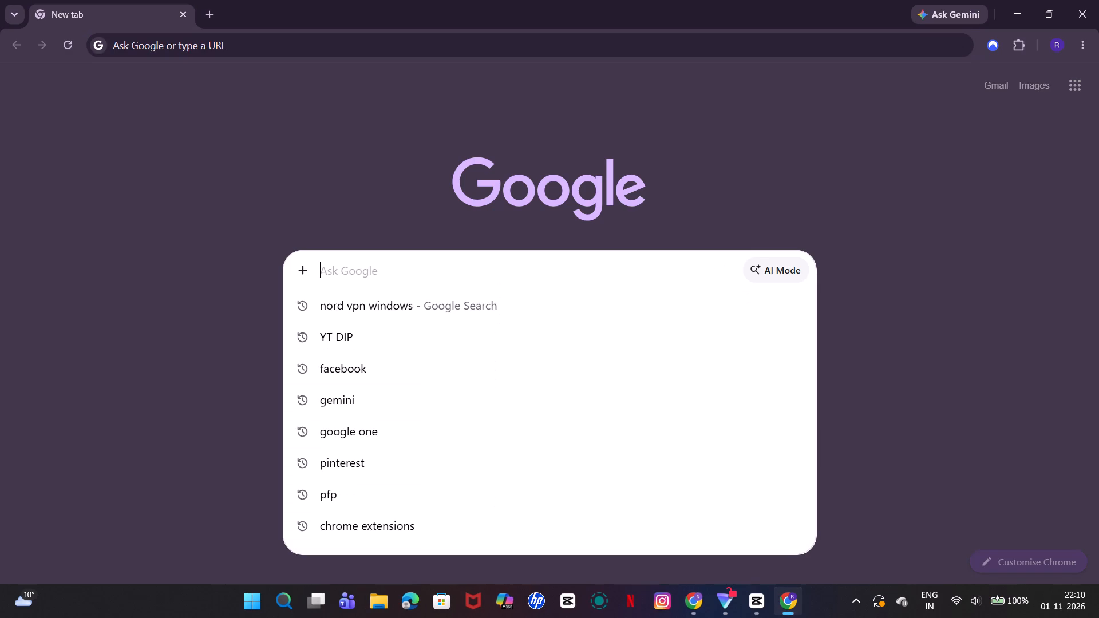
{"action": "type", "text": "con"}
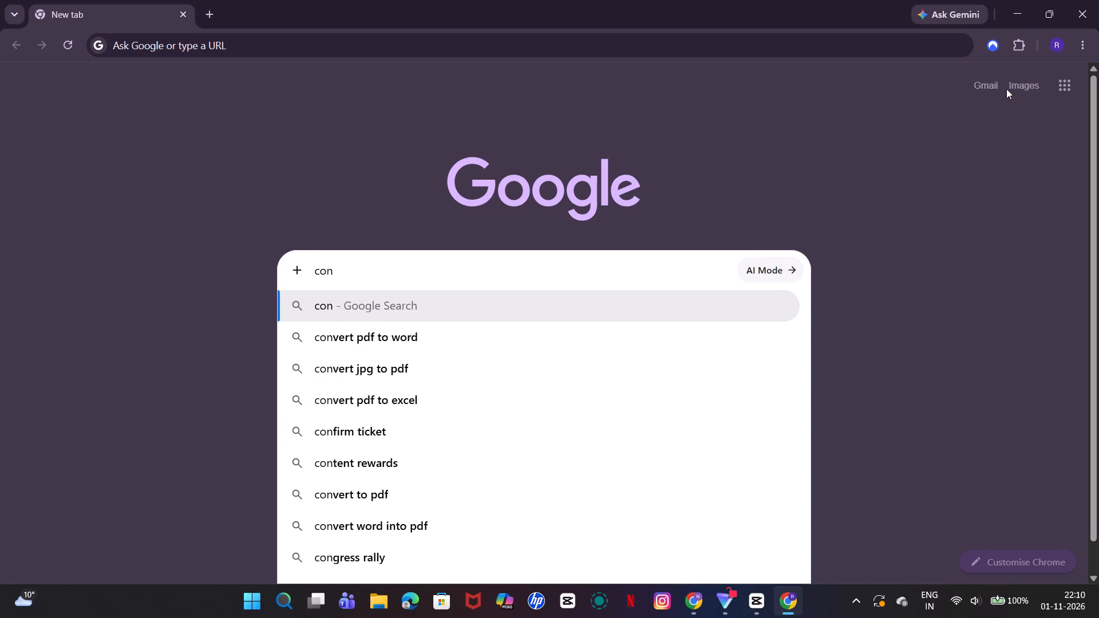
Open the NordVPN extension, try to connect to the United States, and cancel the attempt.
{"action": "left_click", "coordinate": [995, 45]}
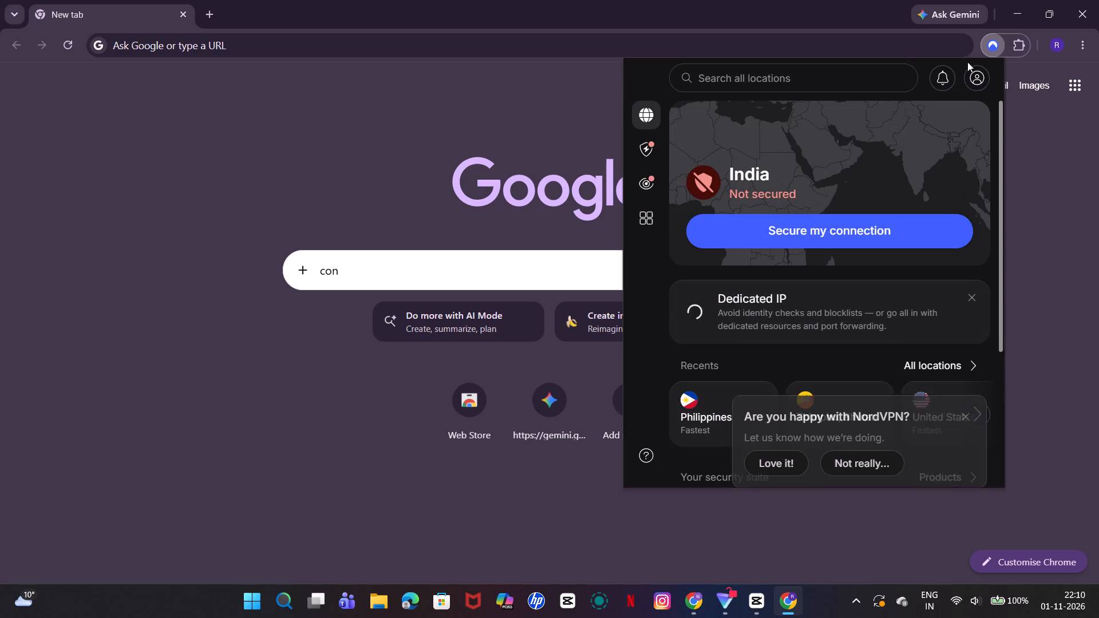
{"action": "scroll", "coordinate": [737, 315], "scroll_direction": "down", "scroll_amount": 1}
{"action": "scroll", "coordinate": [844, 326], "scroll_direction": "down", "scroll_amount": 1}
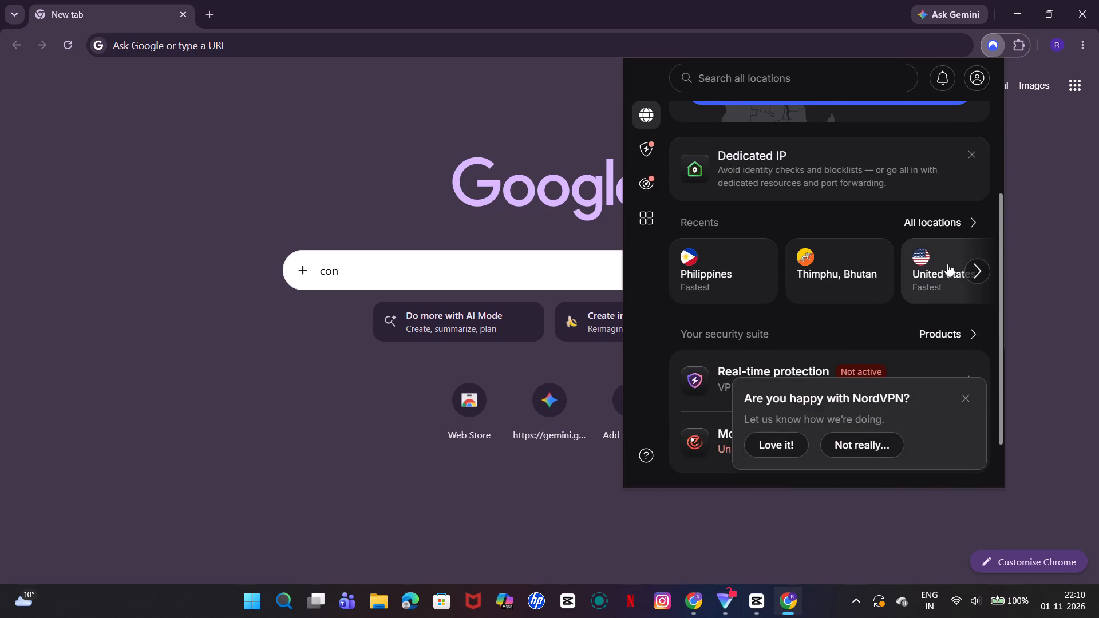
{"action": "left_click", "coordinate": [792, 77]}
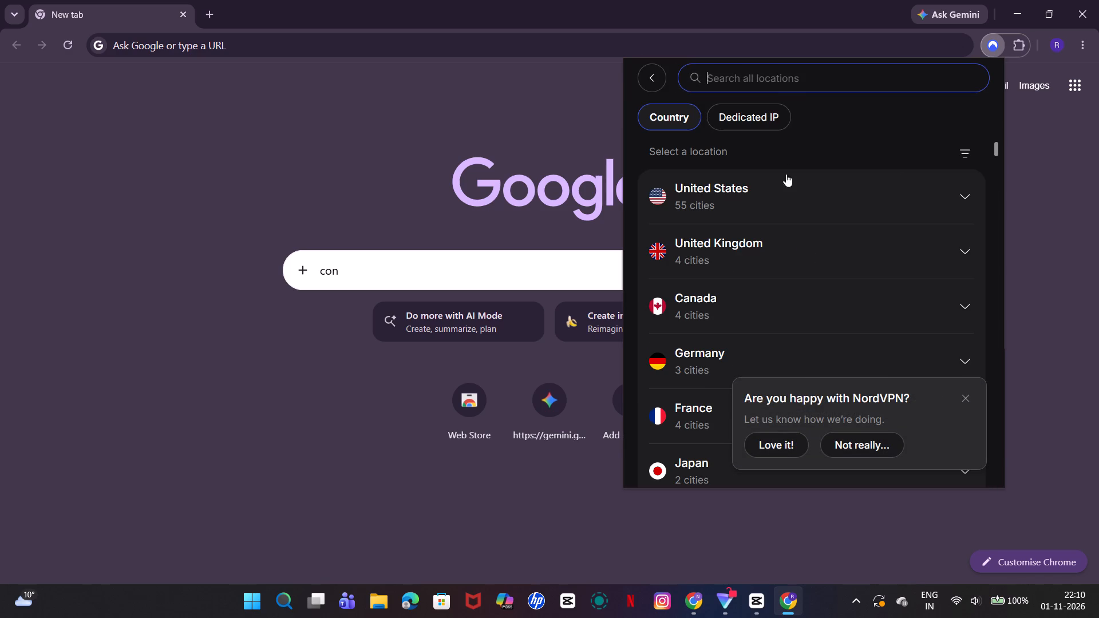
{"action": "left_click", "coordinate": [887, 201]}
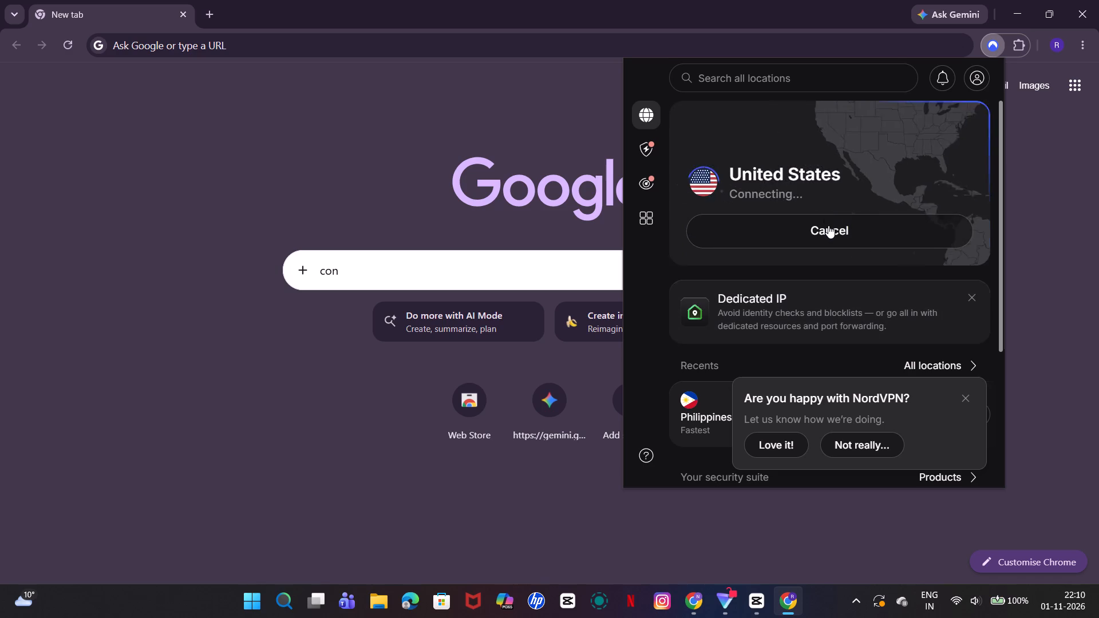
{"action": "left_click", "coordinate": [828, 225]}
Connect NordVPN to the Los Angeles server in the United States and dismiss the feedback request.
{"action": "left_click", "coordinate": [816, 78]}
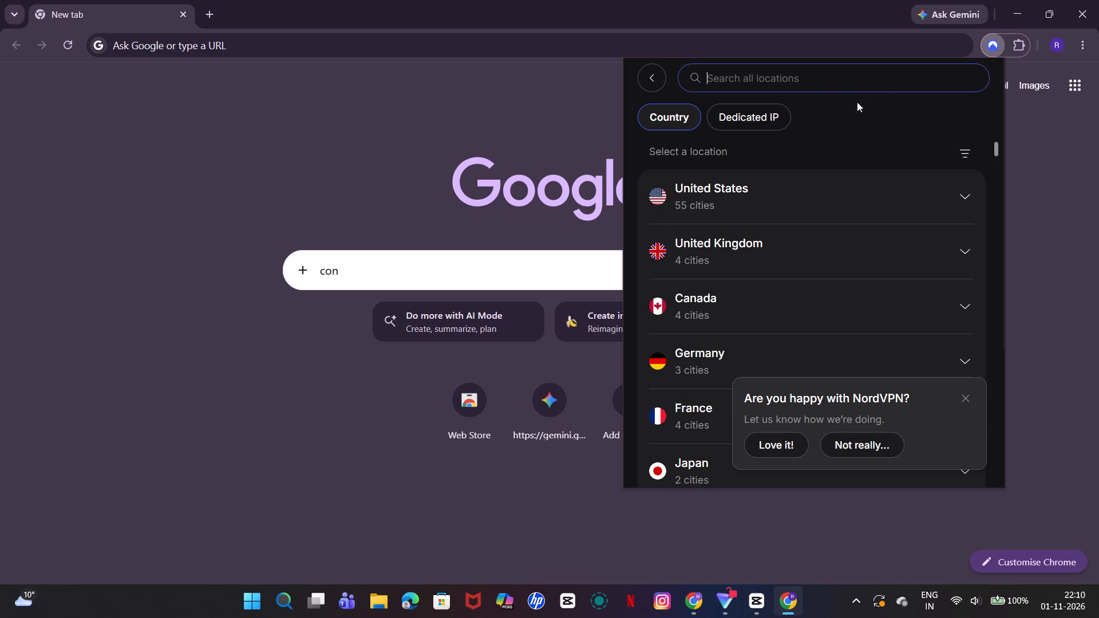
{"action": "left_click", "coordinate": [962, 201]}
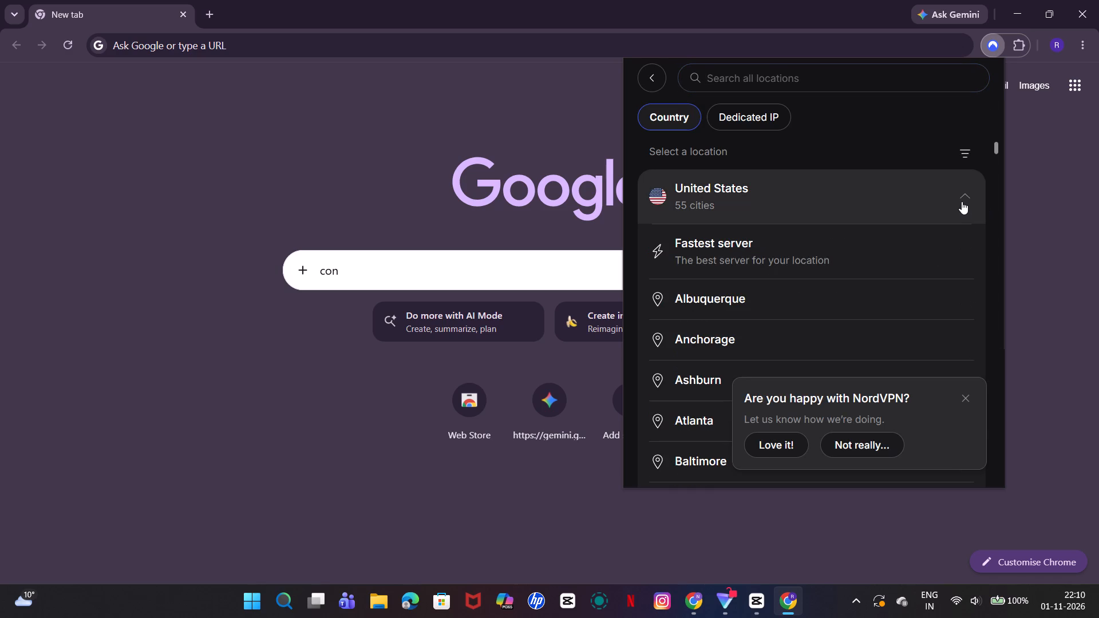
{"action": "scroll", "coordinate": [746, 295], "scroll_direction": "down", "scroll_amount": 12}
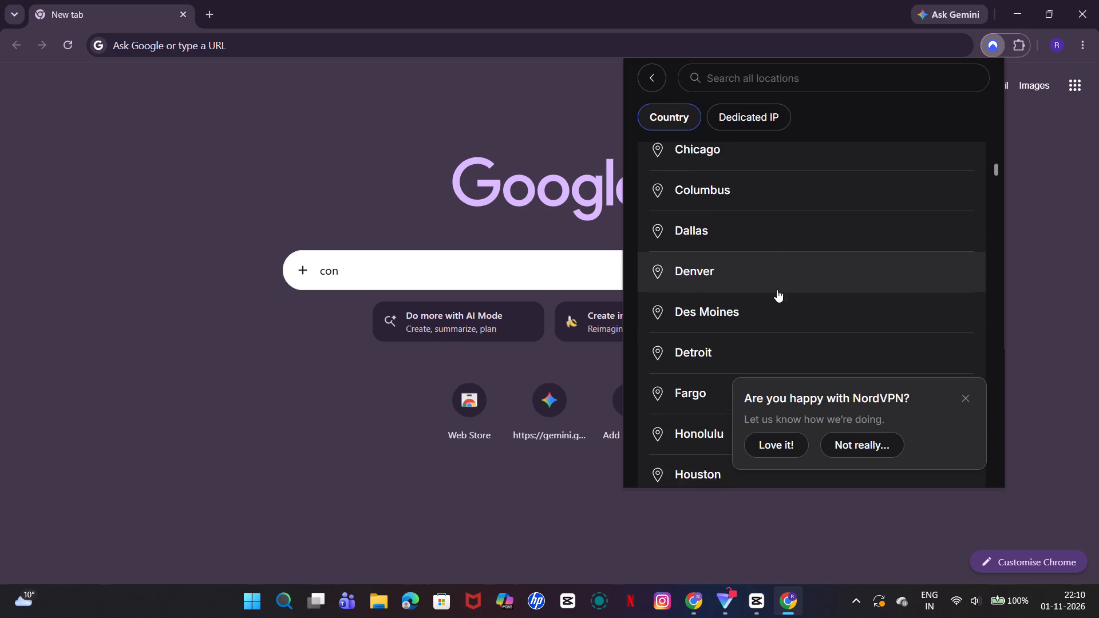
{"action": "scroll", "coordinate": [777, 290], "scroll_direction": "down", "scroll_amount": 4}
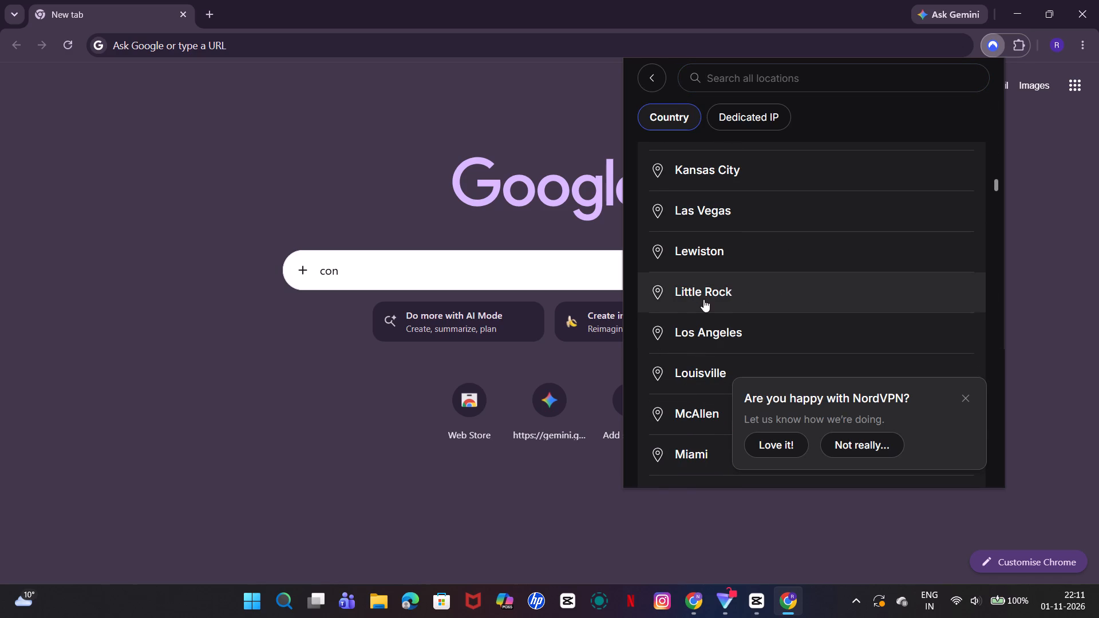
{"action": "scroll", "coordinate": [703, 299], "scroll_direction": "up", "scroll_amount": 4}
{"action": "scroll", "coordinate": [722, 284], "scroll_direction": "down", "scroll_amount": 3}
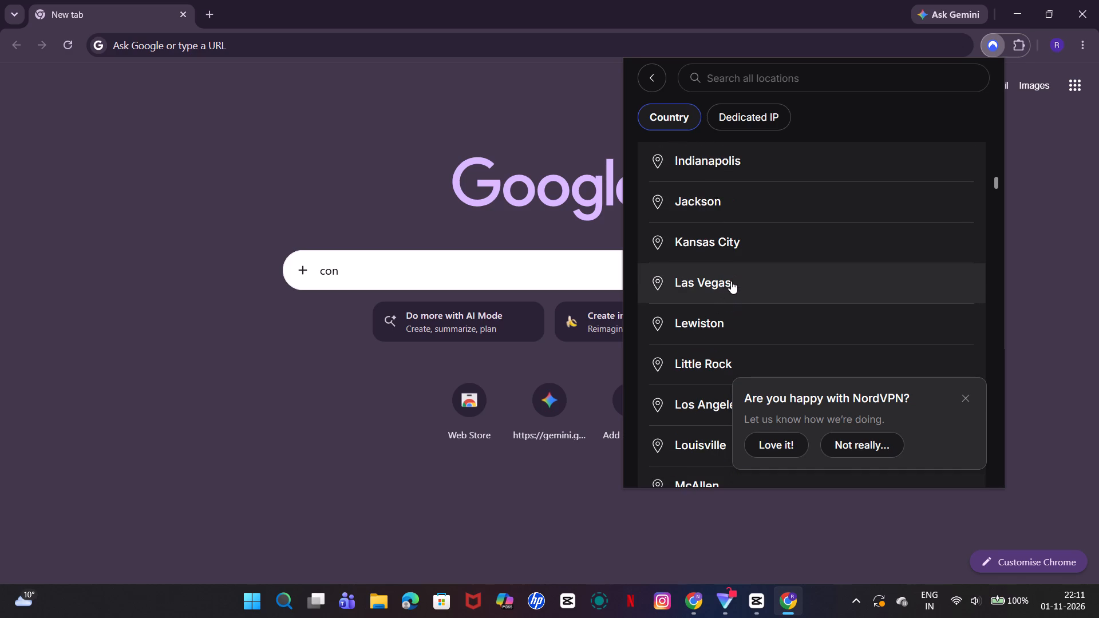
{"action": "scroll", "coordinate": [738, 287], "scroll_direction": "down", "scroll_amount": 1}
{"action": "left_click", "coordinate": [752, 327]}
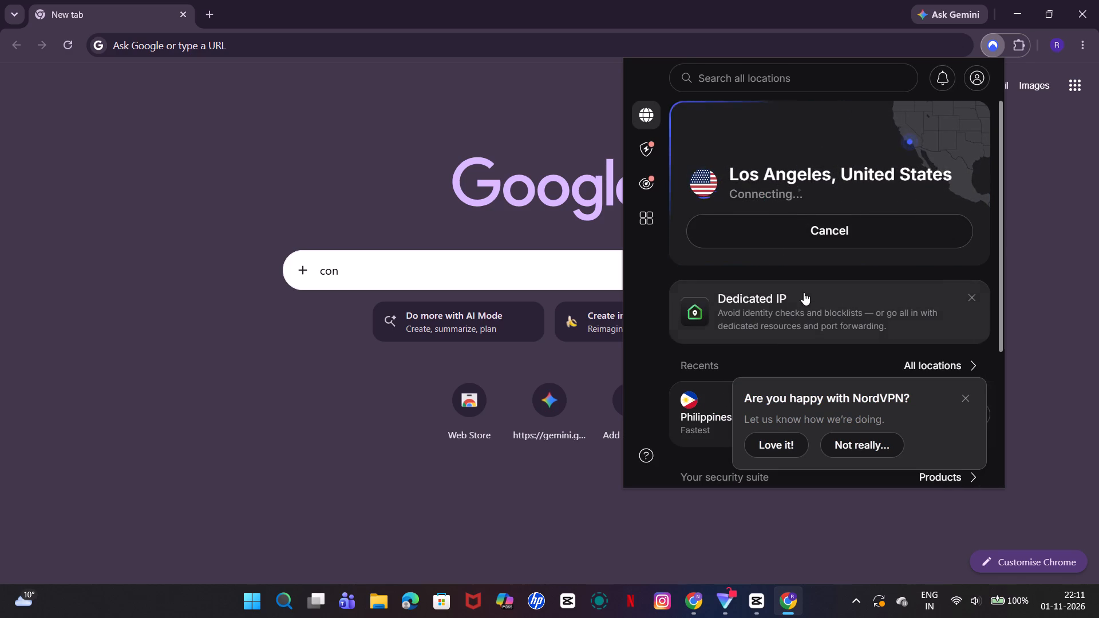
{"action": "left_click", "coordinate": [967, 393]}
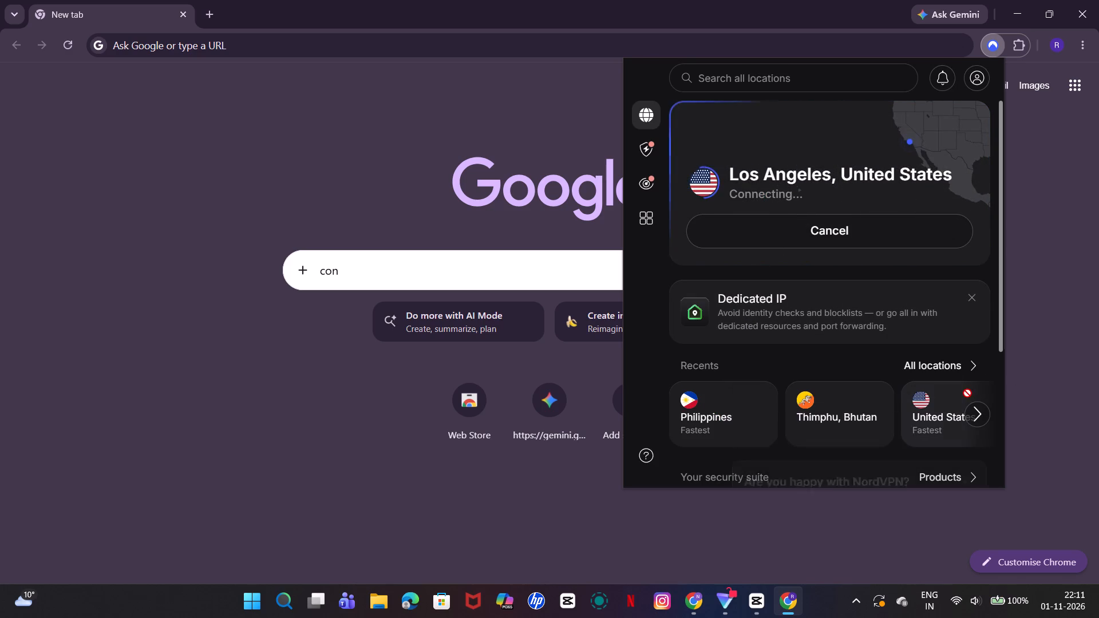
Search Google for "content rewards" and open the Content Rewards clipping and UGC campaign platform website.
{"action": "left_click", "coordinate": [363, 166]}
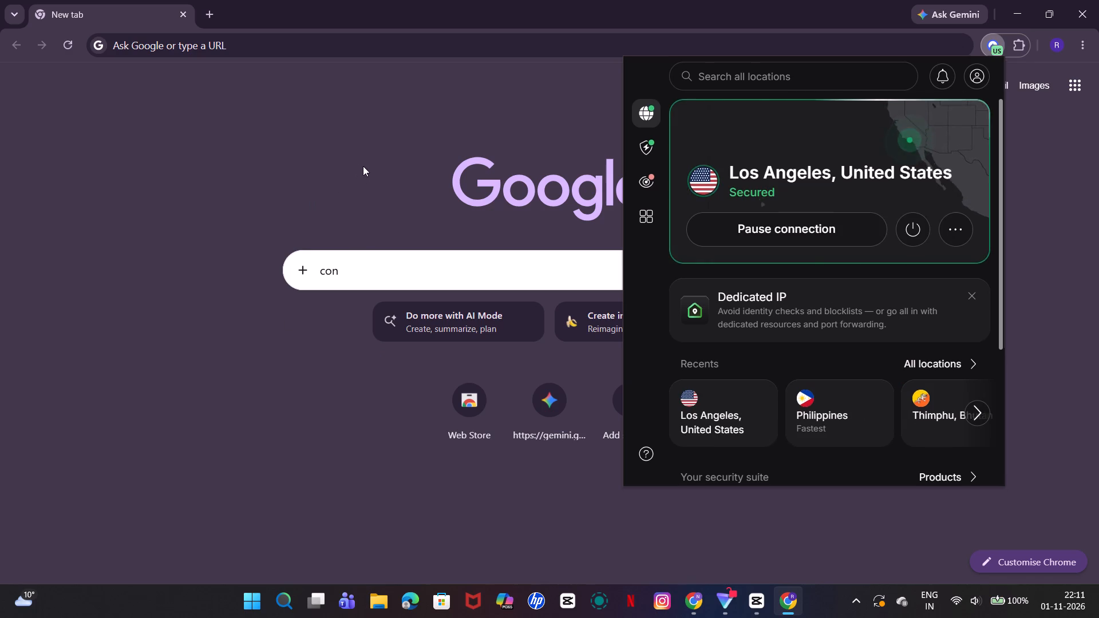
{"action": "left_click", "coordinate": [450, 280]}
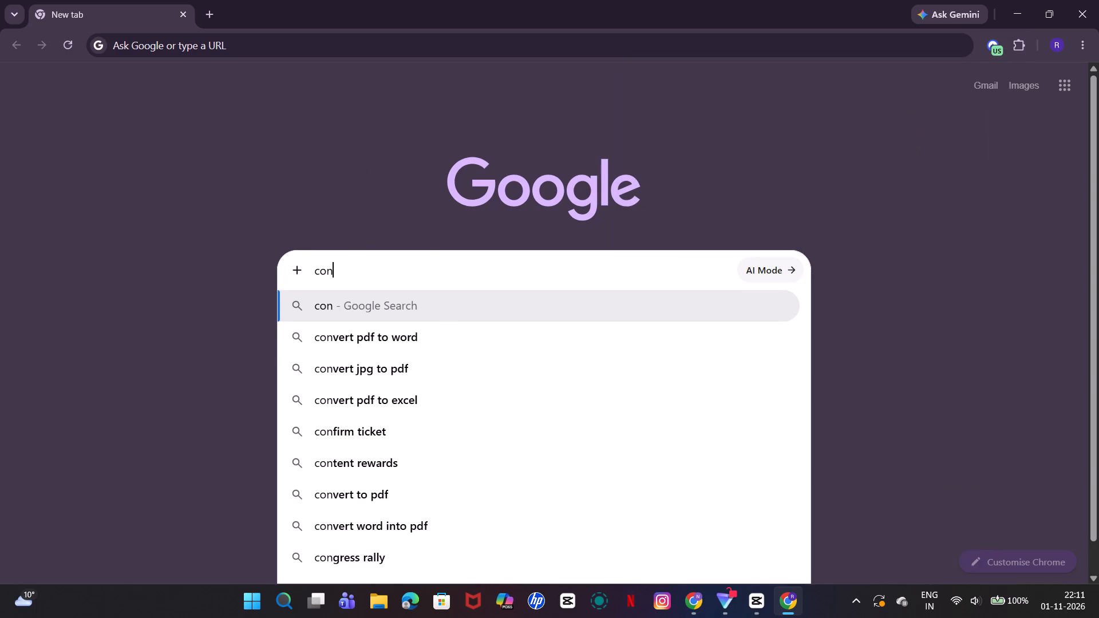
{"action": "left_click", "coordinate": [486, 459]}
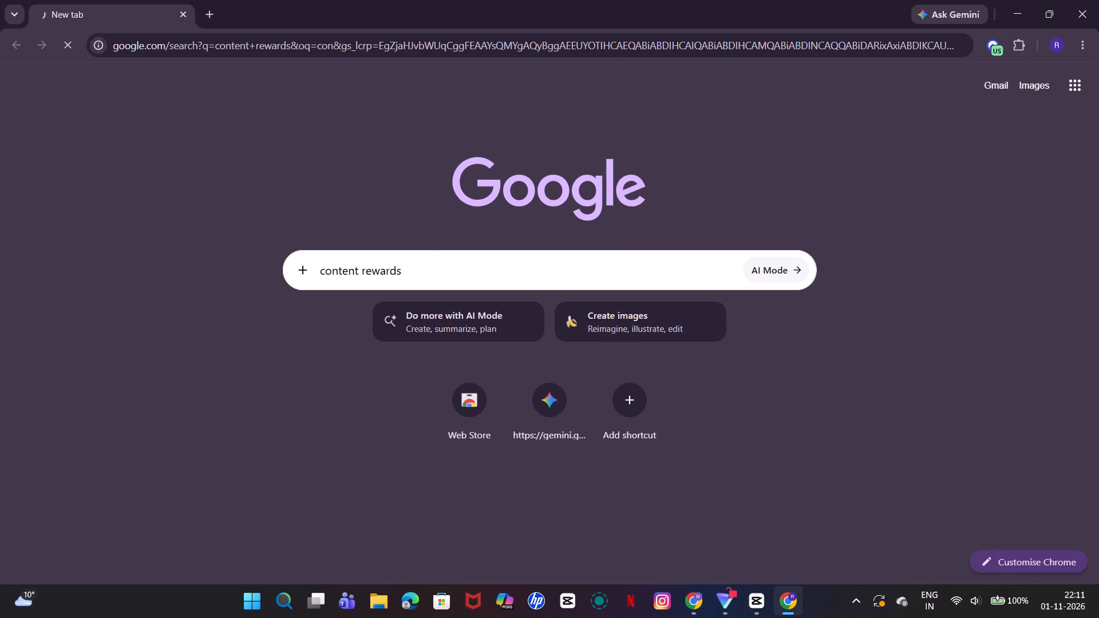
{"action": "left_click", "coordinate": [345, 215]}
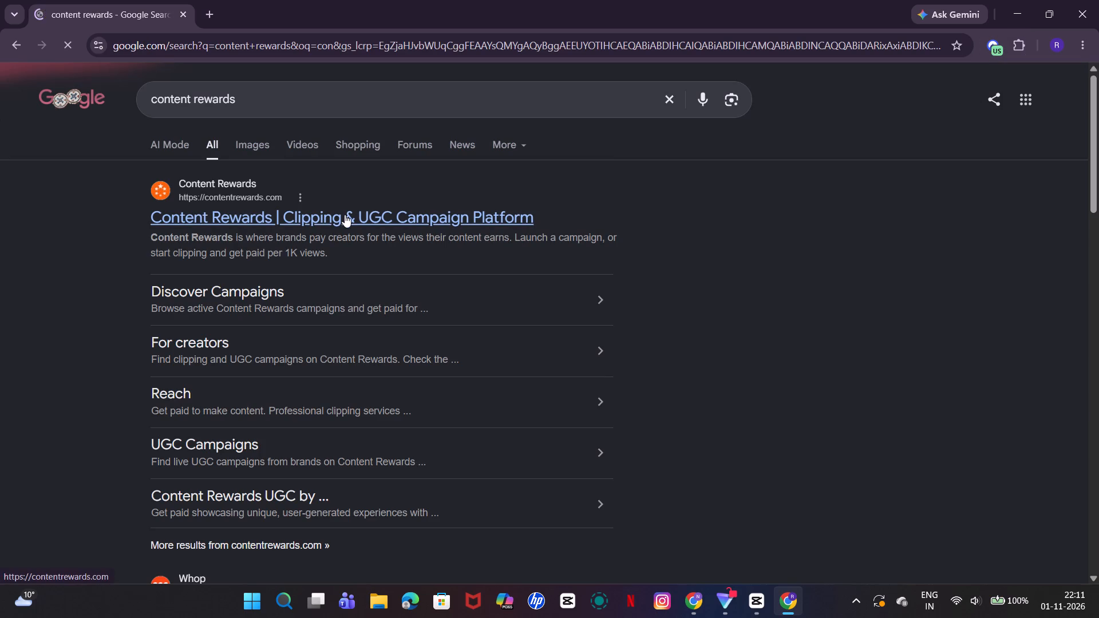